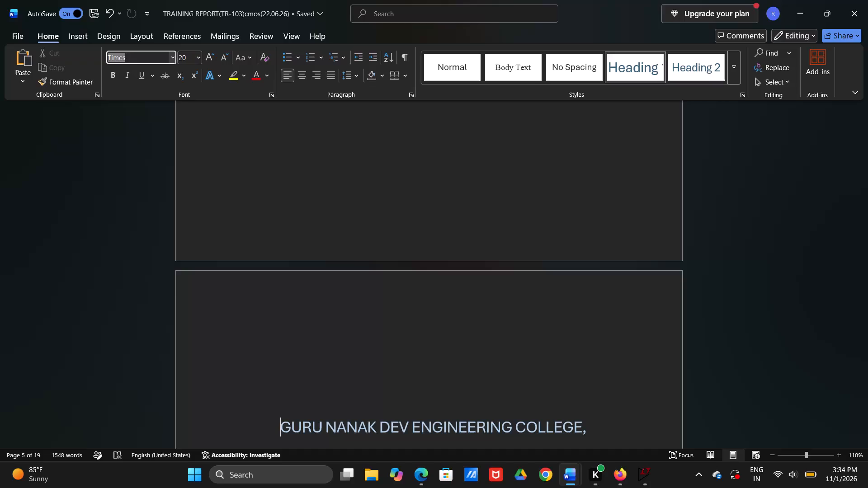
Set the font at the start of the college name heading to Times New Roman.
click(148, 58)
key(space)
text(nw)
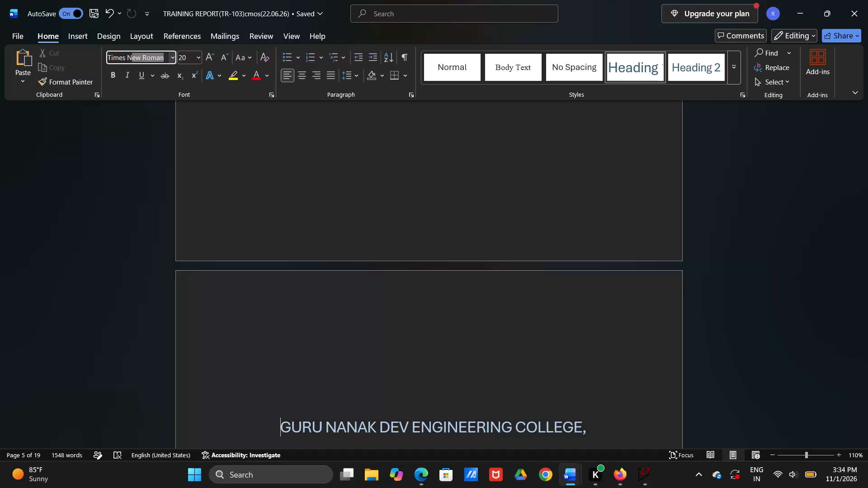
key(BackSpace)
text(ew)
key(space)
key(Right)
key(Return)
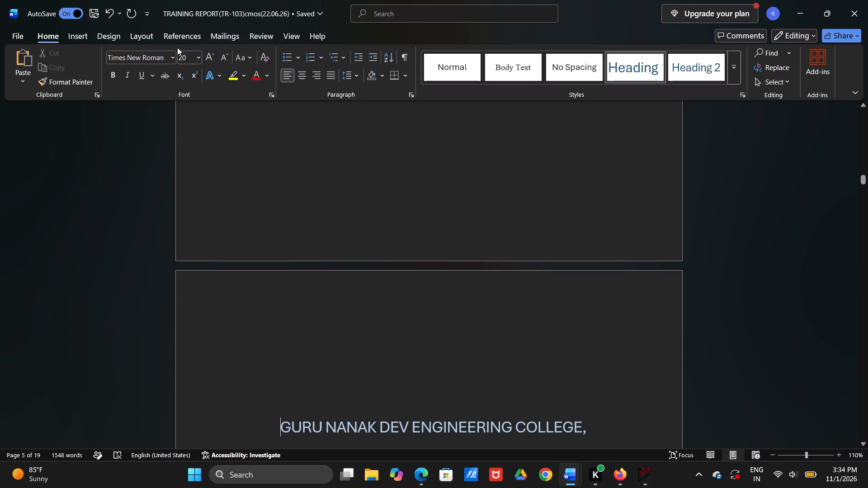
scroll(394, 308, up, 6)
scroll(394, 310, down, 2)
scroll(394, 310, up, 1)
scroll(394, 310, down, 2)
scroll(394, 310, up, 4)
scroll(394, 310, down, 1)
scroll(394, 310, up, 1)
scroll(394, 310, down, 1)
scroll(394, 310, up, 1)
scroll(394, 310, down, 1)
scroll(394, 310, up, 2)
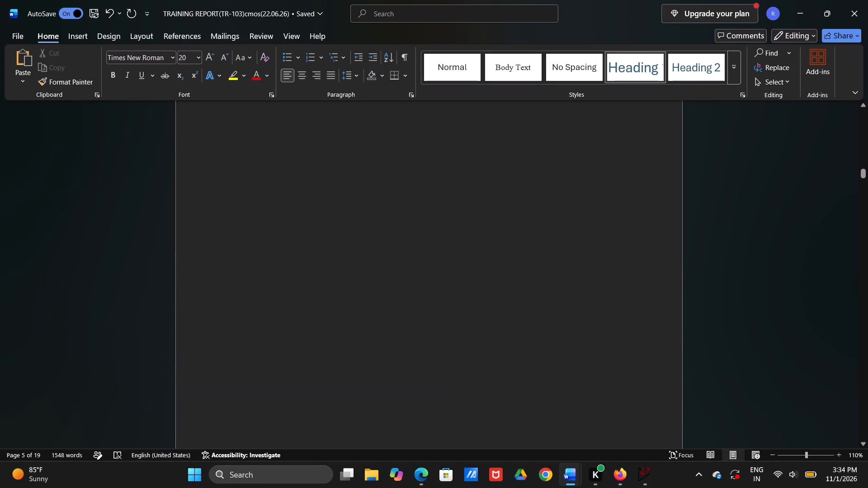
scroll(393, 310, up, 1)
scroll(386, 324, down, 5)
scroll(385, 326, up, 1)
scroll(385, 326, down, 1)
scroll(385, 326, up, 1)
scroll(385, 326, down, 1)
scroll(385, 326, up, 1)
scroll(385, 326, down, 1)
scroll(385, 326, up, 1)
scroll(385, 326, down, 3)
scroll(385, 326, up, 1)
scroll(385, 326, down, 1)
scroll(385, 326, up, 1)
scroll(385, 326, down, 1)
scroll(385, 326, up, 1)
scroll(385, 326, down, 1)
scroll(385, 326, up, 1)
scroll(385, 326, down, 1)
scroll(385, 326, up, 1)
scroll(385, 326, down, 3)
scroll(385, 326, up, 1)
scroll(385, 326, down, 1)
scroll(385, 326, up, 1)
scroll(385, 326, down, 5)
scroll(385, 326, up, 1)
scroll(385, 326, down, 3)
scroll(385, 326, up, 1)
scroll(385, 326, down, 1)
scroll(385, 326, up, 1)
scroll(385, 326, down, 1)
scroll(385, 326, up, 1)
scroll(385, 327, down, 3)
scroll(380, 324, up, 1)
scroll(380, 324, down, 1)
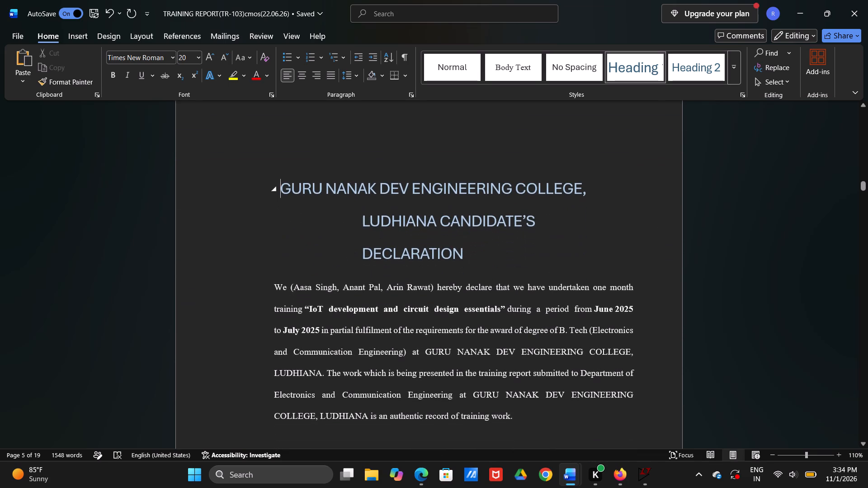
Select the whole college name and candidate's declaration heading.
drag(282, 175, 501, 267)
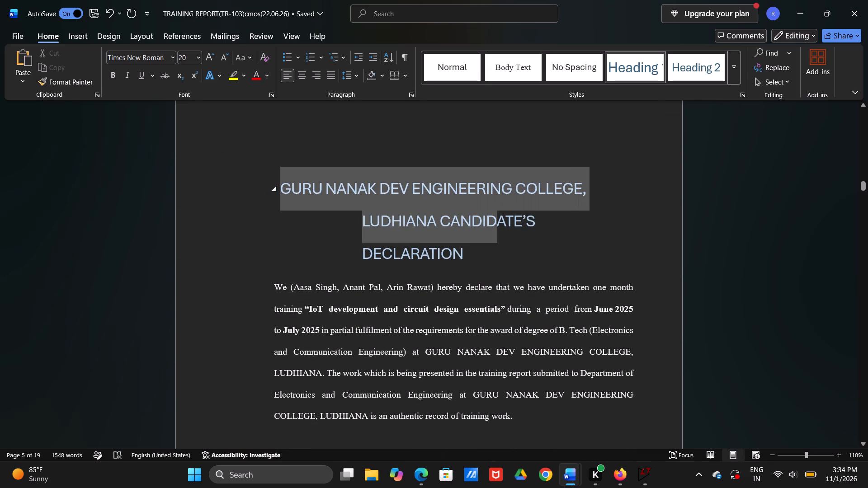
drag(501, 267, 491, 265)
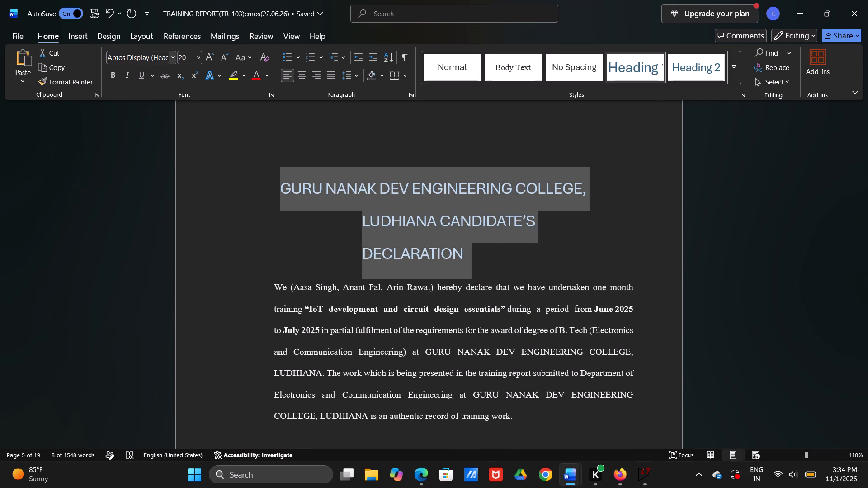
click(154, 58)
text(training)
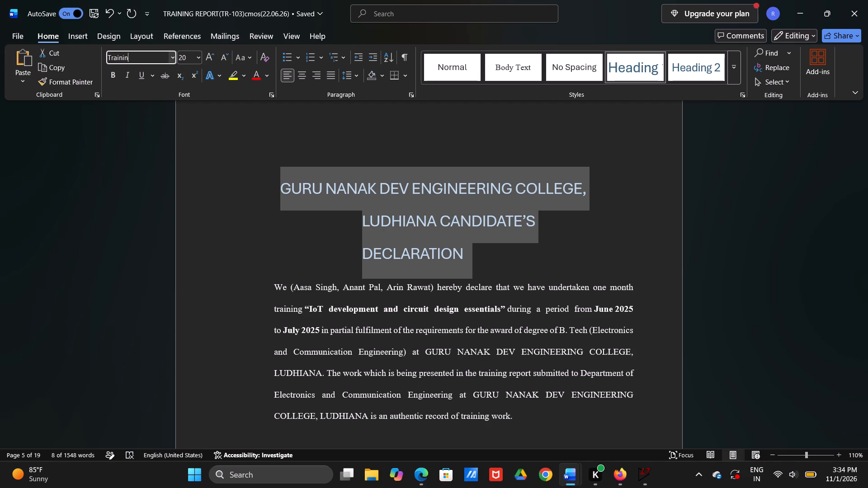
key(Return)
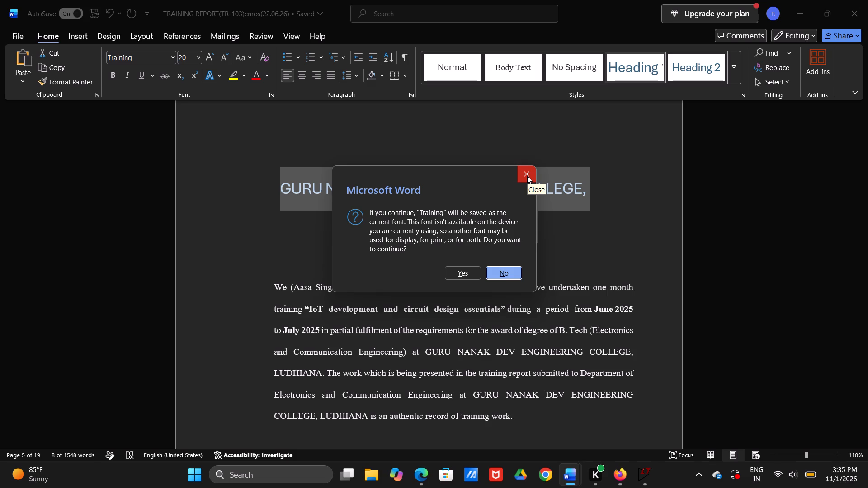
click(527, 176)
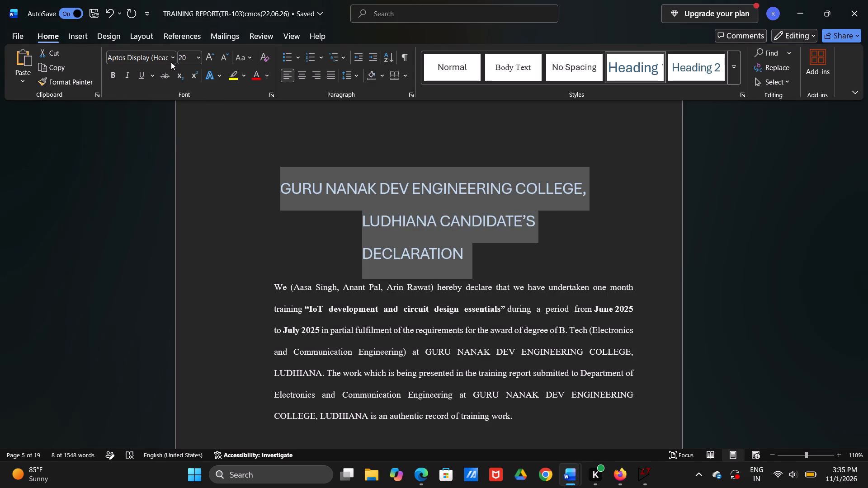
Set the font of the selected college and candidate's declaration heading to Times New Roman.
click(161, 56)
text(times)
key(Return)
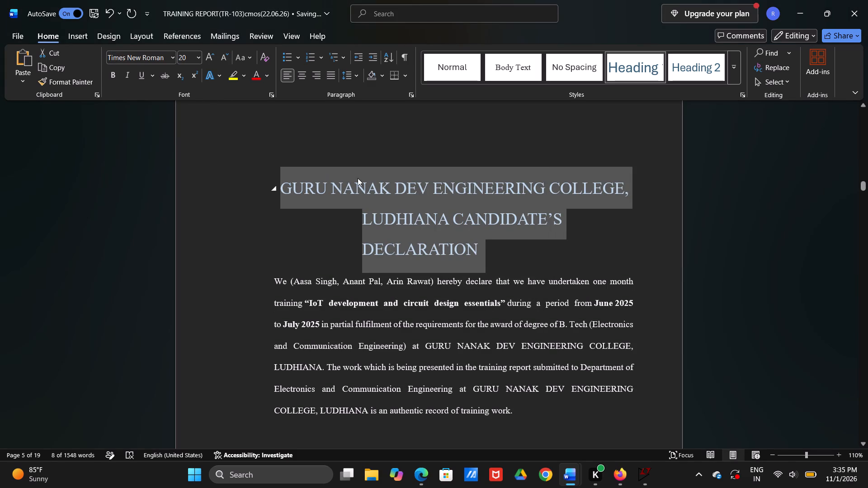
Set the font size of the selected candidate's declaration heading to 14.
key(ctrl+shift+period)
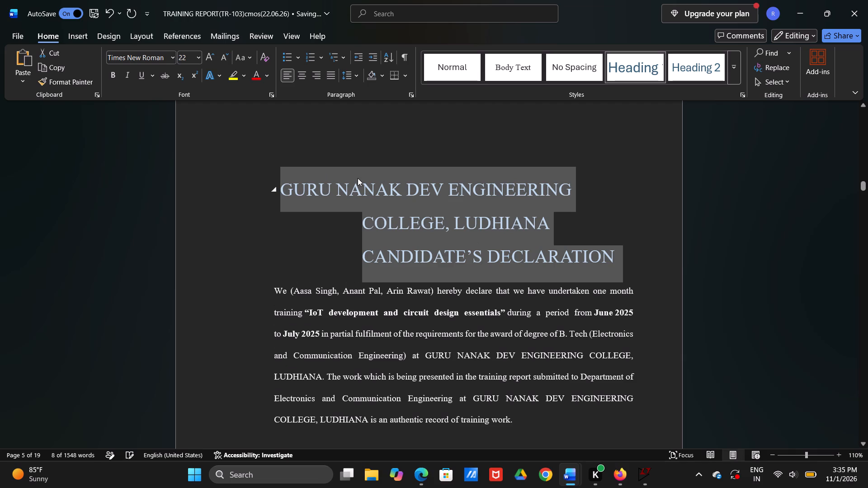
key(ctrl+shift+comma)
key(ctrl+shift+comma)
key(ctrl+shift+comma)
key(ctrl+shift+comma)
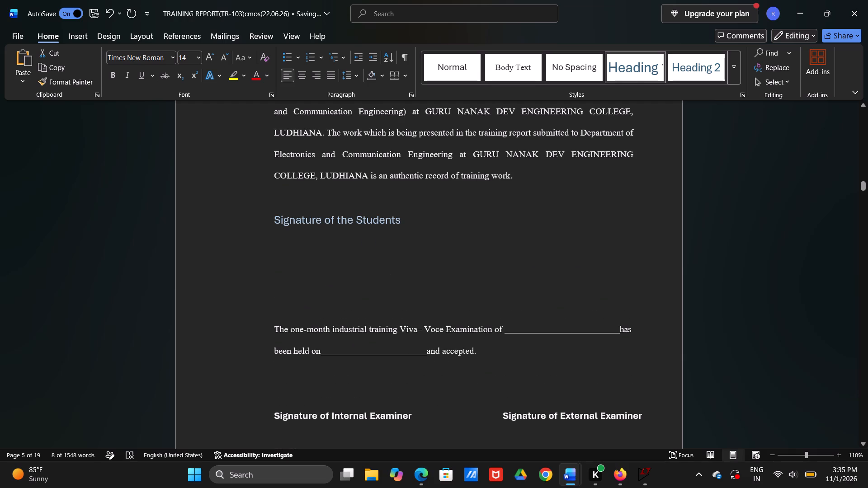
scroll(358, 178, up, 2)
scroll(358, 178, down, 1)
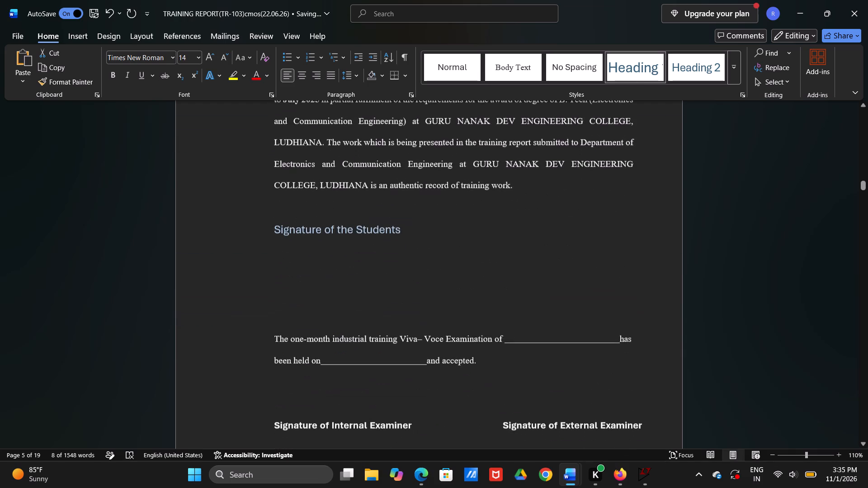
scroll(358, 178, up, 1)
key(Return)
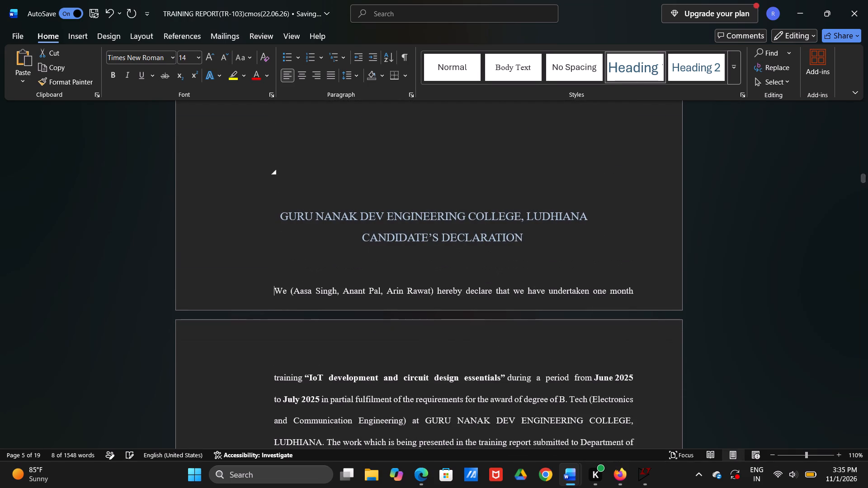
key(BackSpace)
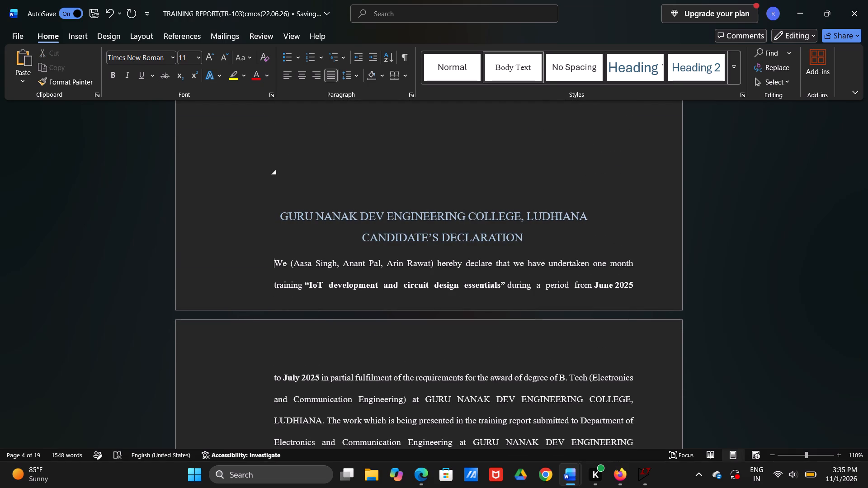
Delete the blank lines above the candidate's declaration heading so that it starts at the top of its page.
scroll(355, 240, up, 3)
scroll(355, 240, down, 1)
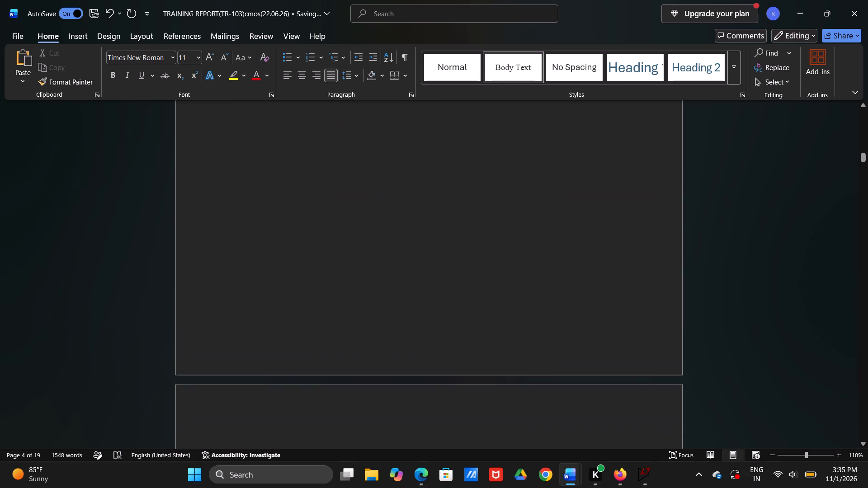
scroll(355, 240, down, 2)
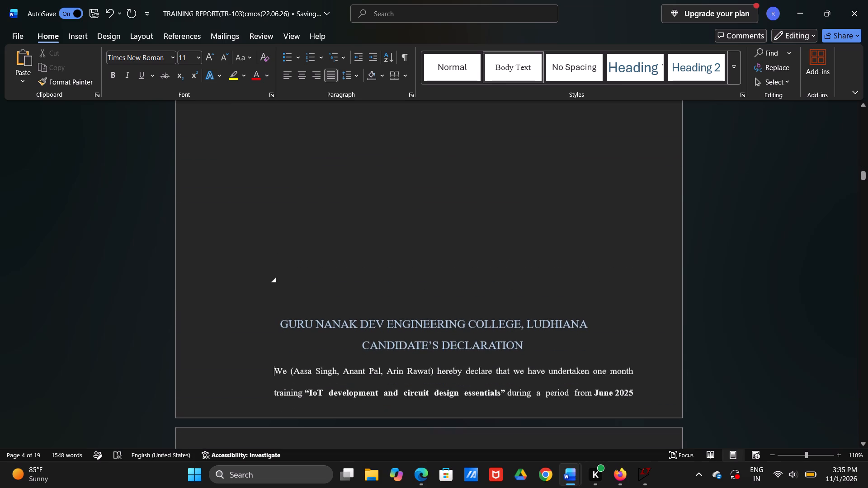
click(276, 322)
click(276, 322)
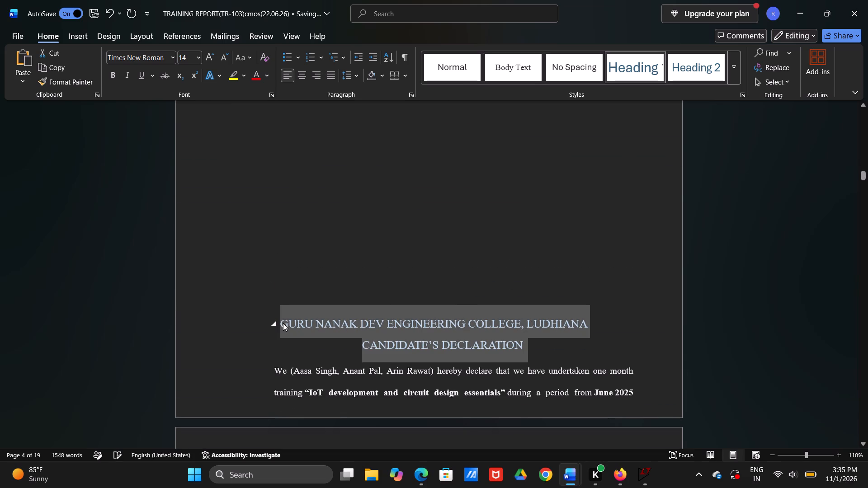
click(283, 323)
key(BackSpace)
key(BackSpace)
key(BackSpace)
key(BackSpace)
key(BackSpace)
key(BackSpace)
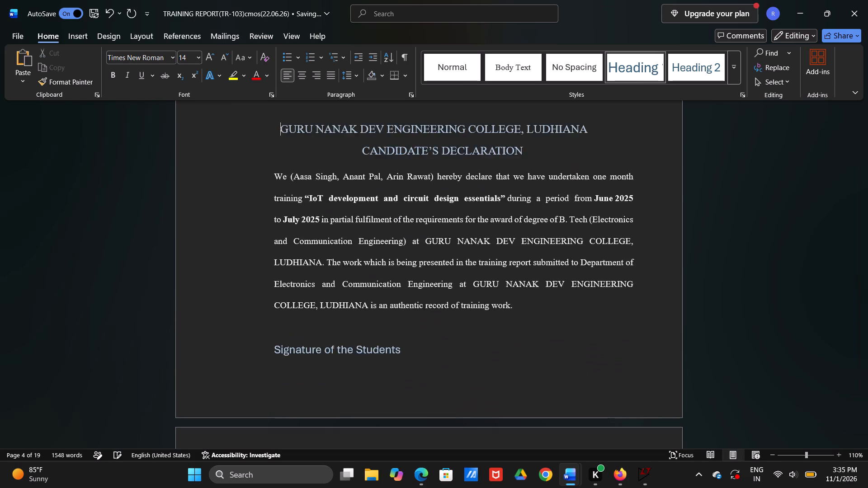
scroll(283, 323, up, 1)
key(BackSpace)
key(BackSpace)
key(BackSpace)
key(BackSpace)
scroll(283, 323, up, 1)
key(BackSpace)
key(BackSpace)
key(BackSpace)
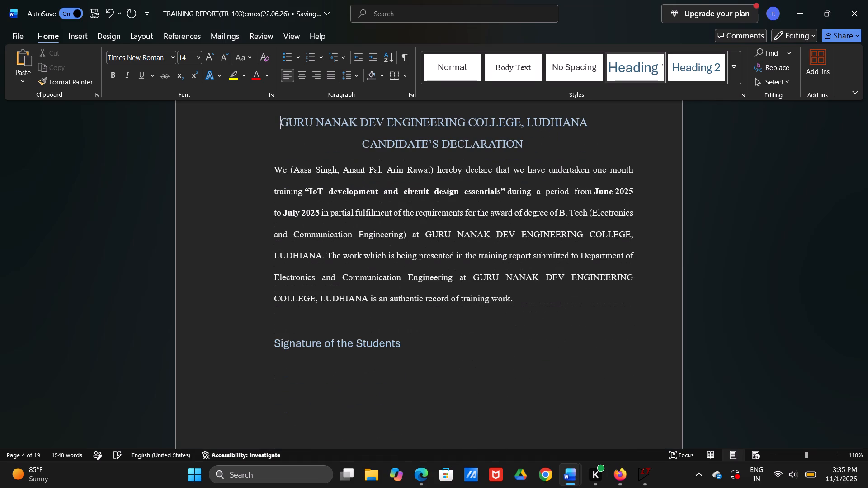
scroll(283, 323, up, 1)
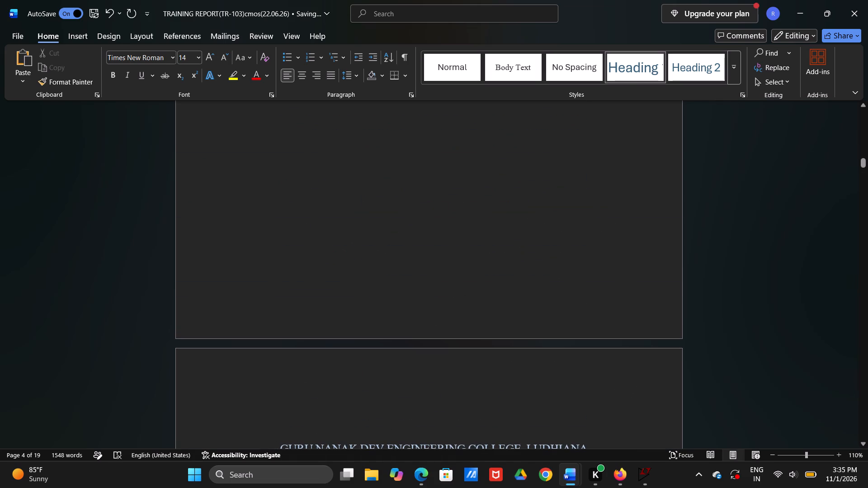
scroll(283, 323, up, 1)
key(BackSpace)
Replace the first student's given name in the opening sentence of the declaration, keeping the surname.
scroll(283, 323, down, 1)
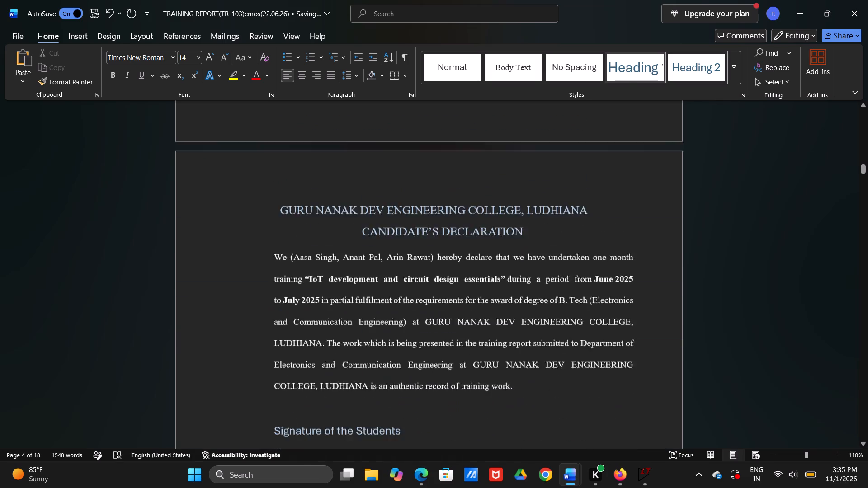
scroll(283, 323, down, 1)
scroll(283, 323, up, 1)
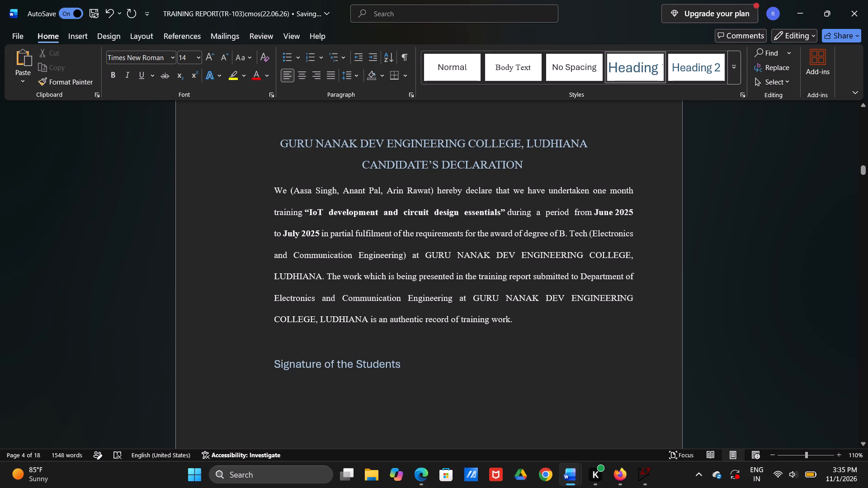
click(335, 191)
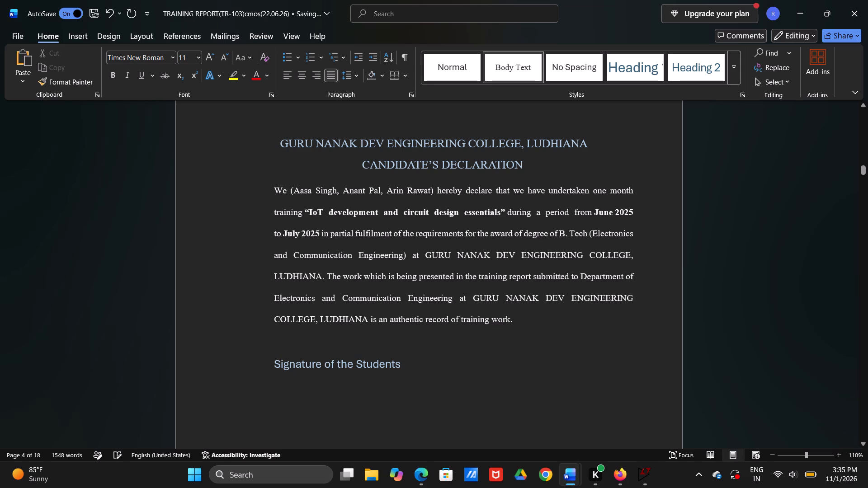
key(BackSpace)
key(BackSpace)
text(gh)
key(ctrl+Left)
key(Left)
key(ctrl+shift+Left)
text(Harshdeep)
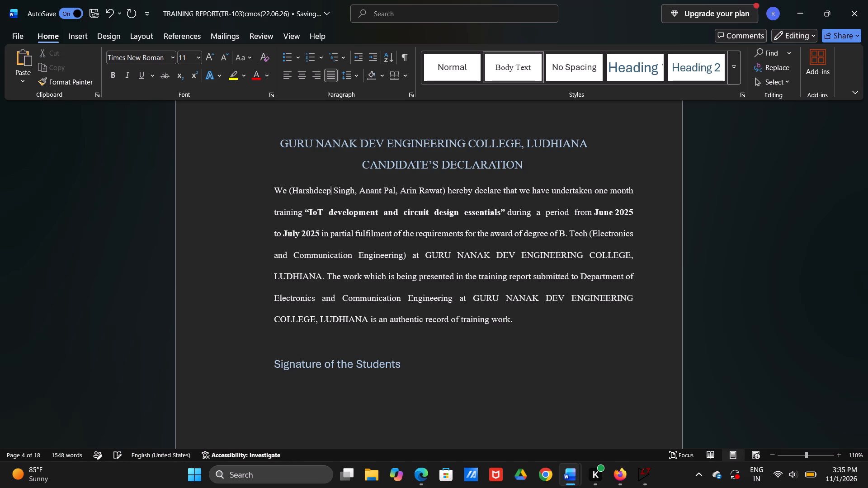
Replace the second student's full name in the opening sentence of the declaration.
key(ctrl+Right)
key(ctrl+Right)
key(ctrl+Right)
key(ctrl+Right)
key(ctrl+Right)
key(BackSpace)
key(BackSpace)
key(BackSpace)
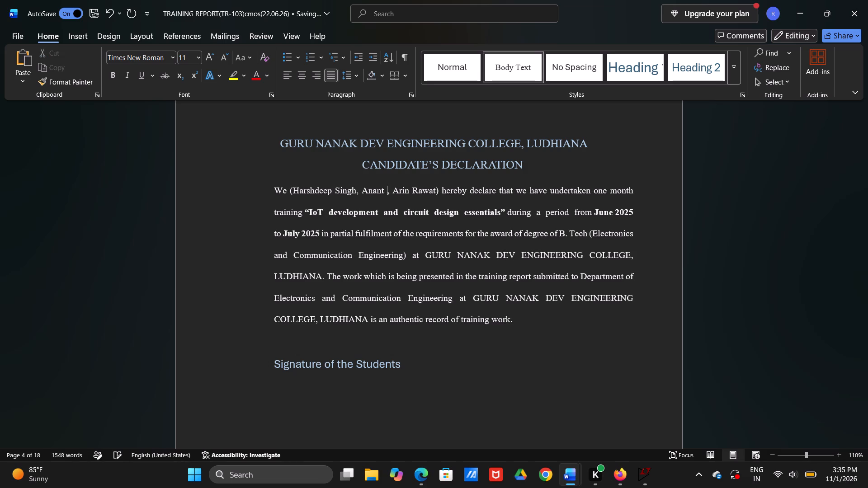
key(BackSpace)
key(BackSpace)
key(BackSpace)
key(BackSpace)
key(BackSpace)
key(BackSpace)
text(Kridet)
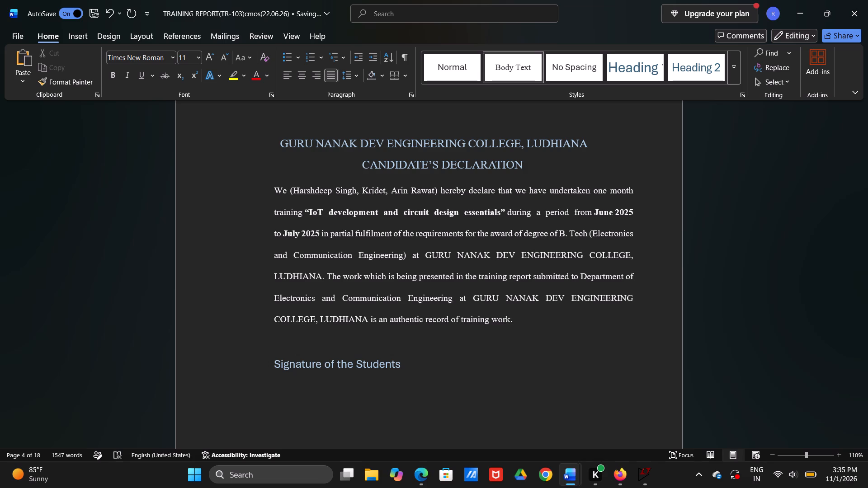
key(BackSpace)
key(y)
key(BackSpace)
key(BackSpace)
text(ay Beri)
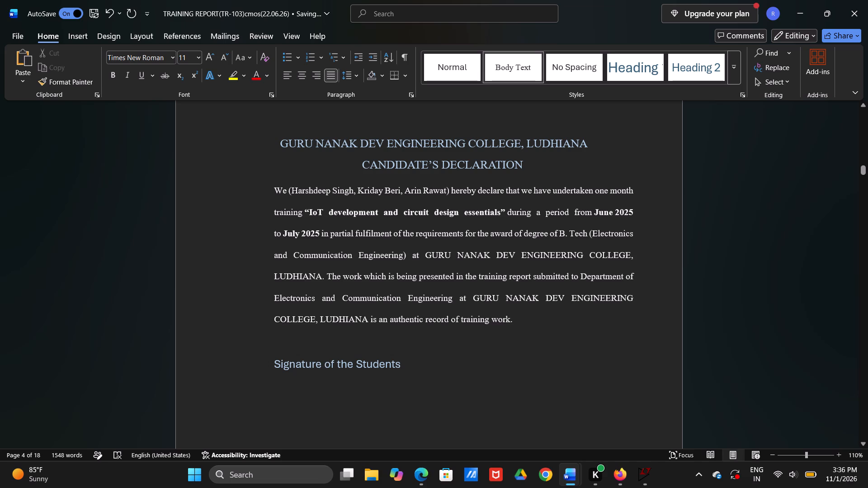
Replace the third student's full name in the opening sentence of the declaration.
drag(408, 192, 449, 194)
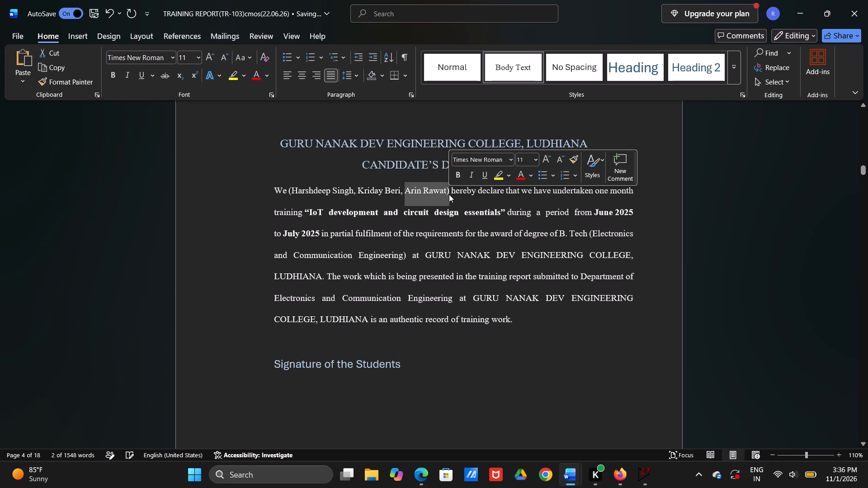
click(444, 190)
drag(448, 191, 422, 191)
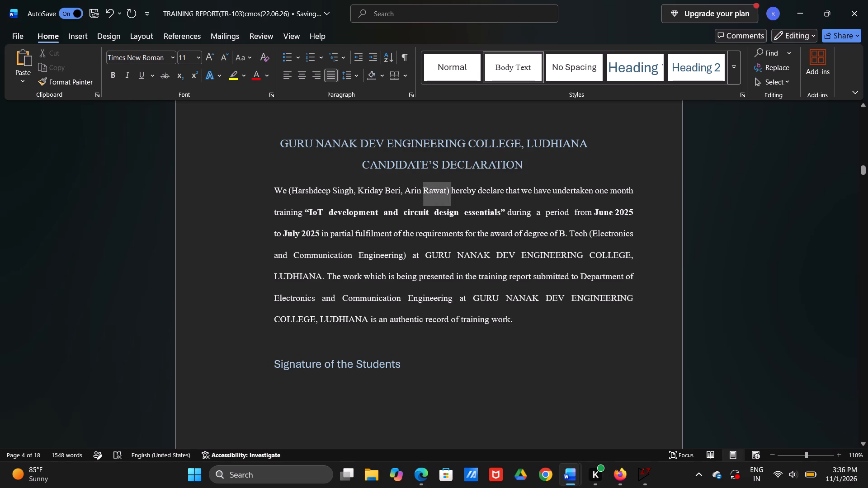
drag(422, 191, 421, 191)
click(431, 192)
click(447, 192)
key(ctrl+shift+Left)
key(ctrl+shift+Left)
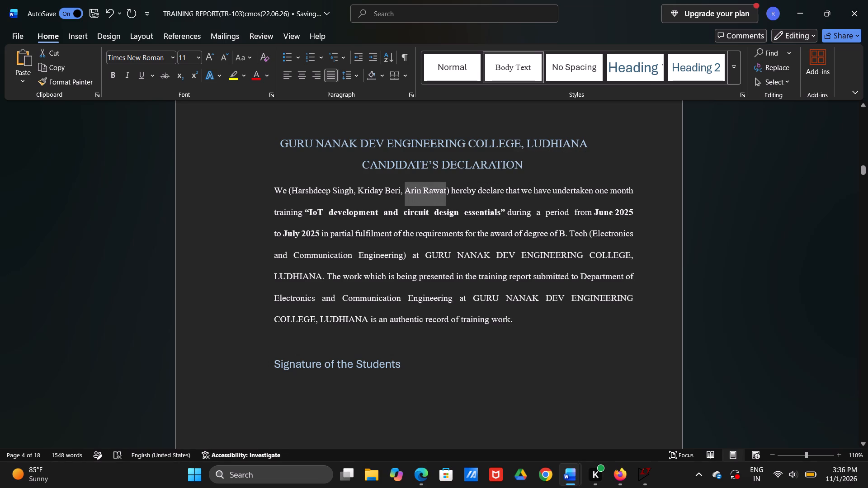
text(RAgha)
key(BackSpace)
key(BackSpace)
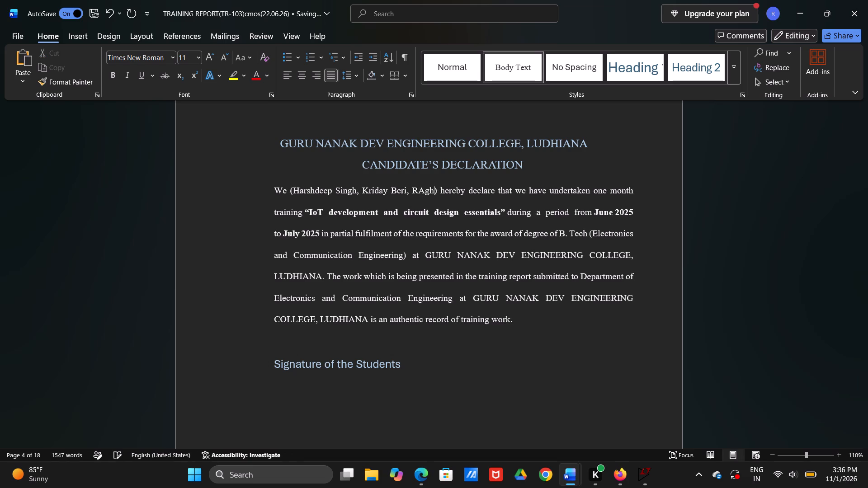
Correct the capitalisation of the third student's given name and complete the full name in the declaration's opening sentence.
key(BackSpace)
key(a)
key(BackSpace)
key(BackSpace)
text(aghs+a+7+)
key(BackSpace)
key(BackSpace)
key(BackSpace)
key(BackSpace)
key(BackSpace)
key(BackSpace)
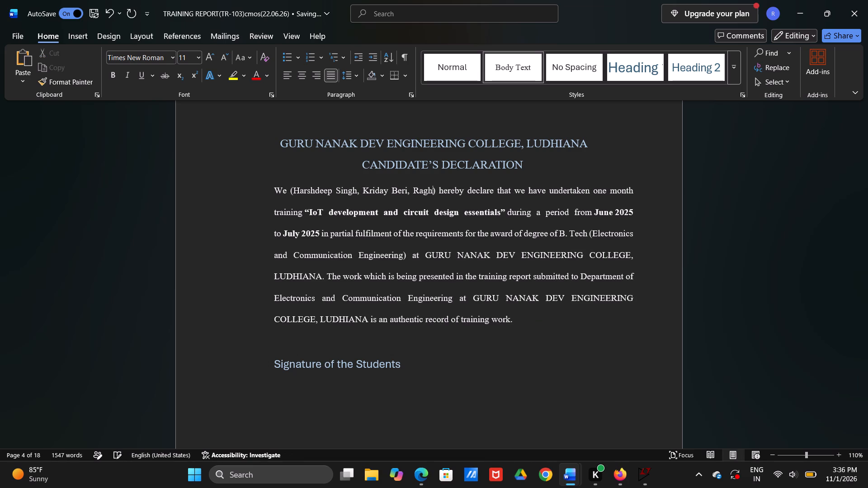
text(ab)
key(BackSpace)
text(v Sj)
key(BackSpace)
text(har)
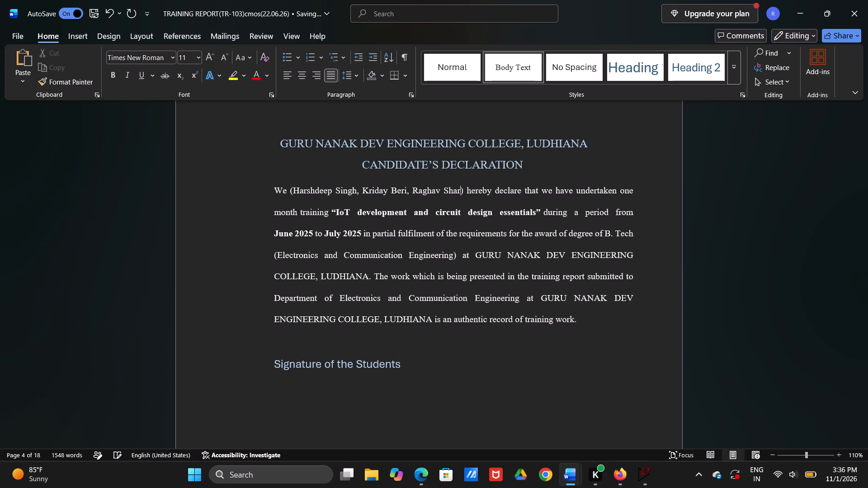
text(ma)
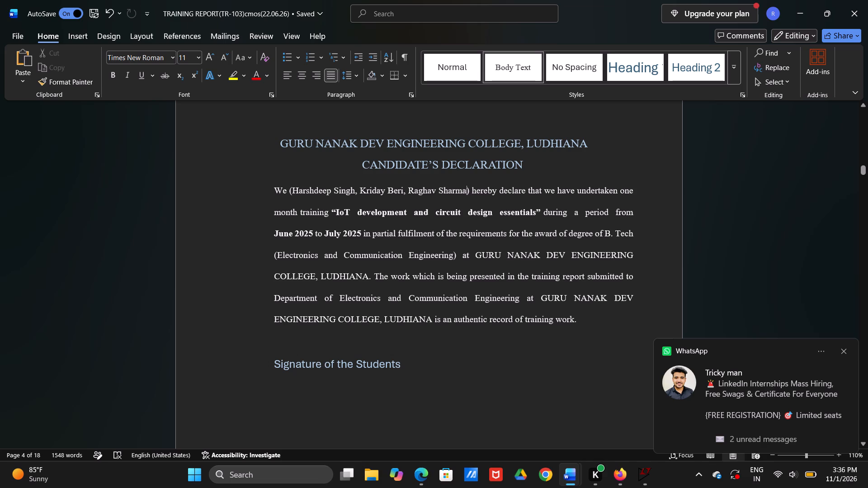
Change the training period's start date in the declaration to June 2026.
click(312, 232)
key(BackSpace)
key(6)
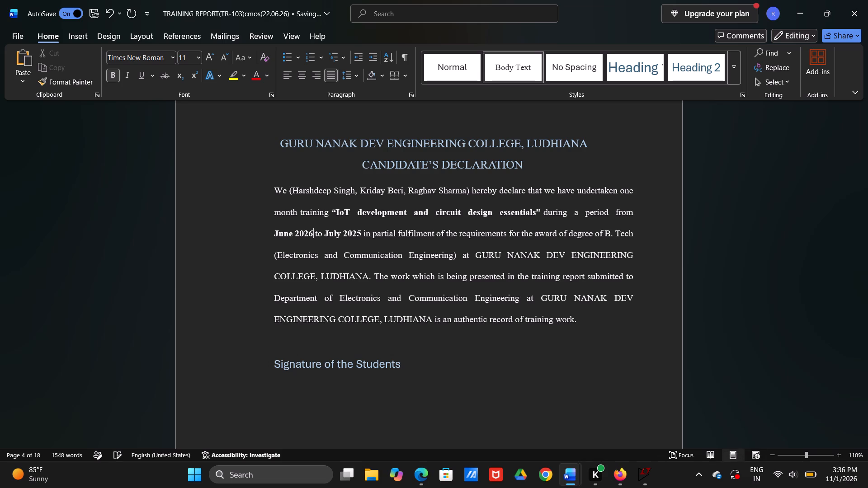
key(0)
key(backslash)
key(BackSpace)
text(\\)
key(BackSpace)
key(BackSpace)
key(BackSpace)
Edit the year of the training period's July end date in the declaration.
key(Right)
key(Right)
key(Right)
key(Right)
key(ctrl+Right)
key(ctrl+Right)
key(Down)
Change the end of the training period in the declaration to July 2026.
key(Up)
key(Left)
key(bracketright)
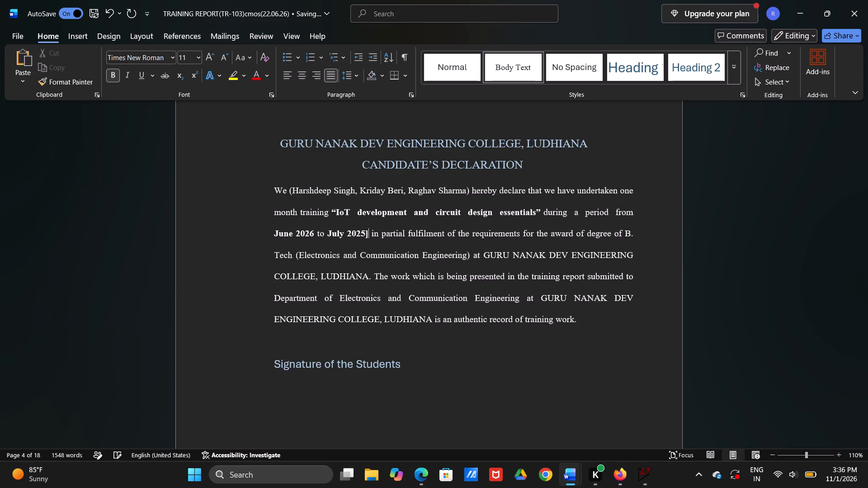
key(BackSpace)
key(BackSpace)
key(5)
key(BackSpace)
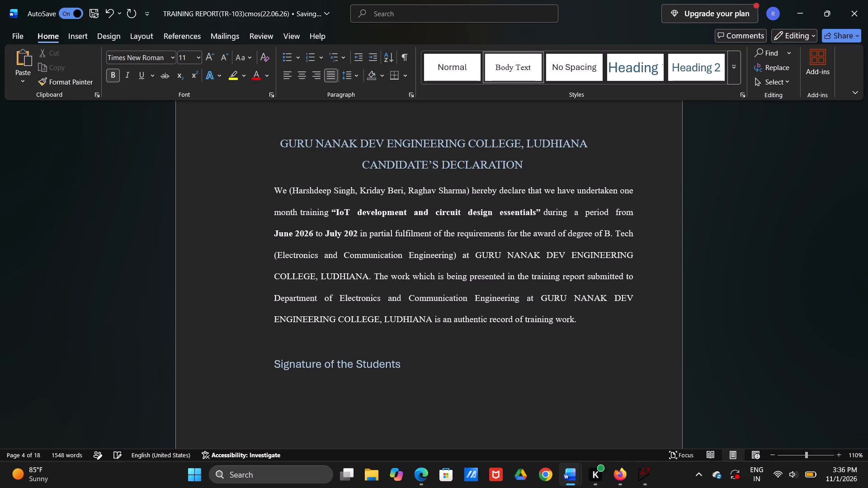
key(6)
Replace the quoted training title in the declaration with CMOS IC Design, keeping the quotation marks.
click(337, 212)
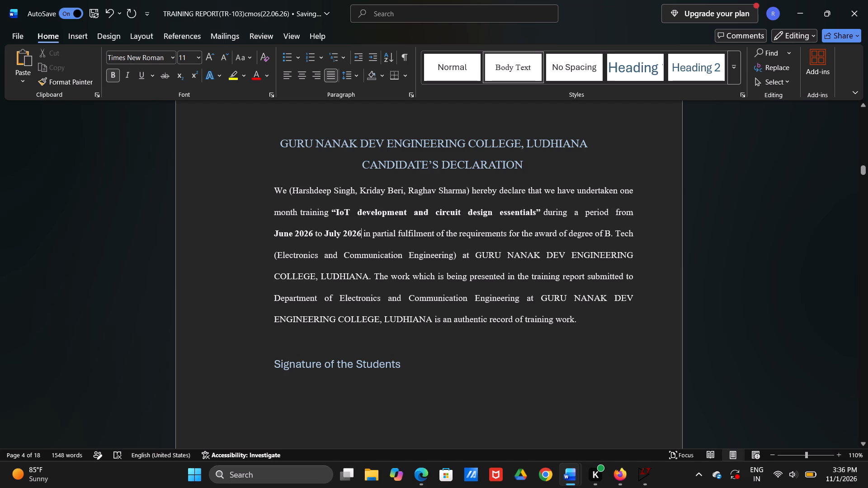
click(337, 212)
key(ctrl+shift+Right)
key(ctrl+shift+Right)
key(ctrl+shift+Right)
key(ctrl+shift+Right)
key(ctrl+shift+Right)
key(ctrl+shift+Right)
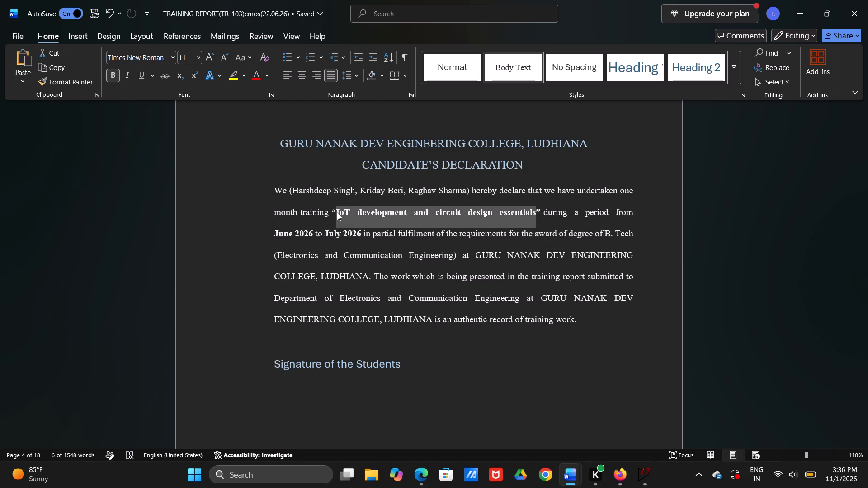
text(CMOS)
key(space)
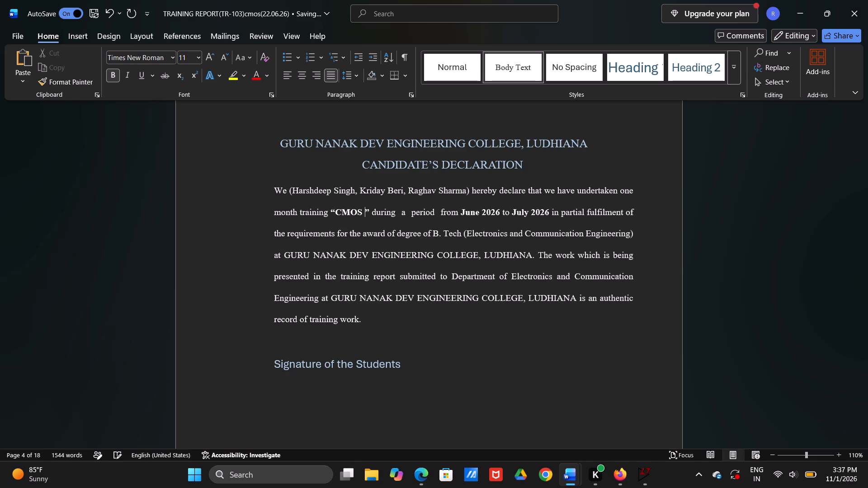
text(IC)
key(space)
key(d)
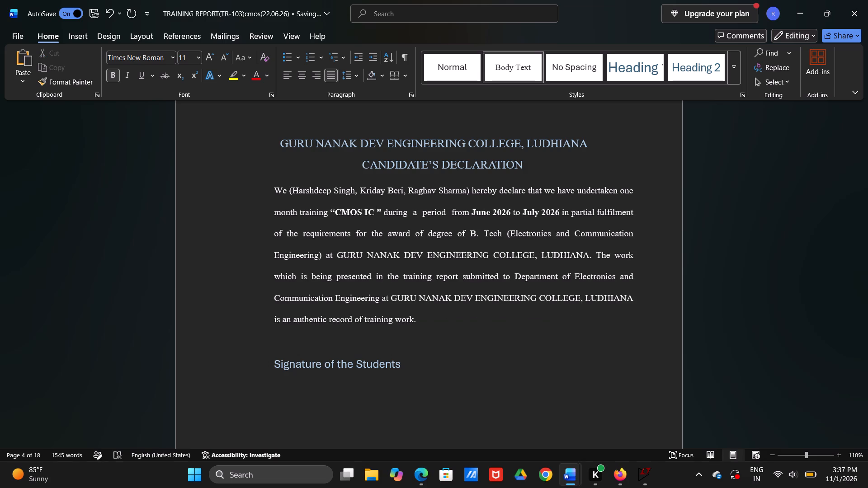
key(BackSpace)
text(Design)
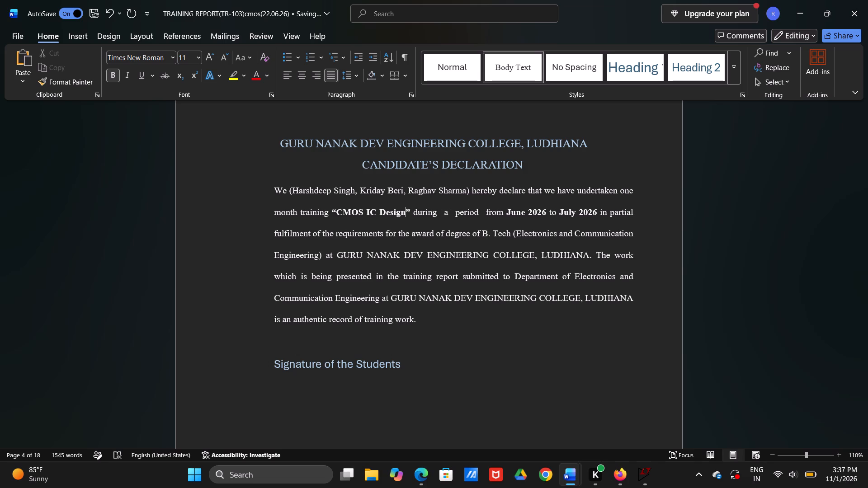
Change the font of the "Signature of the Students" line to Times New Roman.
scroll(337, 212, down, 1)
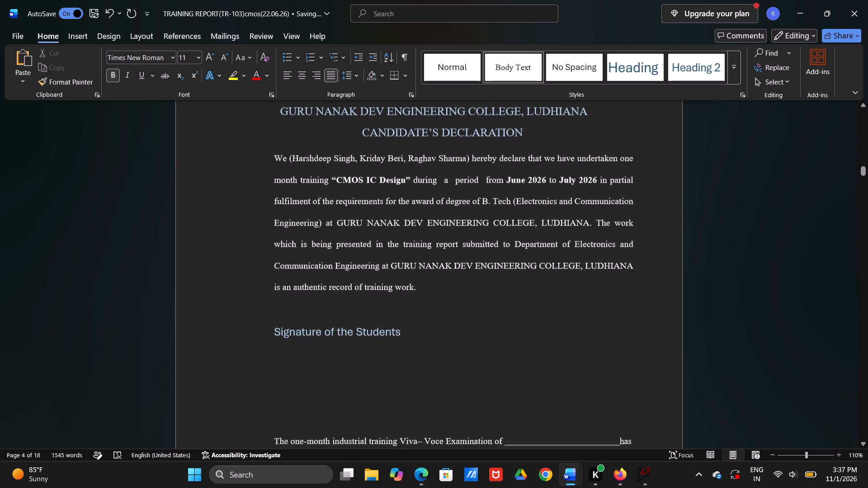
scroll(337, 212, down, 1)
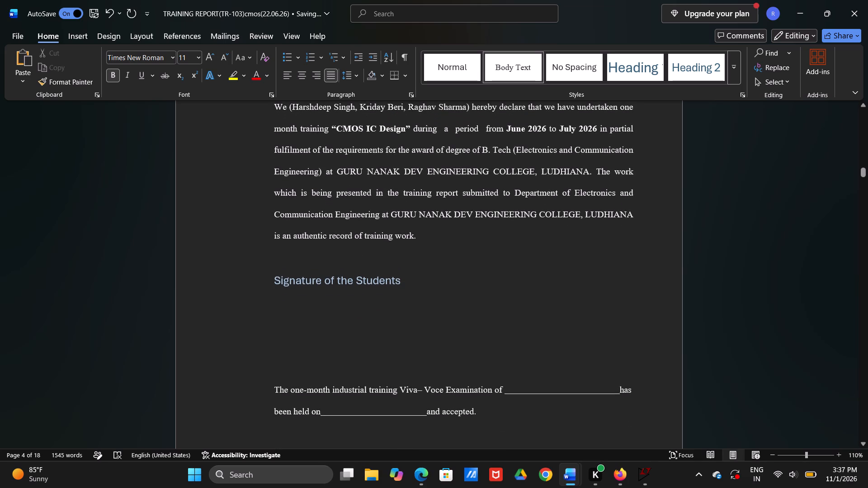
drag(410, 278, 266, 282)
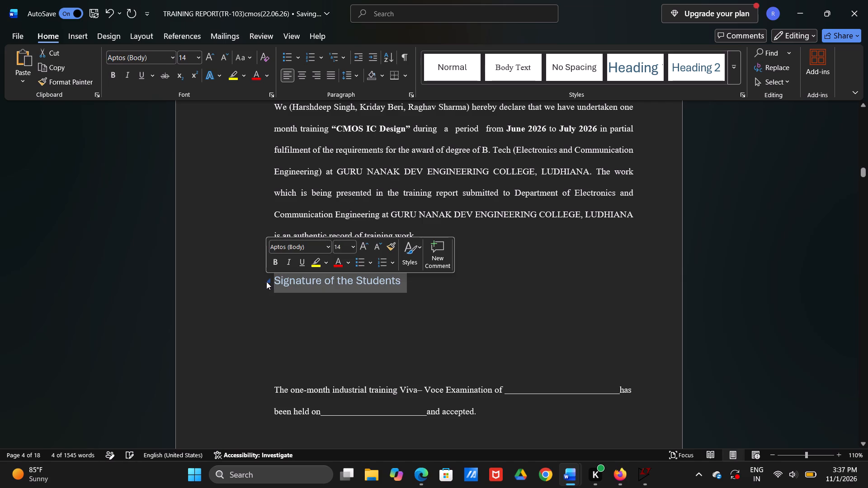
click(298, 251)
click(295, 245)
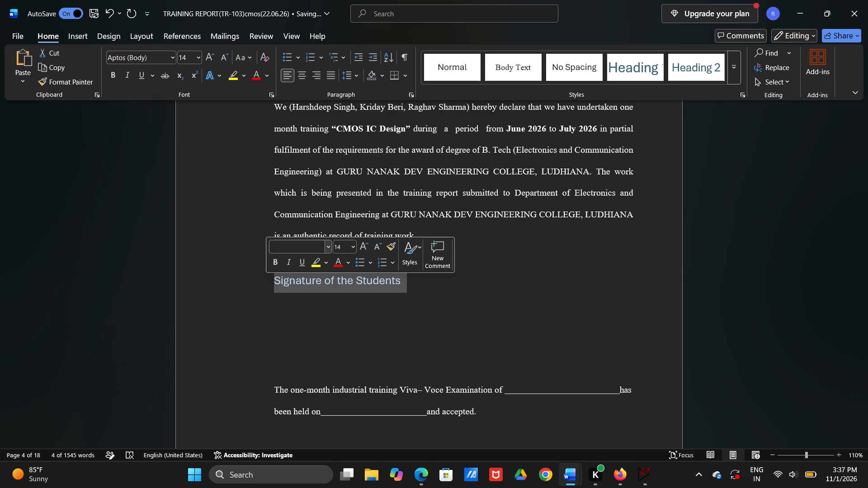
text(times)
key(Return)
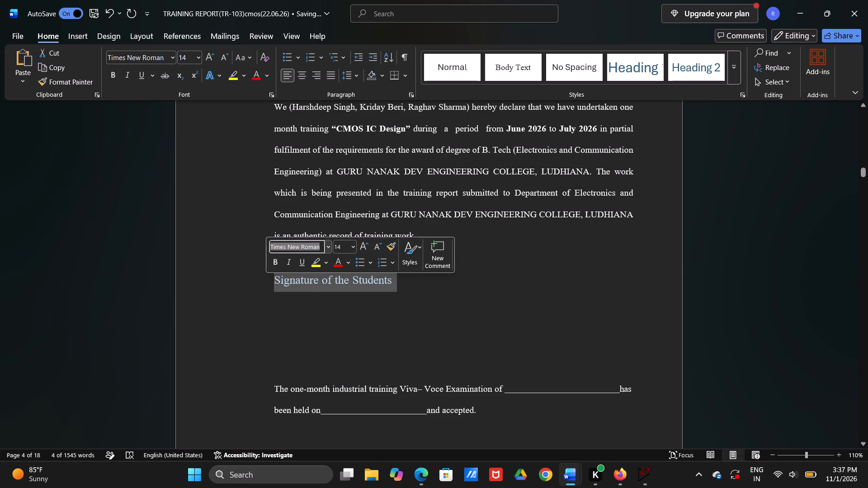
Reduce the font size of the "Signature of the Students" line to 12.
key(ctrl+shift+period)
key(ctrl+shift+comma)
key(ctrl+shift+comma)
click(212, 56)
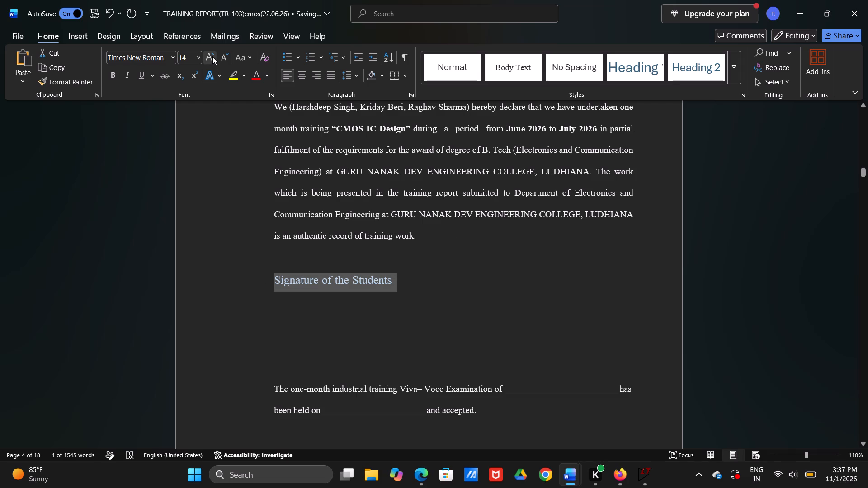
double_click(221, 59)
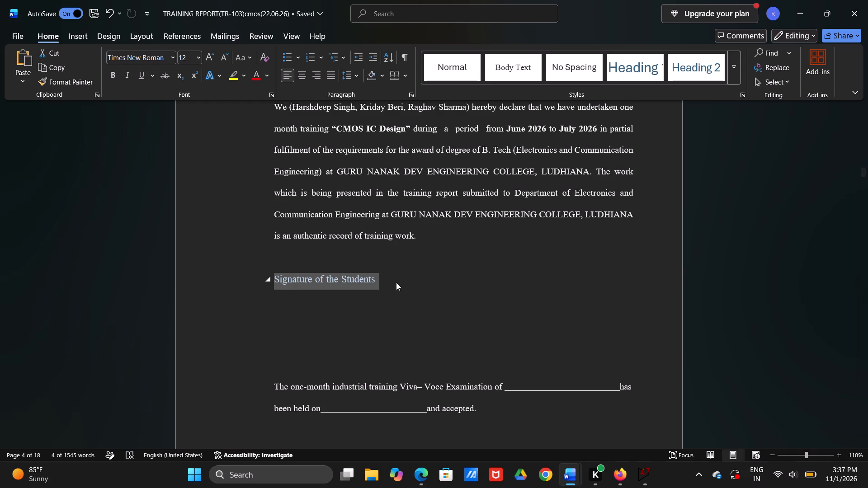
Insert five blank lines above "Signature of the Students" to leave more space below the declaration paragraph.
scroll(396, 282, down, 1)
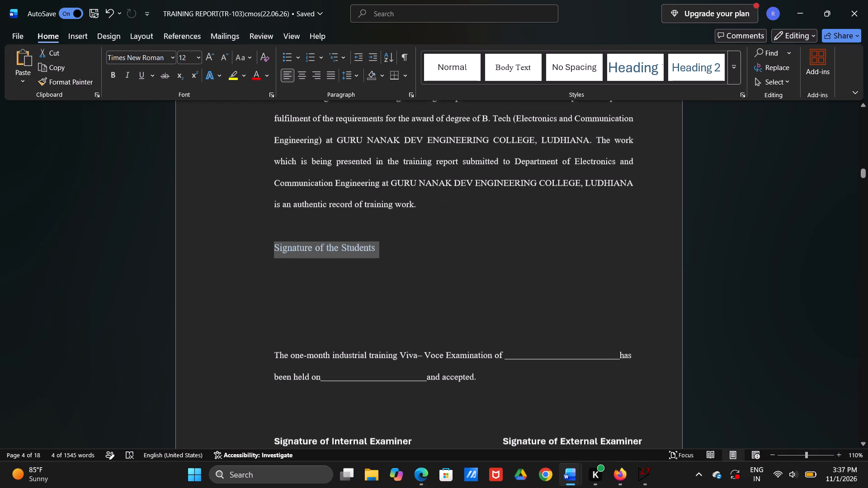
scroll(396, 282, down, 2)
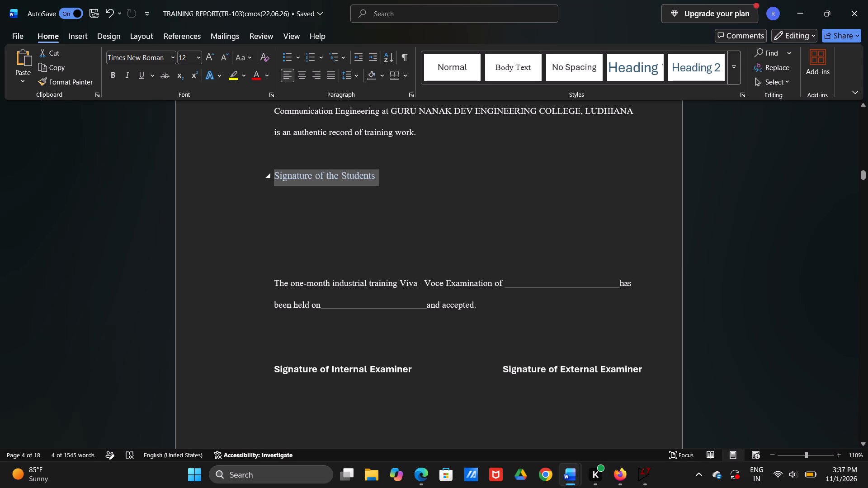
click(273, 176)
key(Return)
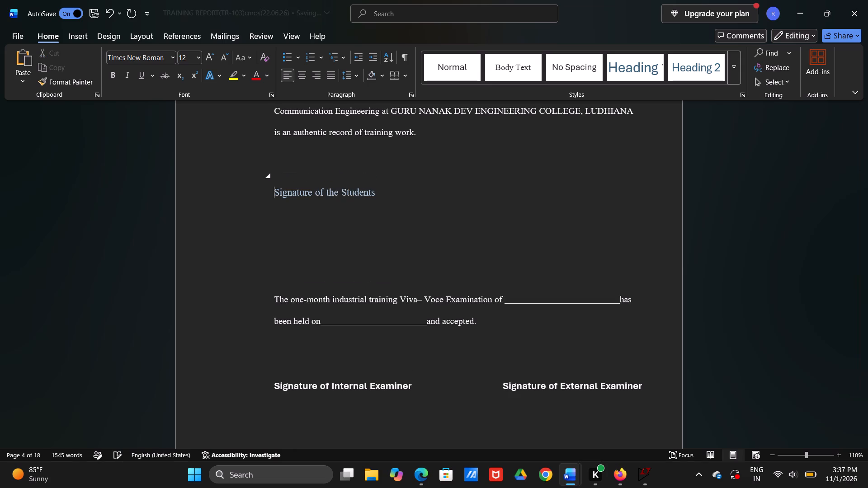
scroll(273, 176, down, 1)
key(Return)
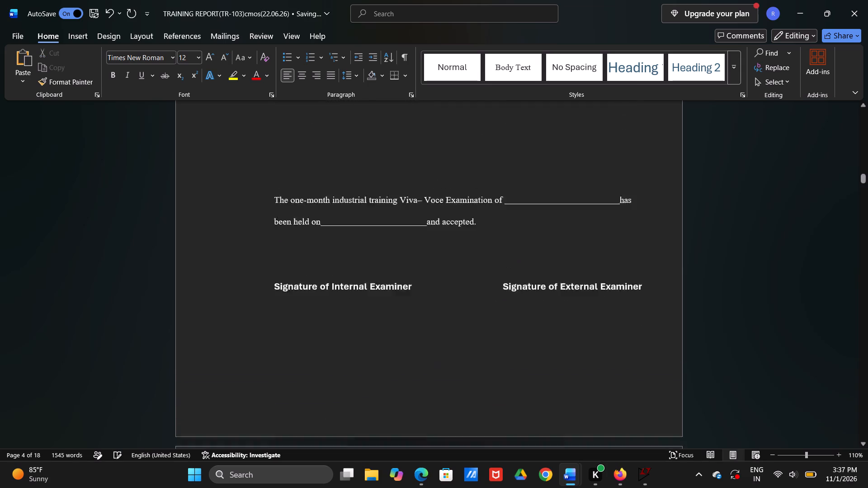
key(Return)
key(Return)
key(Return)
key(Return)
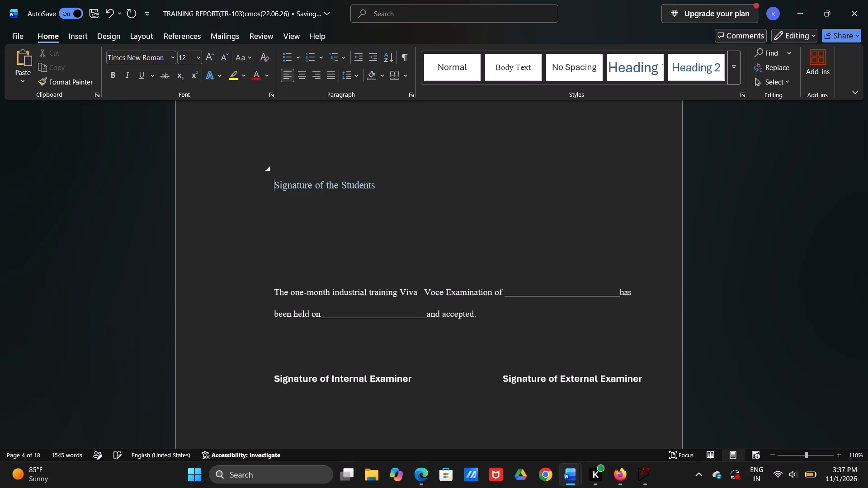
key(Return)
scroll(273, 176, down, 1)
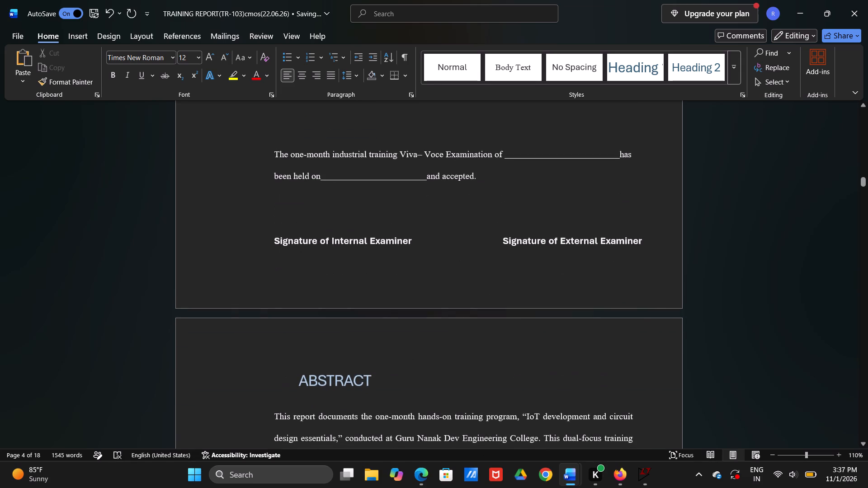
scroll(273, 176, up, 1)
key(BackSpace)
key(BackSpace)
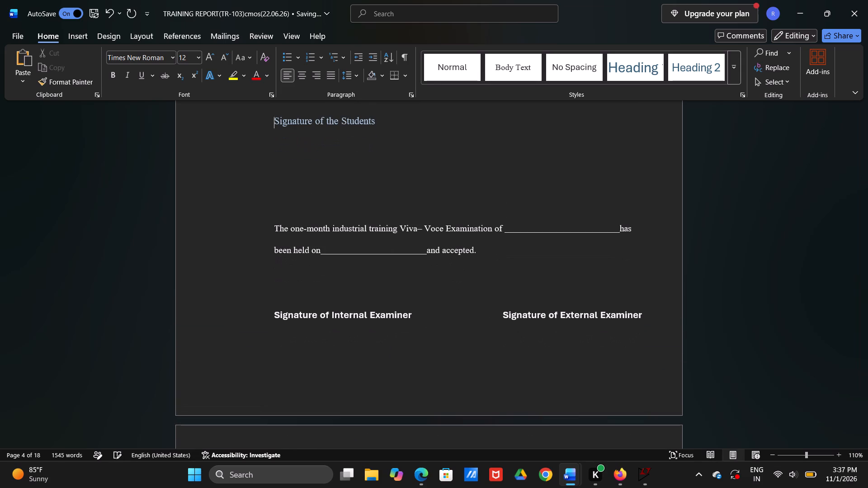
Delete two blank lines above the Viva-Voce Examination statement.
click(272, 227)
key(BackSpace)
key(BackSpace)
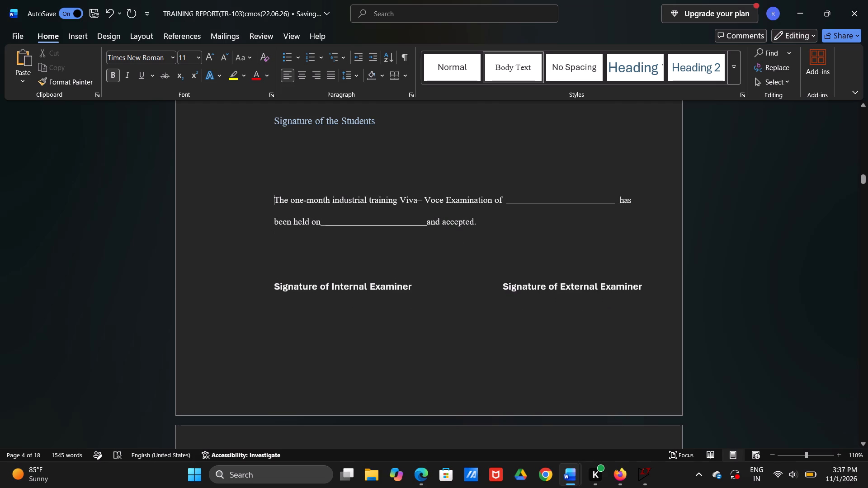
Insert three blank lines above the internal and external examiner signature line.
click(276, 286)
key(Return)
key(Return)
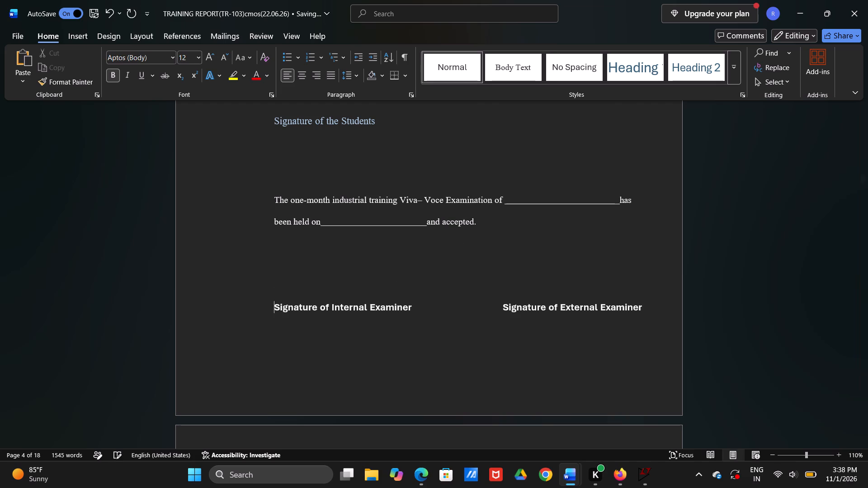
key(Return)
Change the font of the internal and external examiner signature line to Times New Roman.
scroll(276, 286, up, 1)
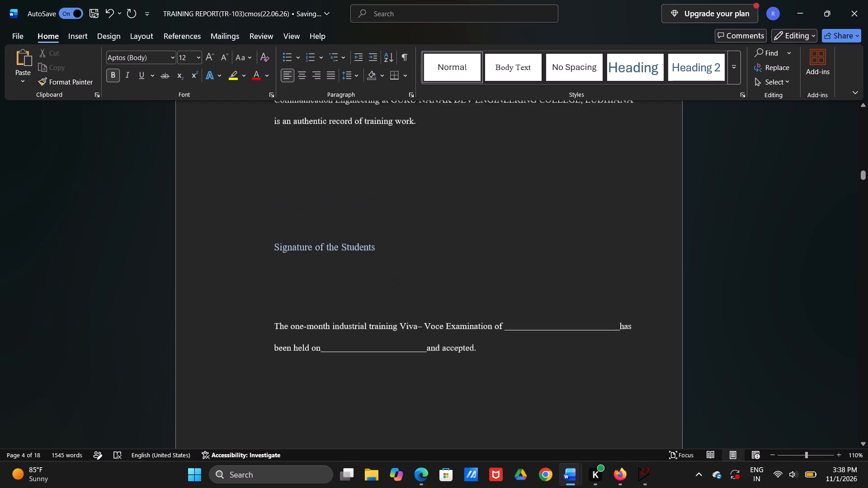
scroll(276, 286, up, 1)
scroll(288, 296, down, 2)
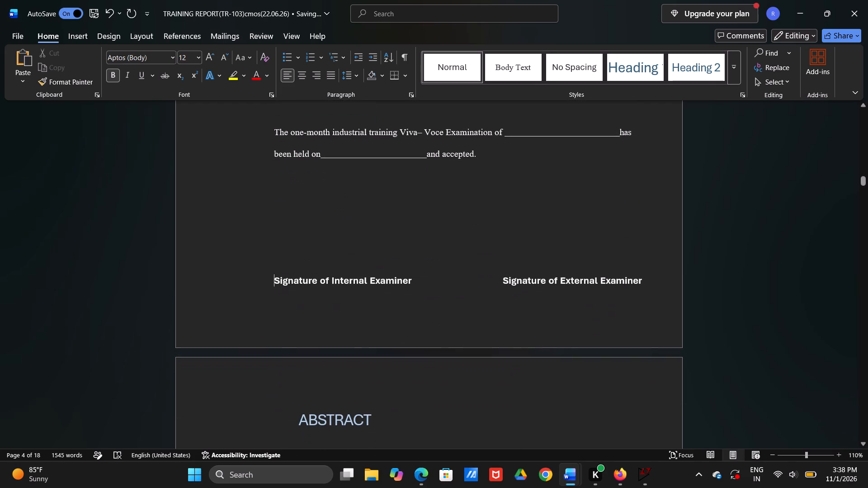
key(ctrl+shift+Right)
key(ctrl+shift+Right)
key(ctrl+shift+Right)
key(ctrl+shift+Right)
key(ctrl+shift+Right)
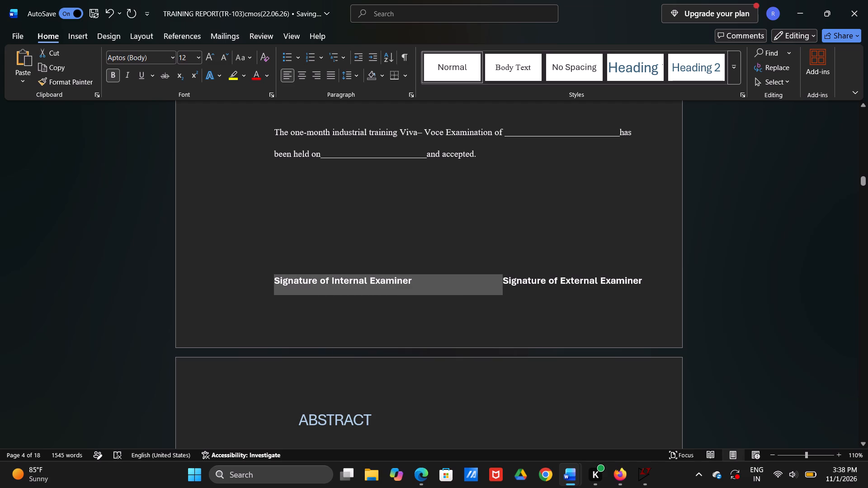
key(ctrl+shift+Right)
key(ctrl+shift+Right)
key(ctrl+shift+Right)
key(ctrl+shift+Right)
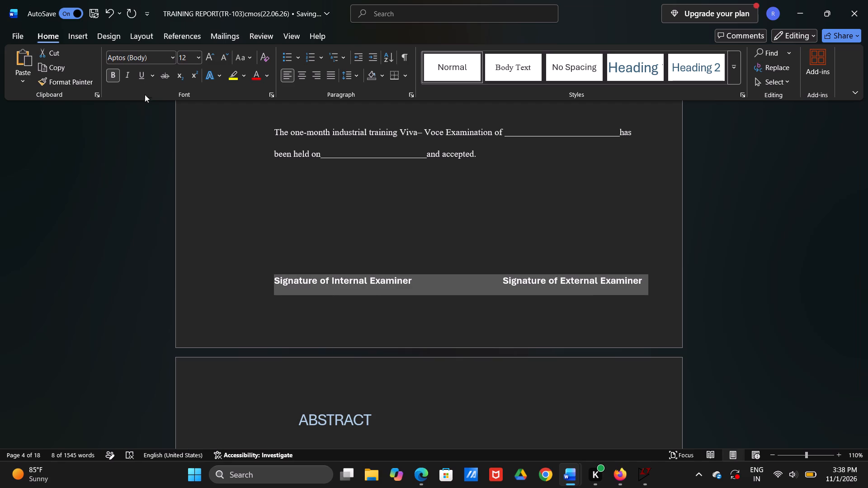
click(146, 53)
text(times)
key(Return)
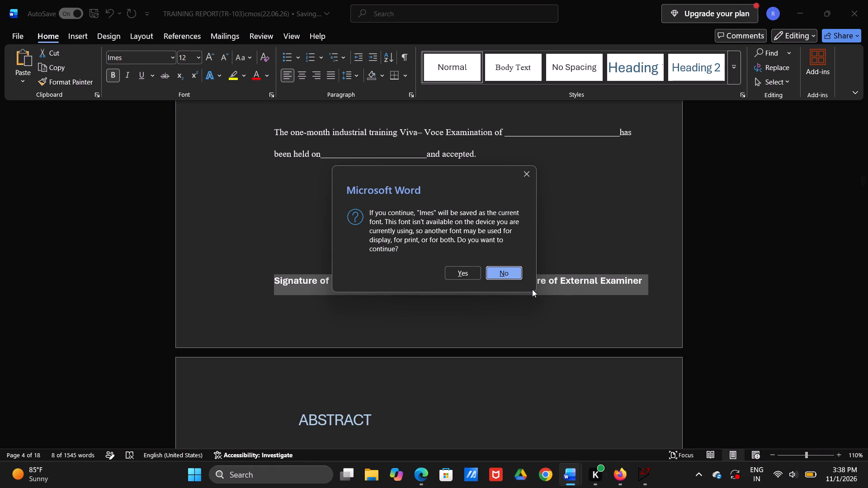
click(501, 271)
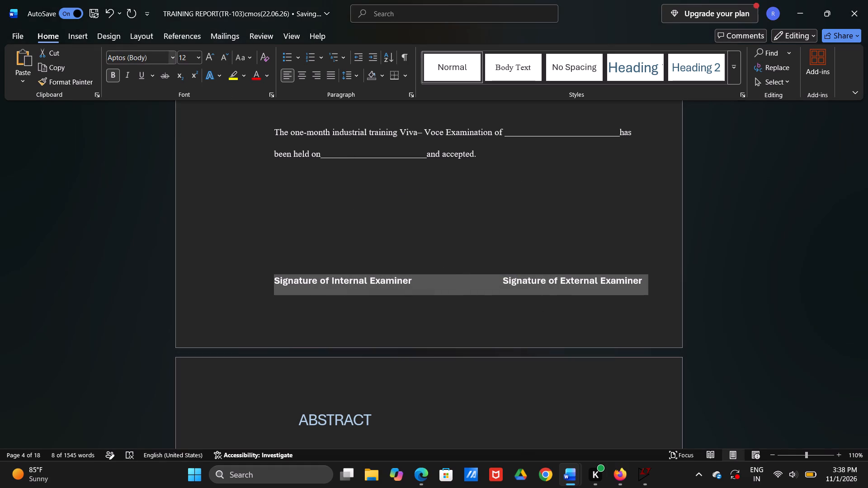
click(148, 60)
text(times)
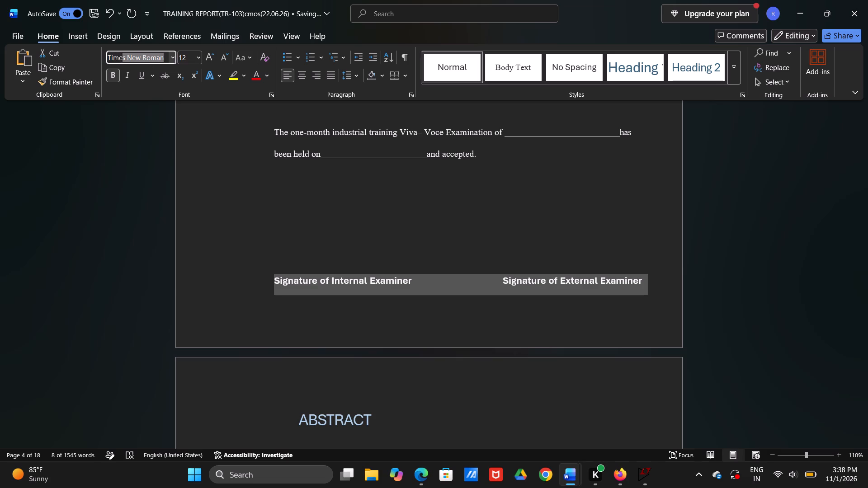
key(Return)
Review the candidate's declaration page and the page before it in the CMOS training report.
scroll(236, 140, up, 2)
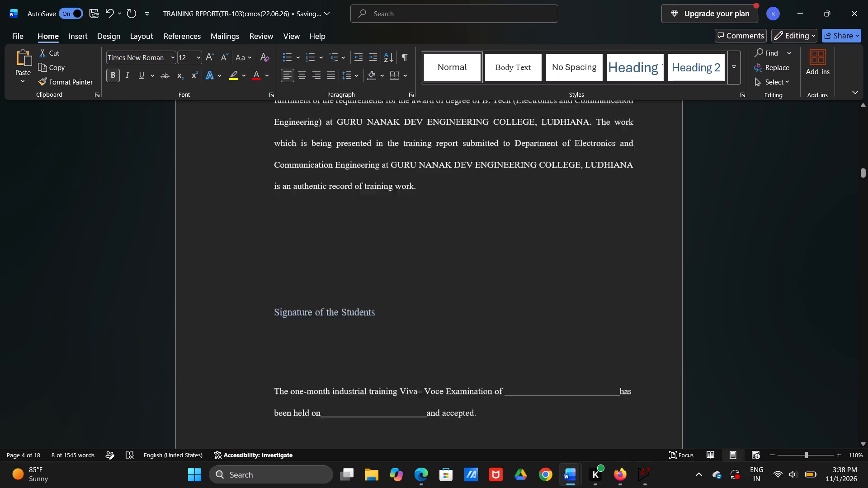
scroll(236, 140, up, 2)
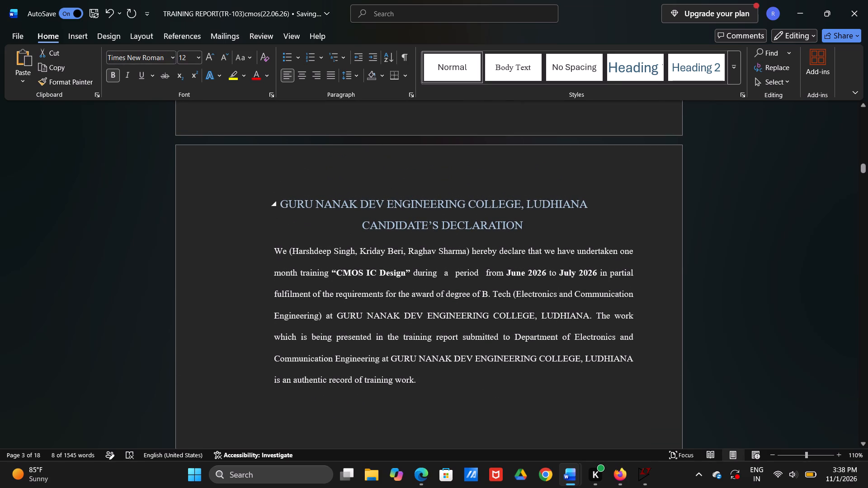
scroll(447, 224, up, 1)
scroll(447, 224, down, 1)
scroll(447, 224, up, 3)
scroll(447, 224, down, 1)
scroll(447, 224, up, 4)
scroll(447, 224, down, 1)
scroll(447, 224, up, 1)
scroll(447, 224, down, 1)
scroll(447, 224, up, 1)
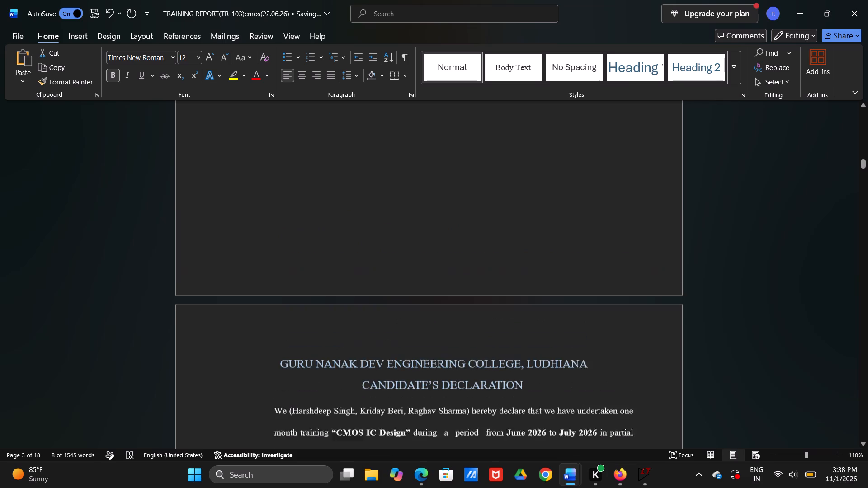
scroll(447, 224, up, 3)
scroll(447, 224, down, 2)
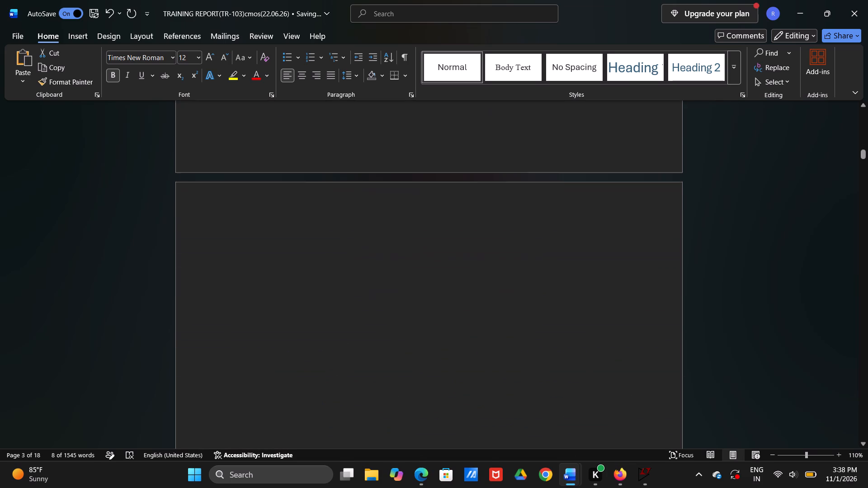
scroll(447, 224, down, 2)
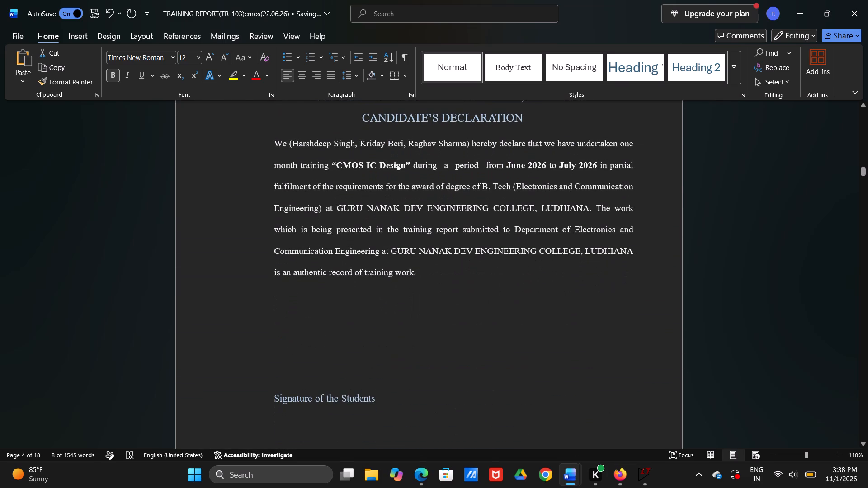
Examine the declaration page layout in the tr-103(prep) document and the sample declaration sheet in the Firefox PDF.
key(alt+Tab)
alt+drag(486, 135, 664, 169)
alt+click(591, 147)
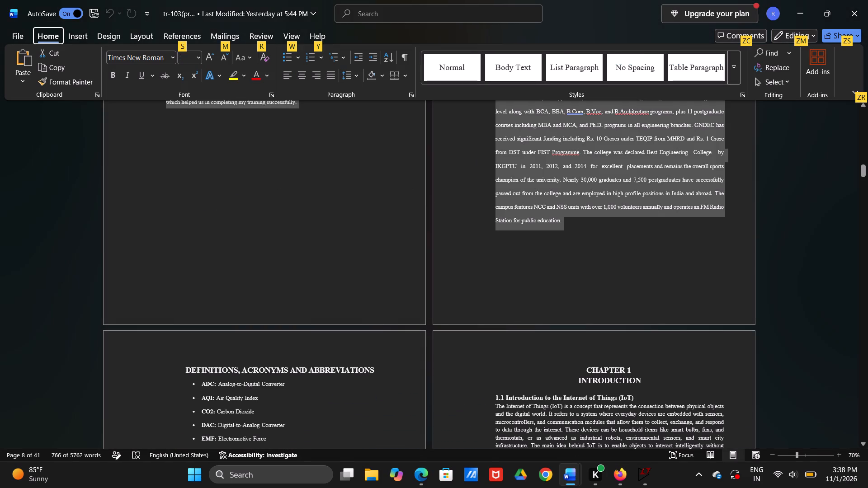
key(alt+Tab)
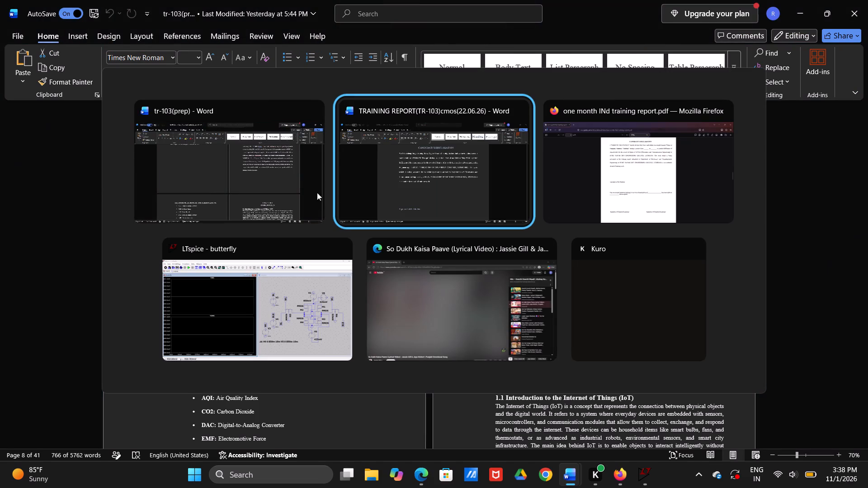
alt+click(167, 172)
scroll(381, 206, up, 2)
scroll(381, 206, down, 1)
scroll(381, 206, up, 3)
scroll(381, 206, down, 1)
scroll(381, 206, up, 6)
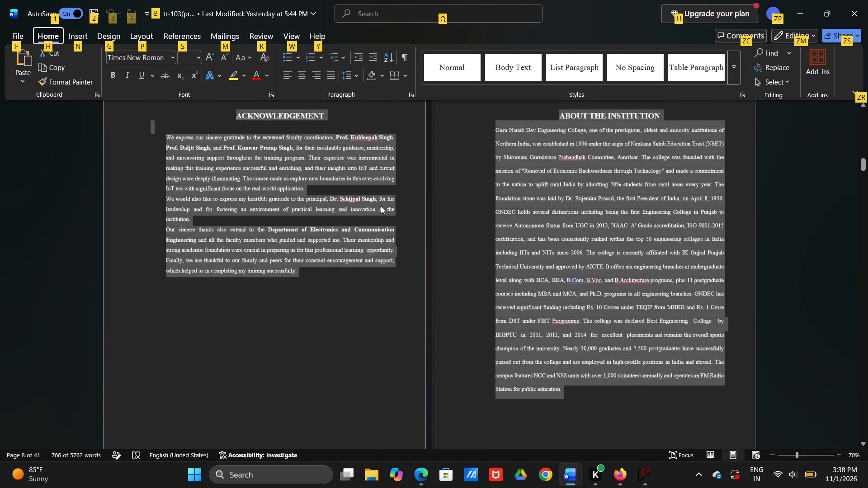
scroll(381, 206, up, 6)
scroll(381, 206, down, 1)
scroll(381, 206, up, 1)
scroll(381, 206, down, 1)
scroll(381, 206, up, 3)
scroll(381, 206, down, 1)
scroll(381, 206, up, 7)
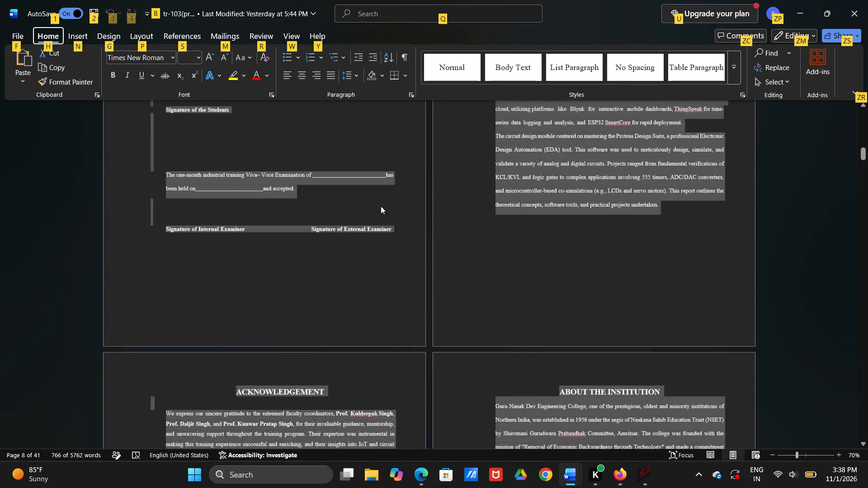
scroll(381, 206, up, 3)
scroll(381, 206, down, 1)
scroll(381, 206, up, 7)
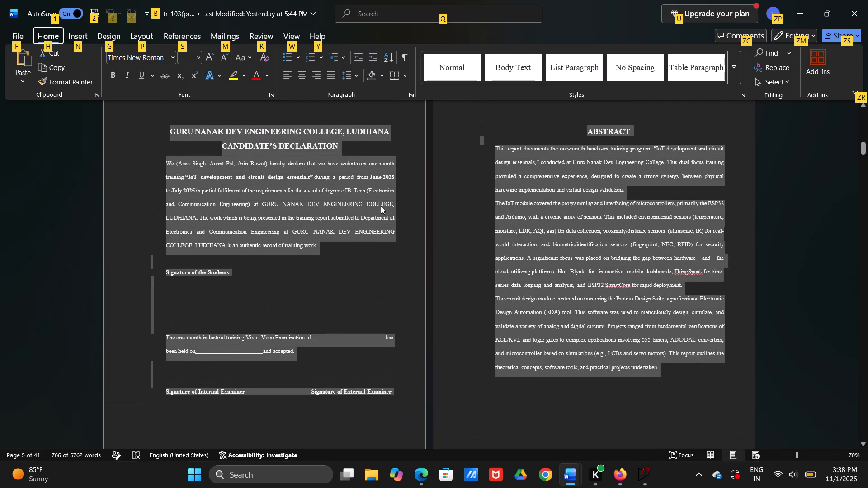
click(614, 446)
scroll(510, 313, up, 2)
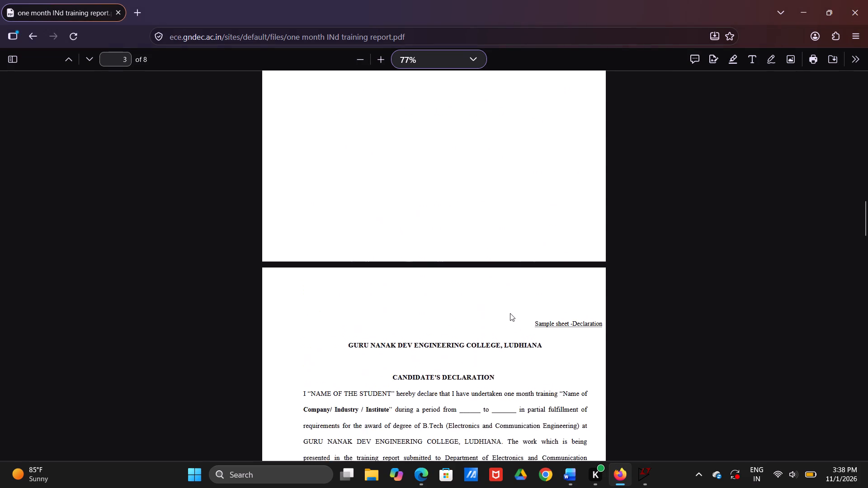
key(alt+Tab)
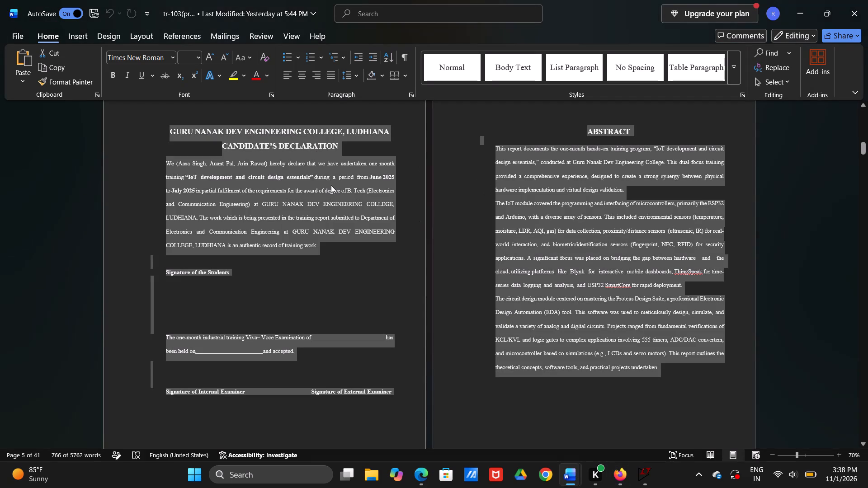
Back in the CMOS training report, split "CANDIDATE'S DECLARATION" into its own paragraph below the college name and centre it.
key(alt+Tab)
key(alt+Tab)
scroll(334, 148, up, 1)
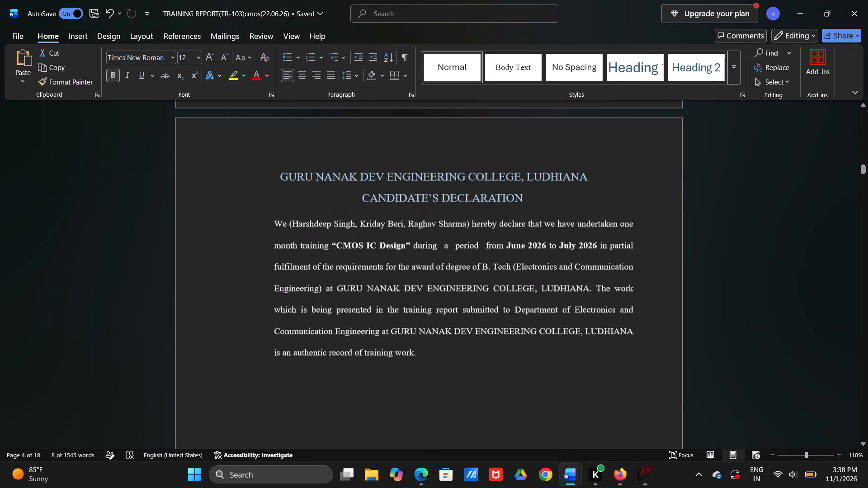
click(354, 201)
key(Return)
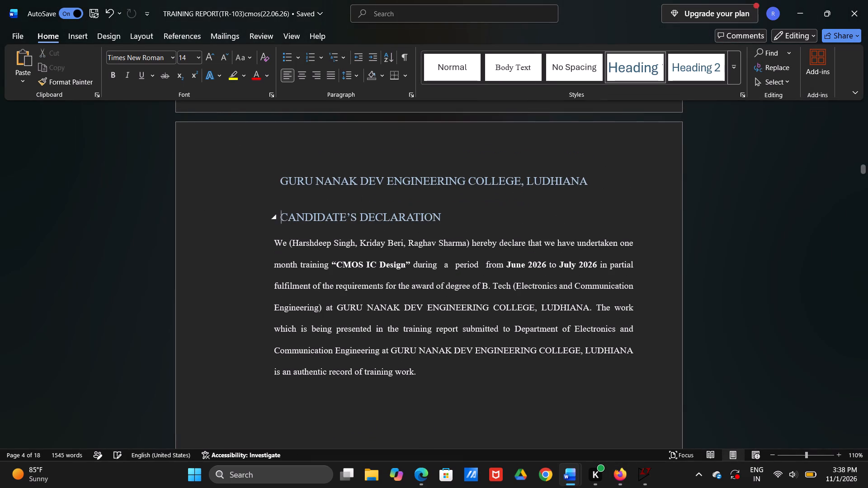
click(306, 75)
scroll(372, 208, down, 1)
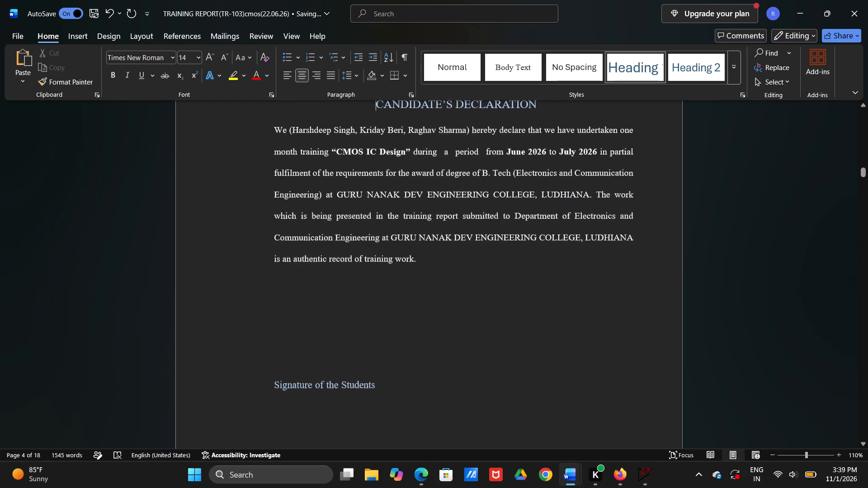
scroll(372, 208, up, 1)
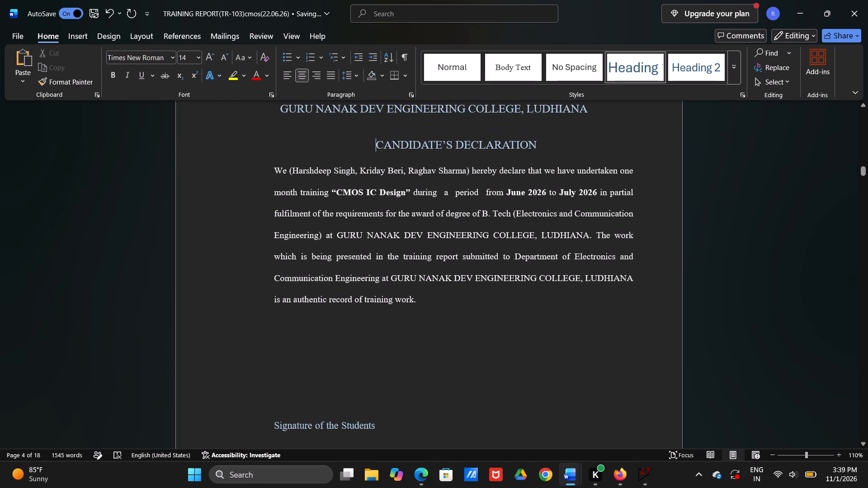
Compare the sample declaration sheet in the Firefox PDF with the report's declaration page down to the examiner signatures.
key(alt+Tab)
key(alt+Tab)
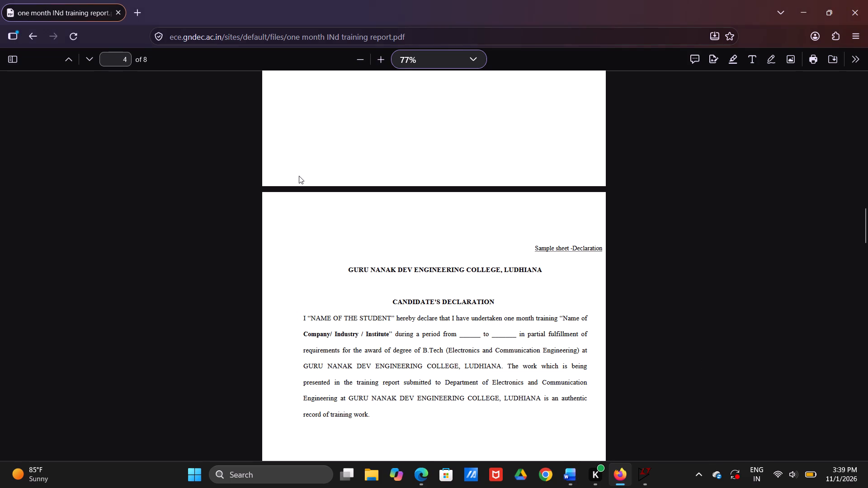
scroll(299, 176, down, 1)
key(alt+Tab)
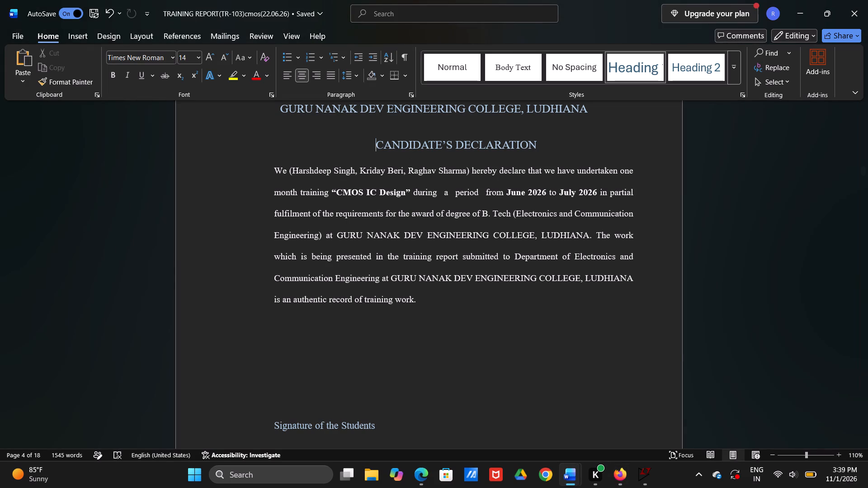
scroll(299, 176, down, 1)
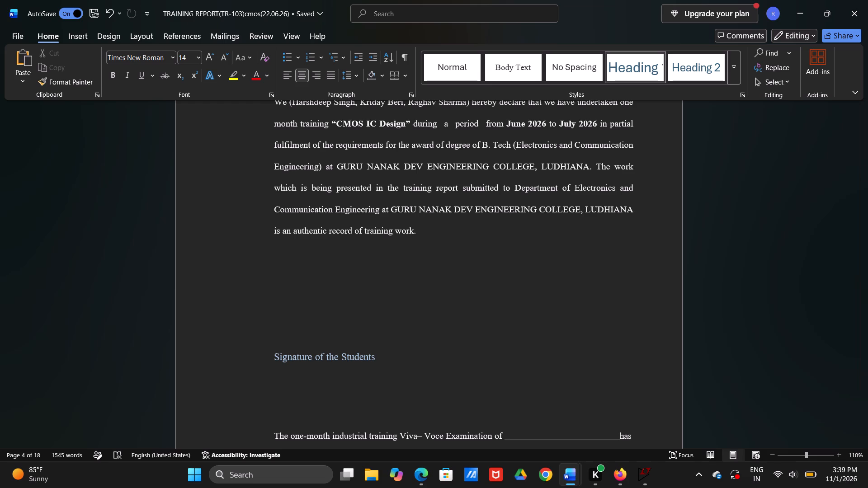
scroll(299, 176, down, 1)
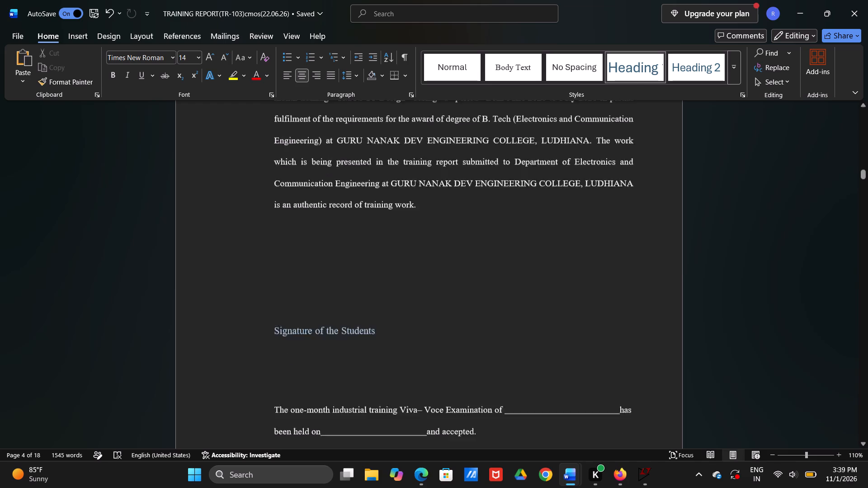
scroll(299, 176, down, 2)
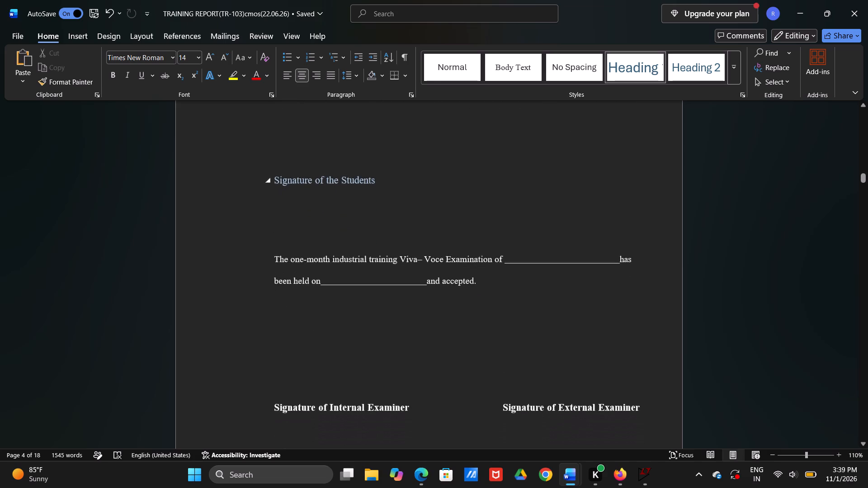
scroll(299, 176, down, 1)
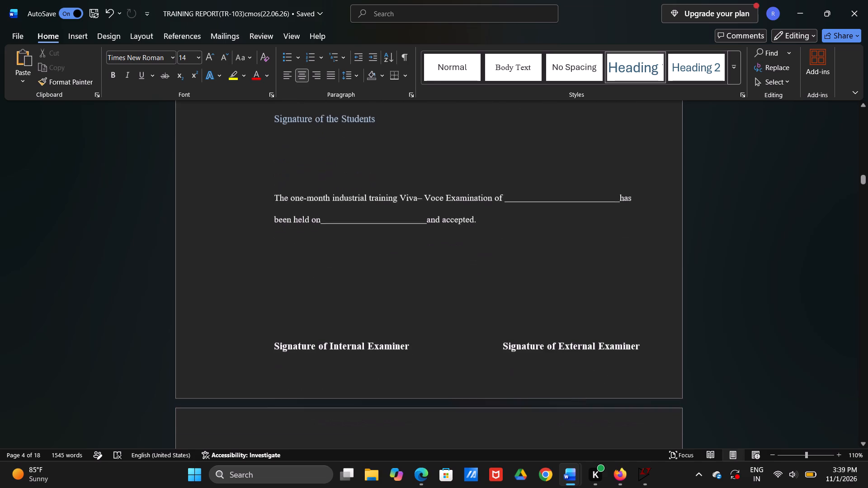
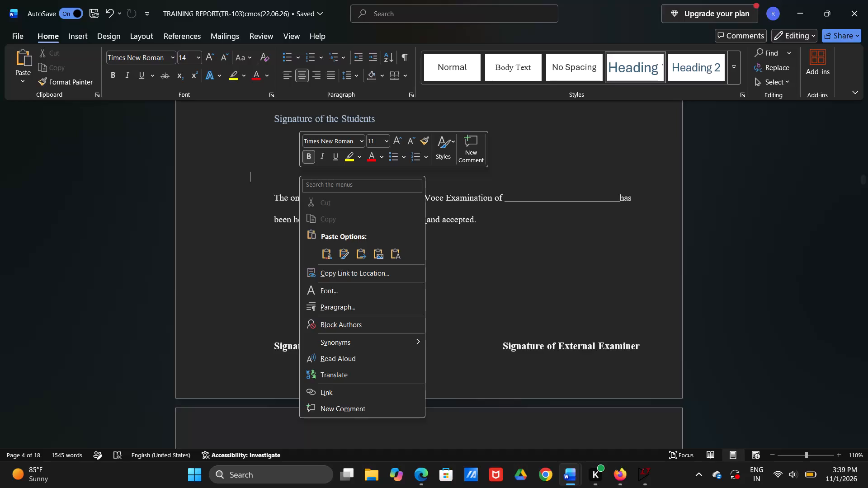
Compare the CMOS report's declaration page, from its headings to the student signature line, with the sample declaration sheet in the Firefox PDF.
click(275, 125)
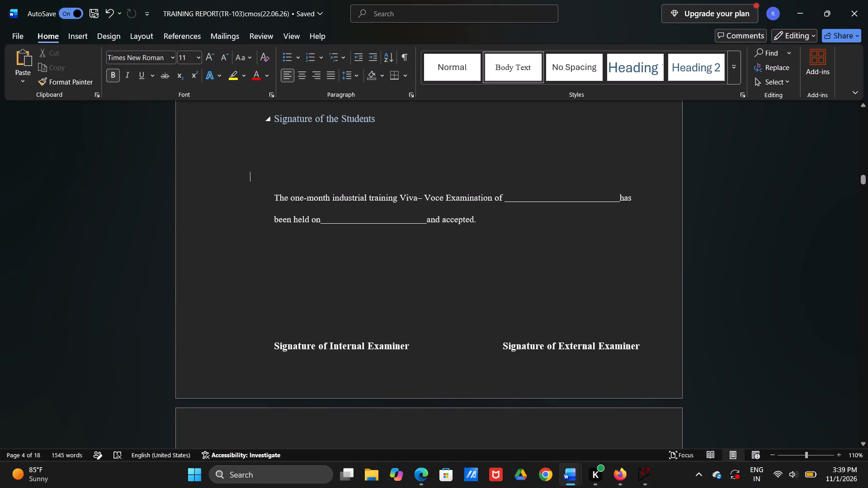
key(alt+Tab)
alt+click(257, 126)
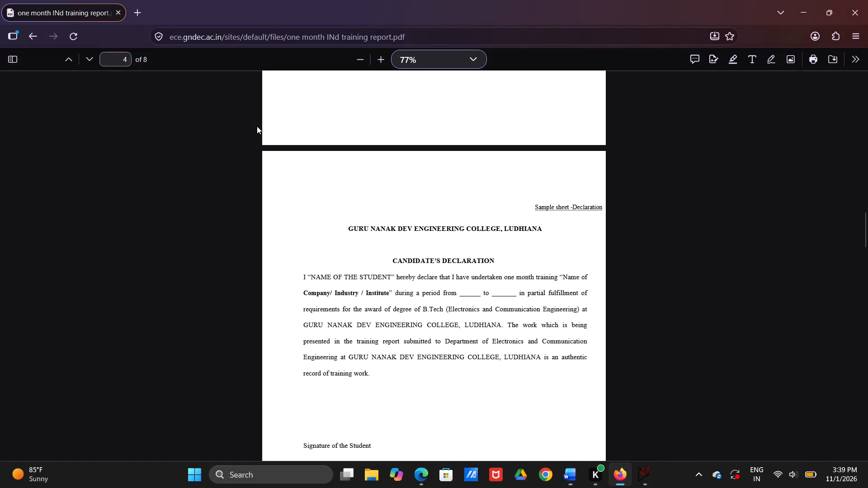
scroll(257, 127, down, 3)
key(alt+Tab)
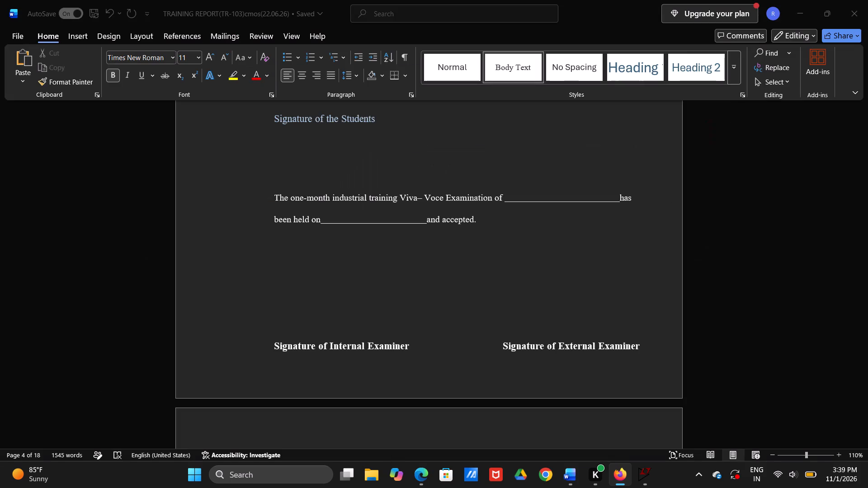
click(345, 114)
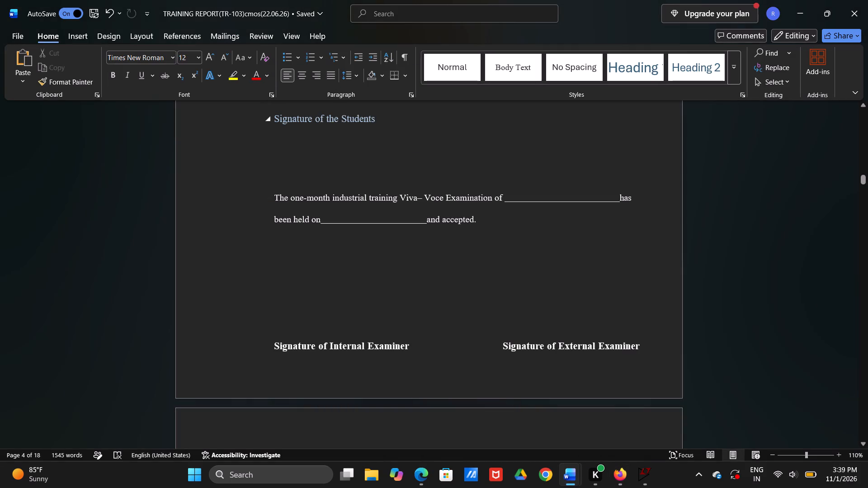
scroll(368, 155, up, 3)
scroll(338, 149, down, 1)
scroll(338, 149, up, 4)
scroll(338, 148, down, 1)
scroll(338, 148, up, 1)
click(339, 148)
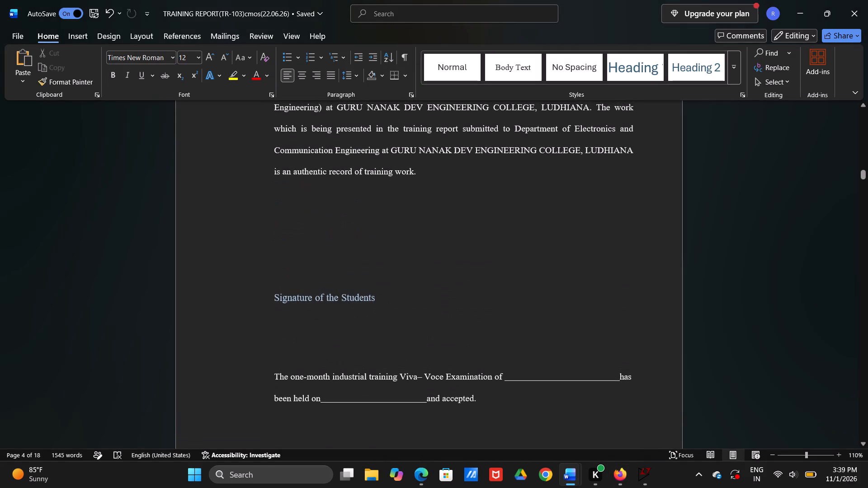
scroll(340, 189, down, 1)
scroll(340, 189, up, 2)
scroll(340, 189, down, 1)
scroll(340, 189, up, 1)
scroll(340, 189, down, 1)
scroll(340, 189, up, 1)
scroll(340, 189, down, 1)
scroll(341, 189, up, 5)
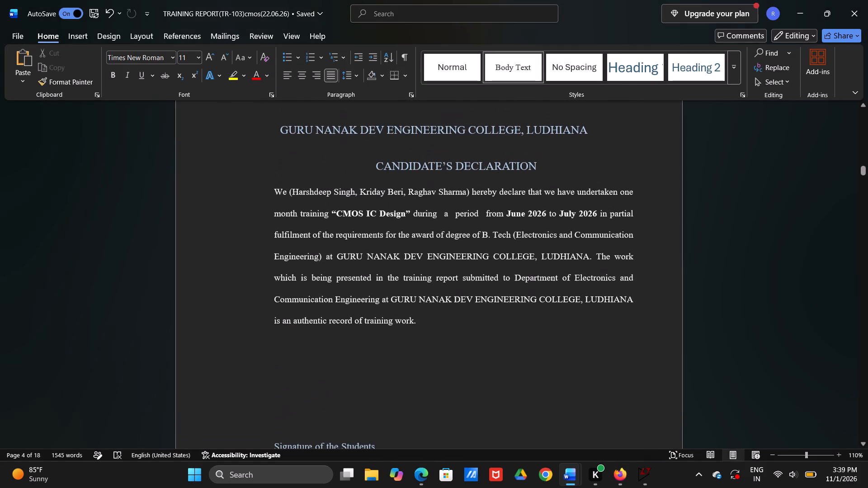
Switch to the Firefox PDF and examine the sample sheet's declaration paragraph and headings.
key(alt+Tab)
click(388, 153)
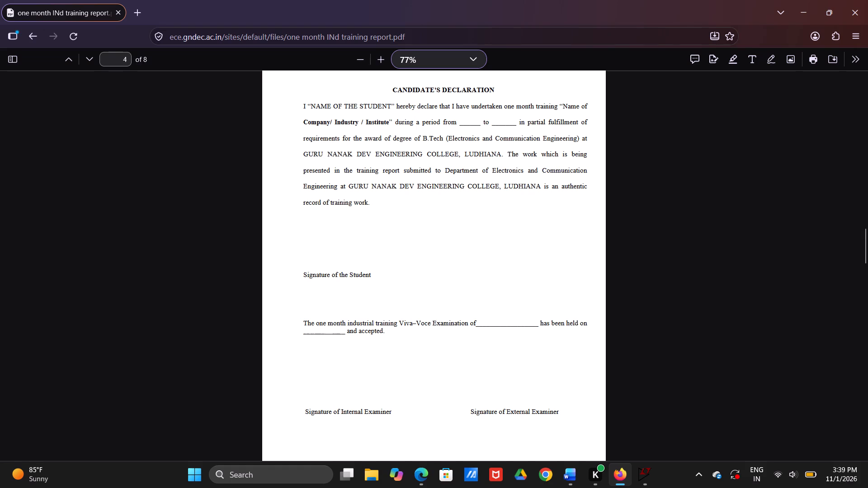
triple_click(363, 150)
click(387, 160)
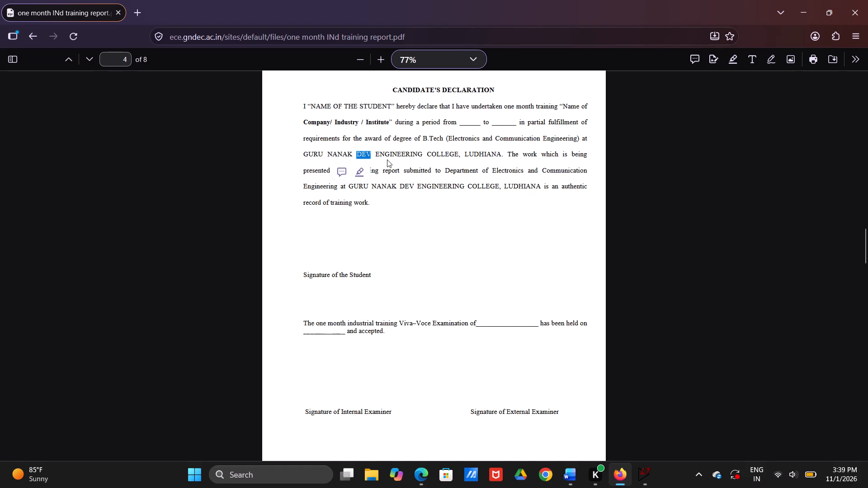
scroll(394, 163, up, 5)
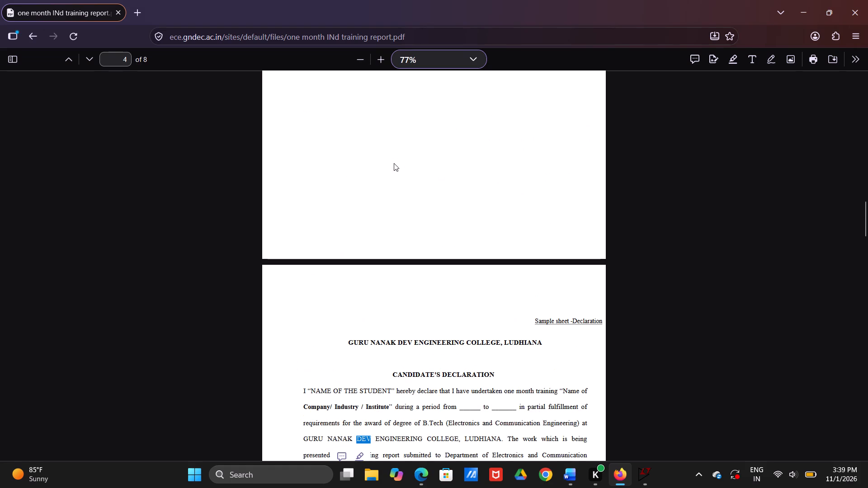
In the tr-103(prep) document, check the font formatting of the declaration paragraph, "Signature of the Students" and the Viva-Voce text.
key(alt+Tab)
key(alt+Tab)
click(305, 186)
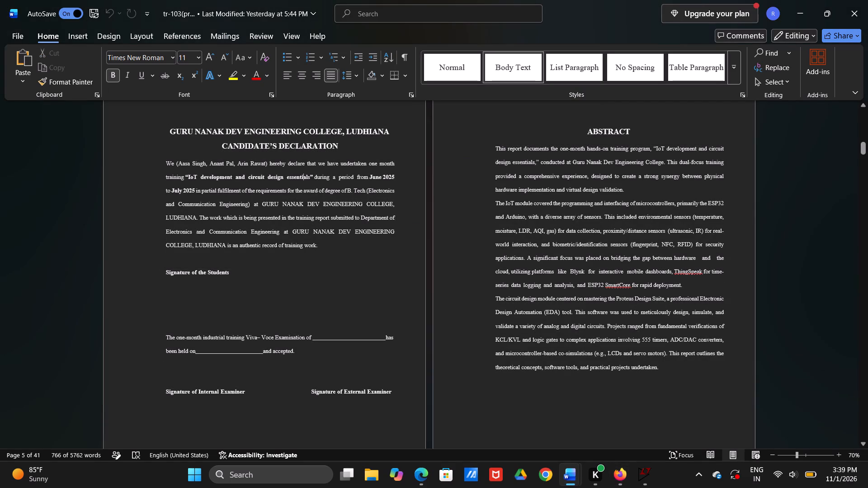
click(271, 187)
click(184, 269)
click(219, 334)
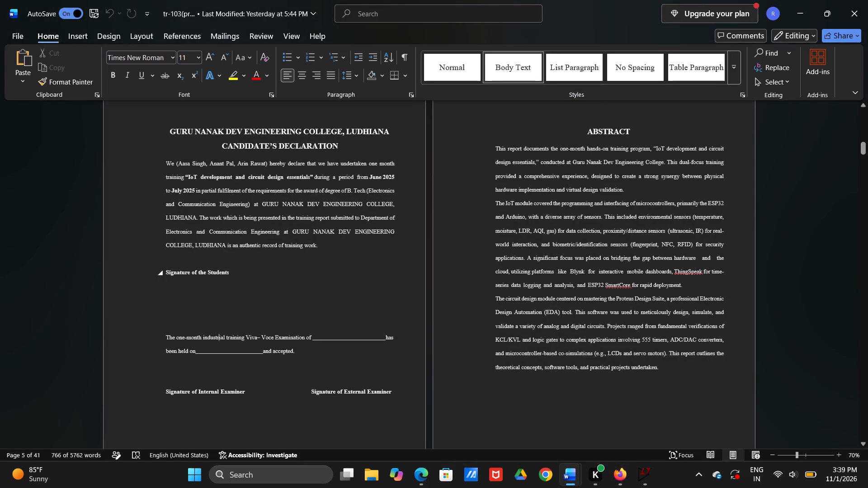
ctrl+scroll(144, 254, up, 5)
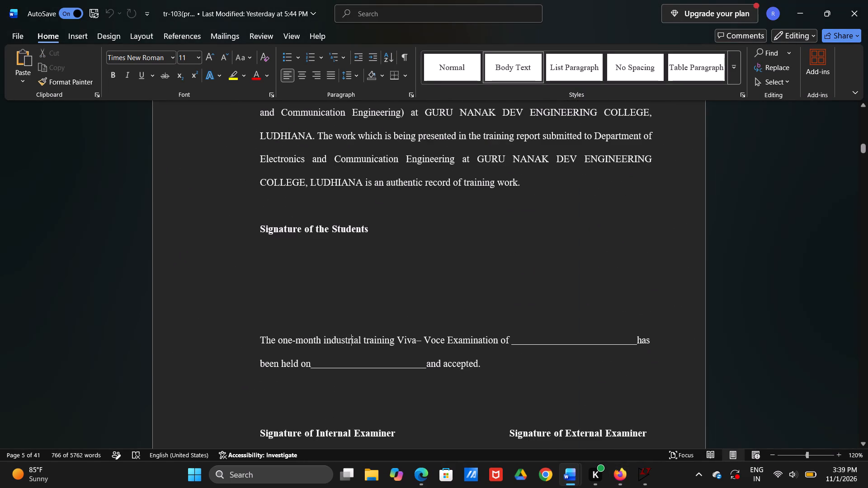
click(301, 156)
scroll(303, 174, up, 1)
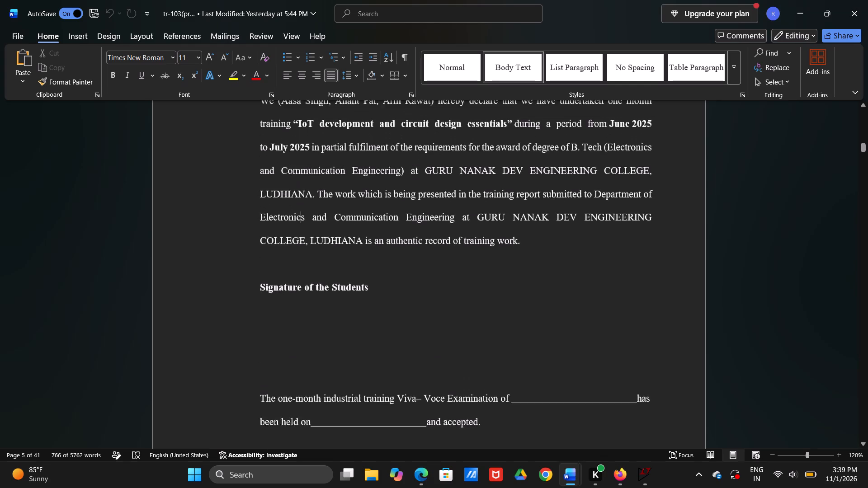
ctrl+scroll(303, 174, down, 2)
scroll(303, 174, up, 1)
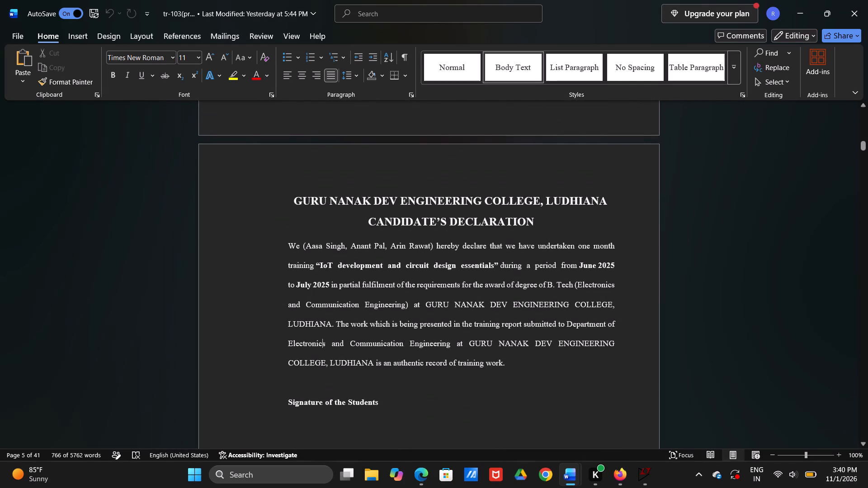
Back in the CMOS training report, set the whole "Signature of the Students" line to 11 pt.
key(alt+Tab)
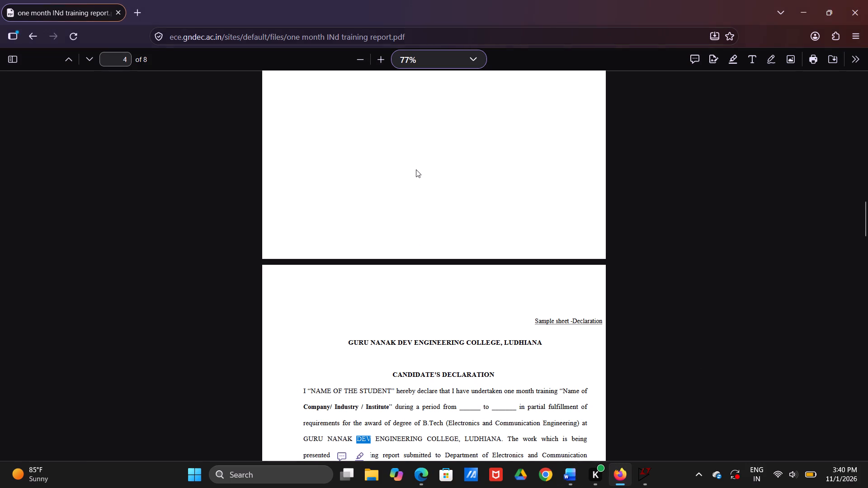
key(alt+Tab)
key(alt+Tab)
scroll(318, 253, down, 2)
scroll(318, 253, up, 1)
scroll(318, 253, down, 3)
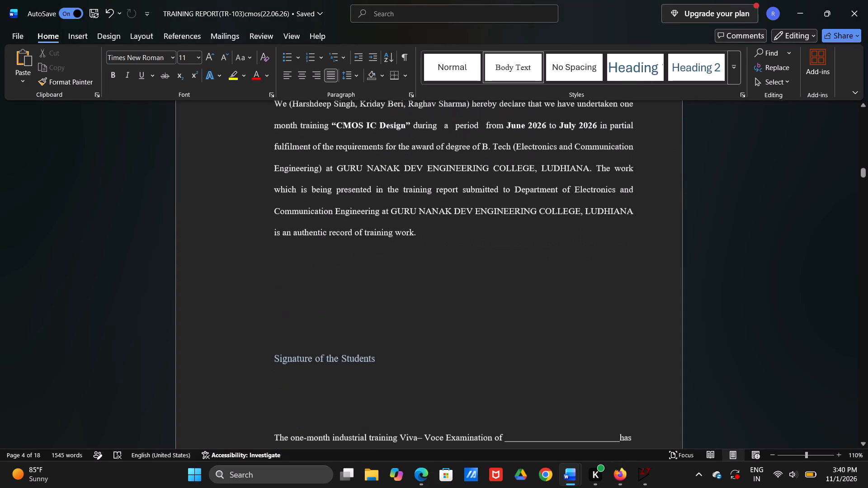
scroll(318, 253, down, 2)
click(281, 267)
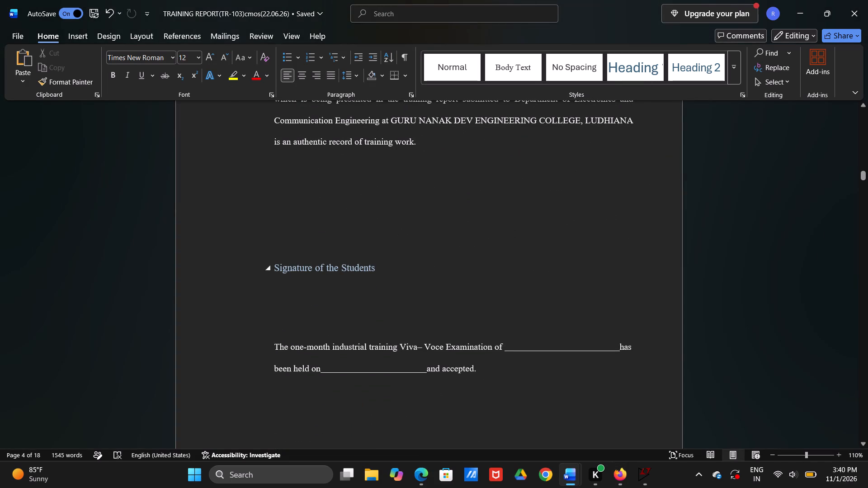
key(ctrl+shift+Right)
key(ctrl+shift+Right)
key(ctrl+shift+Right)
key(ctrl+shift+Right)
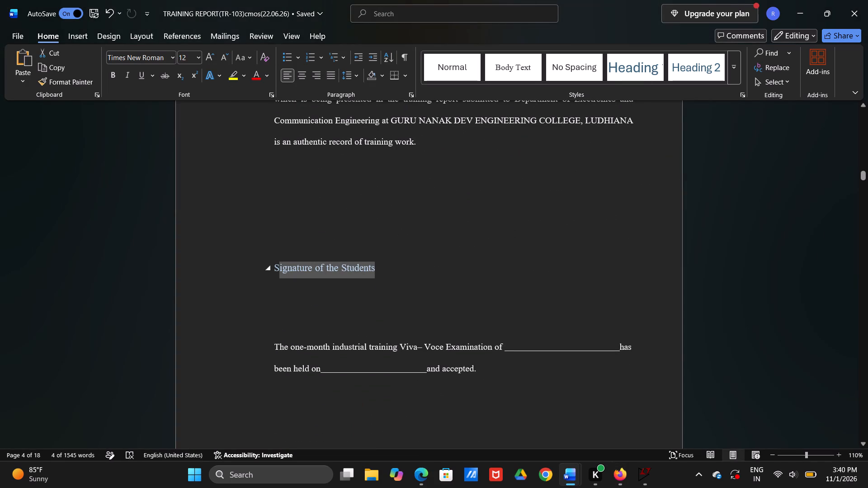
click(210, 46)
click(220, 56)
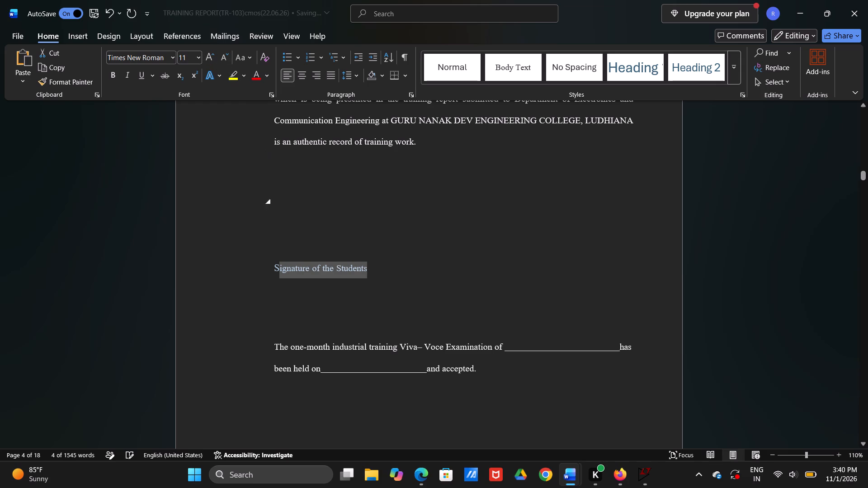
click(281, 263)
drag(277, 267, 269, 267)
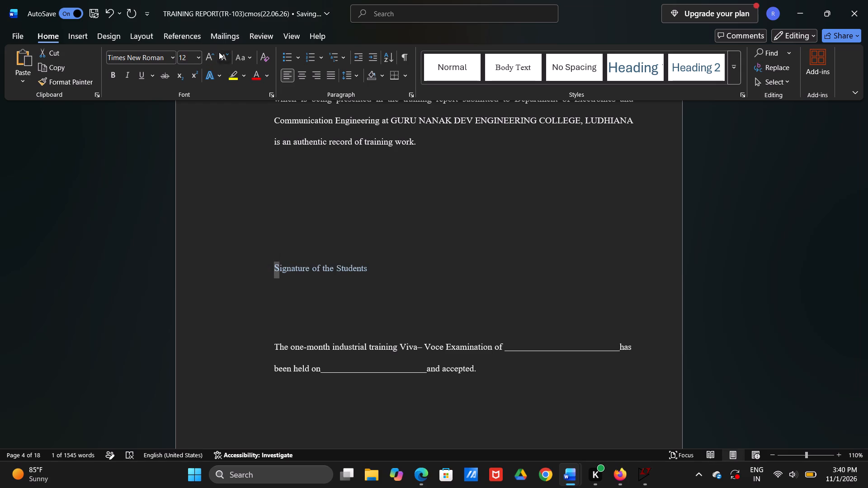
click(219, 52)
Review the CMOS report's declaration page from the college name down to the examiner signatures.
click(286, 229)
scroll(313, 188, up, 3)
scroll(312, 189, down, 1)
scroll(311, 189, up, 5)
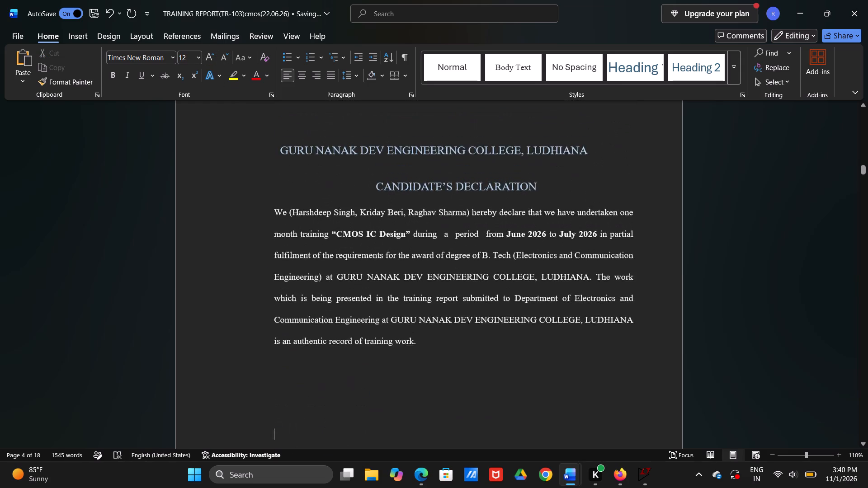
scroll(311, 194, down, 8)
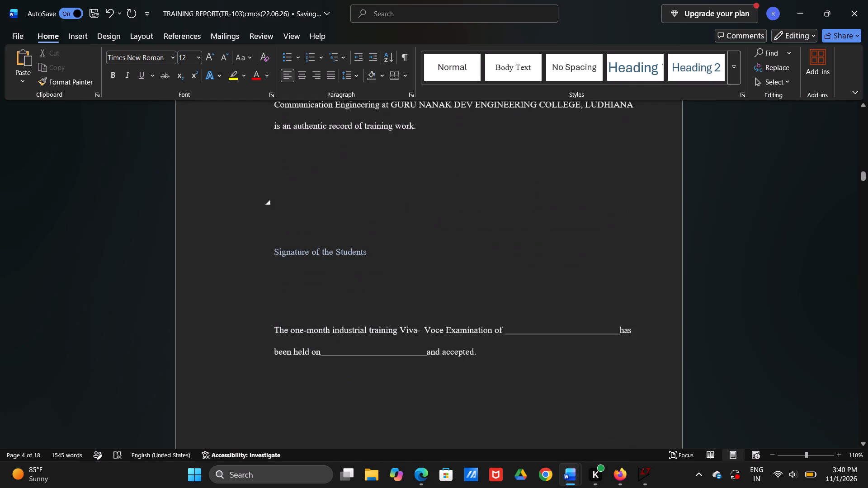
scroll(319, 225, down, 4)
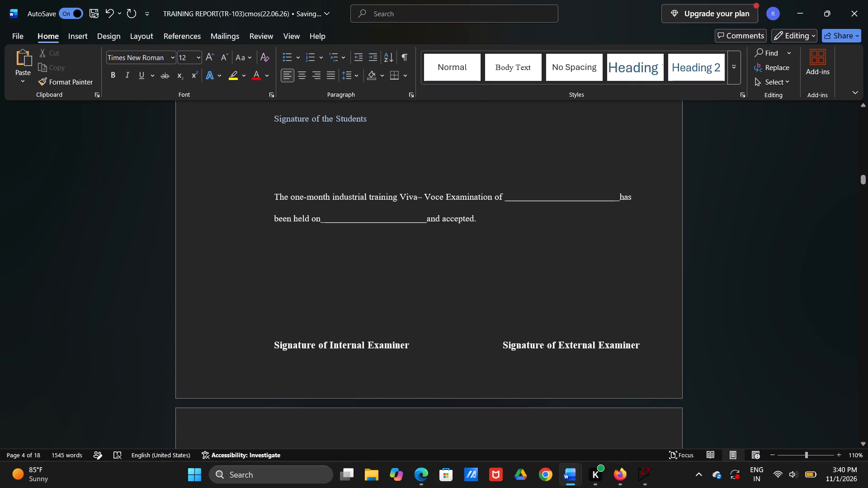
scroll(434, 260, down, 1)
scroll(438, 272, up, 1)
scroll(440, 280, down, 1)
scroll(442, 289, up, 1)
scroll(443, 294, down, 1)
scroll(444, 299, up, 1)
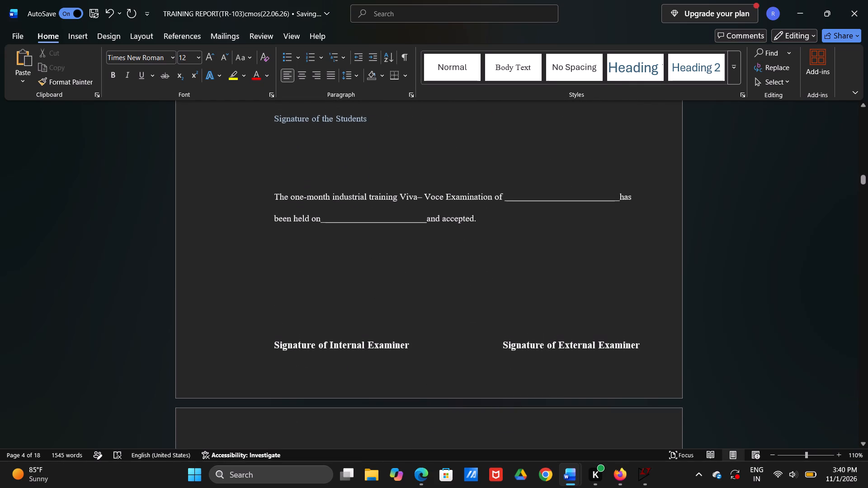
scroll(444, 305, down, 3)
scroll(445, 307, up, 1)
scroll(445, 308, down, 1)
scroll(445, 308, up, 1)
Centre the "ABSTRACT" heading on the following page and set it in Times New Roman at 12 pt.
scroll(445, 308, down, 8)
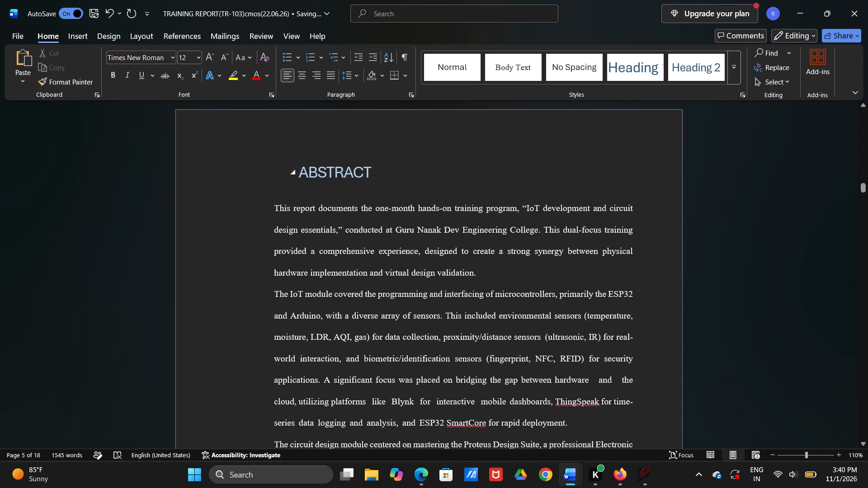
drag(297, 173, 367, 174)
drag(301, 172, 385, 176)
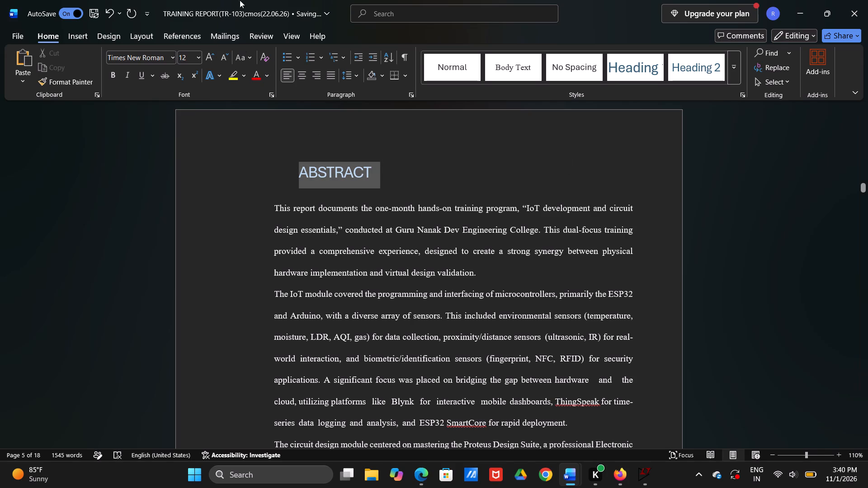
click(306, 77)
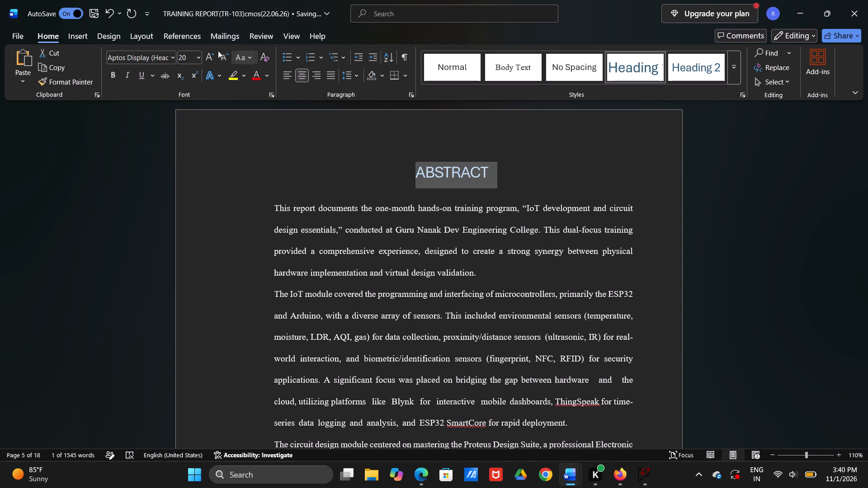
triple_click(222, 54)
click(215, 58)
double_click(220, 51)
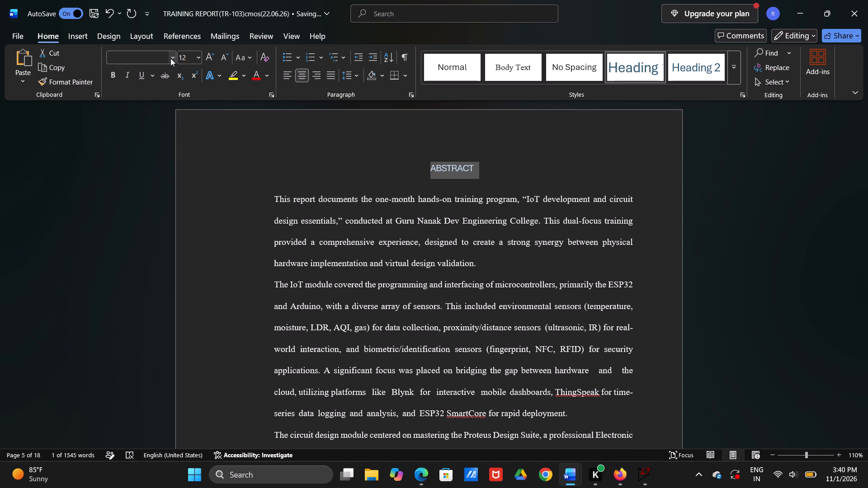
click(159, 58)
text(times)
key(Return)
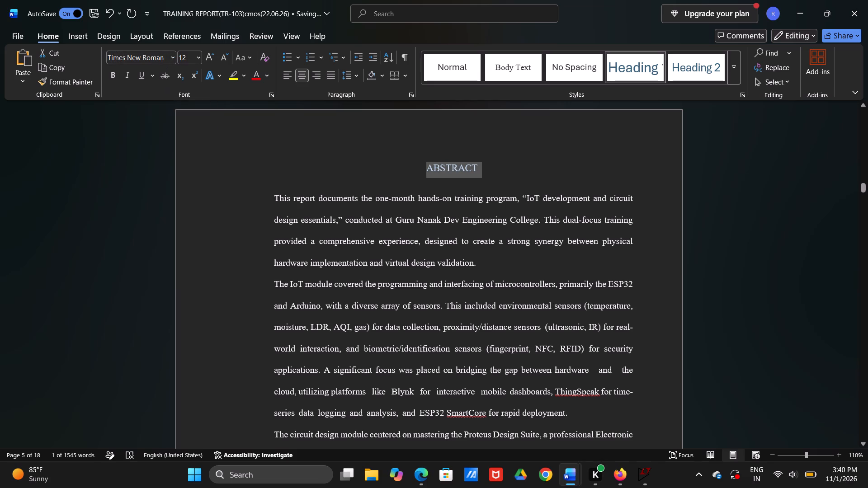
Make the "ABSTRACT" heading bold and enlarge it by one font size step.
key(alt+Tab)
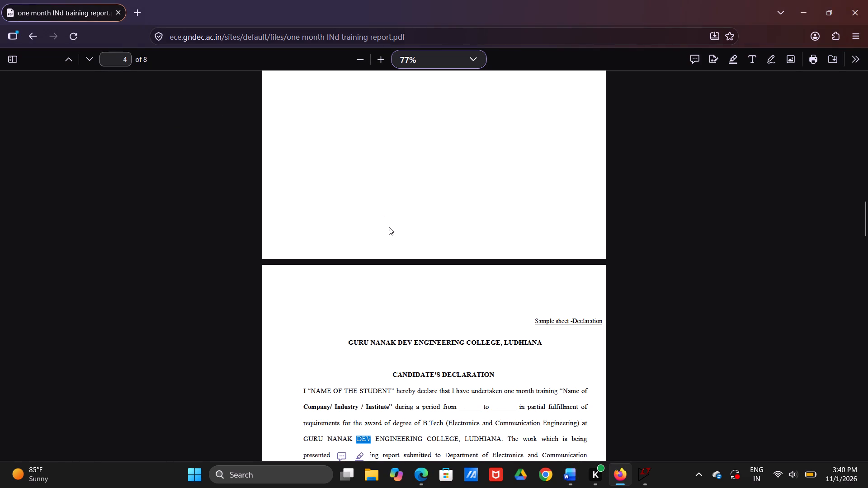
key(alt+Tab)
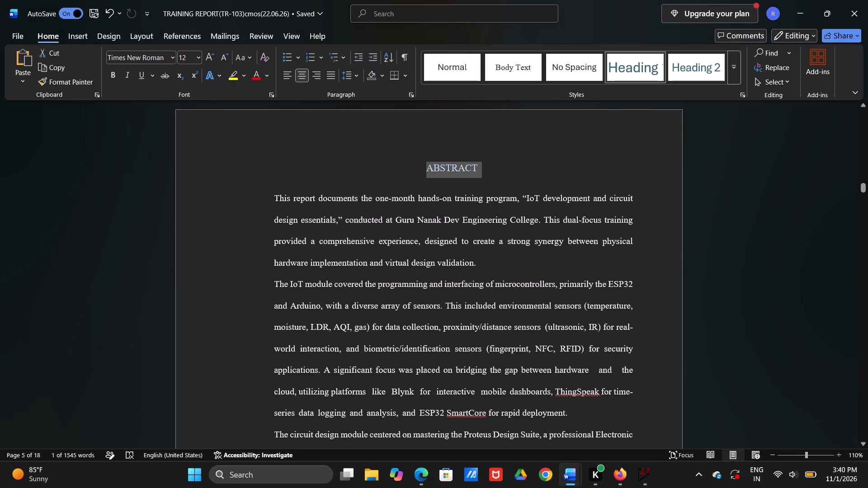
key(ctrl+b)
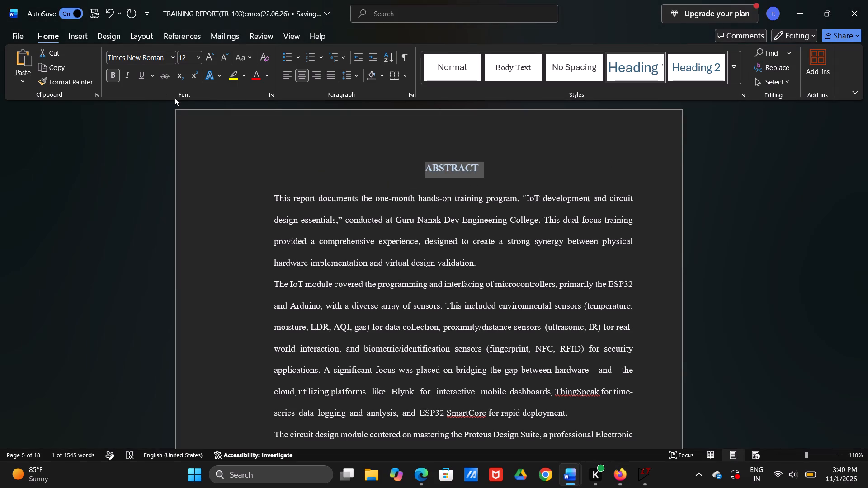
click(211, 61)
click(375, 216)
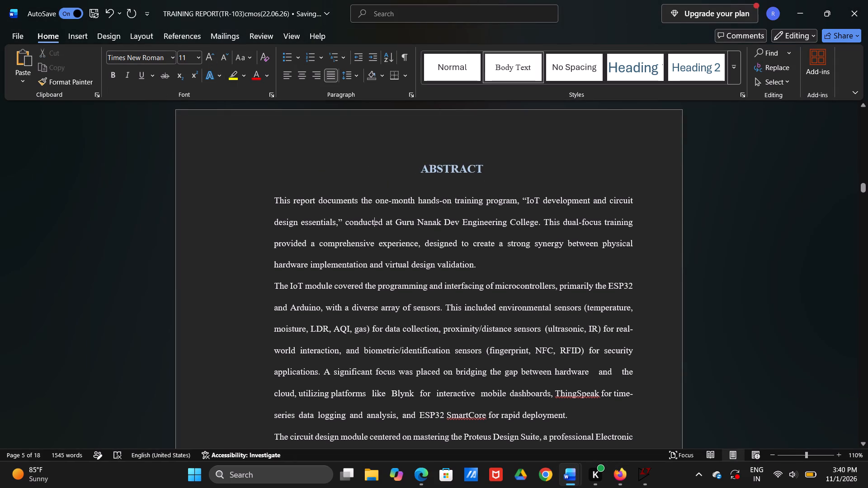
Make the college name heading and the "CANDIDATE'S DECLARATION" heading on the declaration page bold.
scroll(339, 225, up, 8)
scroll(339, 225, down, 1)
scroll(339, 225, up, 5)
scroll(339, 225, down, 1)
scroll(339, 225, up, 2)
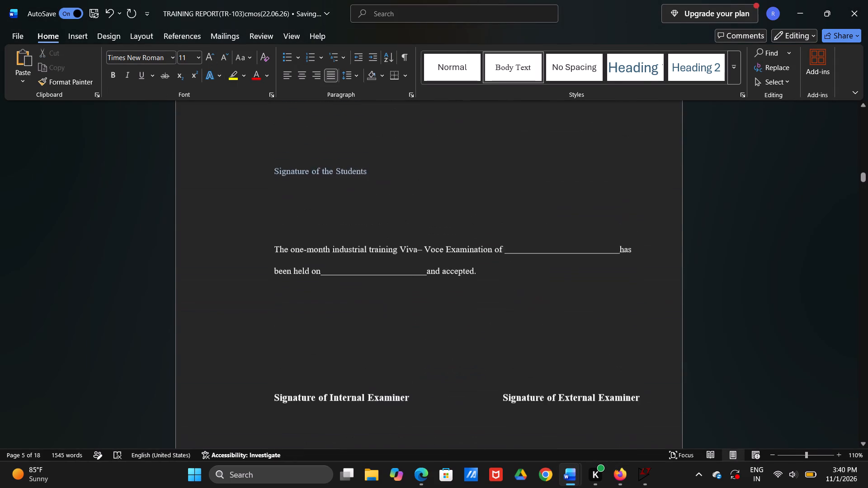
scroll(339, 225, up, 8)
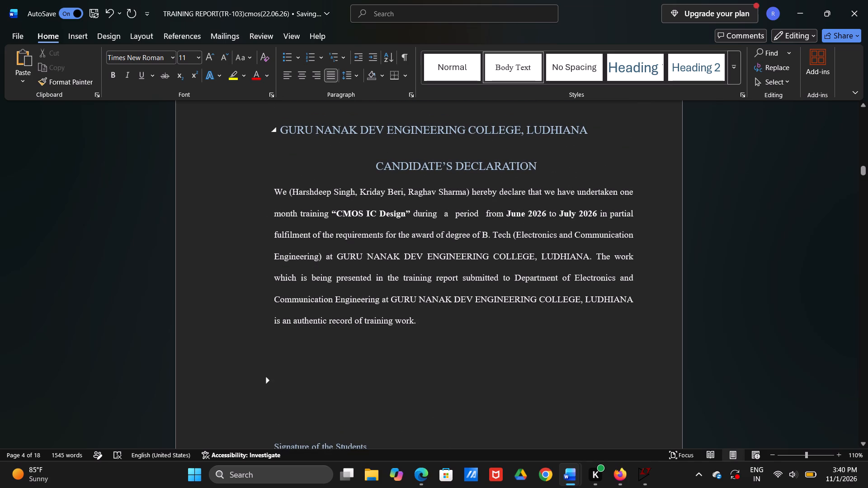
click(382, 126)
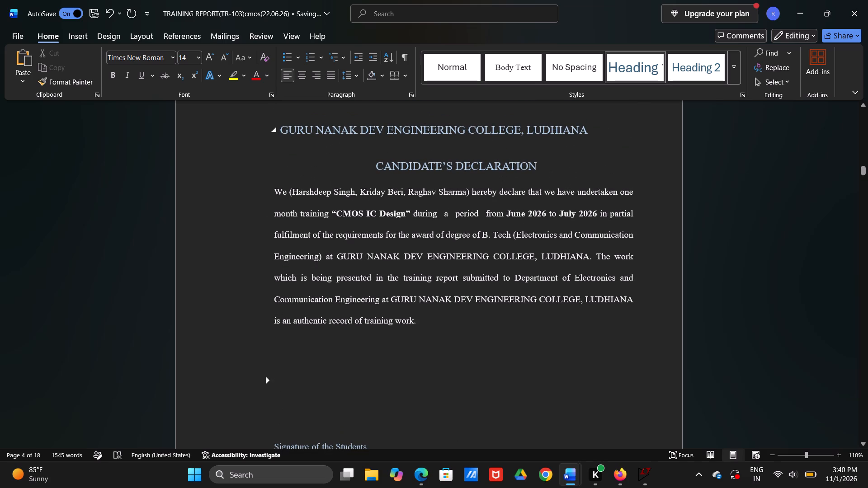
drag(279, 127, 547, 171)
key(ctrl+b)
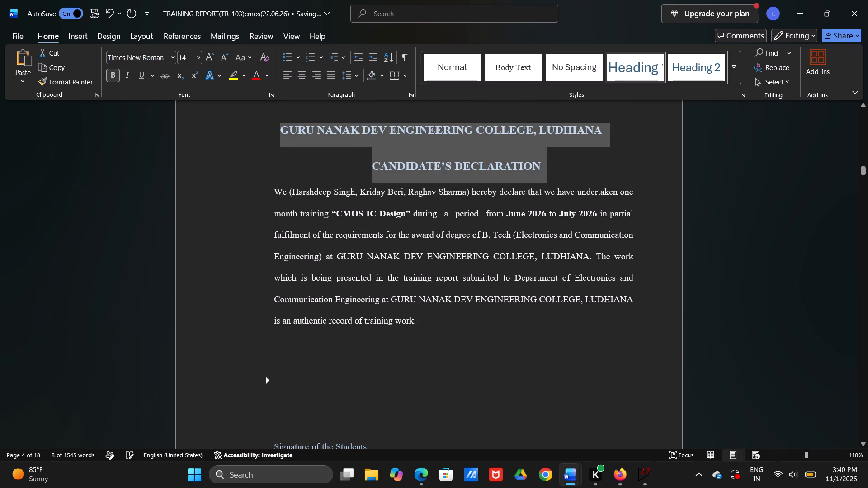
click(317, 240)
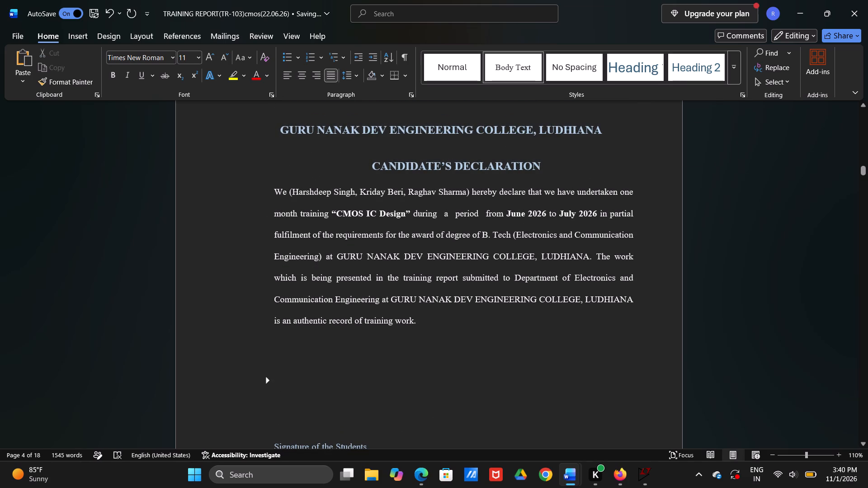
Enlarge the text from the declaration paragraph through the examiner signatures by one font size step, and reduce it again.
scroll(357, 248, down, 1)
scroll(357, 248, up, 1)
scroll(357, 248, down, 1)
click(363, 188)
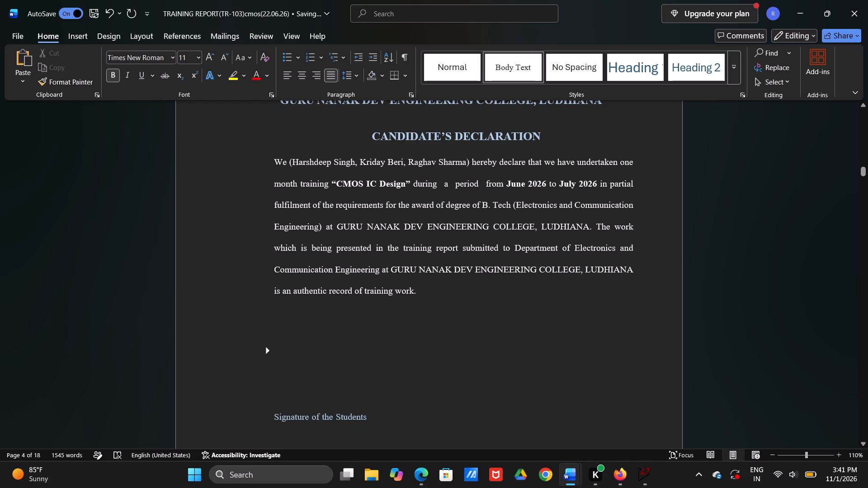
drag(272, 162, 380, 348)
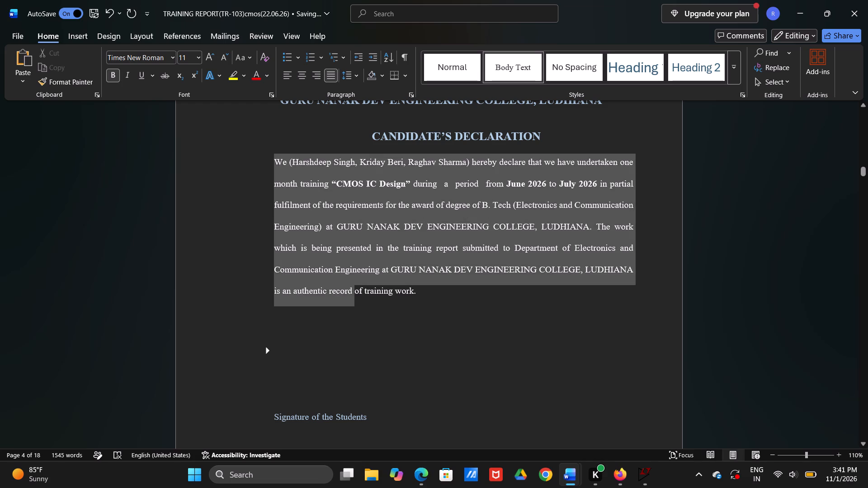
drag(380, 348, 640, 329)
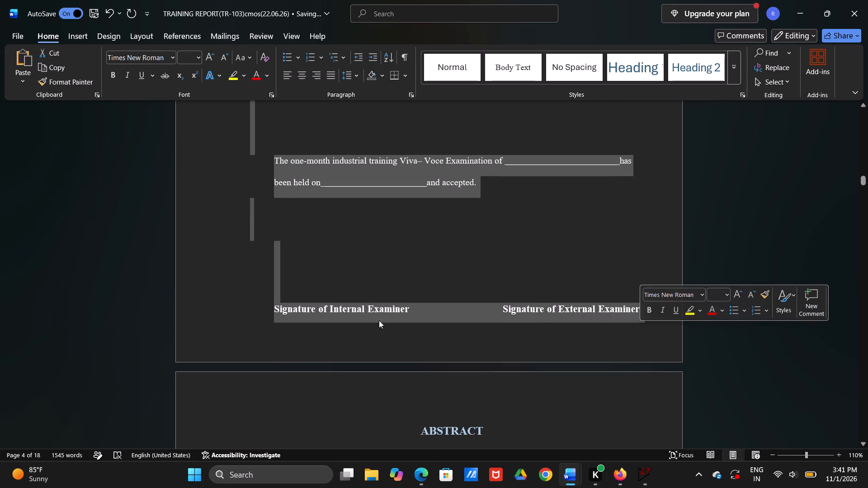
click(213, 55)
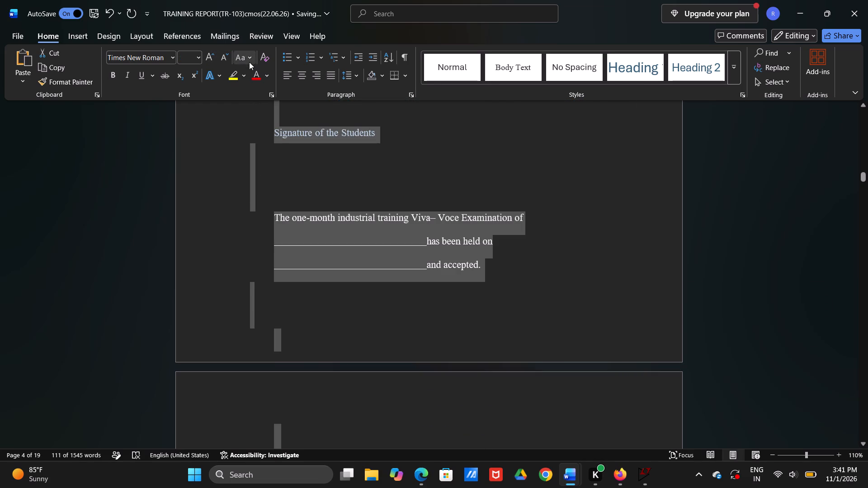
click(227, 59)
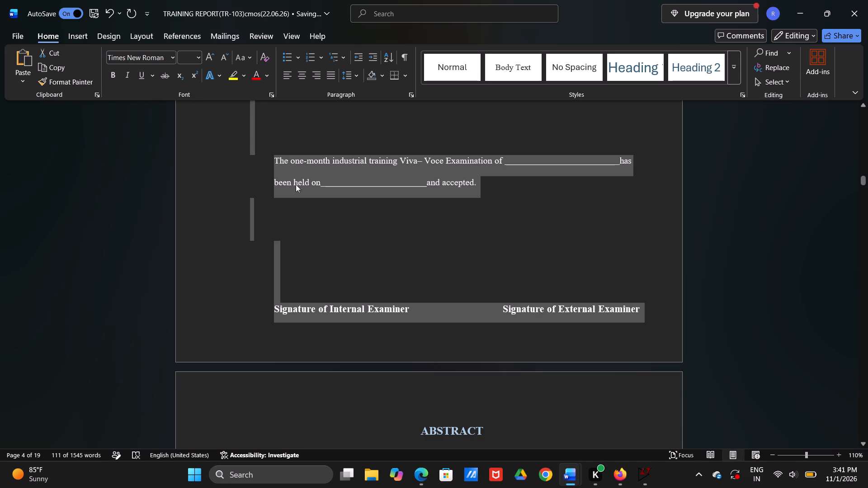
Review the declaration page from its headings down to the "Signature of the Students" line.
scroll(355, 229, up, 5)
scroll(355, 229, down, 1)
scroll(355, 229, up, 9)
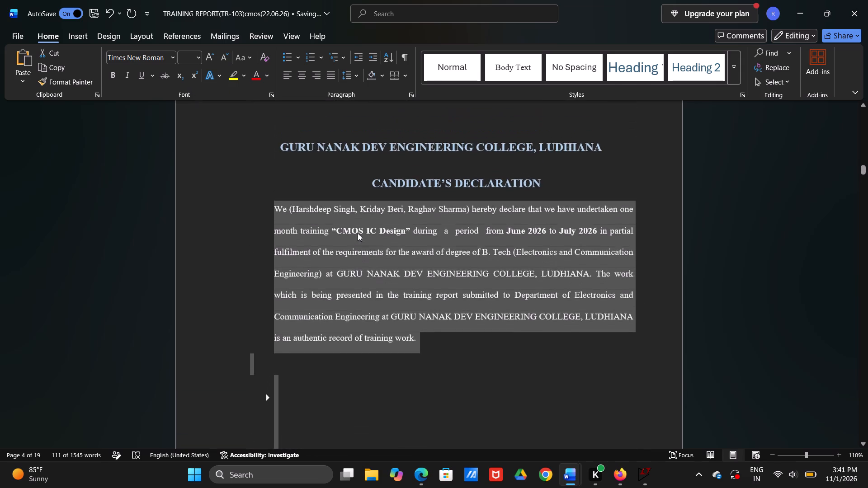
scroll(358, 236, down, 1)
scroll(358, 236, up, 1)
scroll(358, 237, down, 5)
click(282, 304)
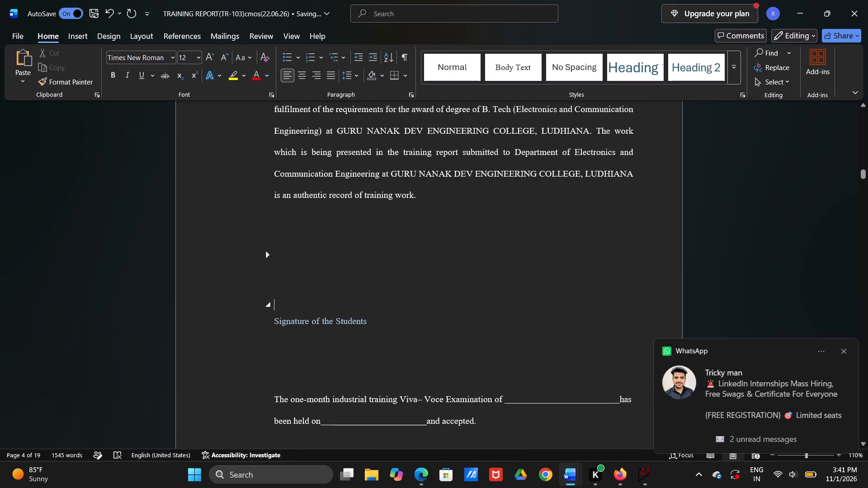
Mute the chat in the WhatsApp notification for 8 hours.
click(821, 350)
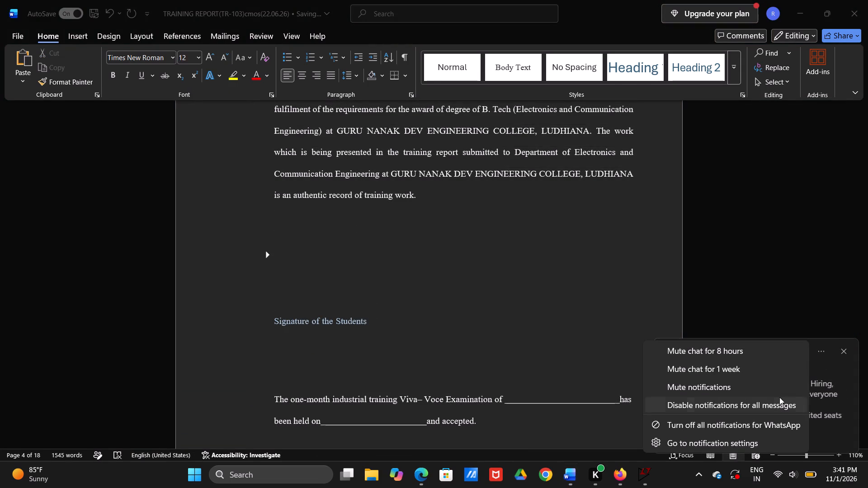
click(735, 350)
Delete the extra blank lines above "Signature of the Students" to bring it closer to the declaration paragraph.
scroll(226, 260, up, 1)
scroll(226, 260, down, 1)
scroll(226, 260, up, 1)
scroll(226, 260, down, 1)
scroll(226, 260, up, 3)
scroll(238, 257, down, 1)
scroll(238, 257, up, 4)
scroll(350, 253, down, 6)
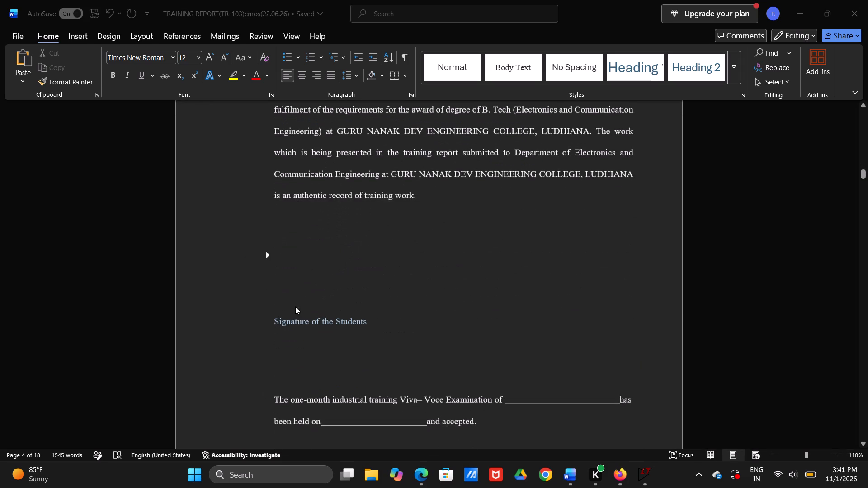
click(282, 317)
click(265, 318)
click(269, 321)
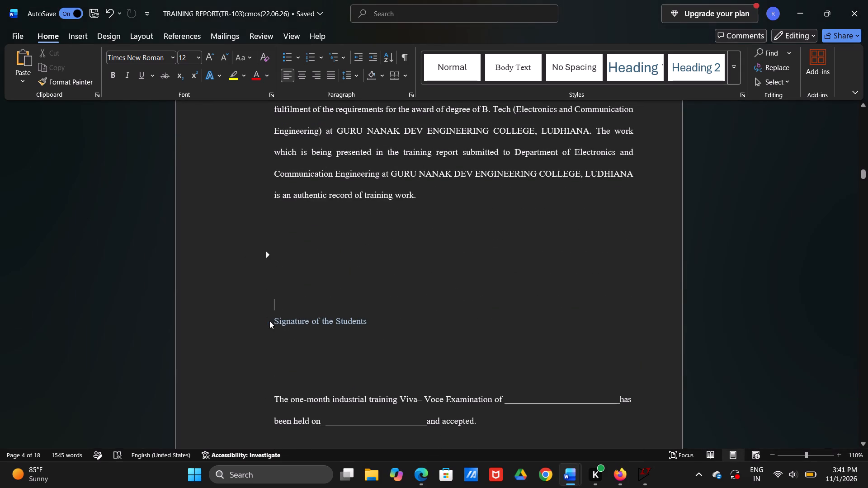
click(273, 317)
key(BackSpace)
key(BackSpace)
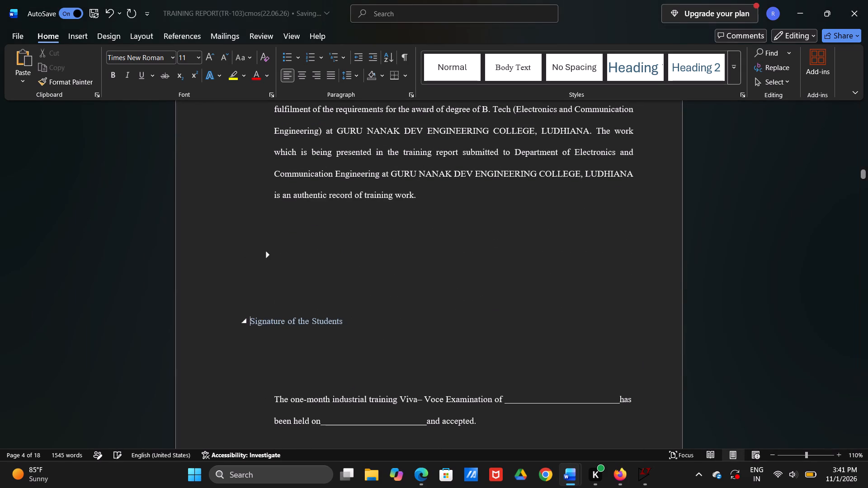
key(BackSpace)
key(BackSpace)
key(BackSpace)
key(BackSpace)
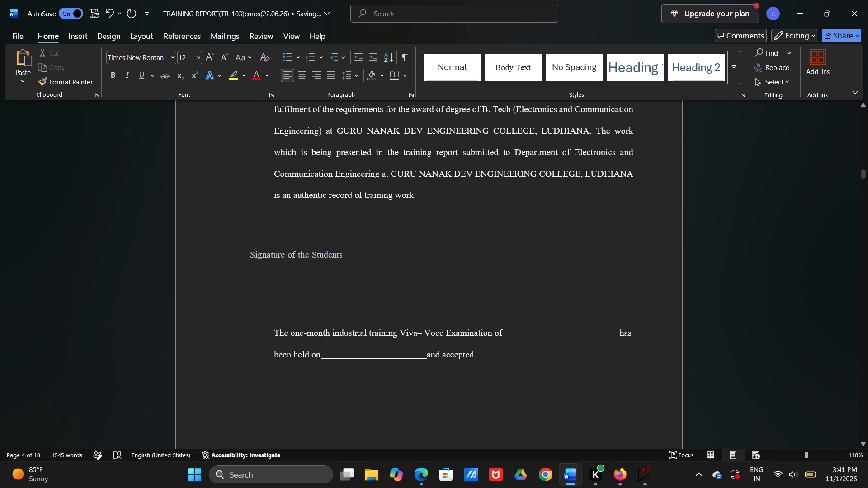
Indent the "Signature of the Students" line with one leading space to roughly align it with the paragraphs' left edge.
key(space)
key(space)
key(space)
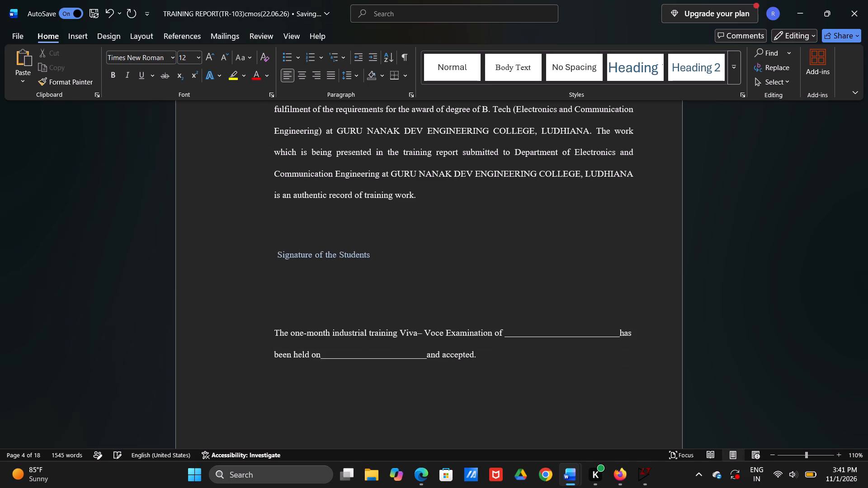
key(BackSpace)
key(BackSpace)
key(BackSpace)
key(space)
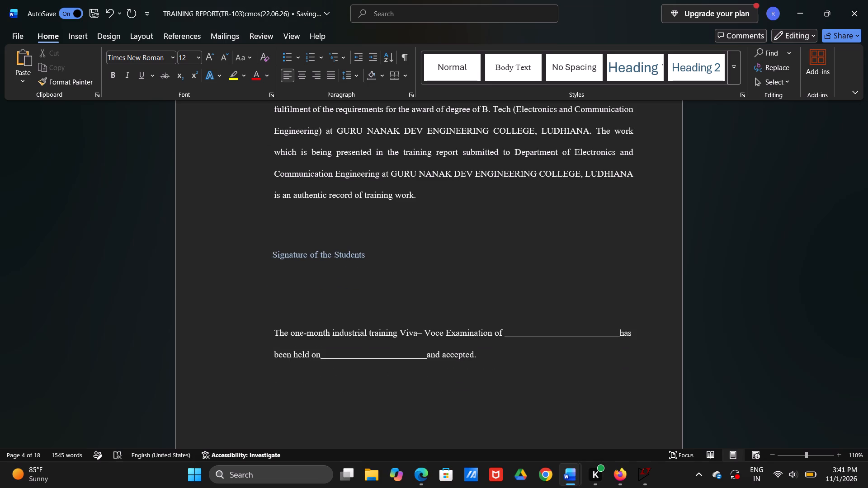
Review the declaration page's spacing and alignment from the headings down to the examiner signatures.
scroll(275, 115, up, 3)
scroll(275, 115, down, 1)
scroll(276, 115, up, 1)
scroll(276, 115, down, 1)
scroll(276, 116, up, 1)
scroll(276, 116, down, 1)
scroll(276, 116, up, 1)
scroll(276, 116, down, 4)
scroll(276, 116, up, 1)
scroll(276, 116, down, 8)
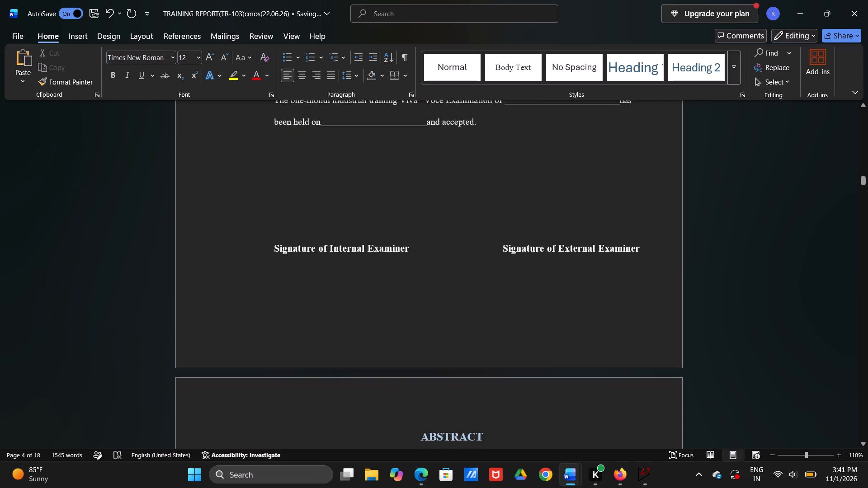
scroll(280, 120, up, 5)
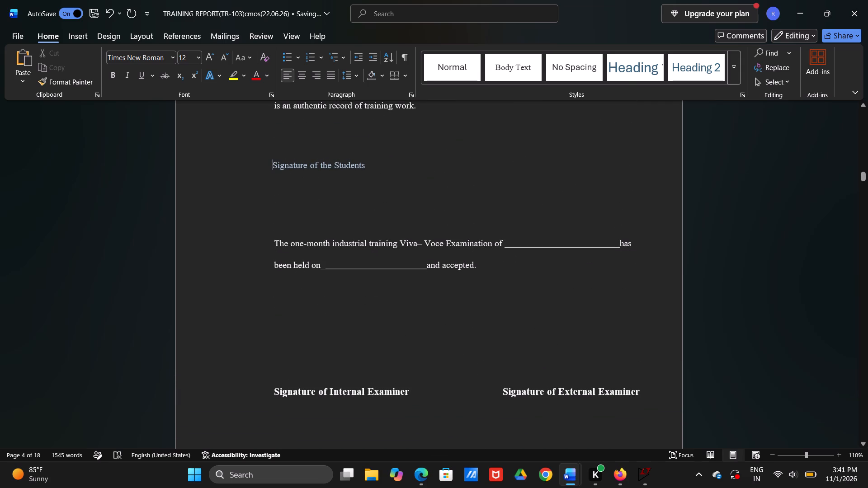
scroll(284, 123, up, 9)
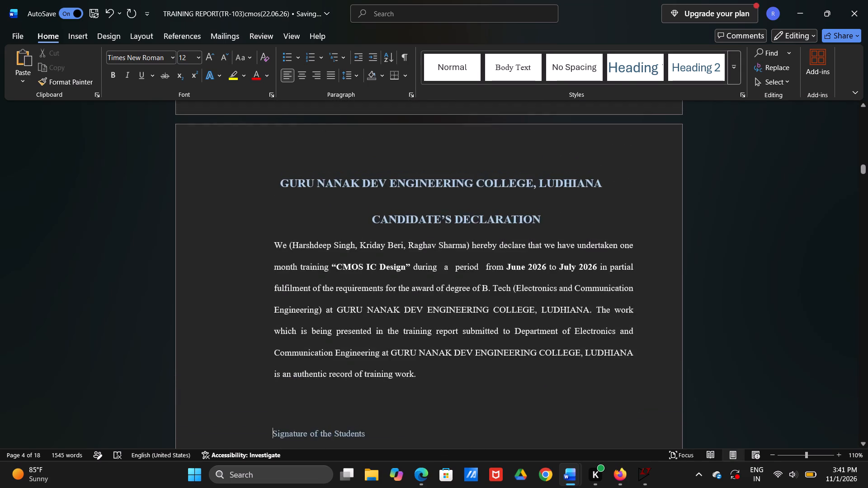
scroll(284, 124, down, 4)
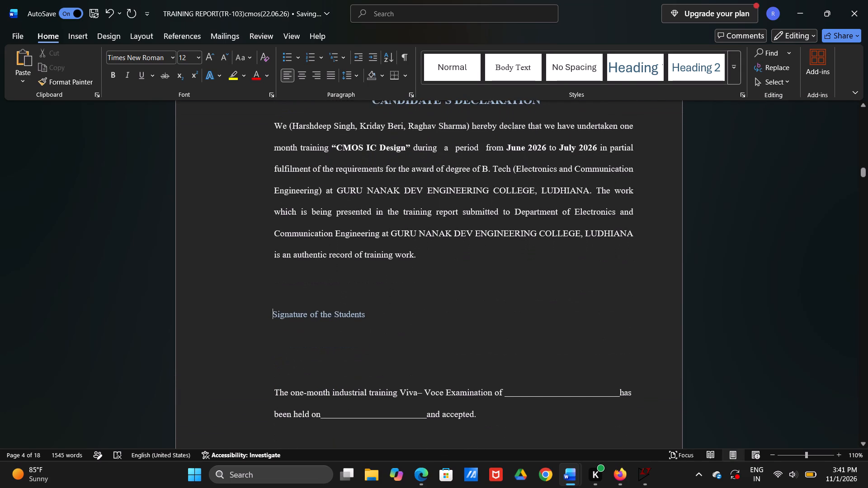
scroll(284, 124, down, 2)
scroll(284, 124, up, 2)
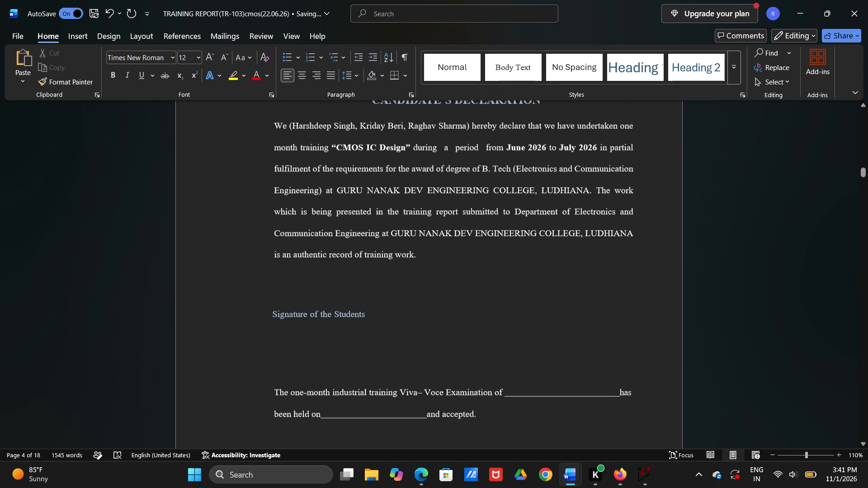
scroll(284, 124, down, 1)
scroll(284, 124, up, 1)
scroll(284, 124, down, 6)
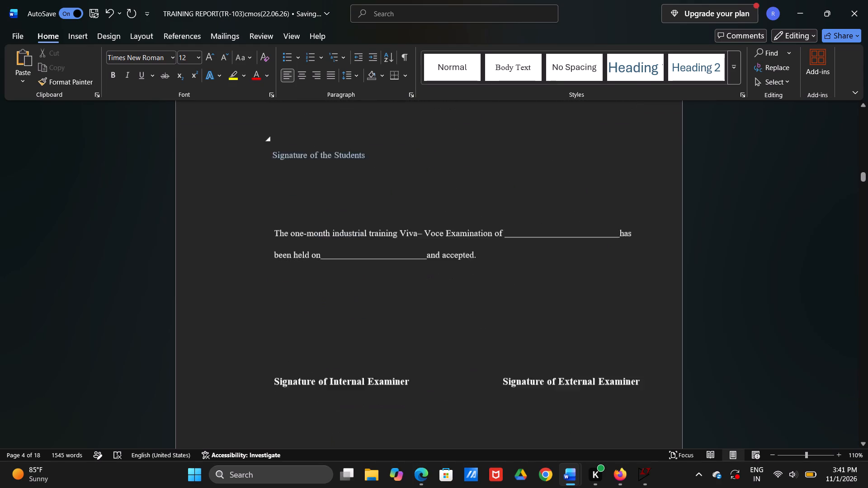
Examine the abstract page, checking the text's layout and the "ABSTRACT" heading's font settings.
scroll(284, 124, down, 3)
scroll(284, 124, up, 1)
scroll(284, 124, down, 1)
scroll(284, 124, up, 1)
scroll(284, 124, down, 3)
scroll(284, 124, up, 1)
scroll(284, 124, down, 3)
scroll(284, 124, up, 1)
scroll(284, 124, down, 1)
scroll(284, 124, up, 1)
scroll(284, 124, down, 7)
scroll(284, 124, up, 1)
scroll(284, 124, down, 2)
click(474, 255)
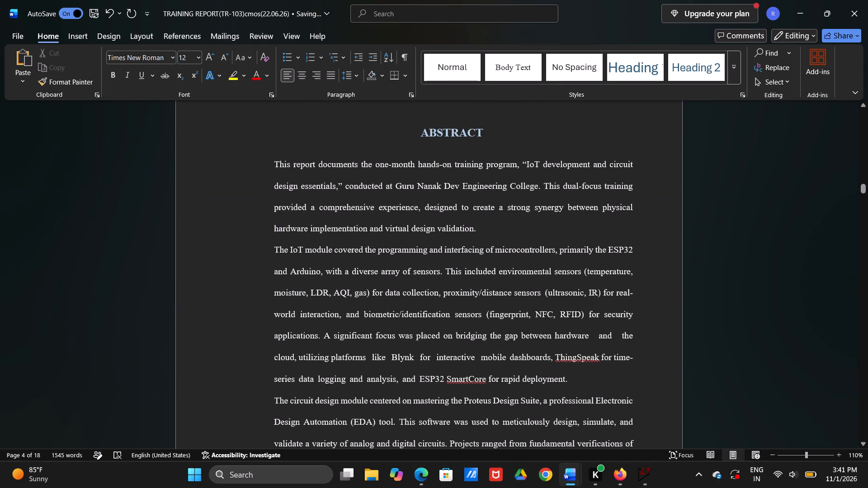
click(450, 132)
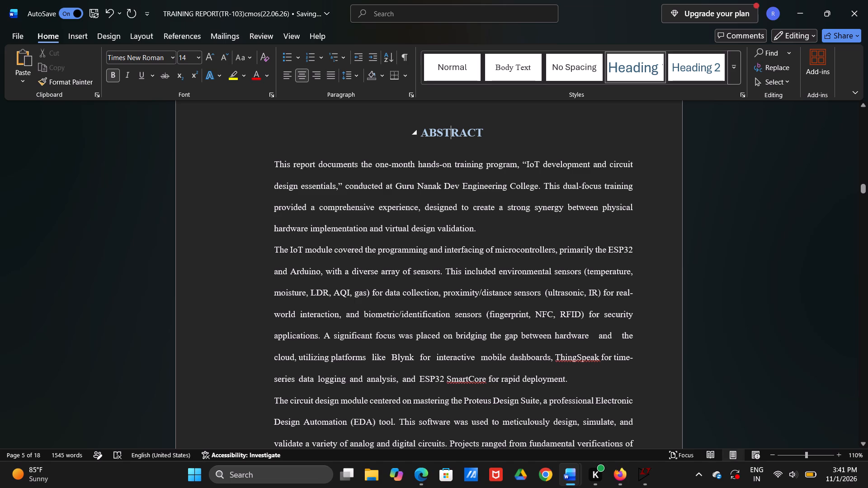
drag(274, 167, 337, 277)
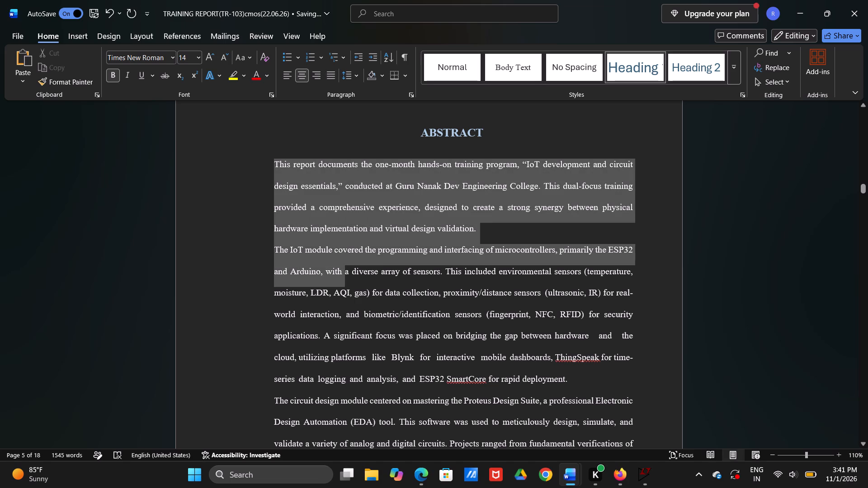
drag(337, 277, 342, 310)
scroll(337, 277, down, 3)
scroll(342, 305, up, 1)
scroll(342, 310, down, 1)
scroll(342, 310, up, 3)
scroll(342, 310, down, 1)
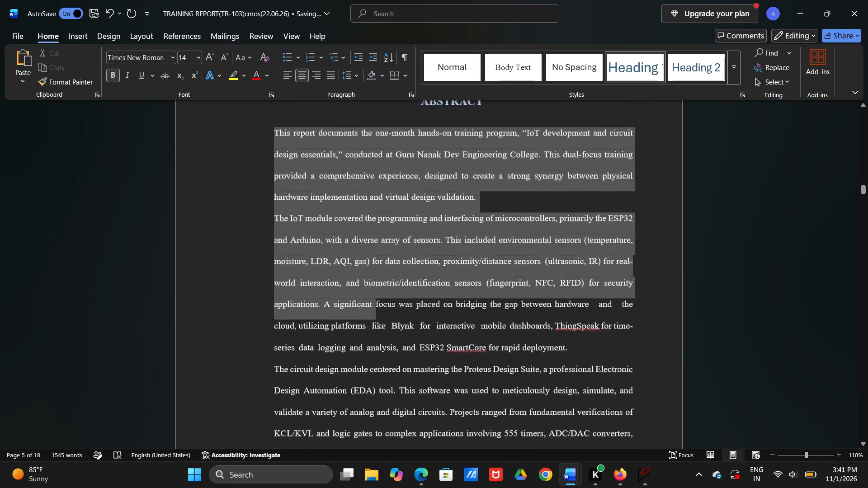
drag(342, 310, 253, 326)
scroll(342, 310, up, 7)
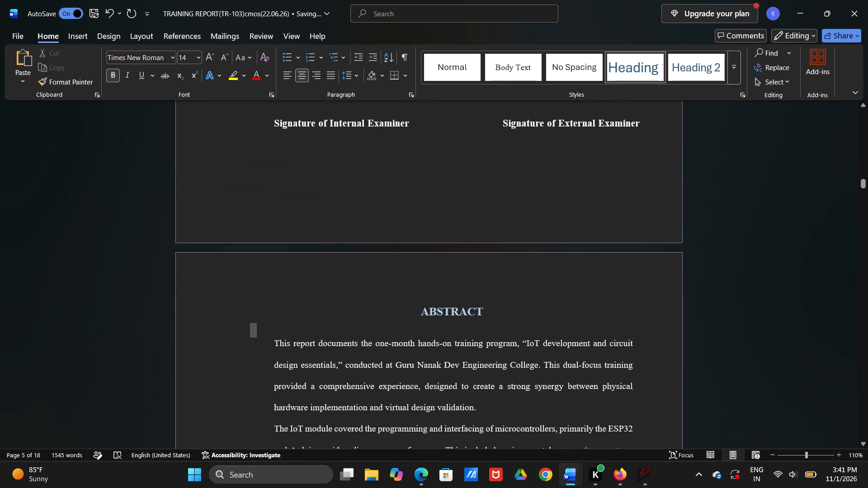
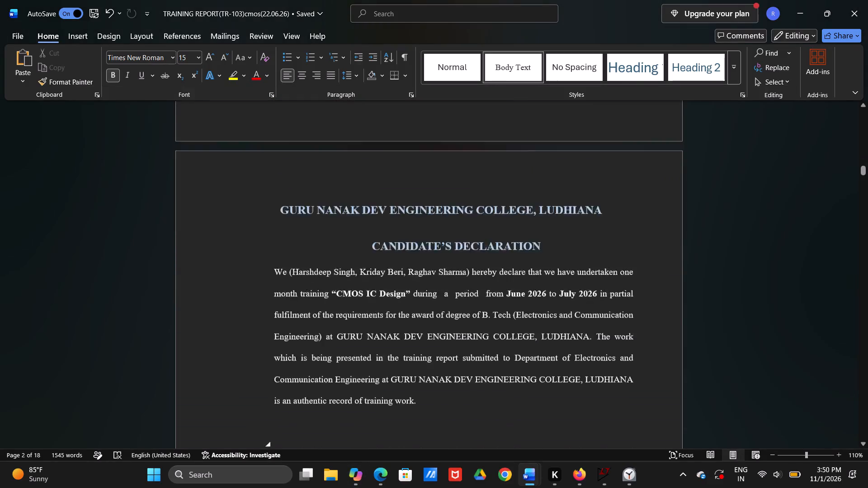
scroll(369, 368, down, 1)
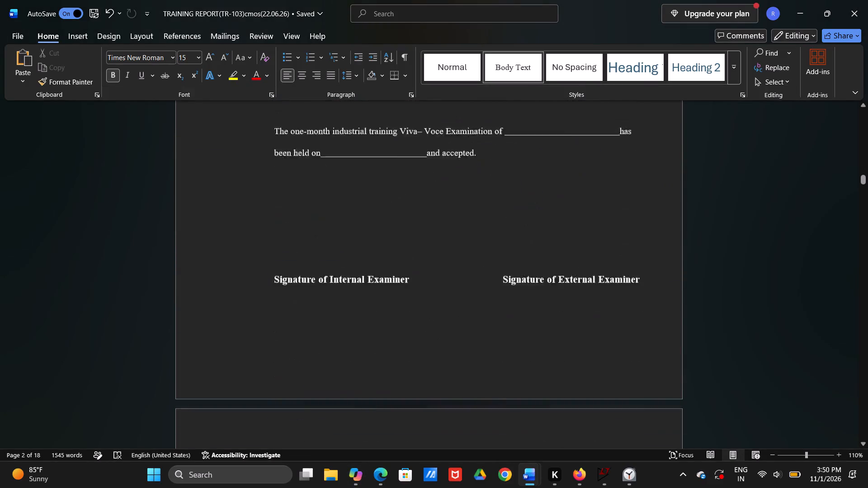
scroll(369, 368, down, 3)
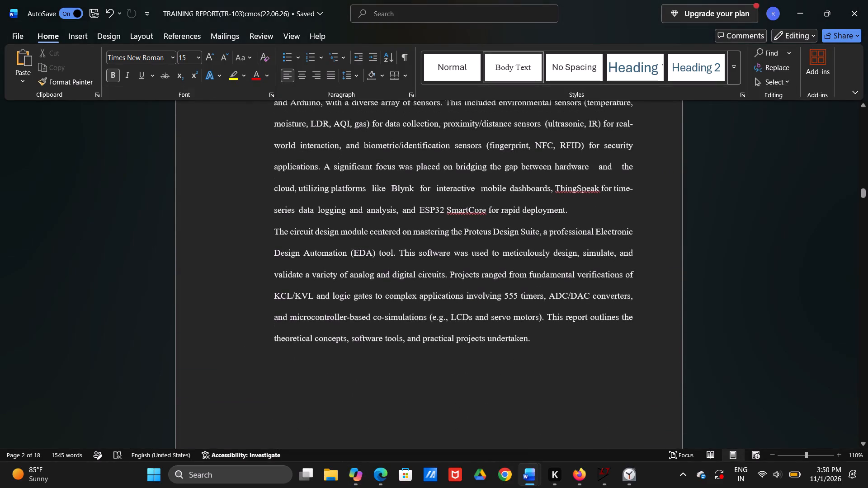
scroll(538, 346, up, 1)
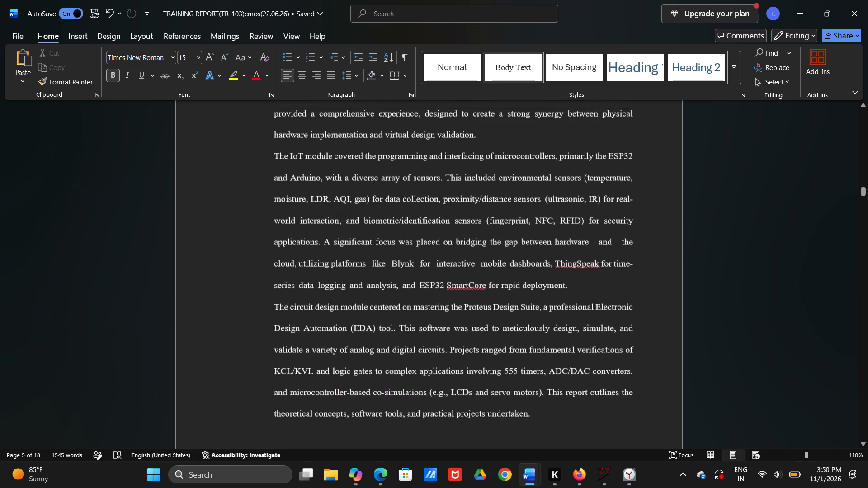
scroll(538, 346, up, 1)
drag(541, 419, 448, 314)
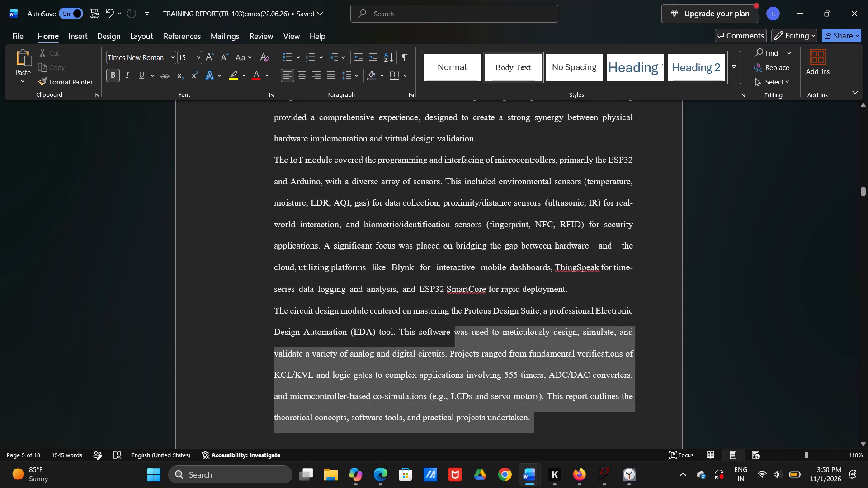
drag(448, 314, 326, 177)
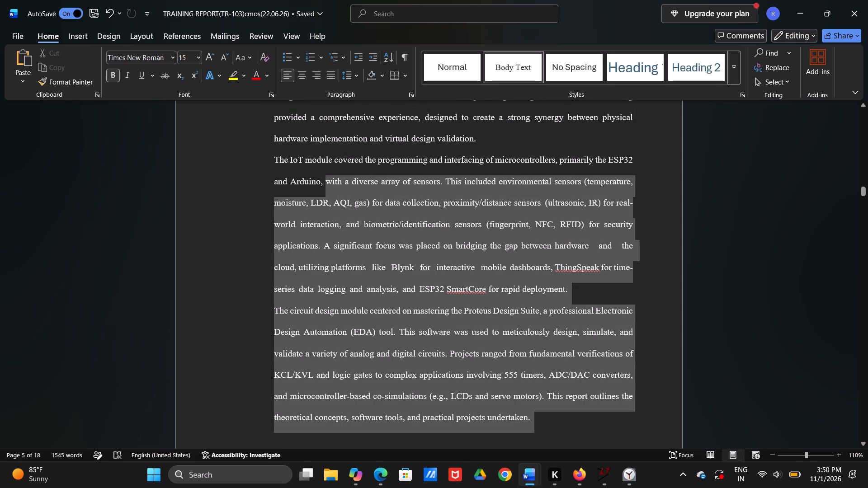
drag(326, 177, 294, 238)
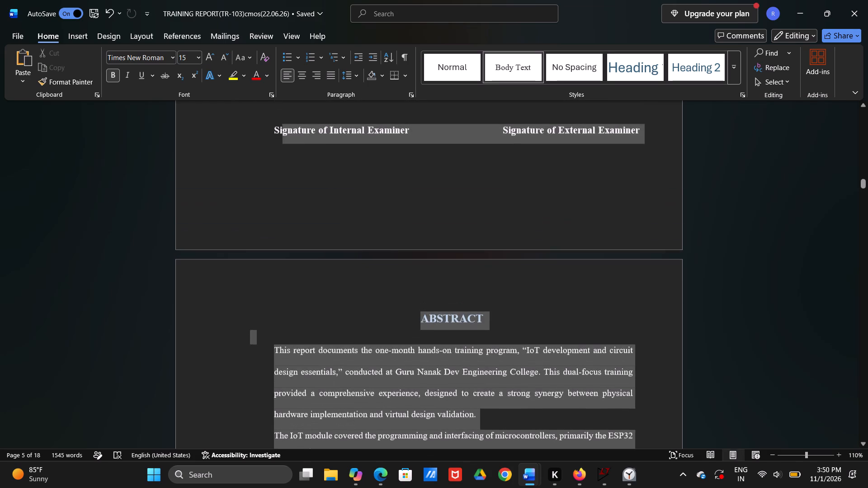
drag(294, 238, 269, 353)
key(ctrl+v)
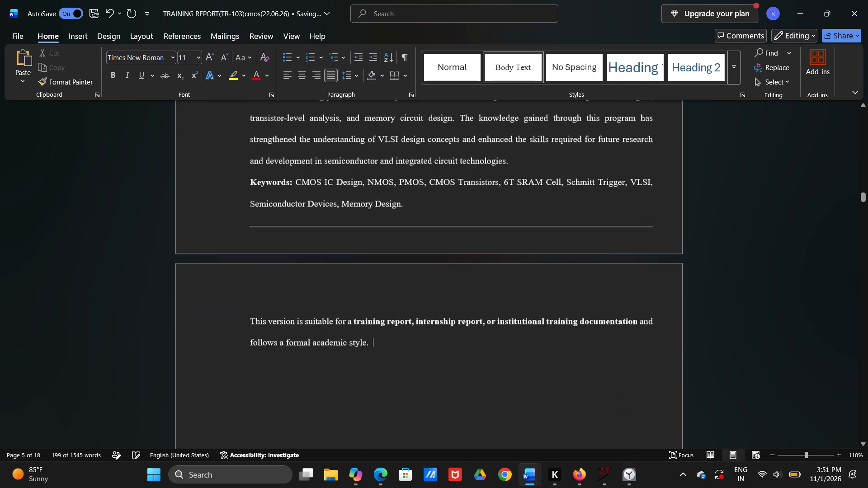
Delete Copilot's closing note about the version's suitability and the divider line above it, after the abstract's keywords.
drag(374, 375, 307, 327)
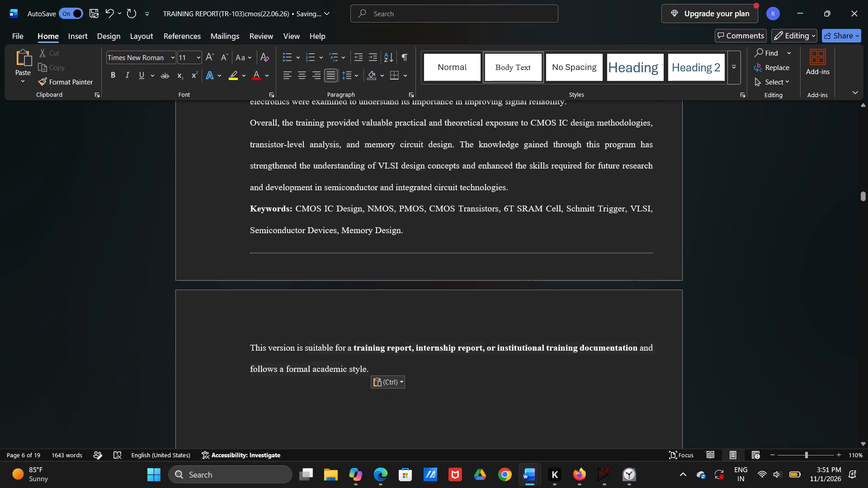
drag(307, 327, 252, 278)
key(BackSpace)
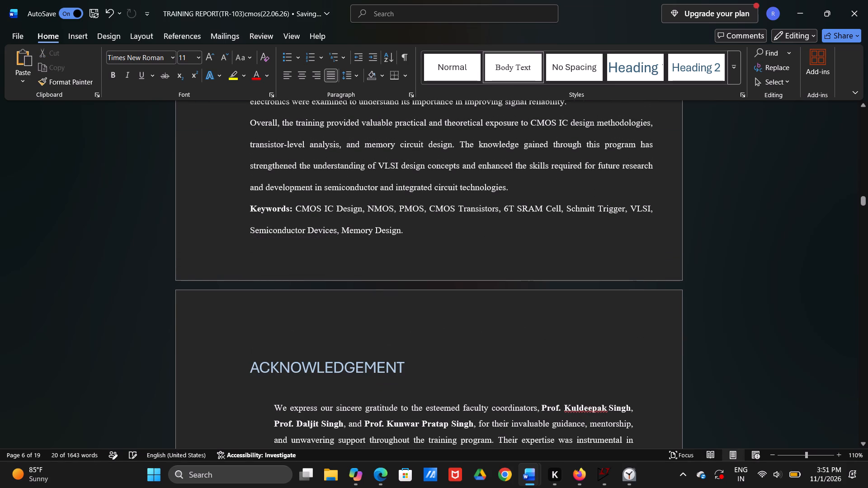
Delete Copilot's introductory sentence, the divider, the duplicate "Abstract" label and the blank line beneath the ABSTRACT heading.
scroll(340, 314, up, 2)
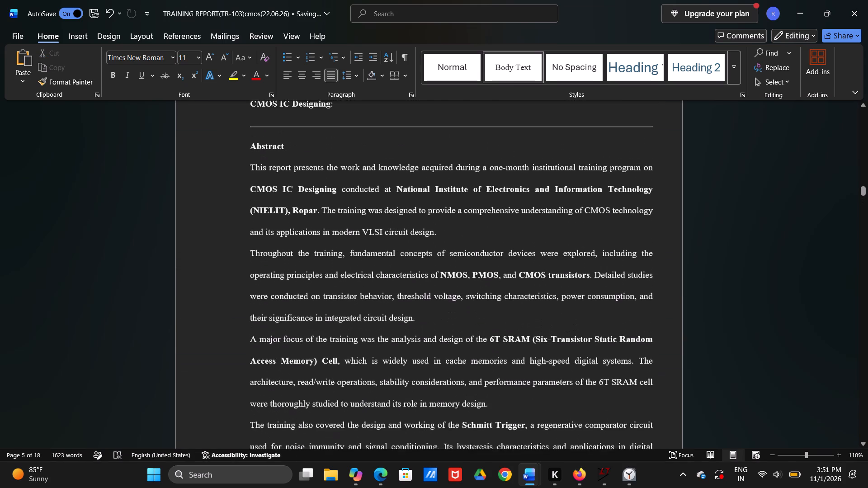
scroll(340, 314, up, 1)
scroll(284, 182, up, 1)
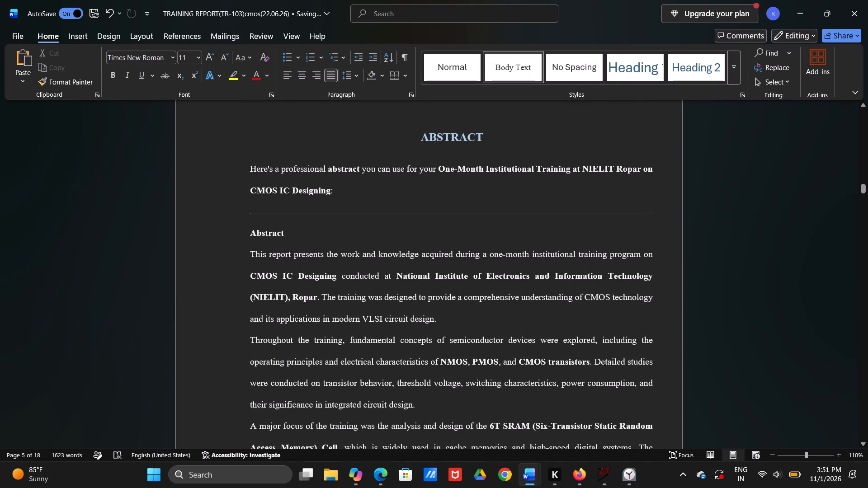
drag(250, 168, 493, 202)
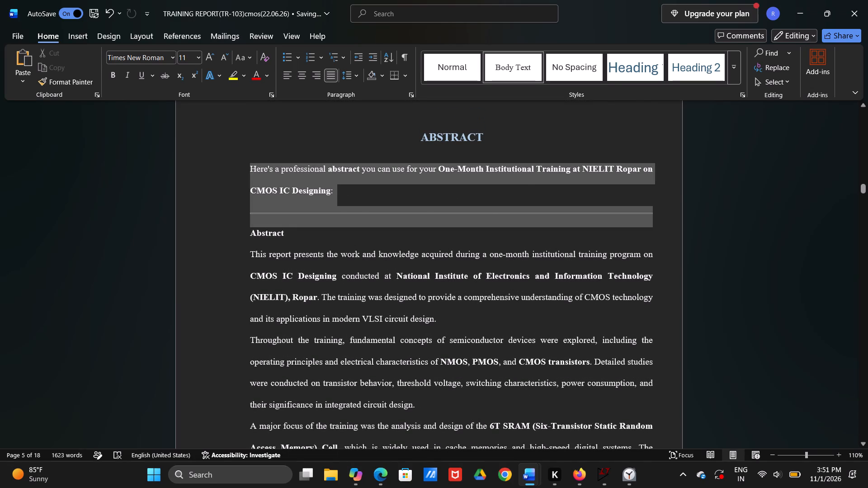
key(BackSpace)
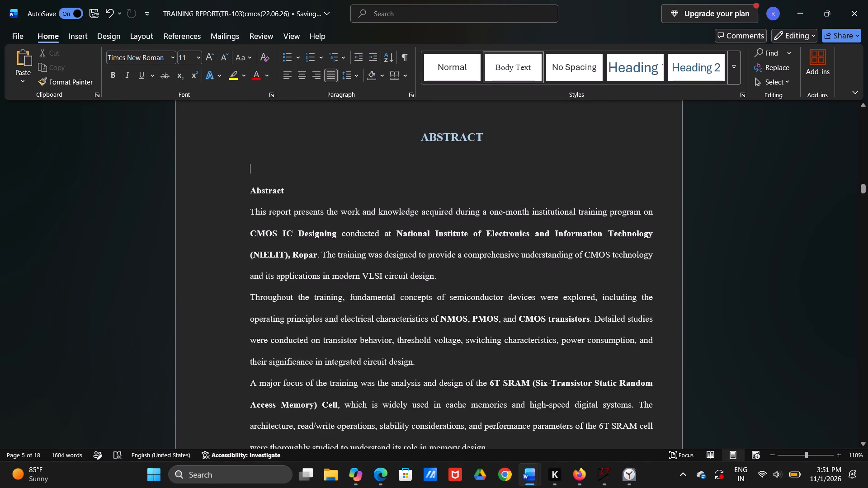
drag(352, 197, 233, 195)
key(BackSpace)
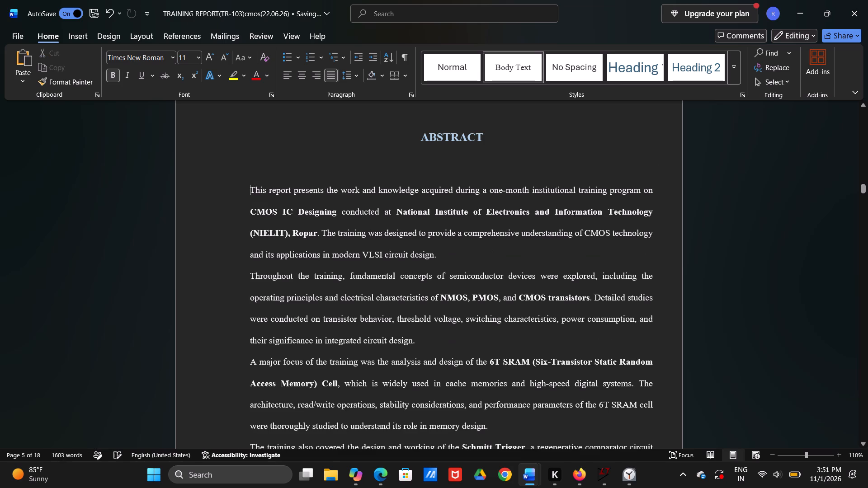
key(BackSpace)
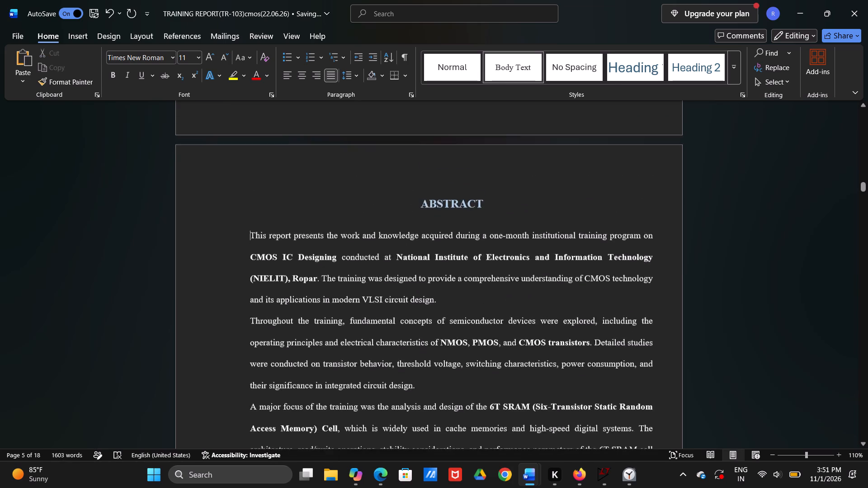
Increase the font size of the abstract's body paragraphs to 12, from "This report presents" to the "Overall" paragraph, excluding the keywords.
click(445, 127)
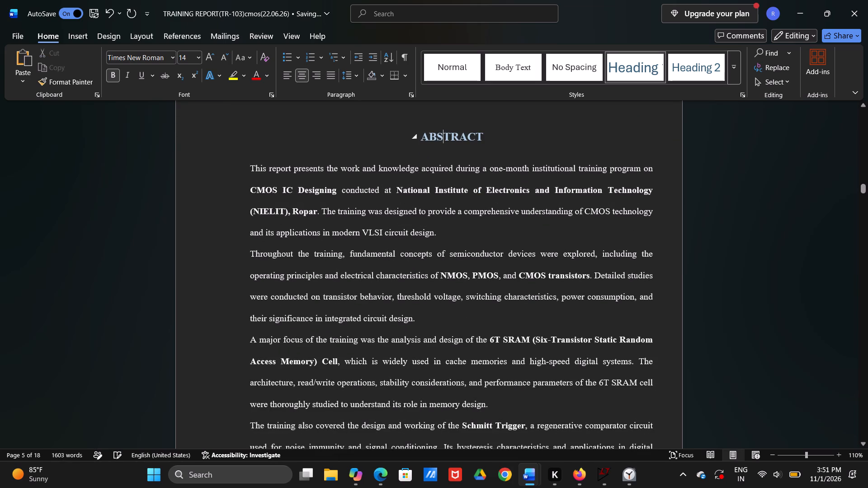
click(251, 166)
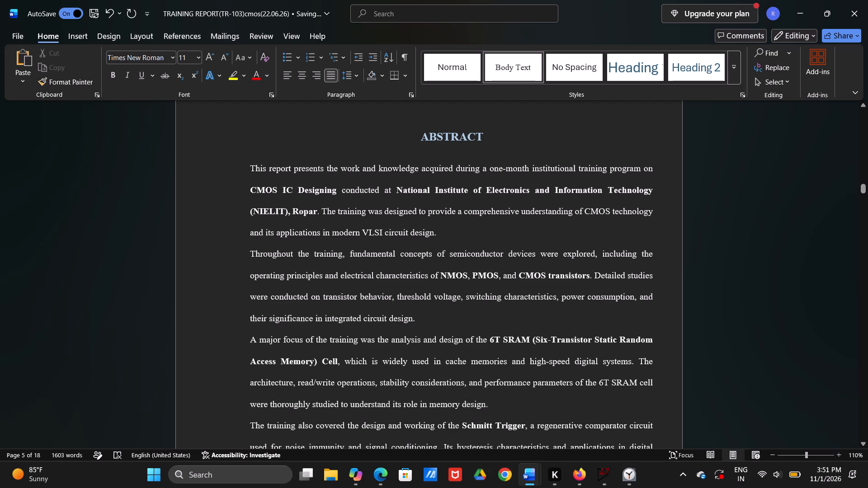
key(ctrl+shift+Down)
key(ctrl+shift+Down)
key(ctrl+shift+Down)
key(ctrl+shift+Down)
key(ctrl+shift+Down)
key(ctrl+shift+Down)
key(ctrl+shift+Down)
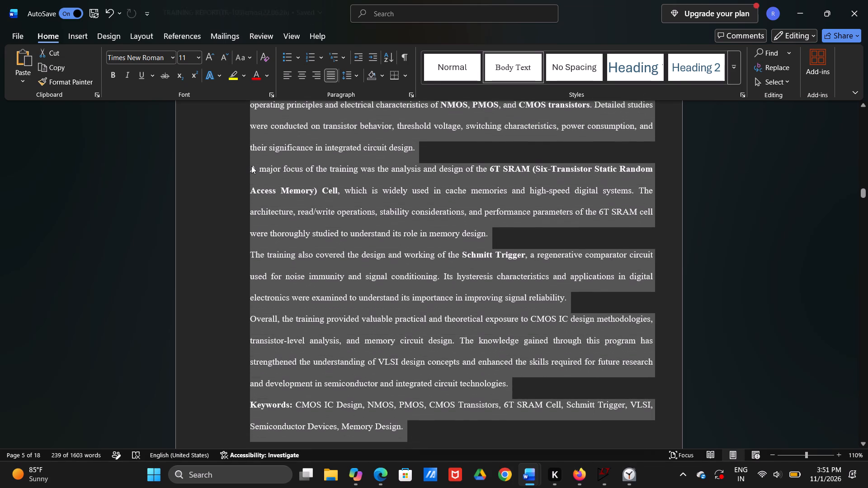
key(ctrl+shift+Up)
key(ctrl+shift+Up)
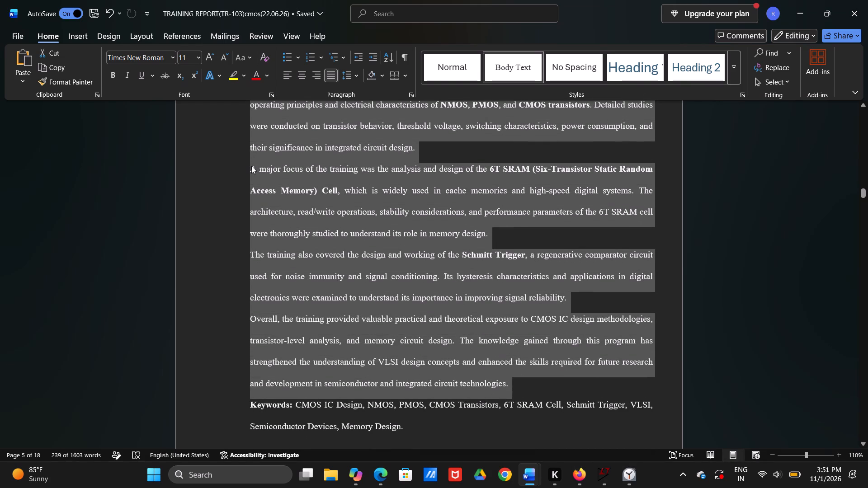
click(213, 56)
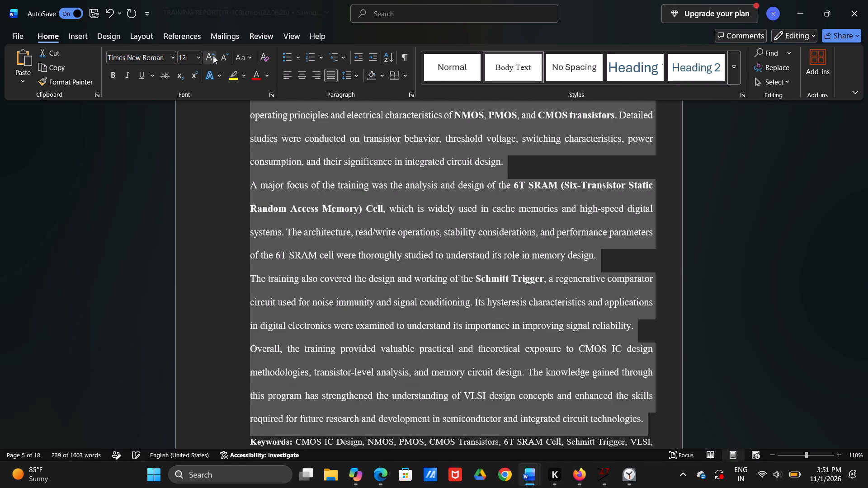
scroll(378, 206, down, 2)
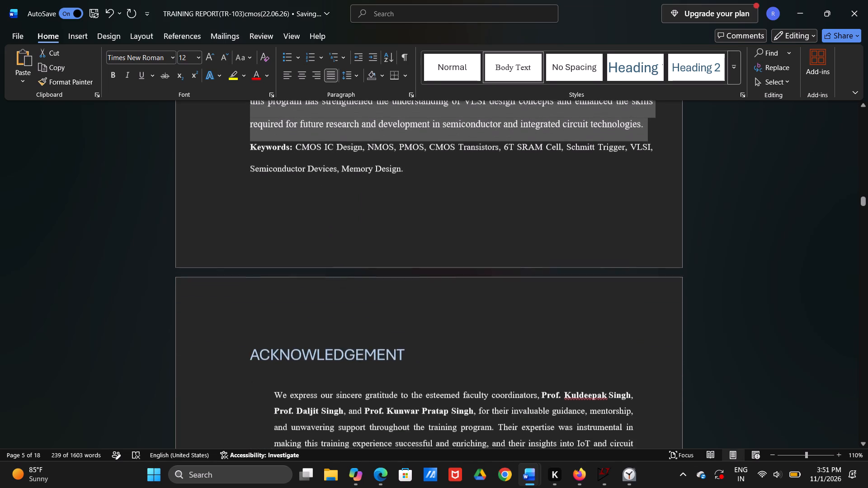
scroll(378, 206, up, 1)
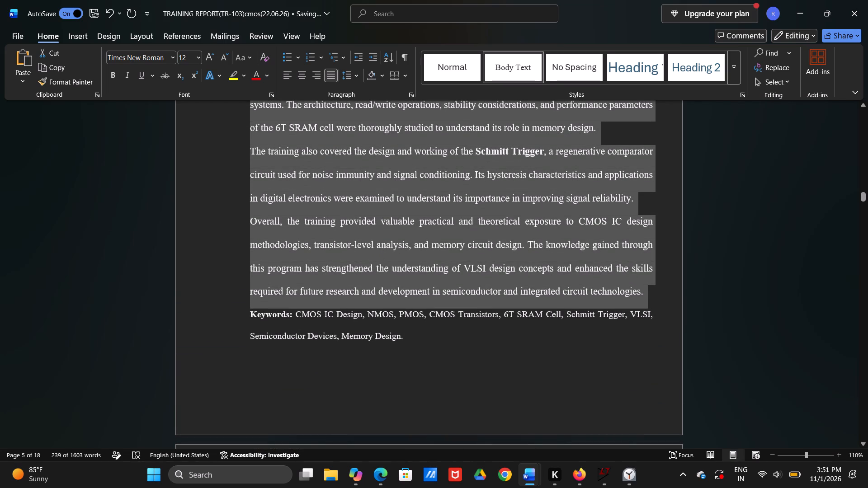
Insert one blank line between the abstract's final paragraph and the Keywords paragraph.
click(449, 338)
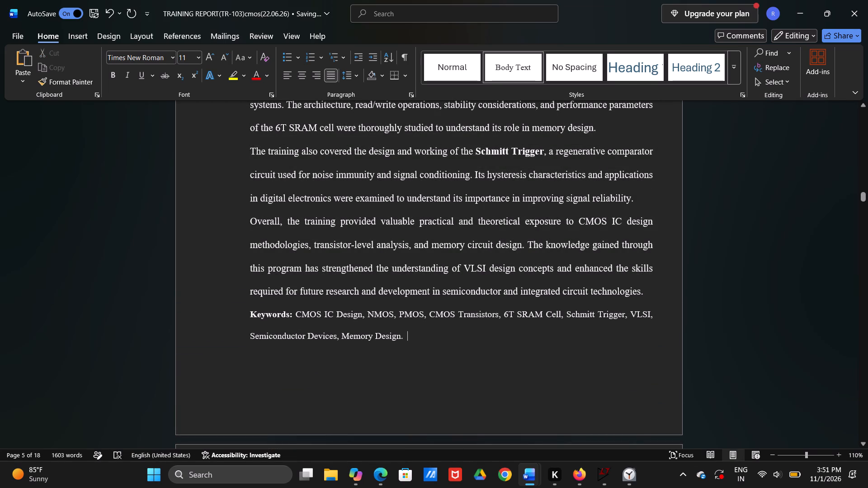
click(247, 315)
key(Return)
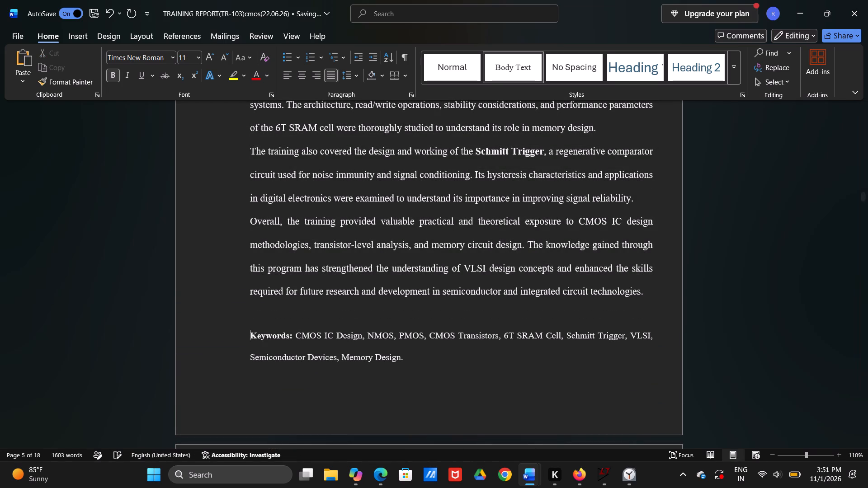
key(Return)
key(BackSpace)
Increase the font size of the Keywords paragraph and the blank line above it to 12.
drag(407, 363, 232, 326)
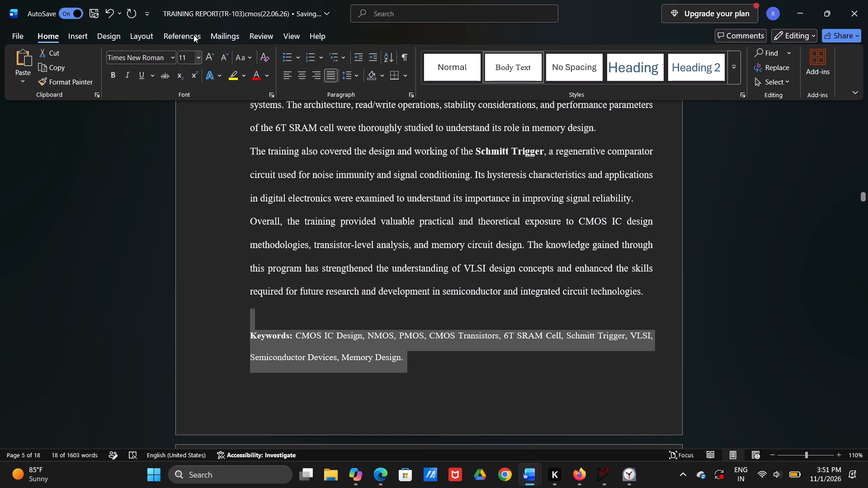
click(208, 55)
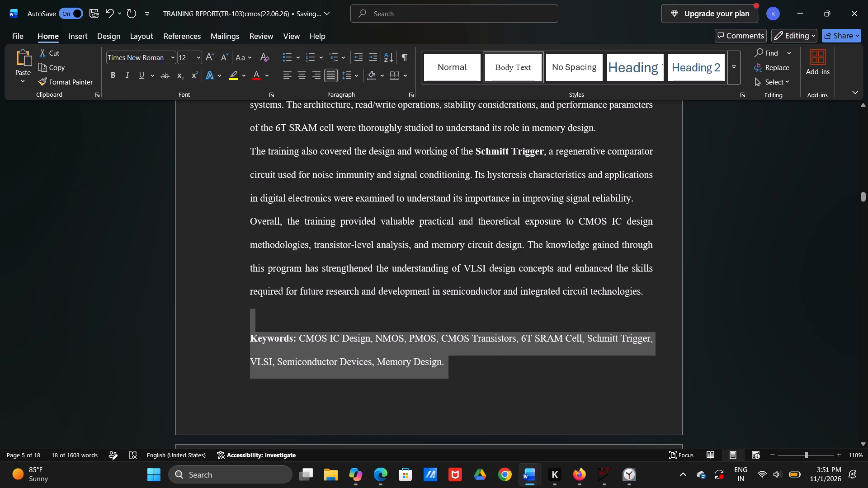
click(495, 364)
Review the reformatted abstract page, checking the font sizes of the body text and the ABSTRACT heading.
scroll(284, 324, up, 2)
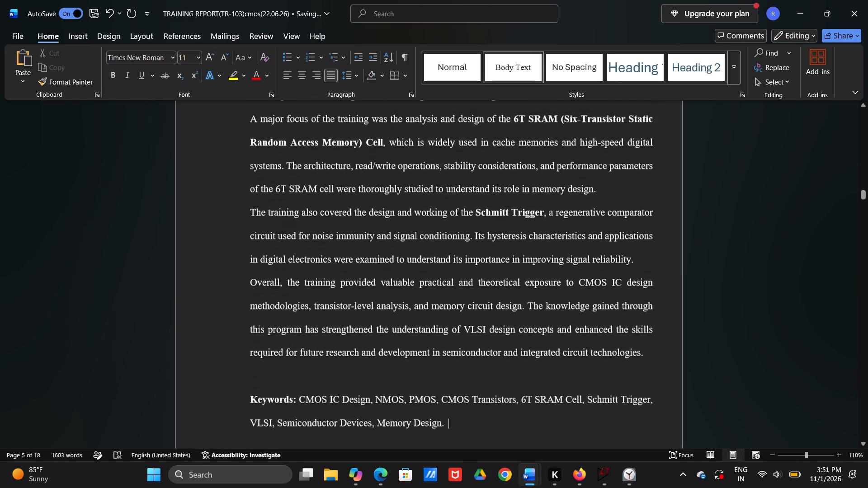
scroll(284, 324, up, 1)
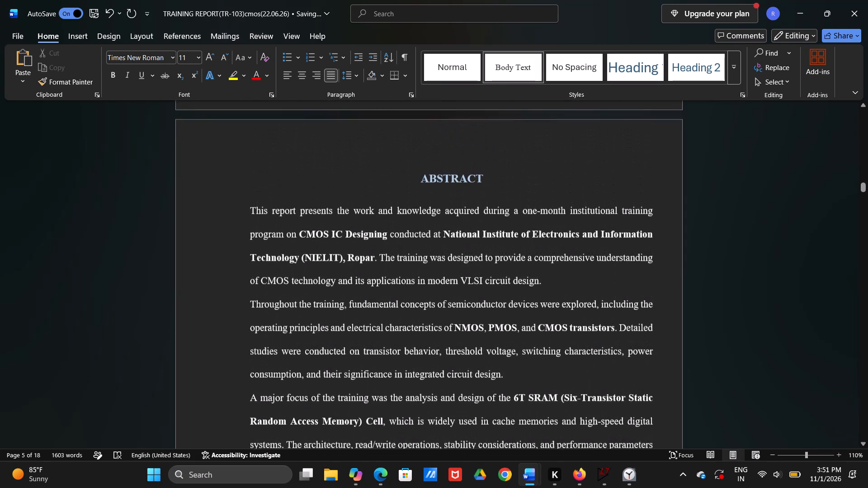
click(424, 228)
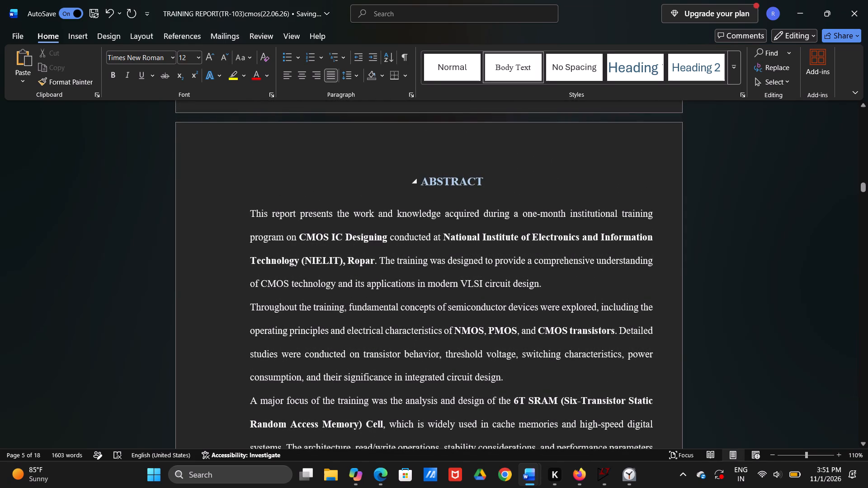
click(430, 172)
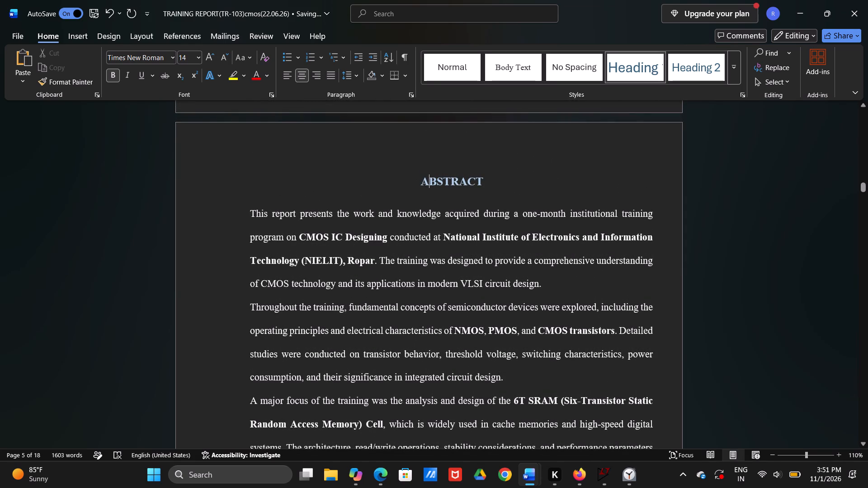
scroll(458, 256, up, 1)
scroll(458, 256, down, 2)
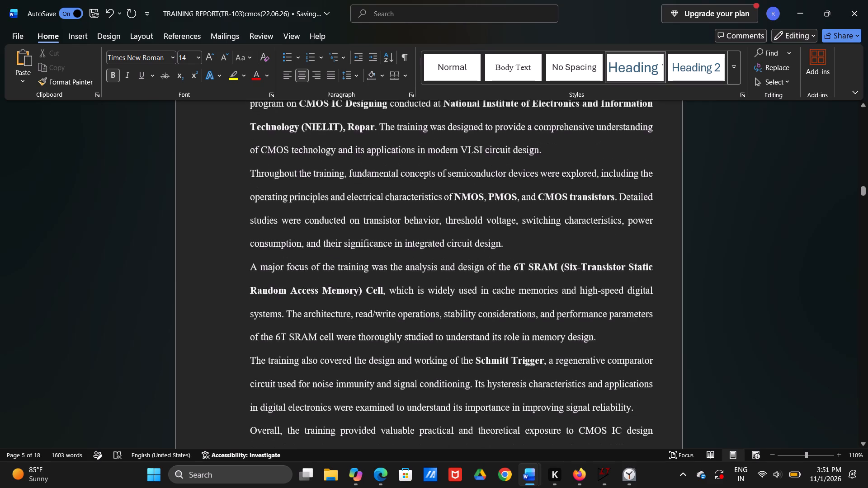
scroll(458, 256, up, 1)
key(alt+Tab)
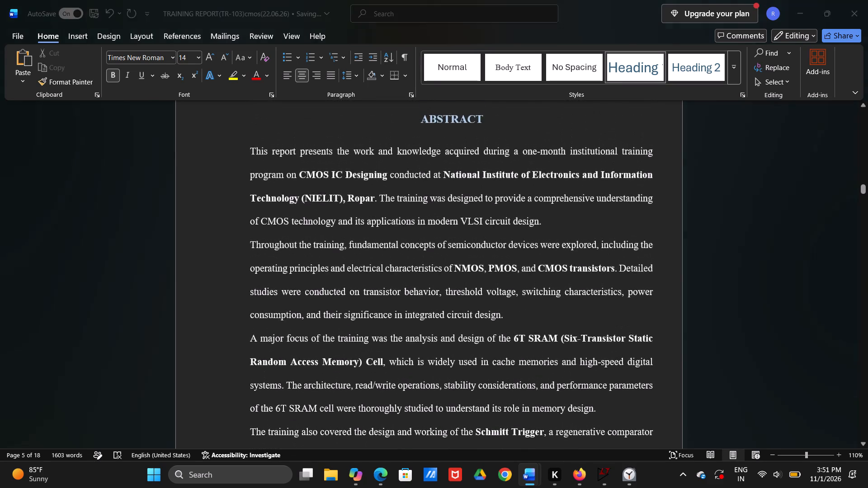
Close the Clock app window.
key(alt+Tab)
key(alt+Tab)
key(alt+Tab)
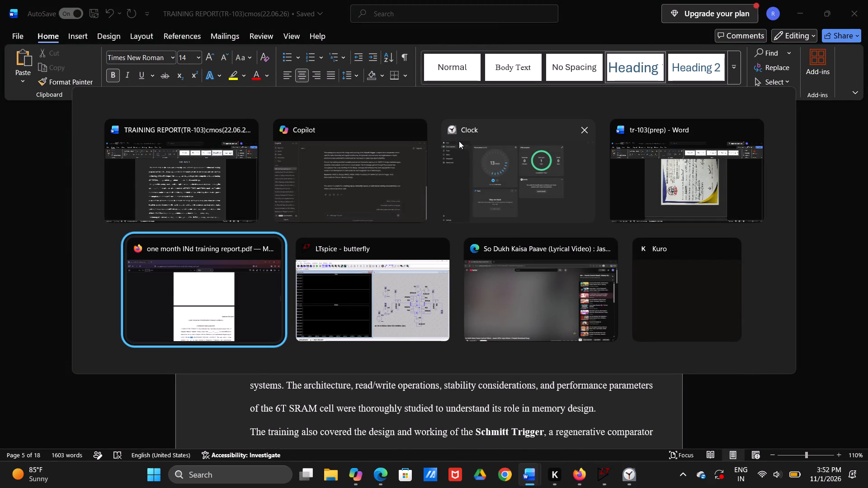
alt+click(581, 132)
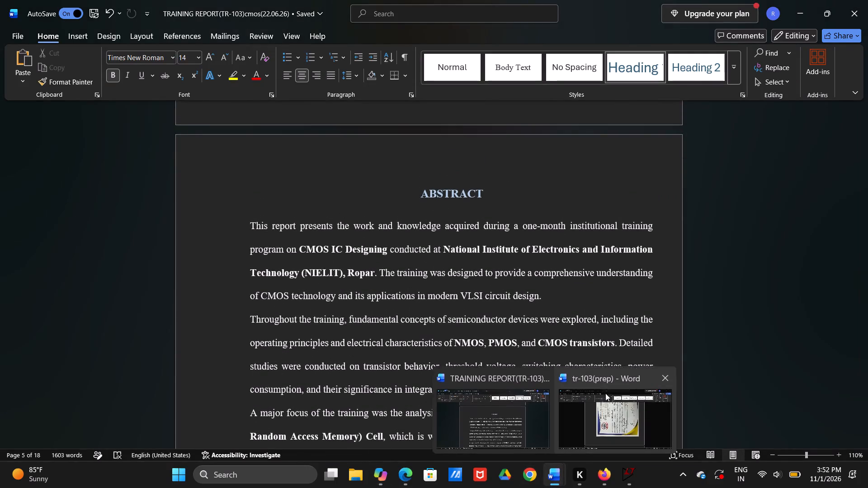
click(669, 383)
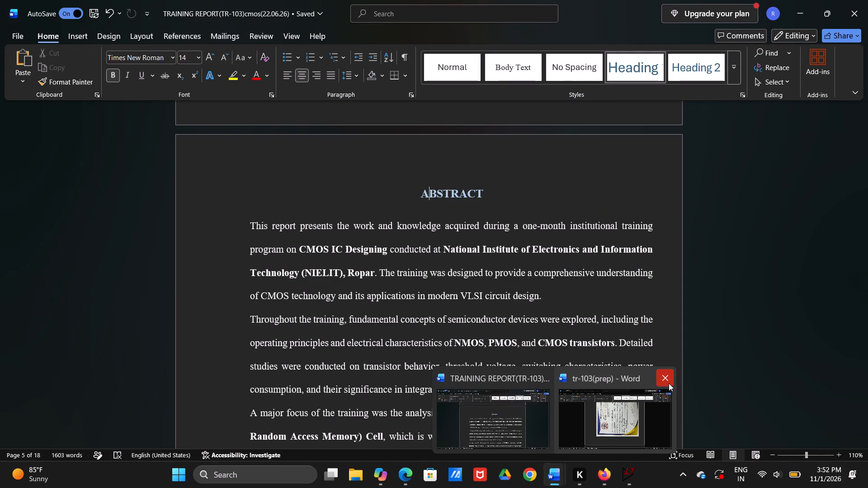
Insert a blank line above "Signature of the Students" on the declaration page and indent that text with eight spaces.
scroll(608, 338, up, 3)
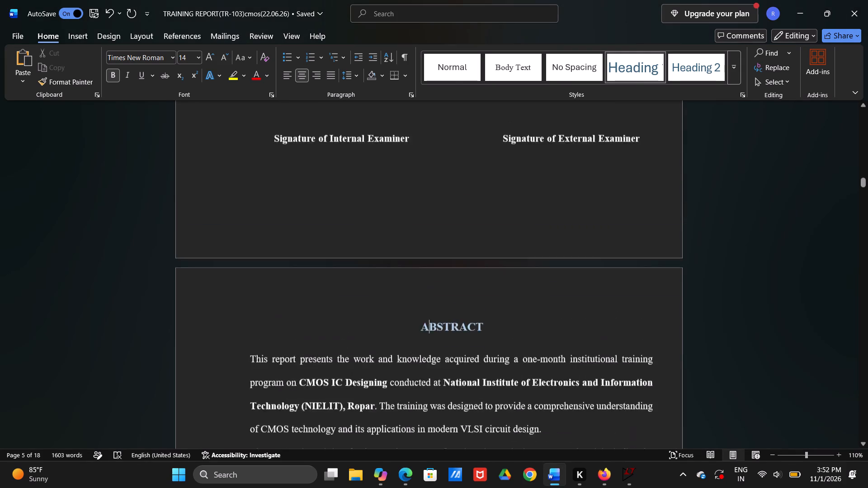
scroll(608, 338, up, 6)
scroll(608, 338, down, 1)
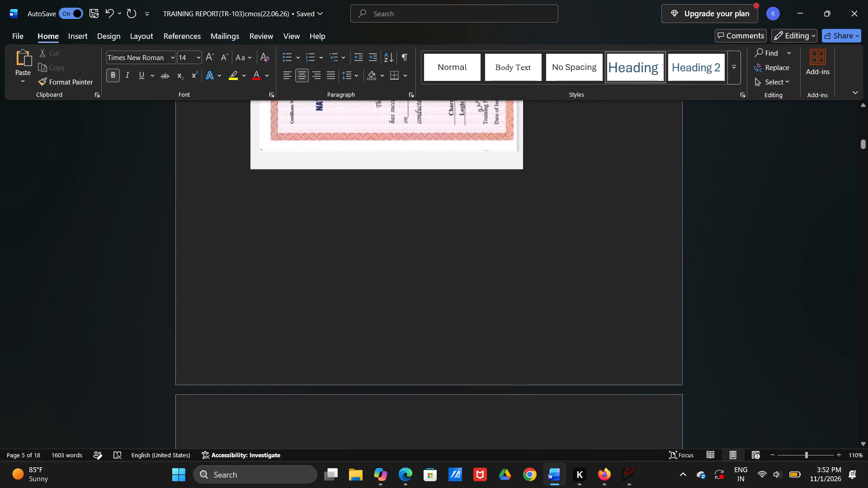
scroll(608, 338, down, 3)
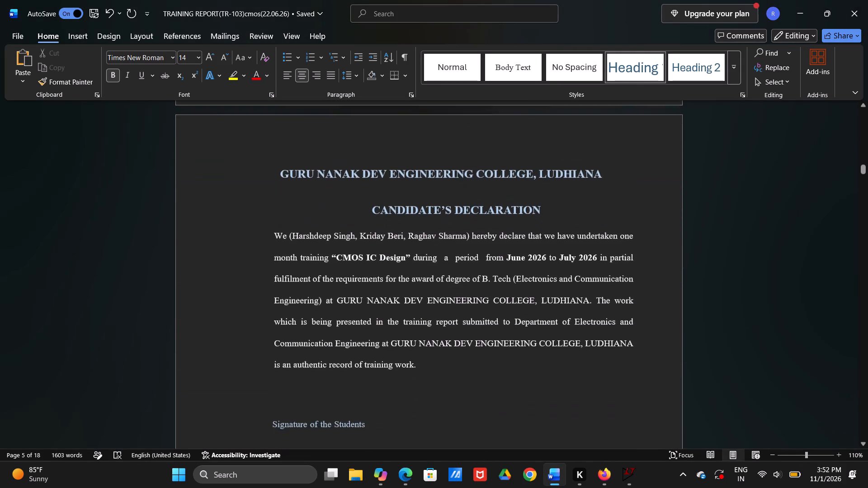
scroll(608, 338, down, 2)
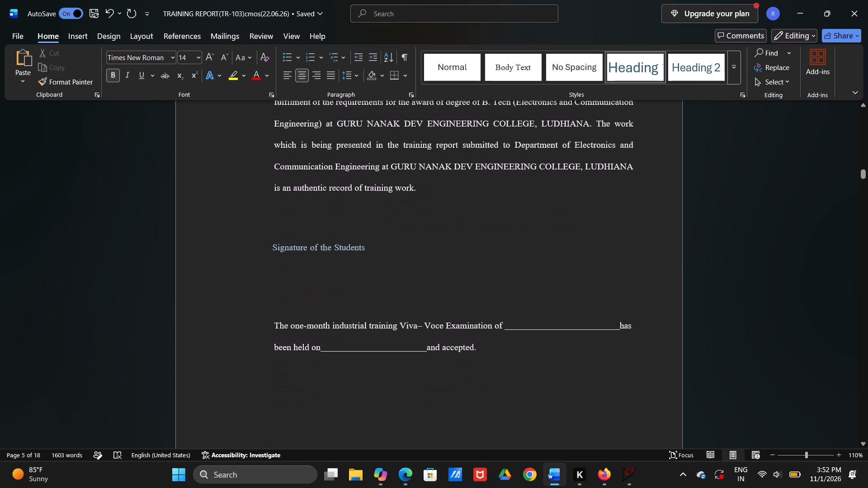
click(274, 238)
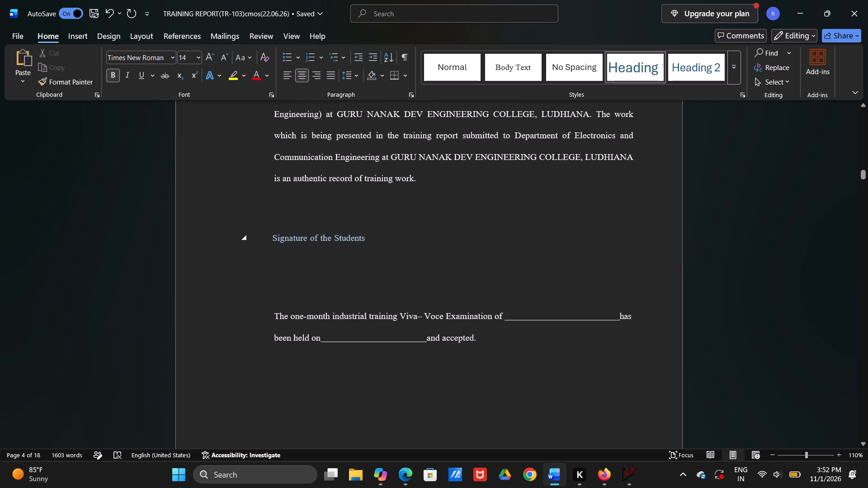
key(Return)
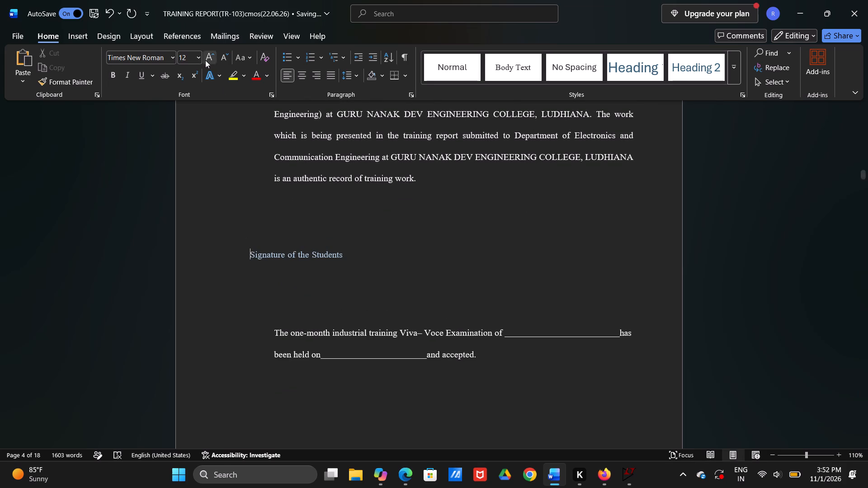
key(space)
key(space)
key(space)
key(space)
key(space)
key(space)
key(space)
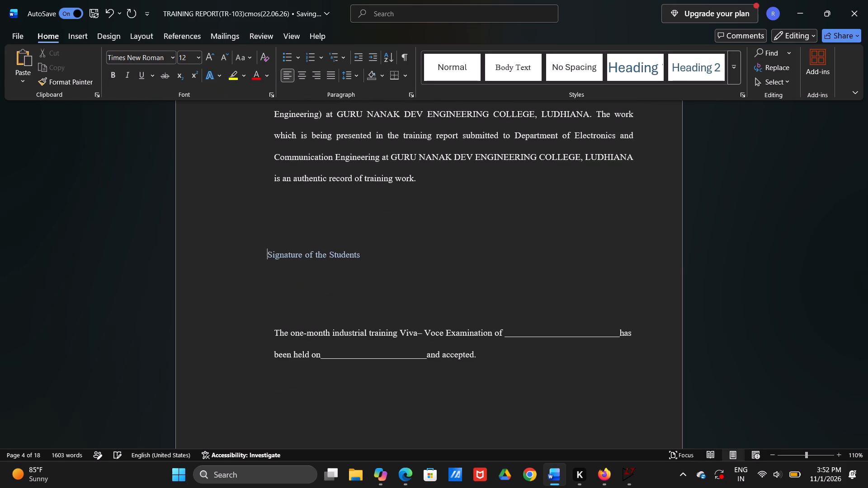
key(space)
key(space)
key(BackSpace)
Review the rest of the declaration page and check the font formatting of the ABSTRACT heading.
scroll(277, 73, down, 1)
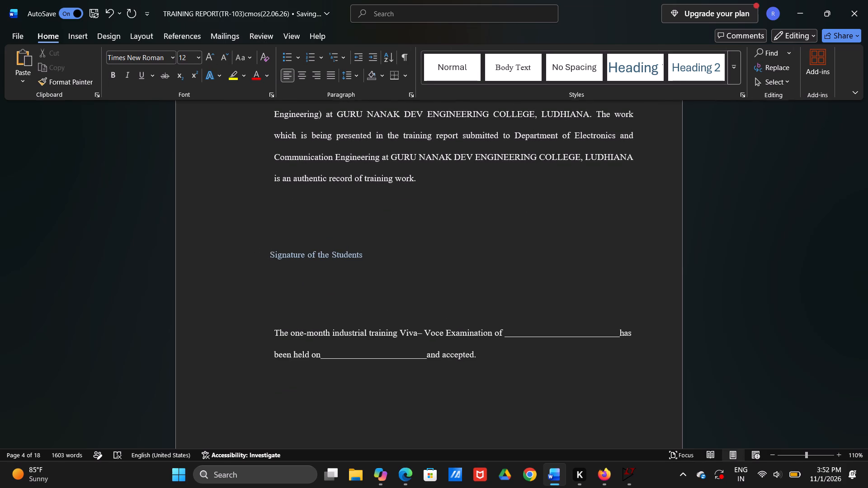
scroll(277, 73, down, 1)
scroll(324, 207, down, 1)
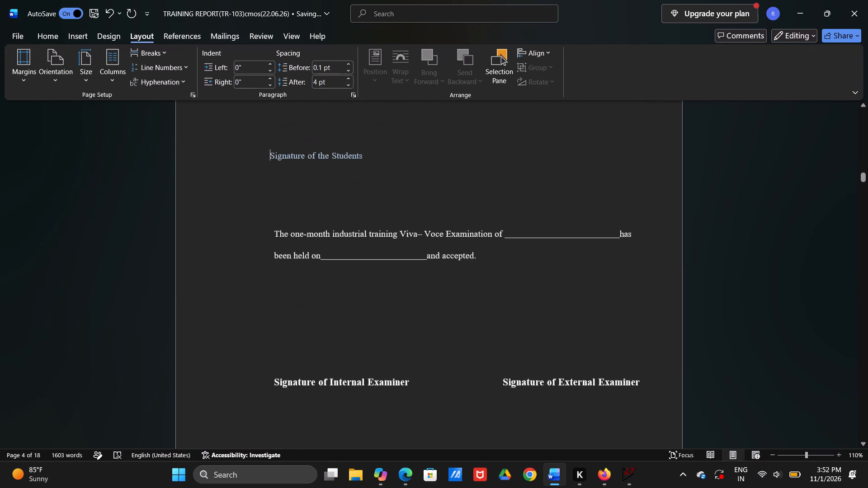
scroll(324, 207, down, 2)
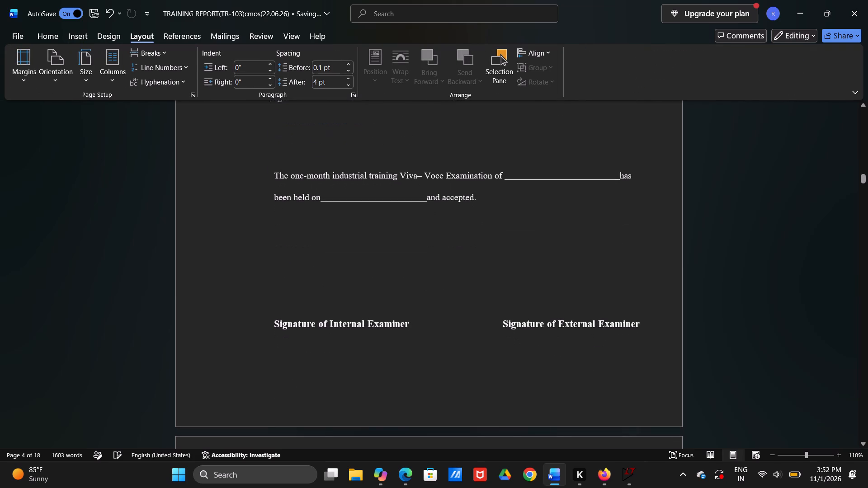
scroll(324, 207, down, 2)
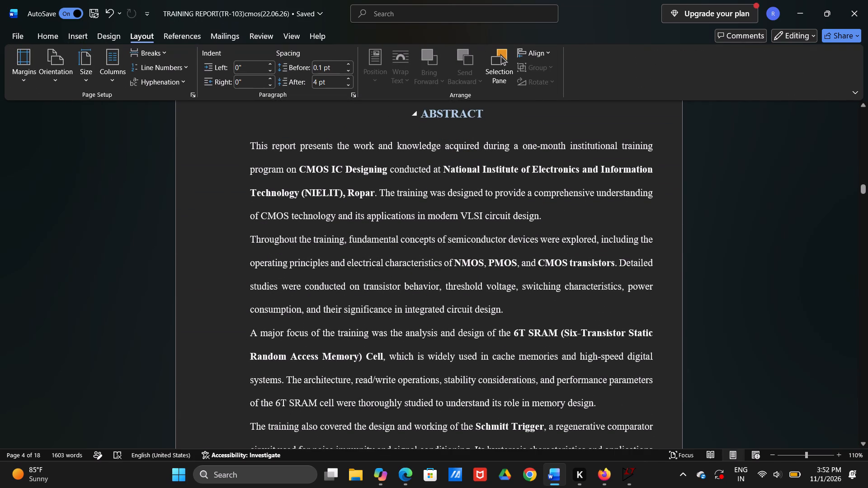
click(459, 117)
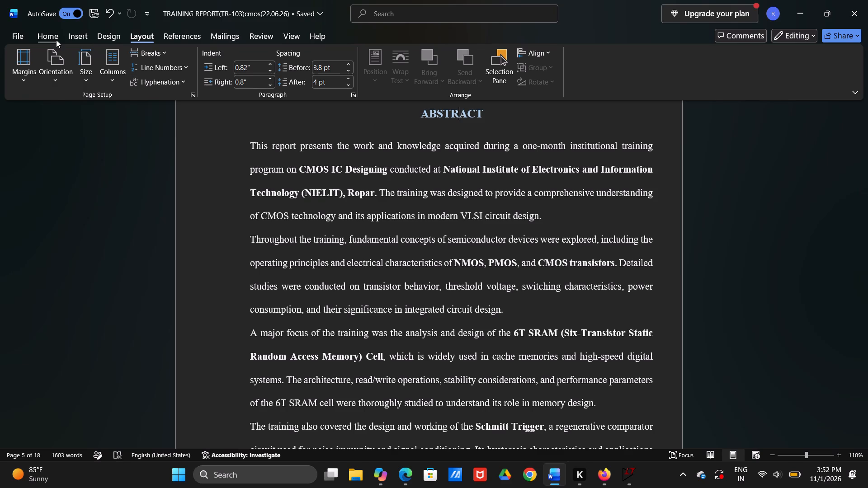
click(56, 40)
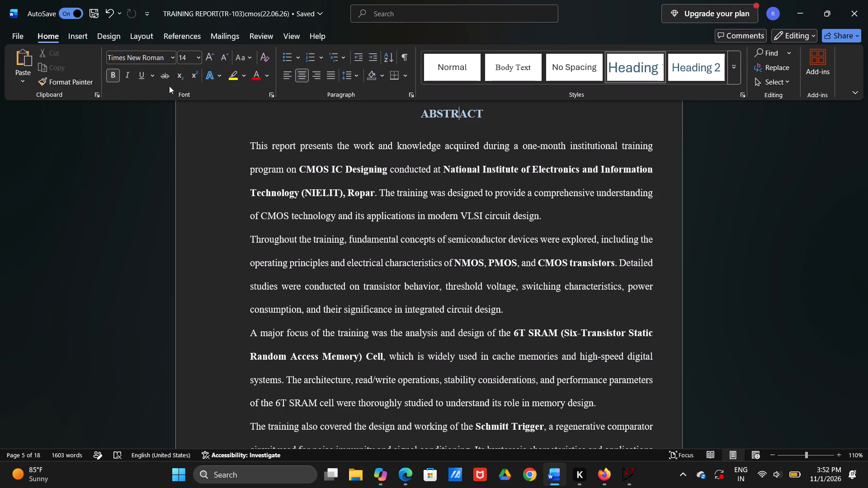
Format the ACKNOWLEDGEMENT heading as centred, bold and Times New Roman.
scroll(207, 134, down, 1)
scroll(381, 251, down, 1)
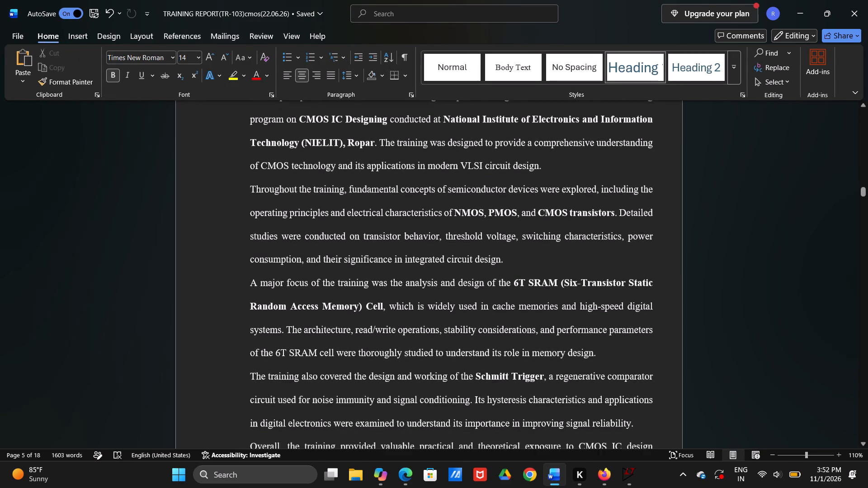
scroll(381, 251, down, 1)
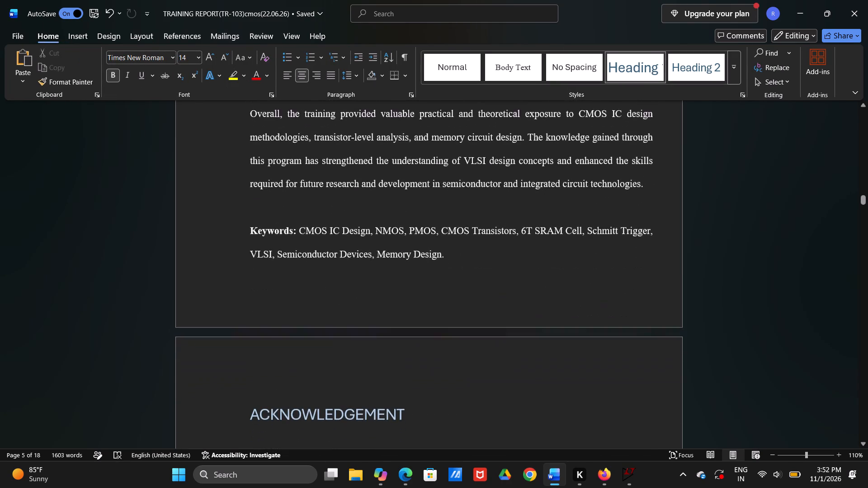
scroll(381, 251, down, 1)
click(253, 312)
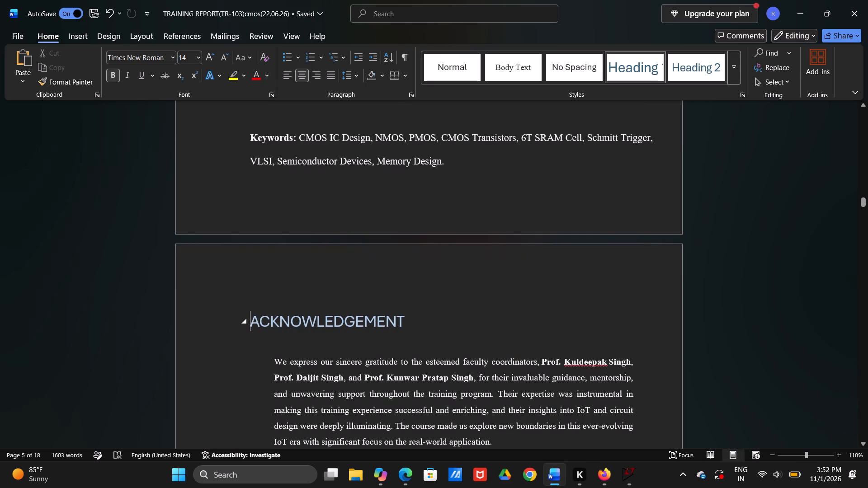
click(301, 80)
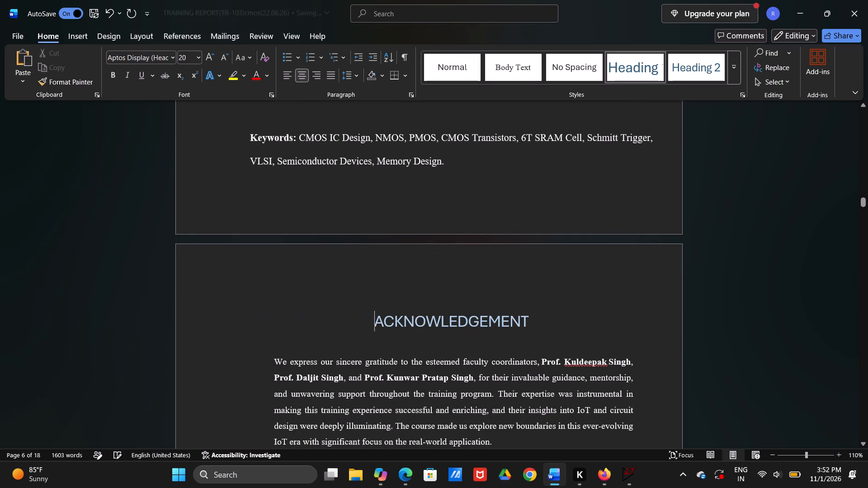
key(ctrl+shift+Right)
key(ctrl+b)
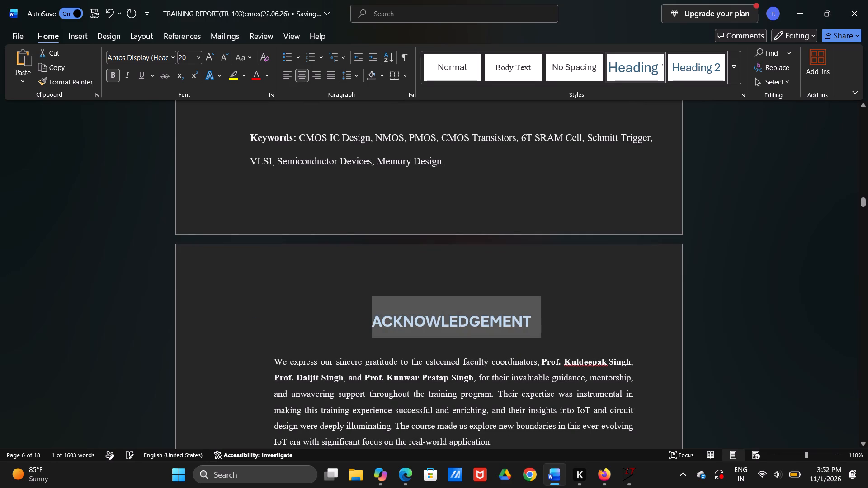
drag(143, 64, 140, 58)
click(140, 58)
text(times)
key(Return)
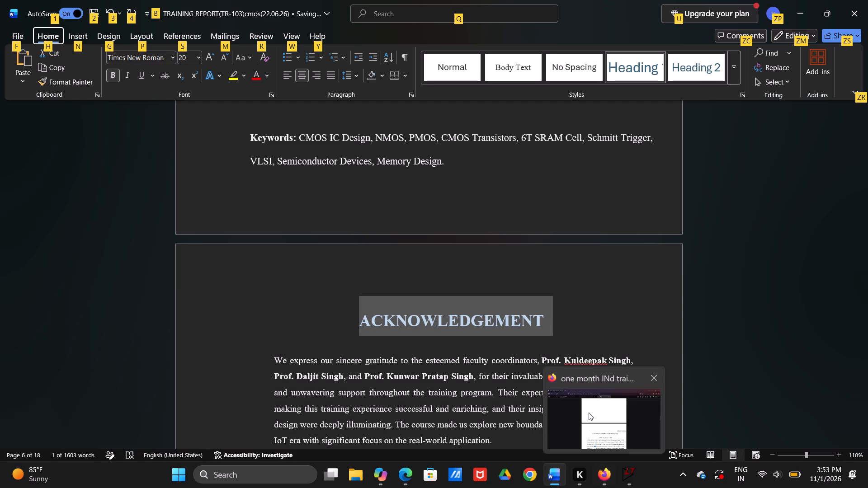
Switch to the college's one-month training report PDF in Firefox and examine the sample declaration sheet.
click(589, 413)
scroll(589, 413, down, 3)
scroll(589, 413, up, 1)
scroll(589, 413, down, 3)
scroll(589, 413, up, 1)
scroll(589, 413, down, 1)
scroll(589, 413, up, 1)
scroll(589, 413, down, 1)
scroll(589, 413, up, 1)
scroll(589, 413, down, 2)
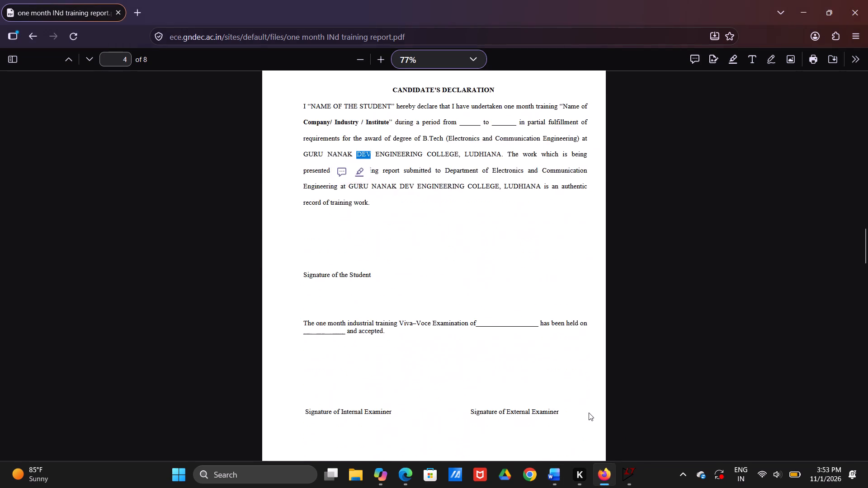
scroll(589, 413, down, 4)
scroll(589, 413, up, 3)
scroll(589, 413, down, 1)
scroll(589, 413, up, 8)
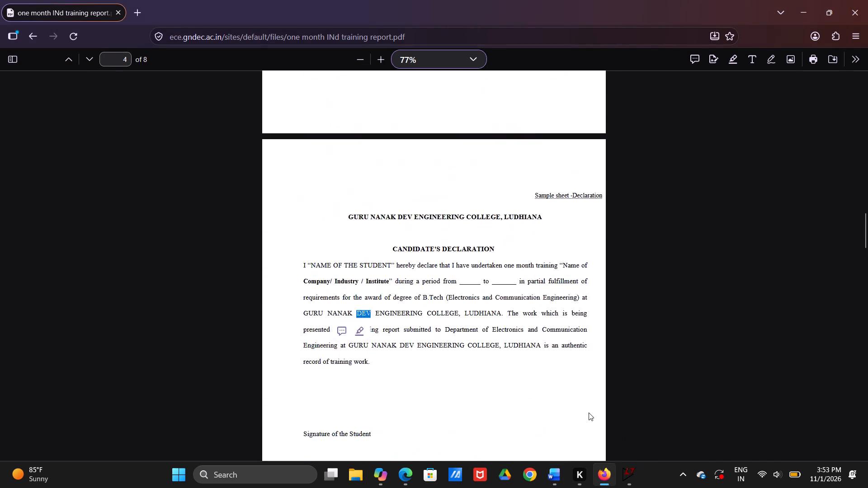
Read the B.Tech training report guidelines for font, heading size, spacing, numbering and chapter requirements.
scroll(589, 413, up, 5)
scroll(589, 413, down, 1)
scroll(589, 413, up, 10)
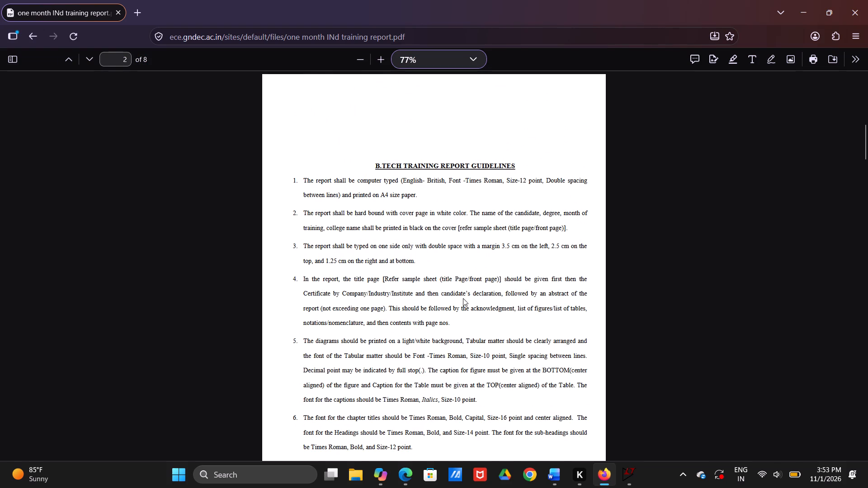
scroll(464, 299, down, 4)
scroll(461, 296, up, 5)
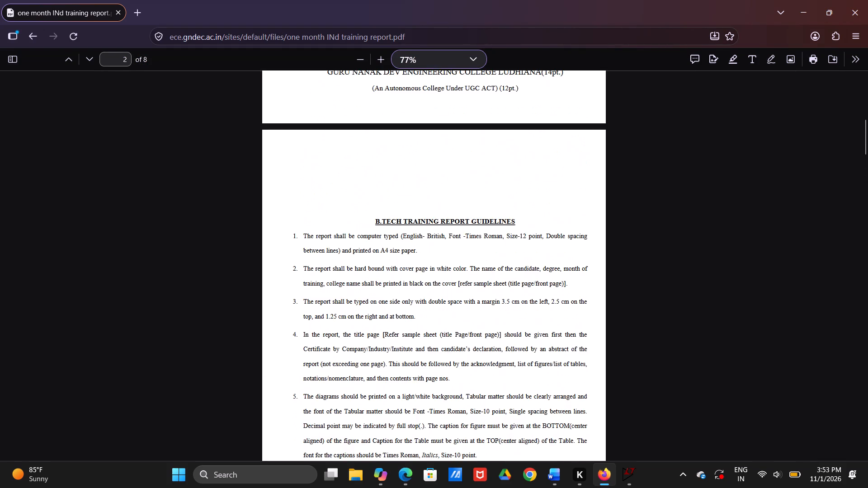
scroll(453, 304, down, 1)
scroll(453, 304, up, 1)
scroll(453, 304, down, 2)
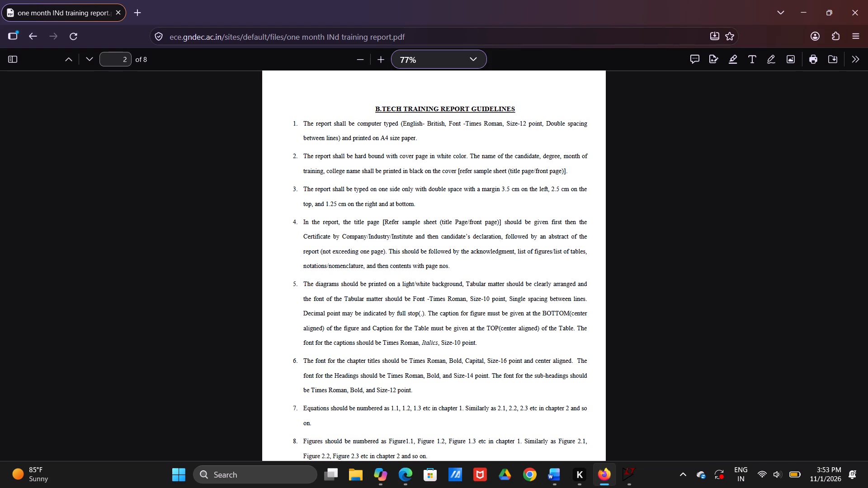
scroll(454, 296, down, 3)
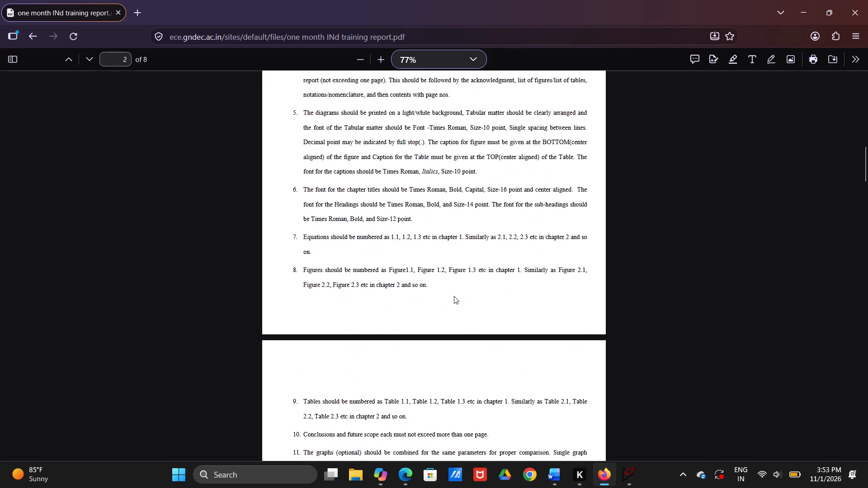
scroll(454, 296, up, 1)
scroll(454, 296, down, 4)
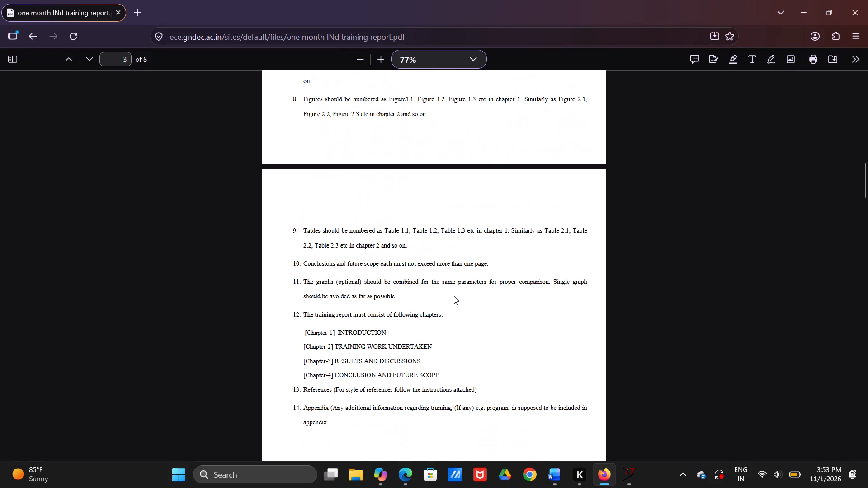
scroll(454, 296, down, 1)
scroll(454, 296, up, 6)
scroll(454, 296, down, 1)
scroll(454, 296, up, 1)
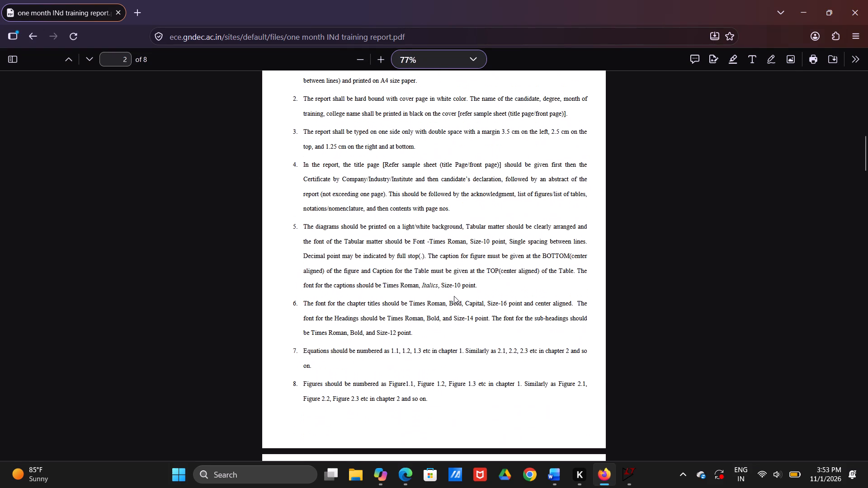
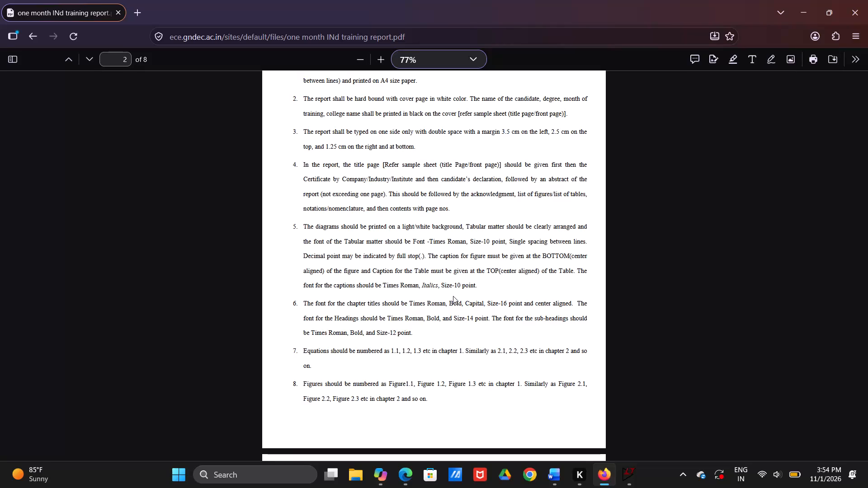
Switch back to the Word training report and reduce the ACKNOWLEDGEMENT heading to 14 pt.
key(alt+Tab)
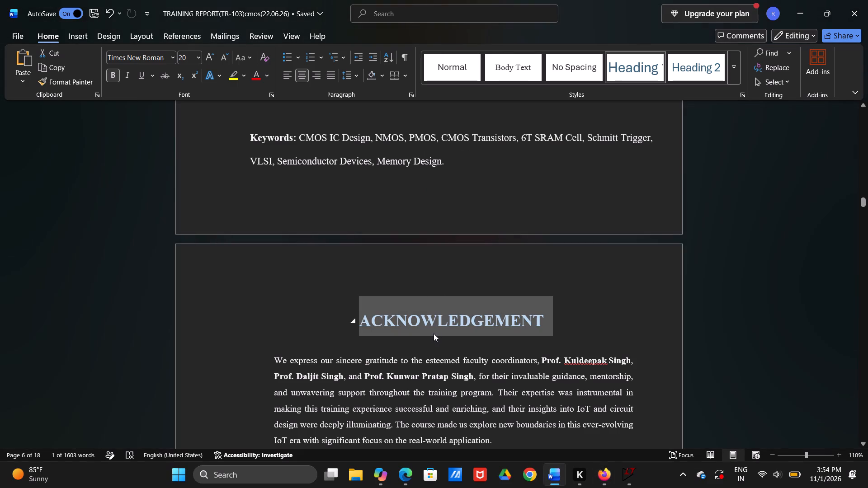
double_click(223, 55)
click(223, 56)
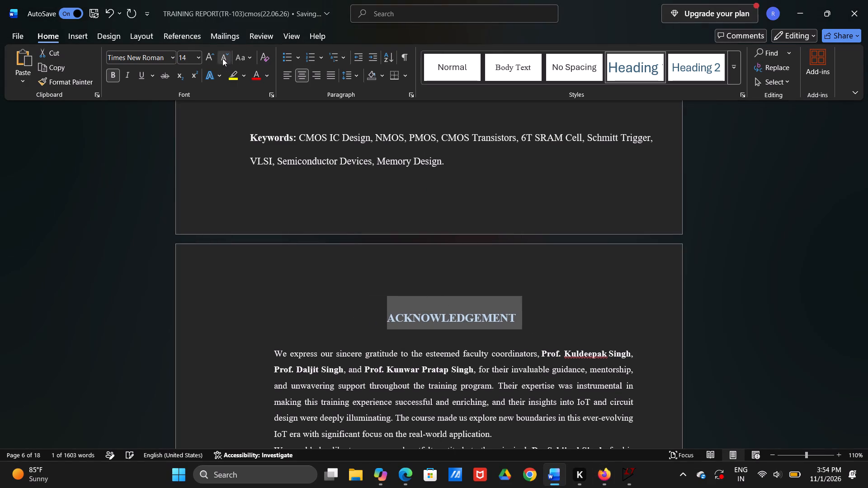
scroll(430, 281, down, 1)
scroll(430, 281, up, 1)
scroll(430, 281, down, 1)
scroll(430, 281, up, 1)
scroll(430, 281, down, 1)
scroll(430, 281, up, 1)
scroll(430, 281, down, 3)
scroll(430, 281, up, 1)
Insert a blank line before the acknowledgement paragraph thanking the principal and another before the paragraph thanking the department.
scroll(430, 281, down, 3)
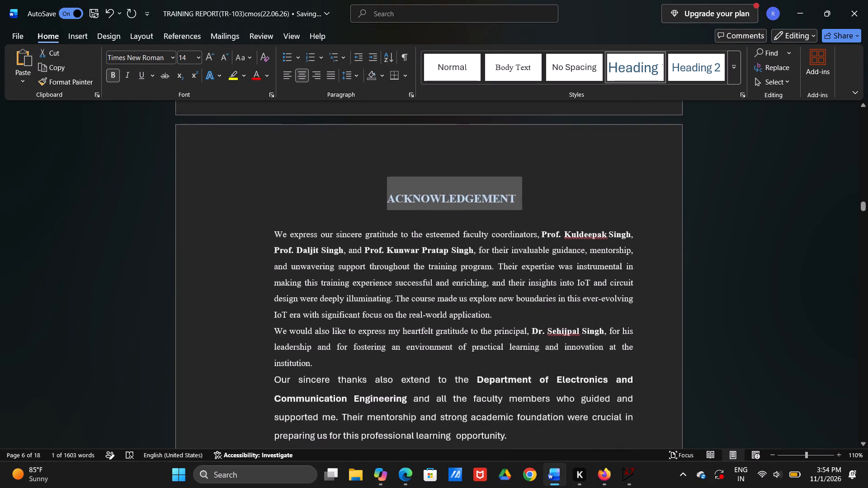
scroll(339, 221, down, 1)
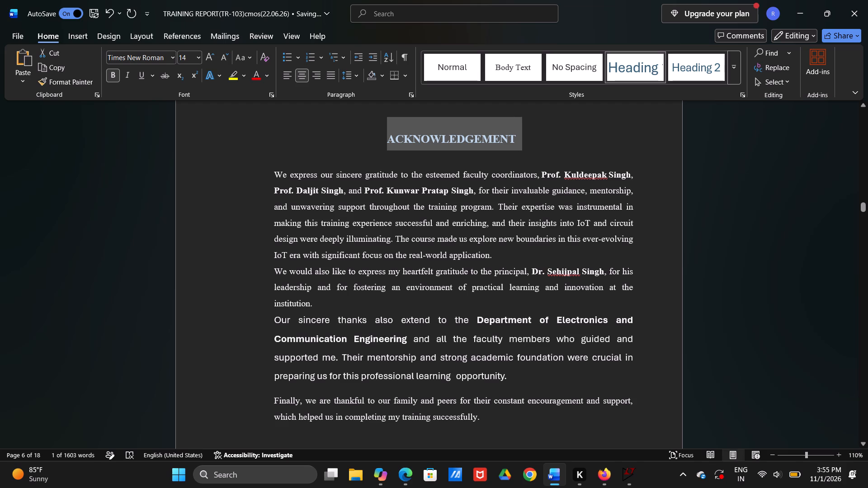
scroll(576, 229, down, 3)
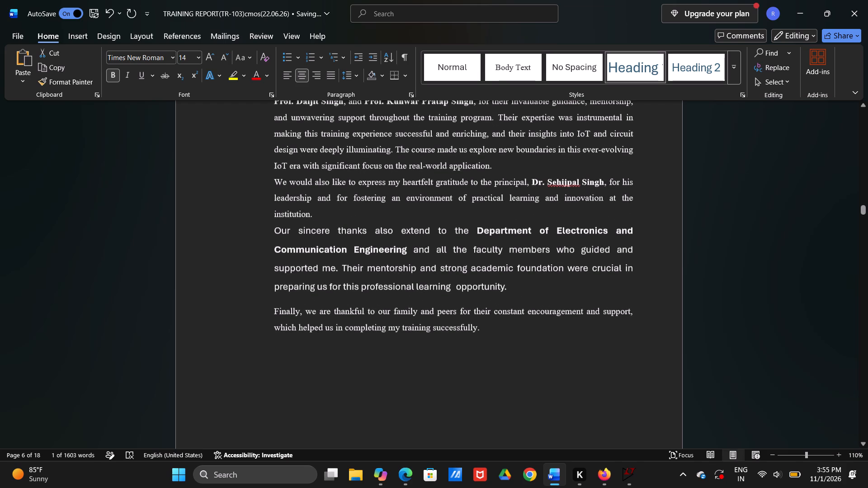
click(277, 181)
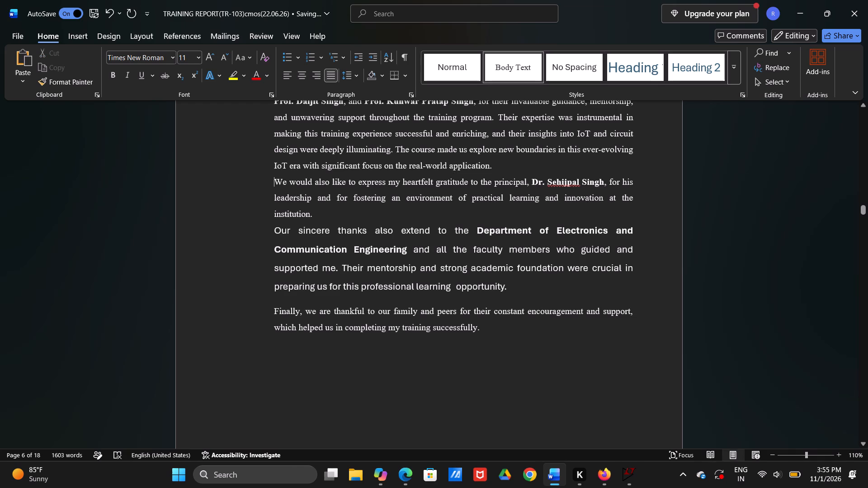
key(Return)
click(275, 252)
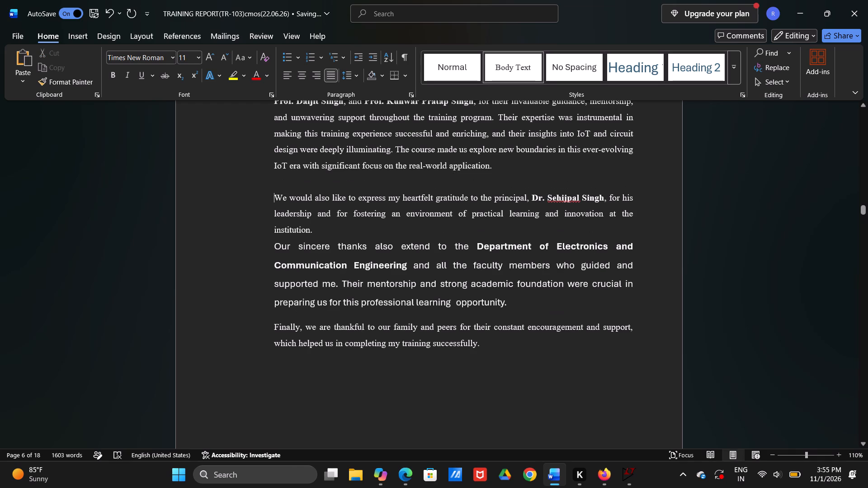
key(Return)
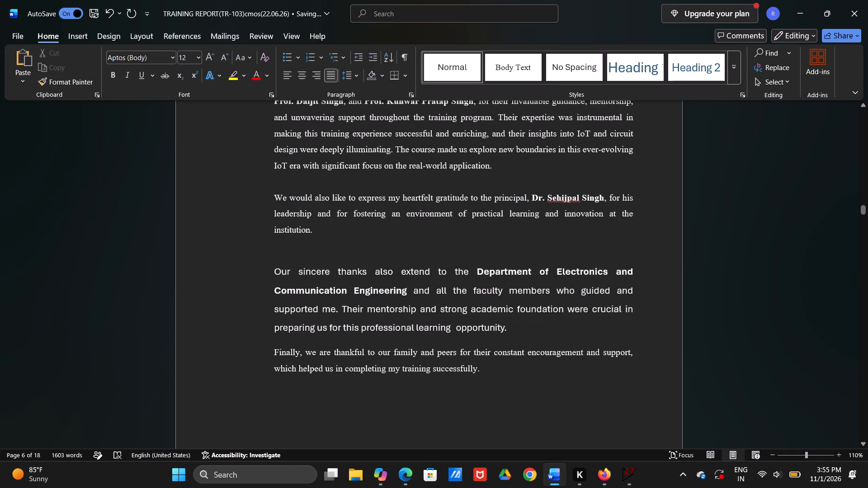
Change the font of the acknowledgement paragraph thanking the Department of Electronics and Communication Engineering to Times New Roman.
drag(271, 259, 468, 358)
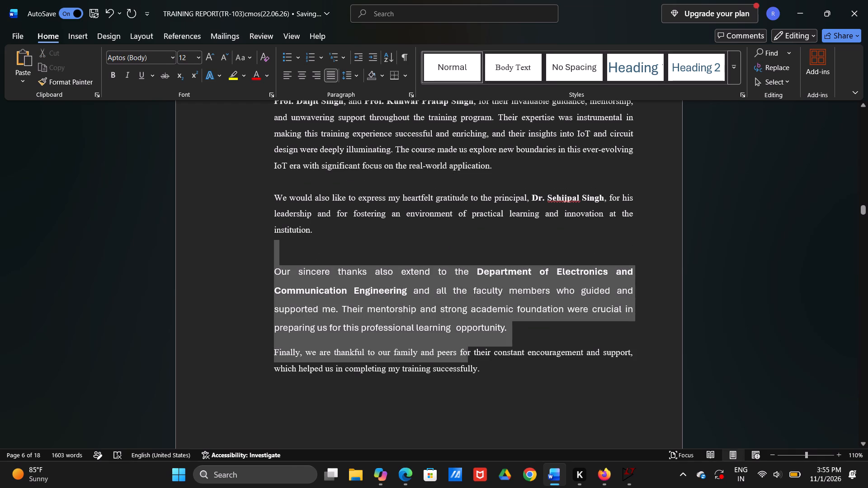
drag(468, 358, 513, 339)
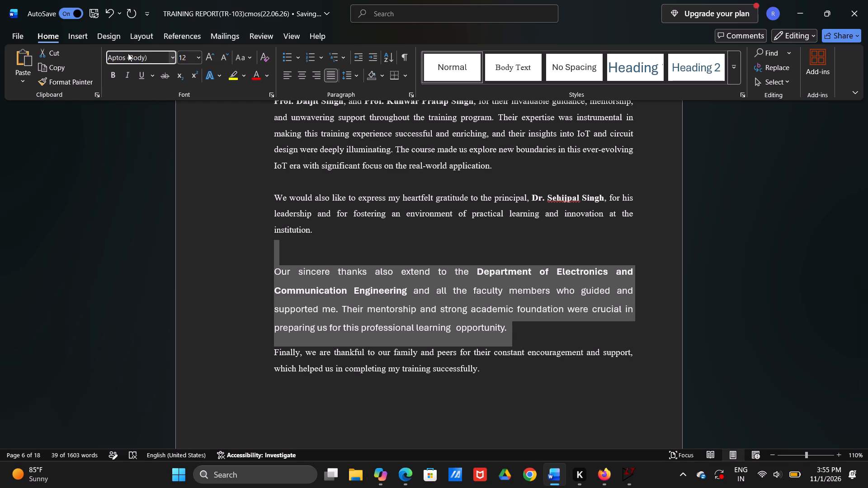
click(128, 53)
text(times)
key(Return)
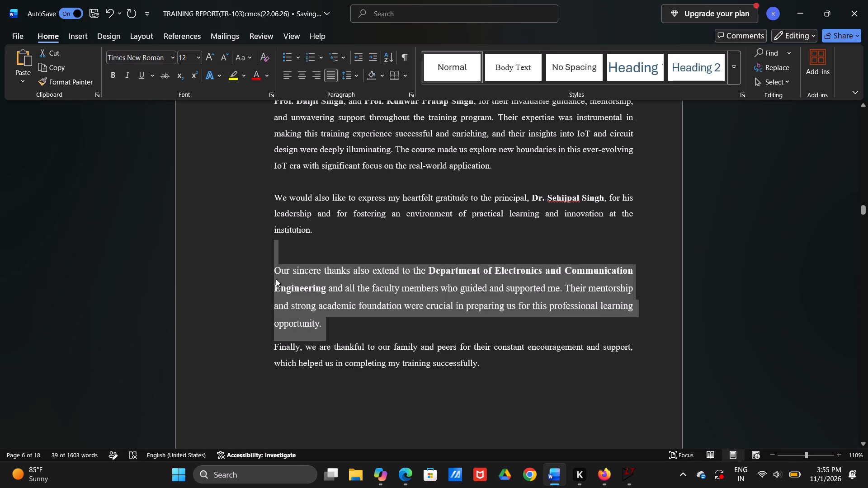
click(313, 206)
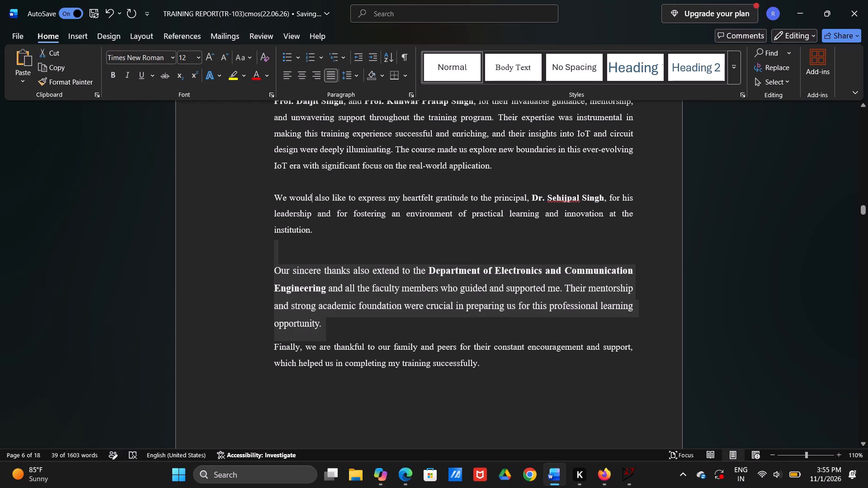
Set all the body text under the ACKNOWLEDGEMENT heading to 12 pt.
scroll(307, 206, up, 2)
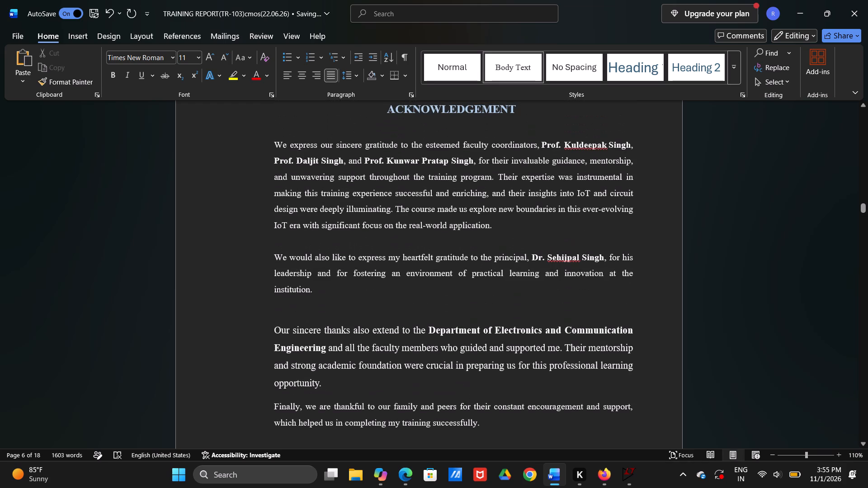
drag(274, 145, 496, 383)
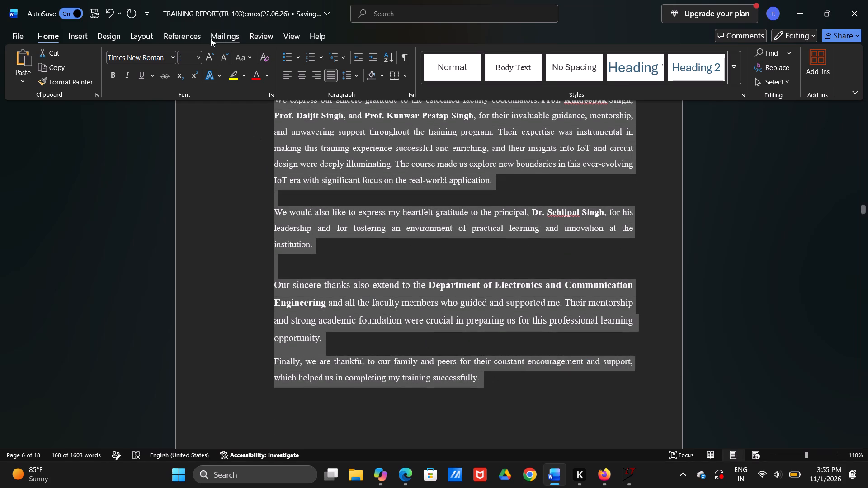
click(185, 50)
click(186, 58)
text(12)
key(Return)
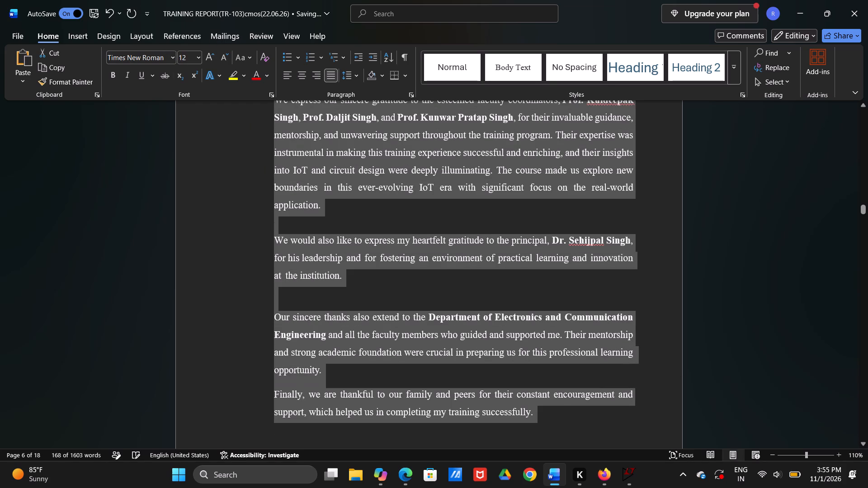
scroll(260, 125, up, 3)
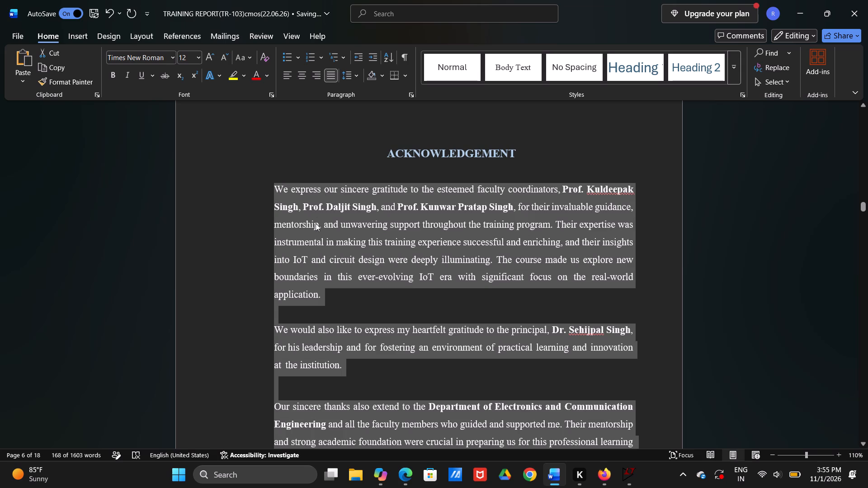
click(316, 223)
Centre the ABOUT THE INSTITUTION heading on the page after the acknowledgement.
scroll(460, 308, down, 2)
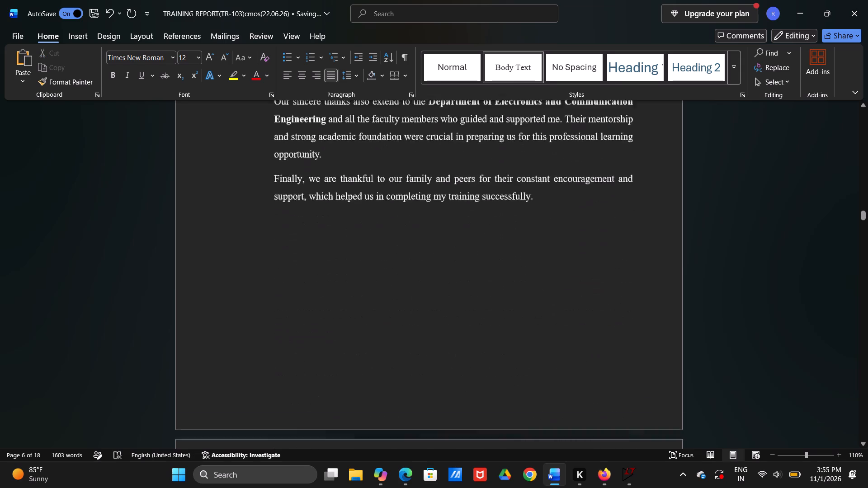
scroll(460, 308, down, 3)
scroll(272, 188, down, 1)
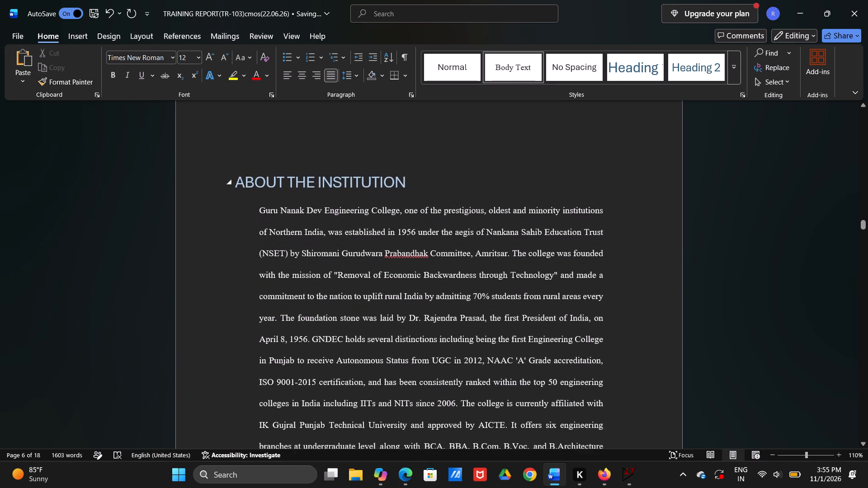
scroll(272, 188, down, 1)
click(237, 155)
click(306, 69)
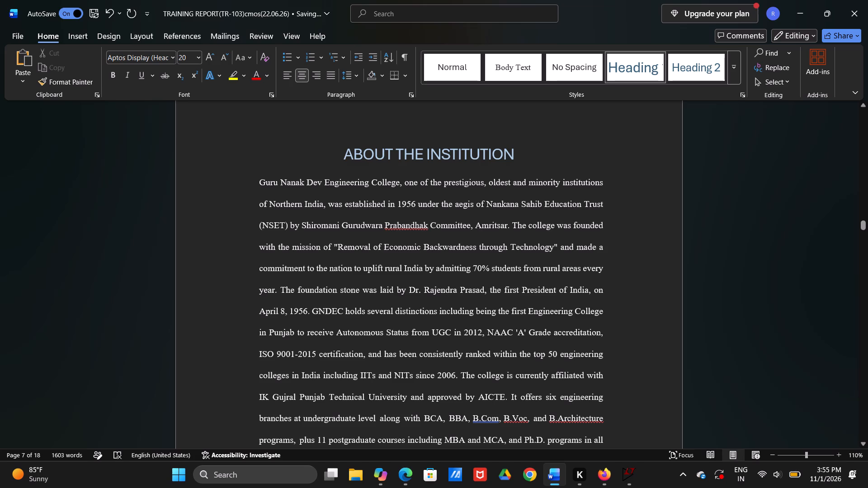
Switch to the training report PDF in Firefox and reread the B.Tech training report guidelines.
key(alt+Tab)
scroll(590, 289, up, 3)
scroll(566, 299, down, 1)
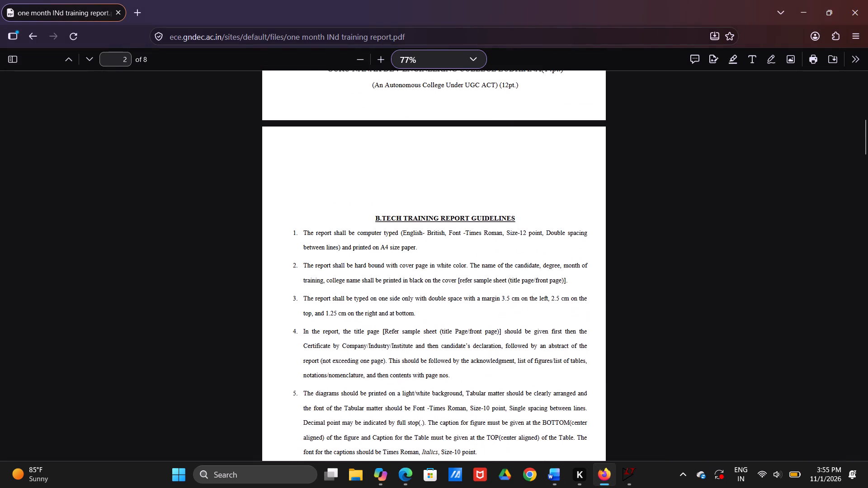
scroll(566, 299, down, 1)
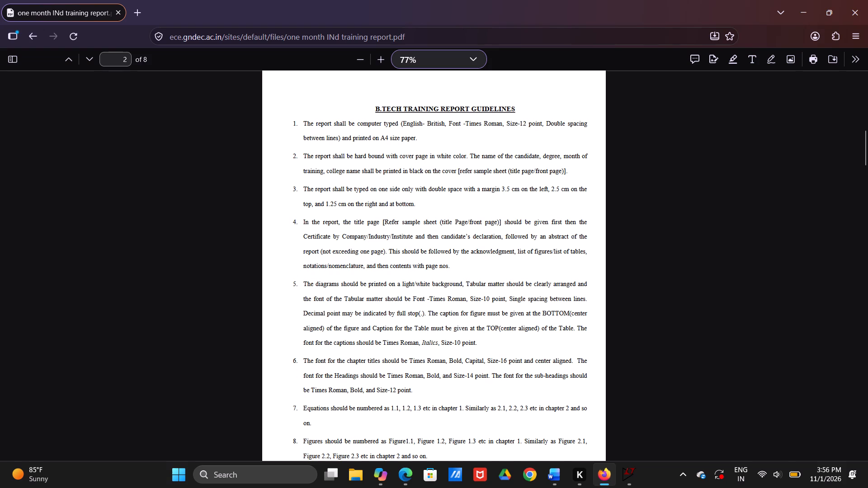
alt+scroll(349, 249, up, 3)
alt+scroll(349, 249, down, 1)
alt+scroll(349, 249, up, 6)
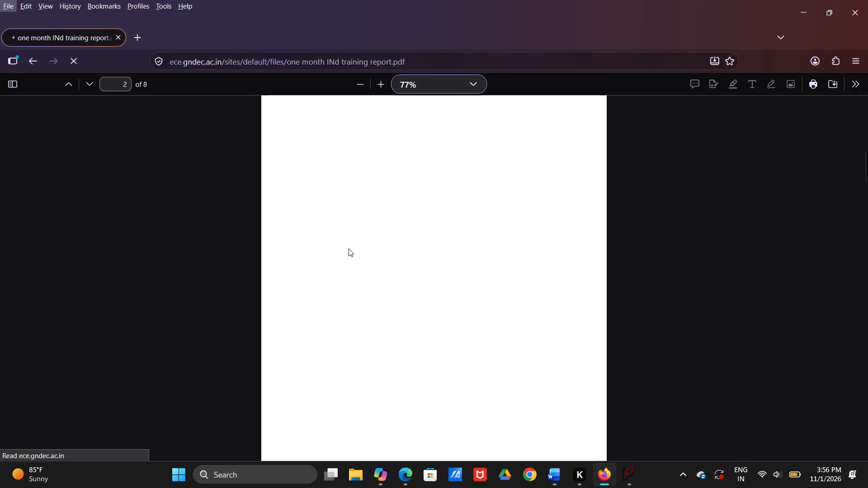
alt+scroll(349, 249, up, 3)
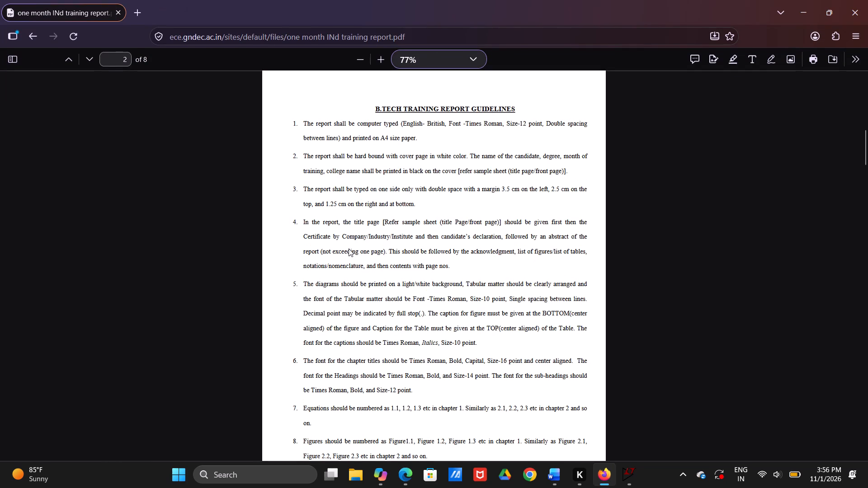
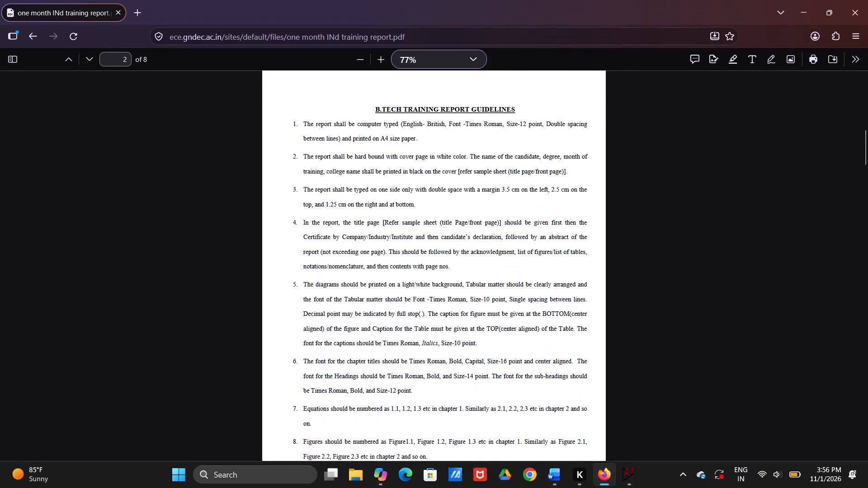
scroll(475, 237, down, 1)
scroll(475, 237, up, 5)
scroll(475, 237, down, 3)
scroll(475, 237, up, 1)
scroll(475, 237, down, 3)
scroll(475, 237, up, 1)
scroll(475, 237, down, 1)
scroll(475, 237, up, 1)
scroll(475, 237, down, 1)
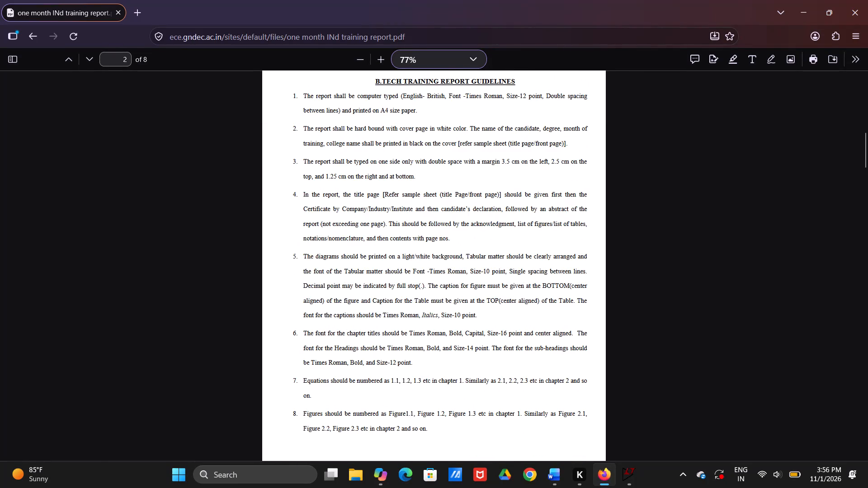
scroll(469, 240, down, 7)
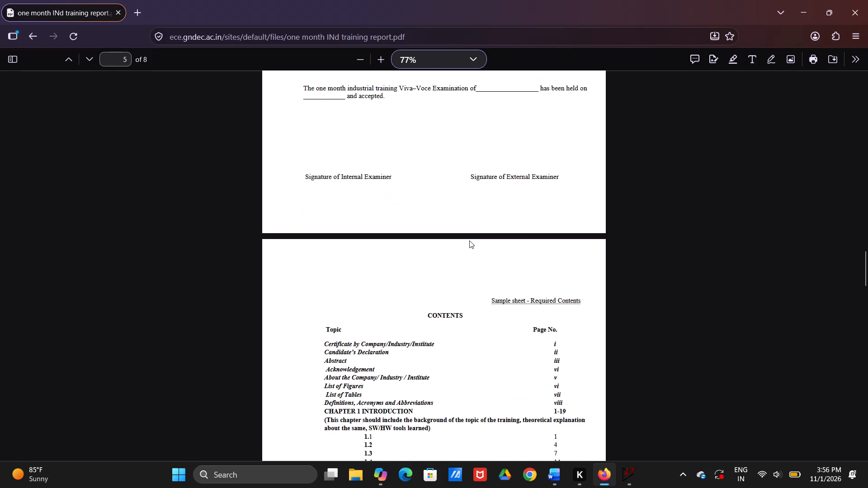
scroll(469, 240, down, 3)
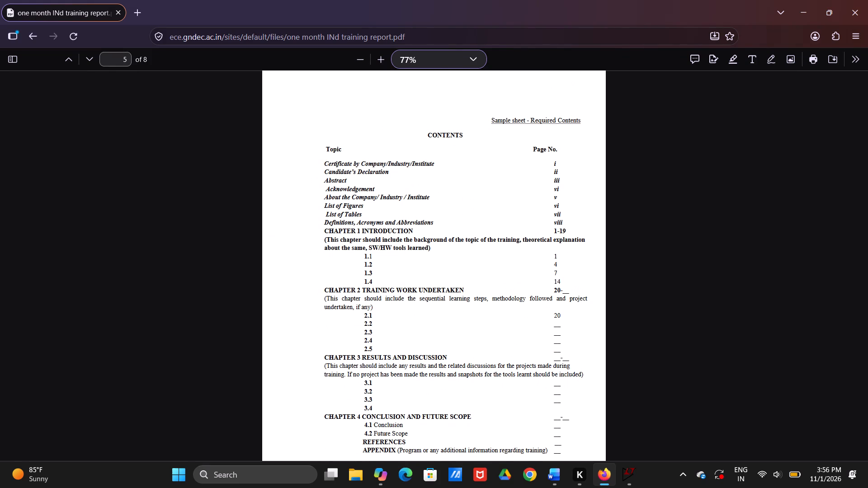
scroll(469, 240, down, 3)
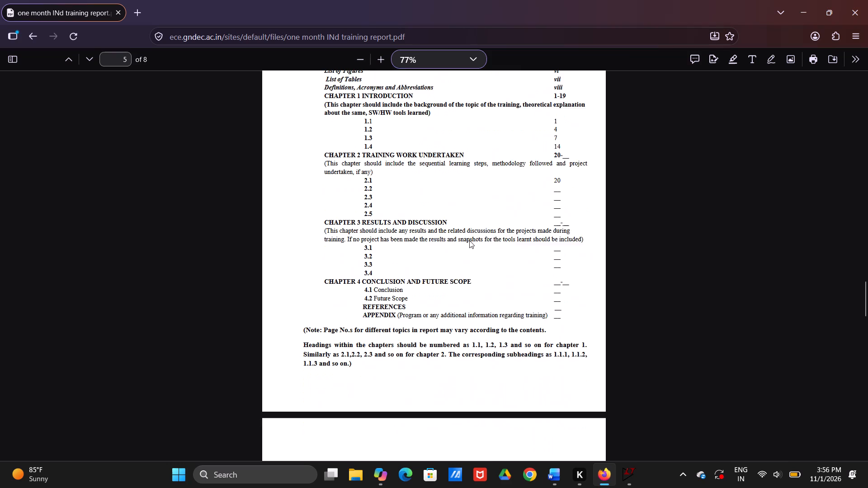
scroll(469, 240, down, 1)
Recheck the numbered formatting guidelines in the PDF and review the sample title page.
scroll(469, 240, up, 5)
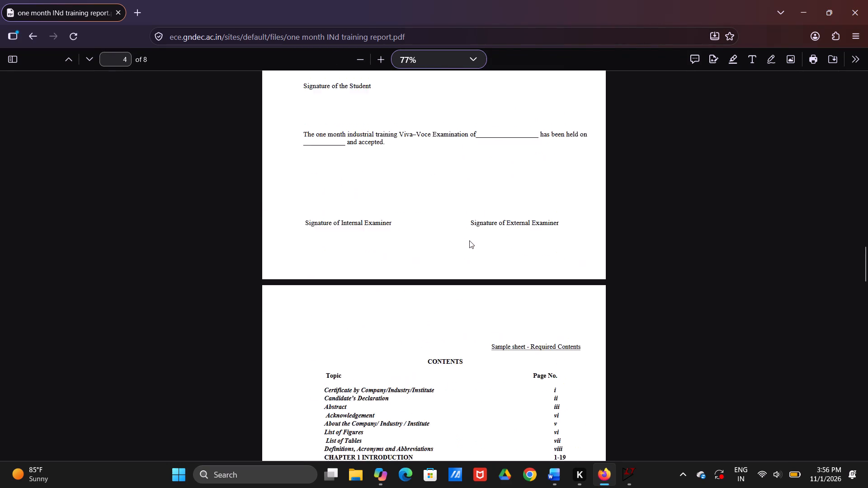
scroll(469, 240, up, 5)
scroll(469, 240, down, 2)
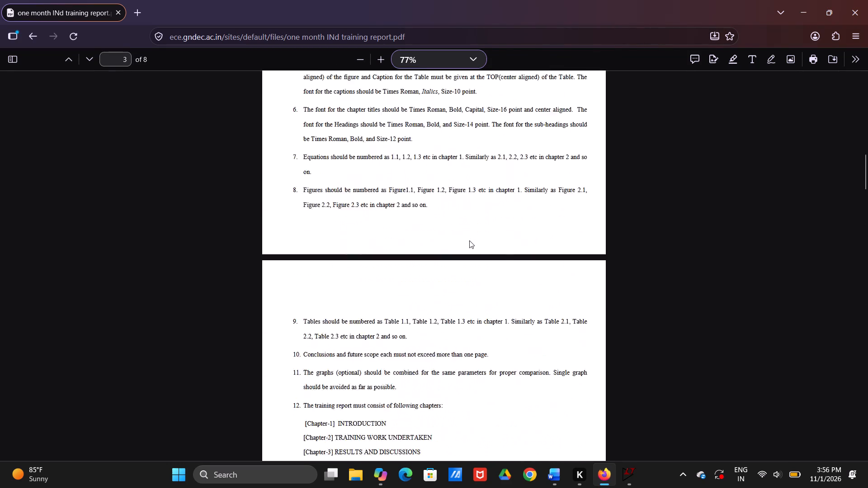
scroll(469, 240, down, 2)
scroll(469, 240, up, 2)
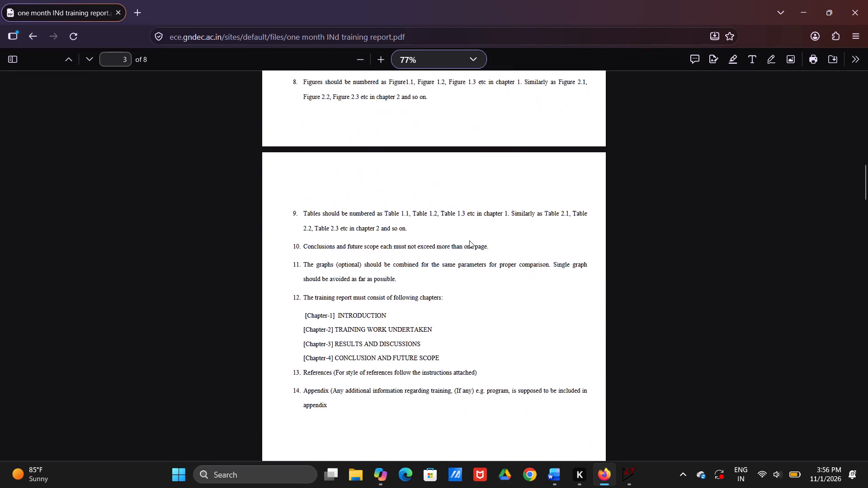
scroll(469, 240, up, 4)
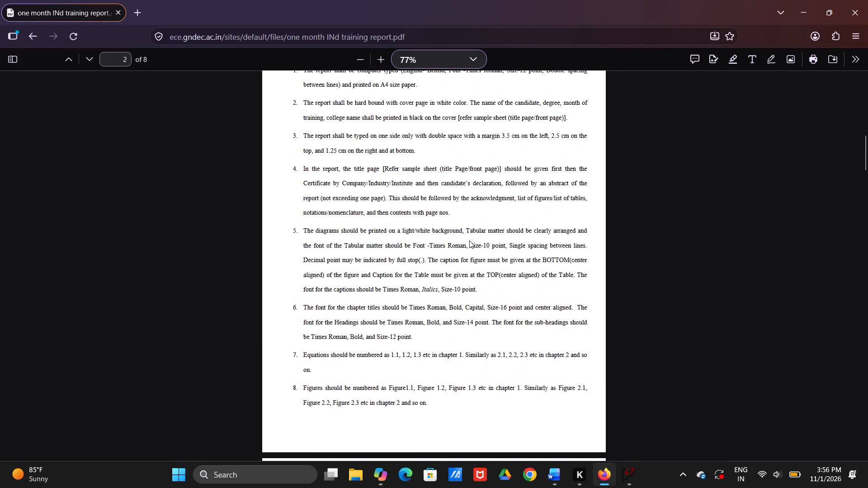
scroll(469, 240, up, 1)
scroll(469, 240, down, 1)
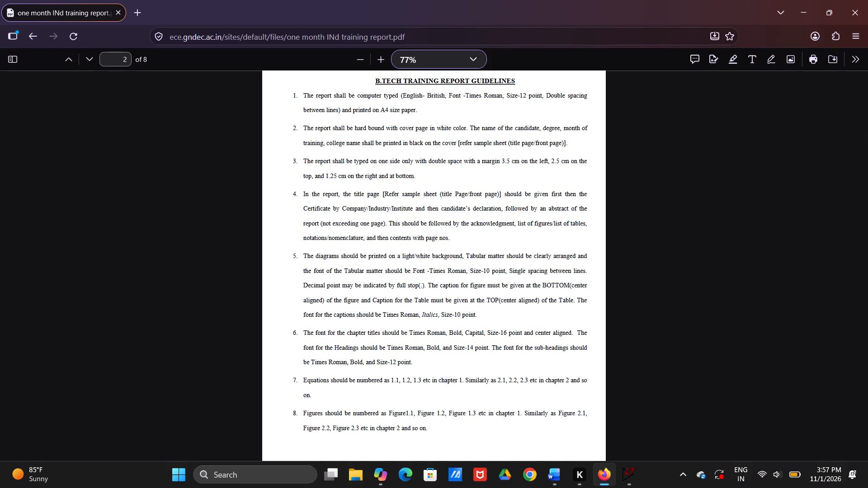
scroll(394, 225, up, 1)
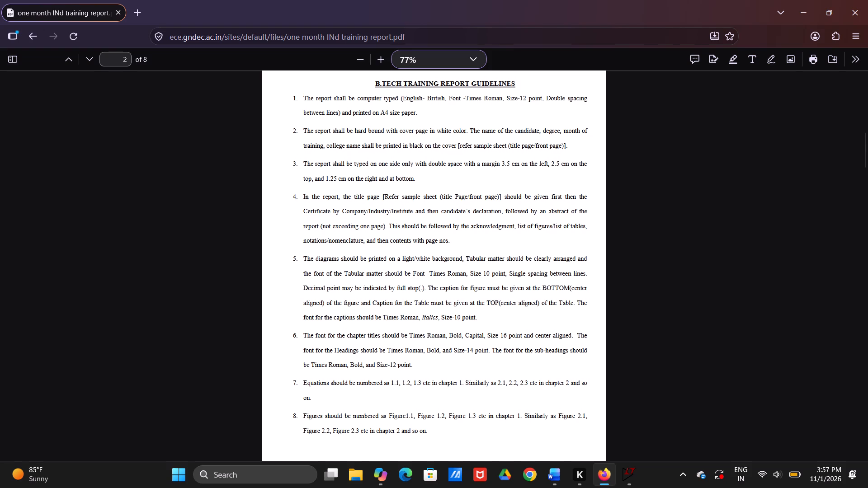
scroll(394, 225, up, 2)
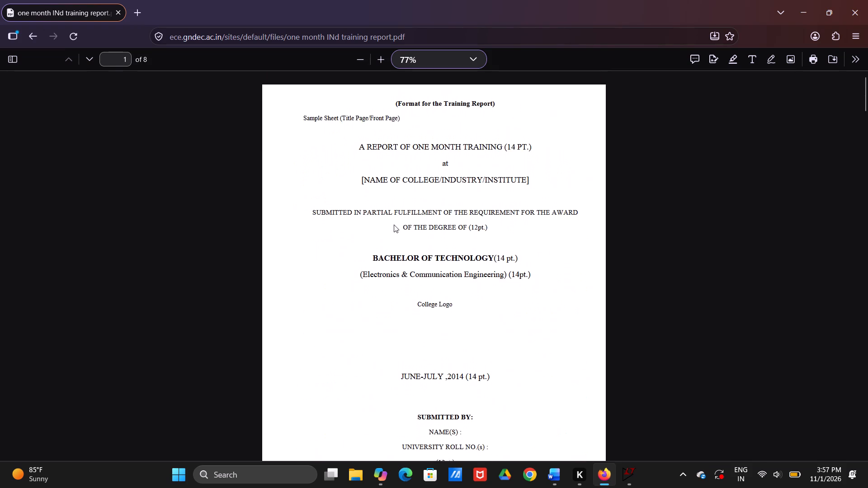
scroll(394, 225, down, 3)
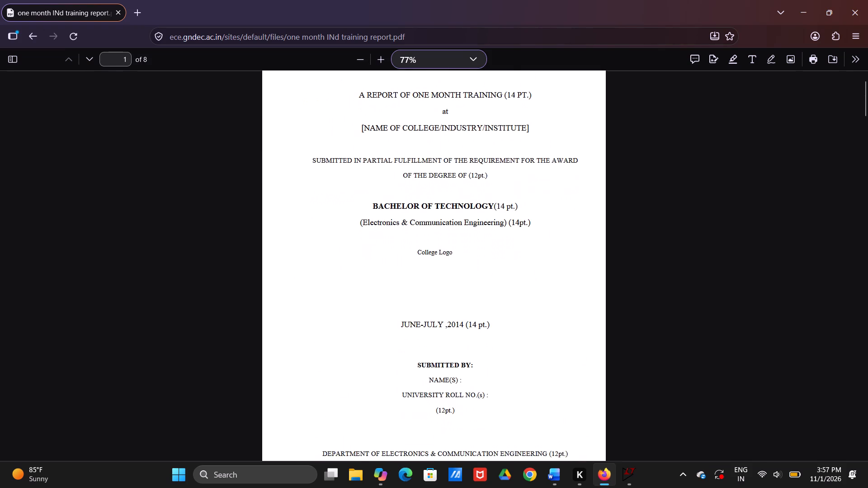
scroll(394, 225, down, 3)
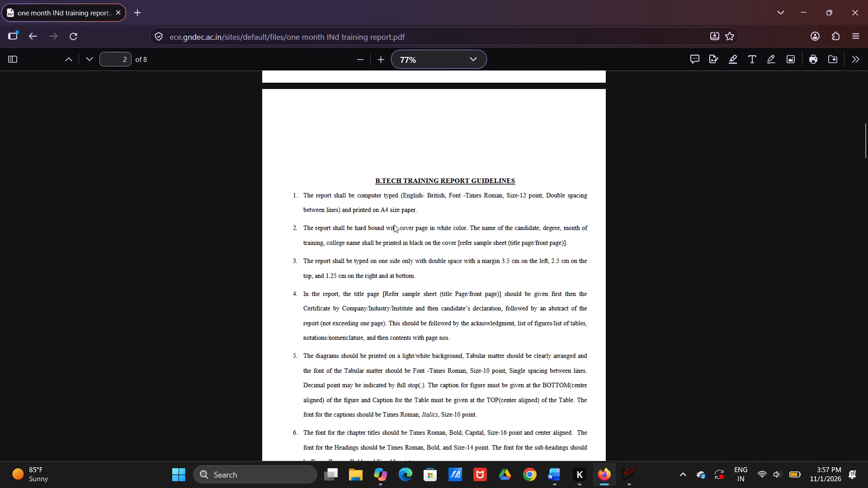
scroll(394, 225, down, 1)
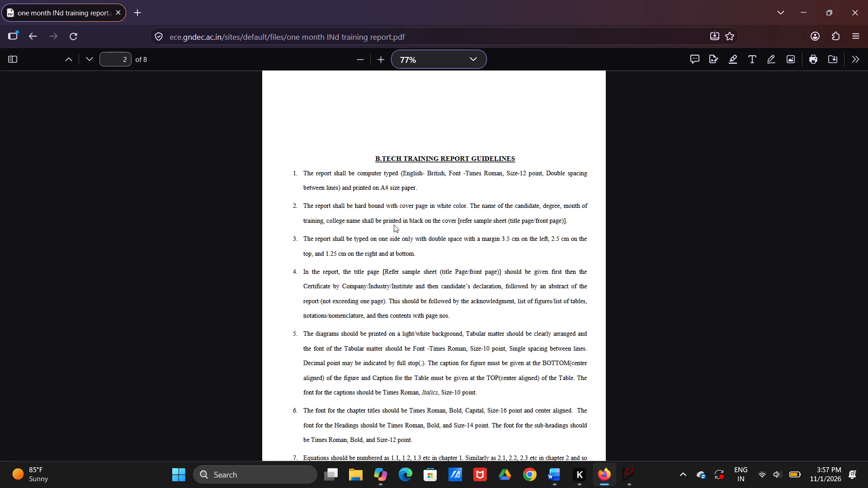
Switch to the Word report and compare its abstract, acknowledgement and institution pages with the PDF guidelines.
key(alt+Tab)
key(alt+Tab)
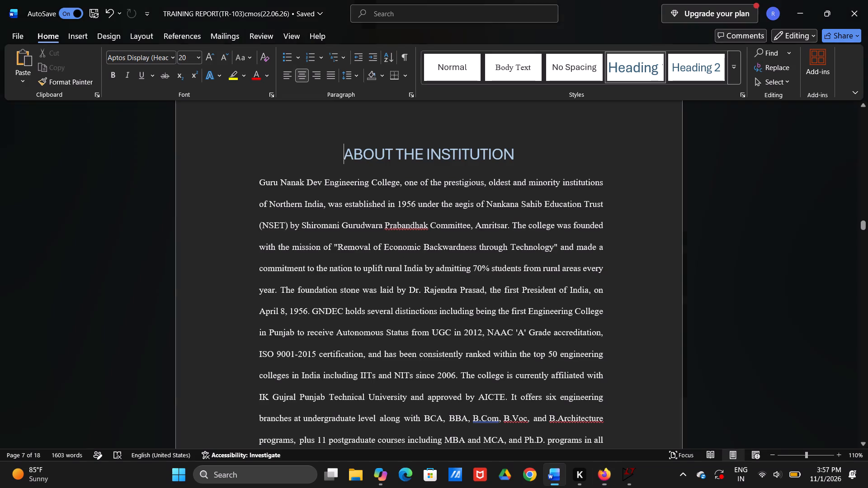
scroll(394, 225, up, 6)
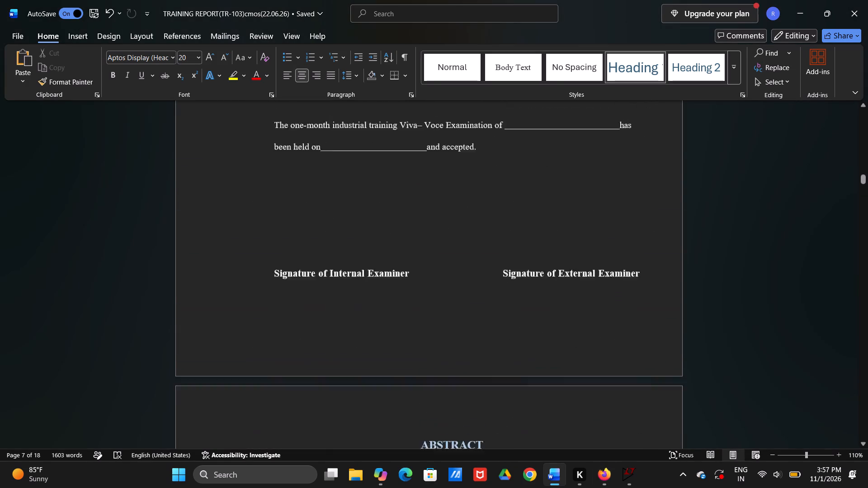
scroll(394, 225, up, 4)
scroll(394, 225, down, 4)
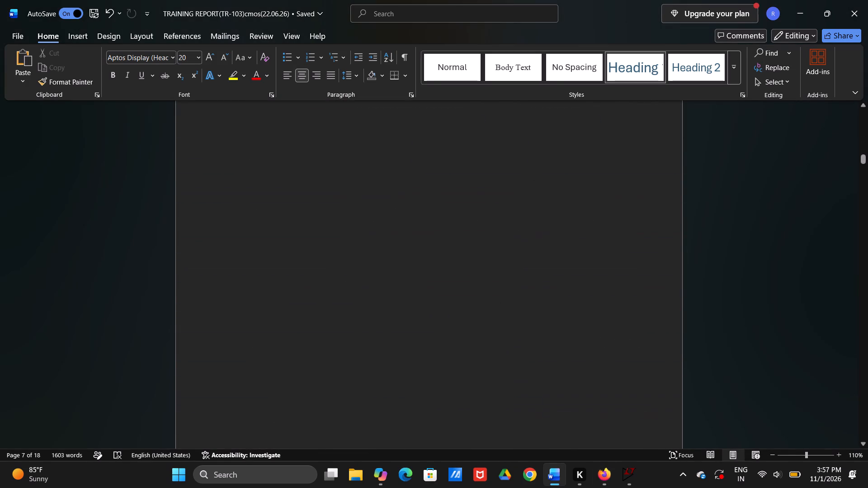
scroll(394, 225, down, 5)
key(alt+Tab)
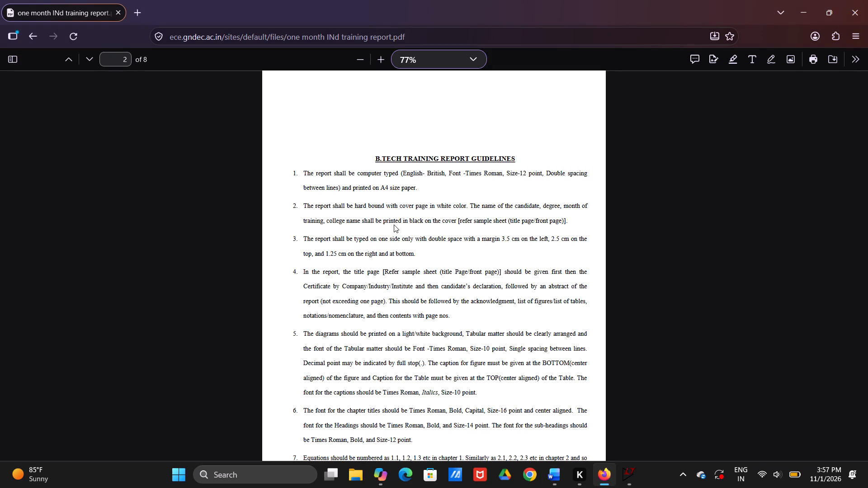
key(alt+Tab)
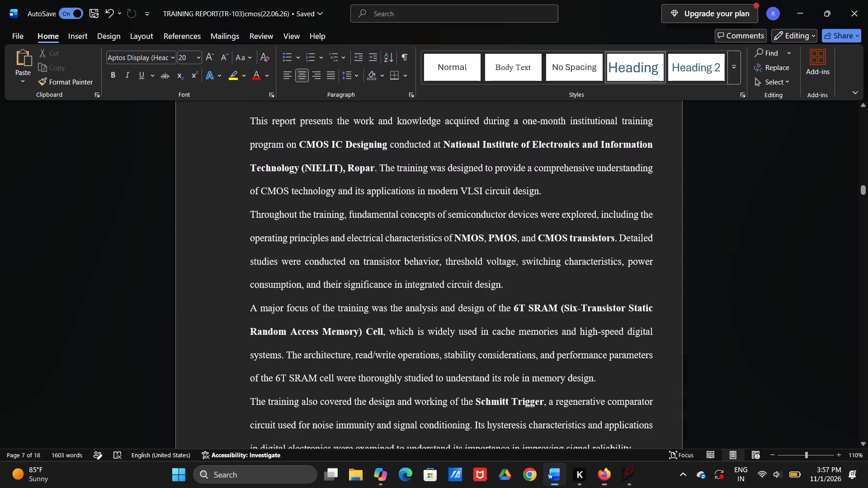
scroll(394, 225, up, 2)
scroll(394, 225, down, 1)
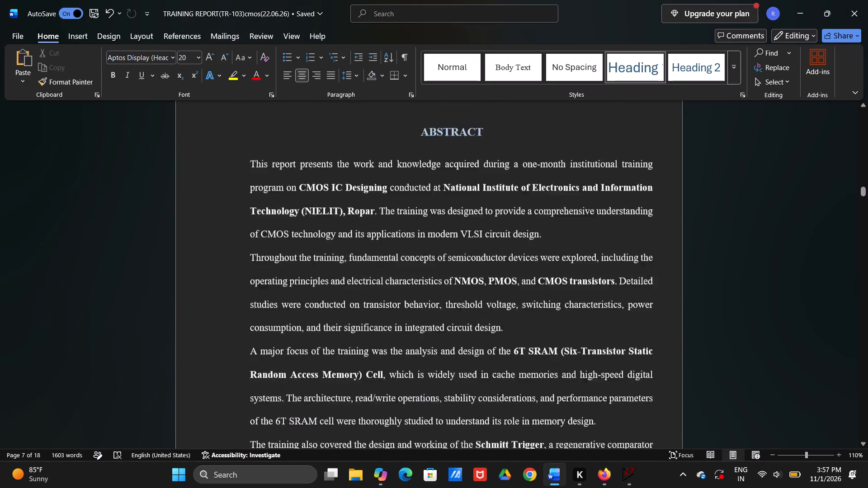
scroll(394, 225, down, 2)
scroll(394, 225, up, 1)
key(alt+Tab)
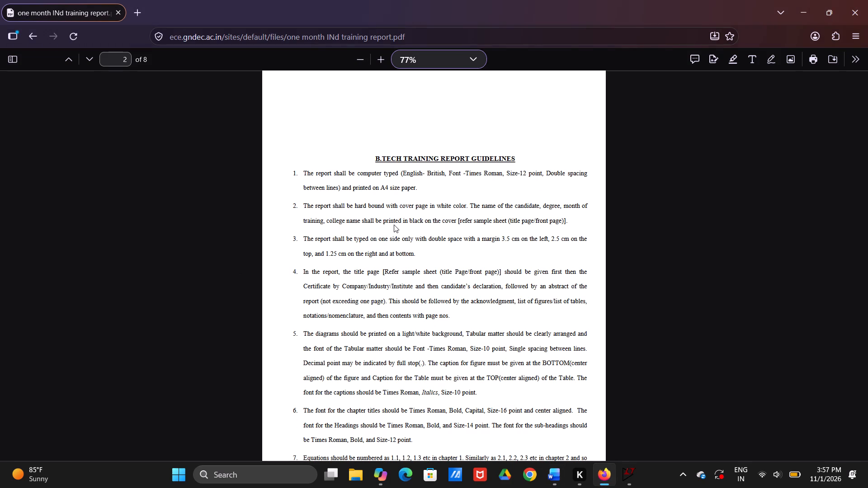
key(alt+Tab)
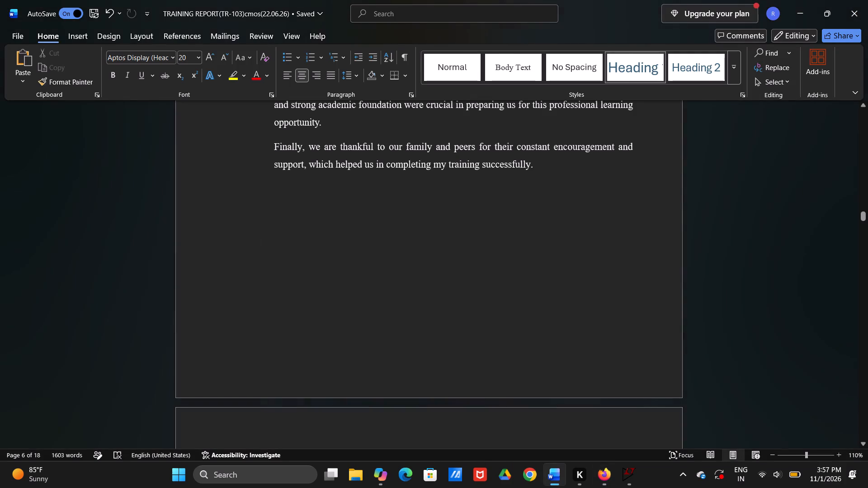
scroll(394, 225, down, 2)
scroll(394, 225, up, 1)
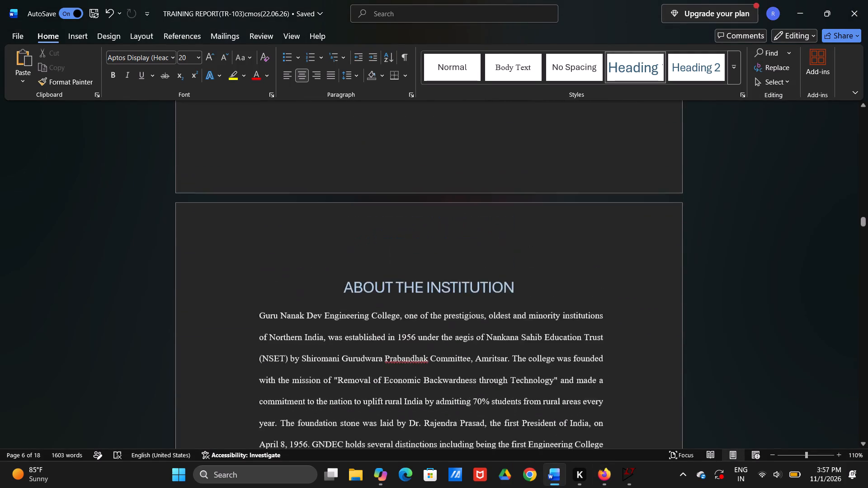
scroll(394, 225, up, 2)
scroll(394, 225, down, 2)
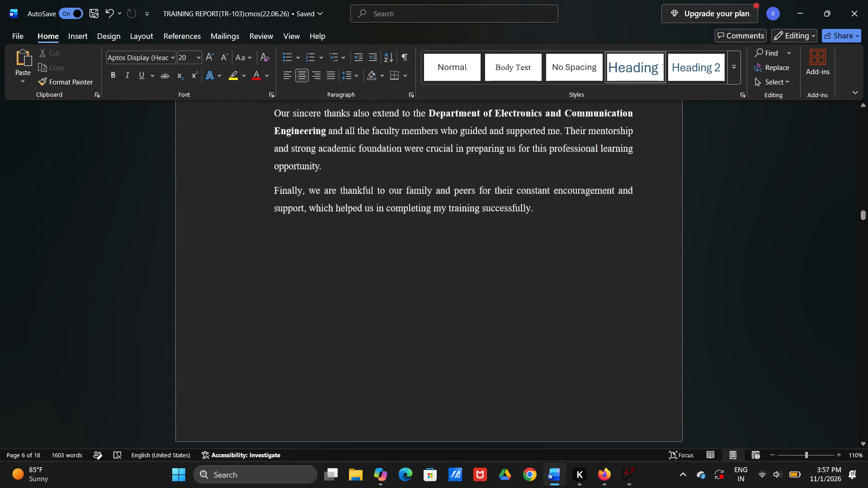
scroll(394, 225, down, 3)
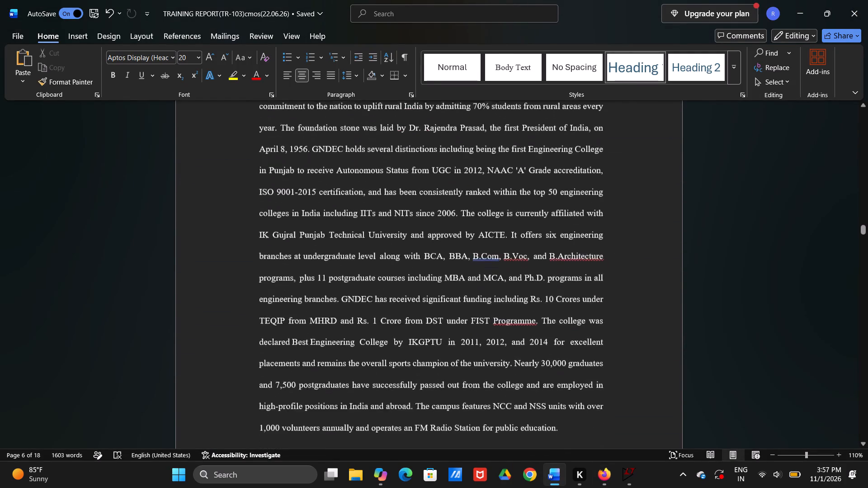
scroll(394, 225, down, 3)
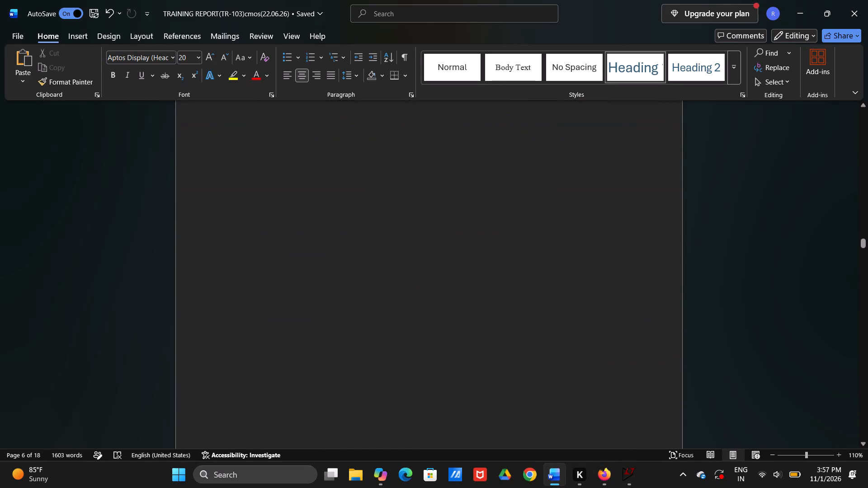
key(alt+Tab)
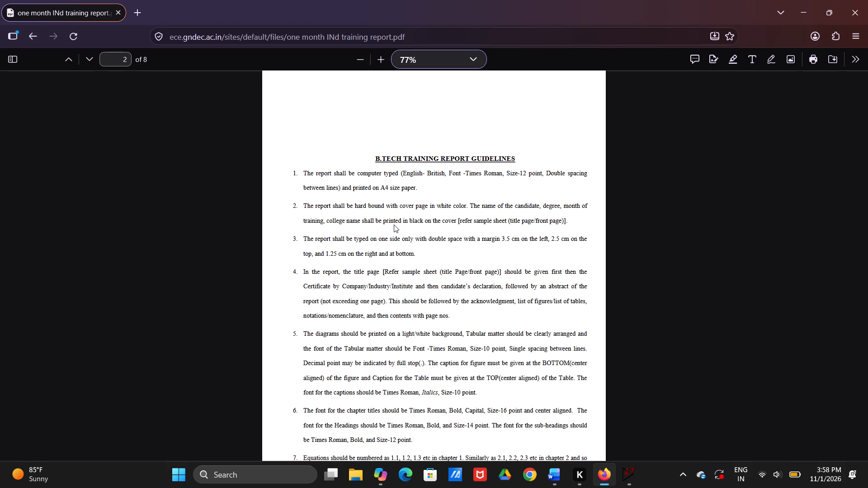
key(alt+Tab)
Select the whole ABOUT THE INSTITUTION heading and open its font name for editing.
scroll(394, 225, up, 1)
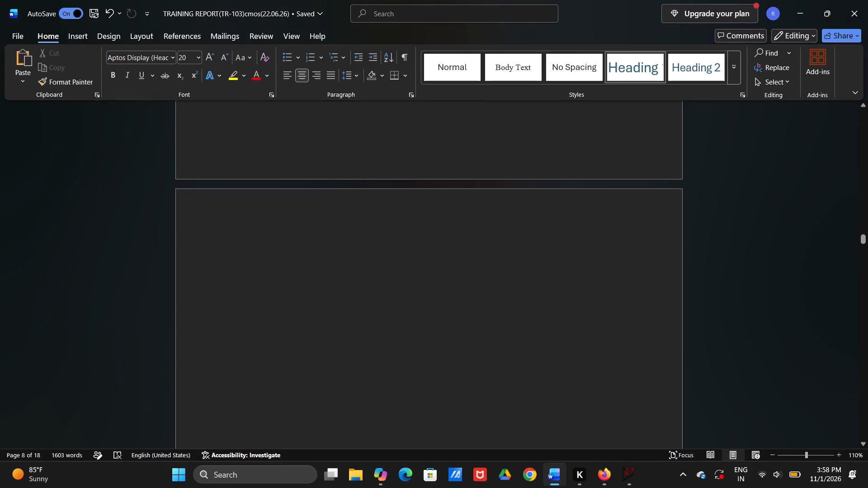
scroll(394, 225, up, 1)
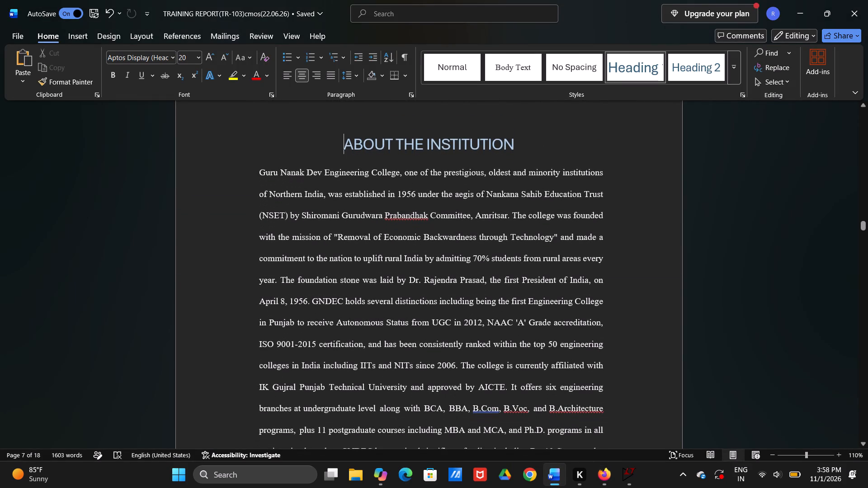
scroll(394, 225, up, 1)
scroll(394, 225, down, 1)
scroll(394, 225, up, 1)
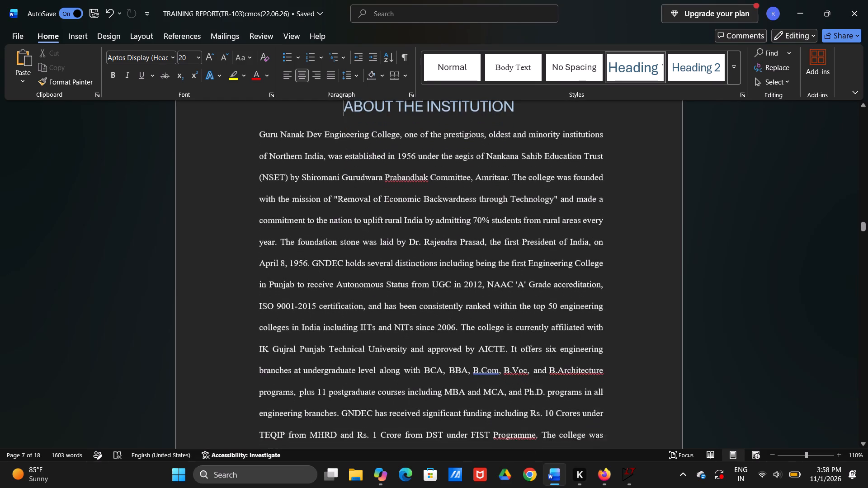
scroll(394, 225, up, 1)
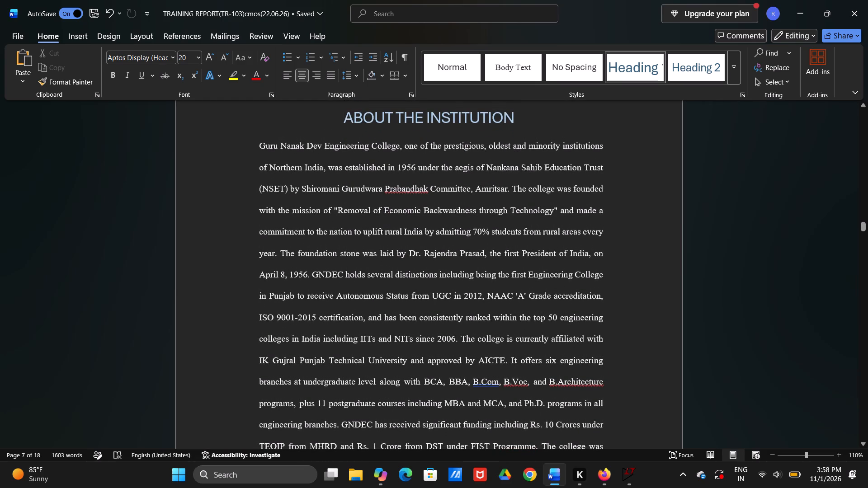
key(ctrl+shift+Right)
key(ctrl+shift+Right)
key(ctrl+shift+Right)
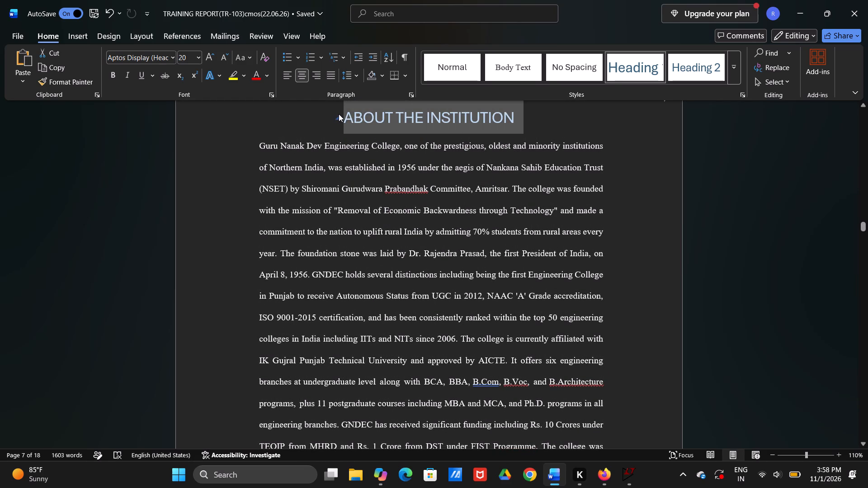
click(129, 57)
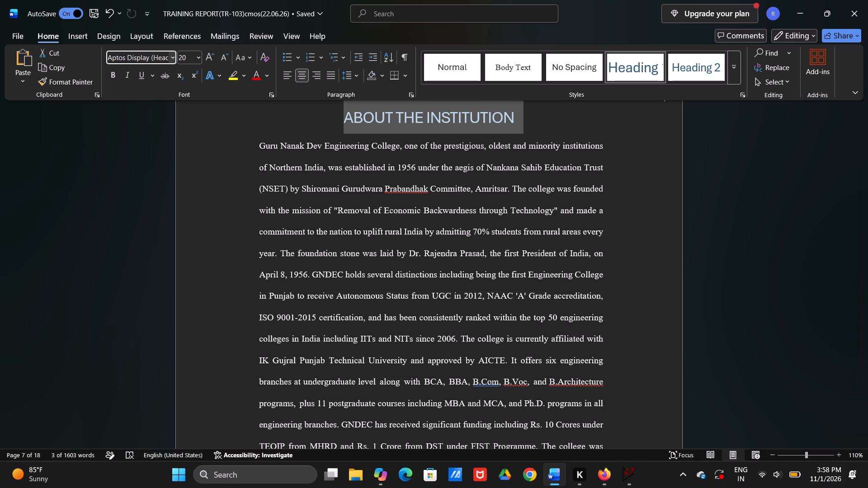
scroll(129, 57, up, 1)
scroll(152, 138, up, 1)
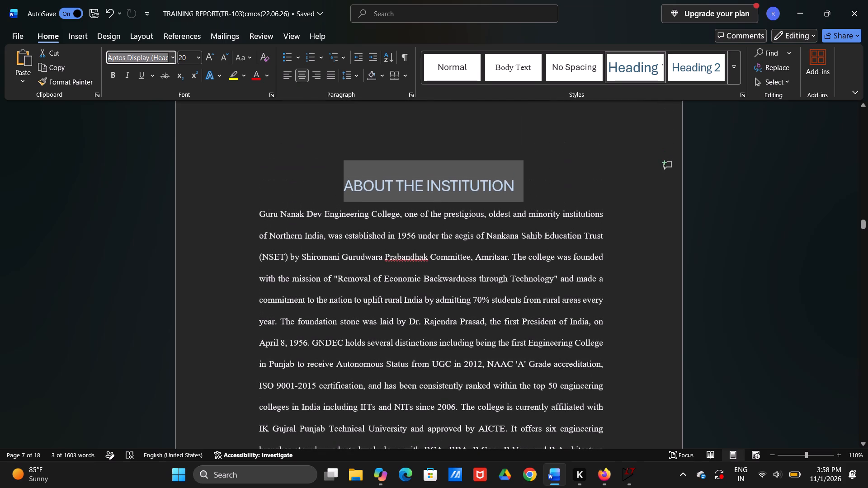
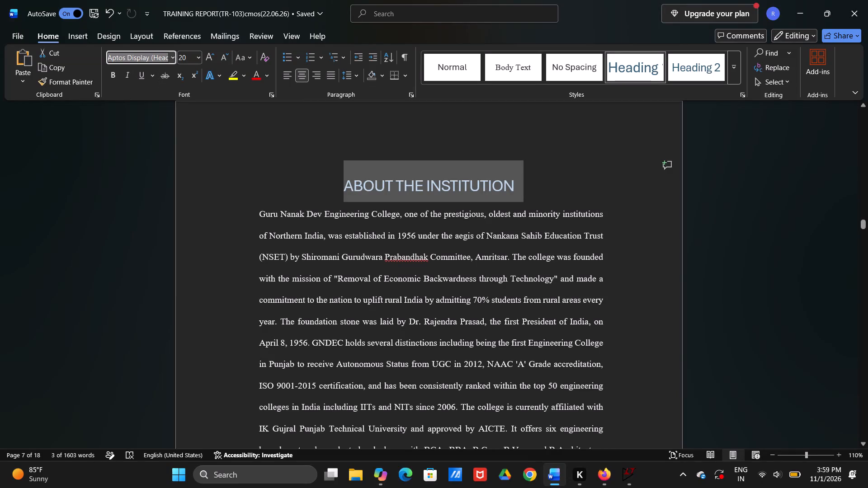
Look through the pages following ABOUT THE INSTITUTION up to the ONE MONTH TRAINING REPORT heading.
scroll(349, 234, down, 7)
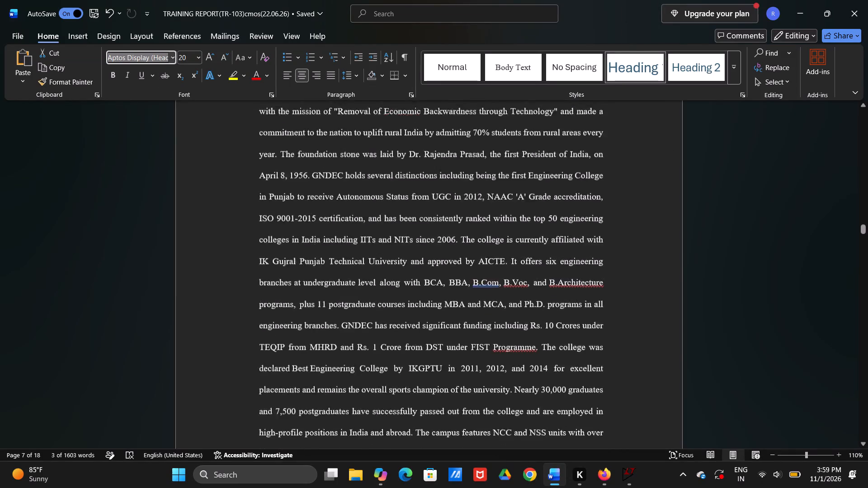
scroll(348, 234, down, 1)
scroll(348, 234, up, 1)
scroll(348, 234, down, 1)
scroll(348, 234, up, 1)
scroll(348, 234, down, 1)
scroll(348, 234, up, 1)
scroll(348, 234, down, 3)
scroll(348, 234, up, 1)
scroll(346, 234, down, 3)
scroll(346, 234, up, 1)
scroll(346, 234, down, 1)
scroll(346, 234, up, 1)
scroll(346, 234, down, 1)
scroll(346, 234, up, 1)
scroll(346, 234, down, 1)
scroll(346, 234, up, 1)
scroll(346, 234, down, 1)
scroll(346, 234, up, 1)
scroll(346, 234, down, 1)
scroll(346, 234, up, 1)
scroll(346, 234, down, 1)
scroll(346, 234, up, 1)
scroll(346, 234, down, 2)
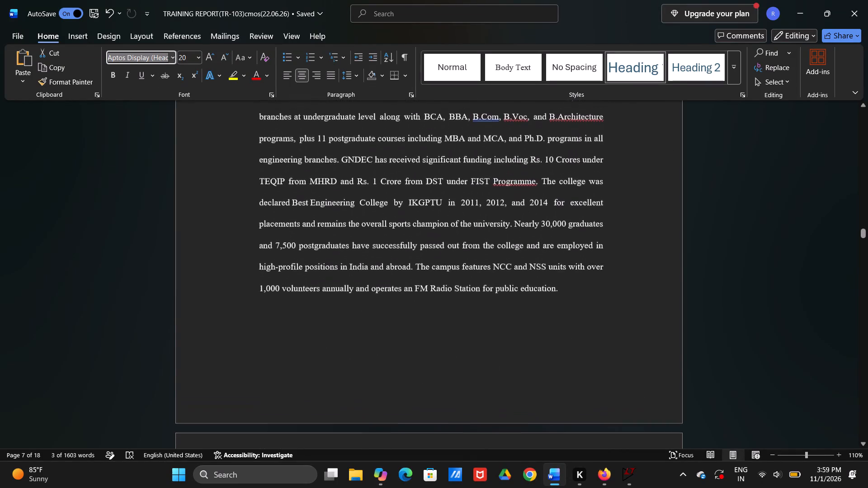
scroll(346, 234, down, 9)
scroll(354, 267, up, 1)
scroll(354, 267, down, 5)
scroll(354, 267, up, 1)
scroll(354, 267, down, 1)
scroll(354, 267, up, 1)
scroll(354, 267, down, 1)
scroll(354, 267, up, 1)
scroll(354, 267, down, 1)
scroll(354, 267, up, 1)
scroll(354, 267, down, 1)
scroll(354, 267, up, 1)
scroll(354, 267, down, 1)
scroll(354, 267, up, 1)
scroll(354, 267, down, 1)
scroll(354, 267, up, 1)
scroll(354, 267, down, 1)
scroll(354, 267, up, 1)
scroll(354, 267, down, 1)
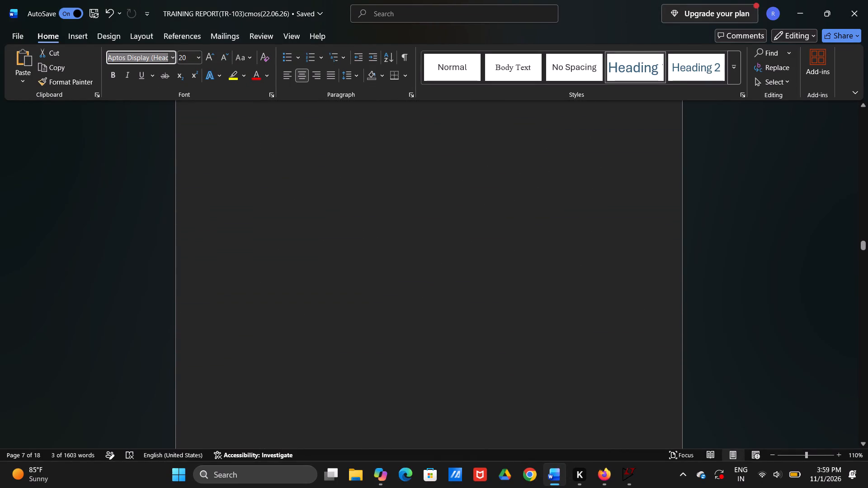
scroll(354, 267, down, 2)
scroll(354, 267, up, 1)
scroll(354, 267, down, 3)
scroll(354, 267, up, 1)
scroll(354, 267, down, 3)
scroll(354, 267, up, 1)
scroll(354, 267, down, 7)
scroll(354, 267, up, 1)
scroll(354, 267, down, 1)
scroll(354, 267, up, 1)
scroll(354, 267, down, 6)
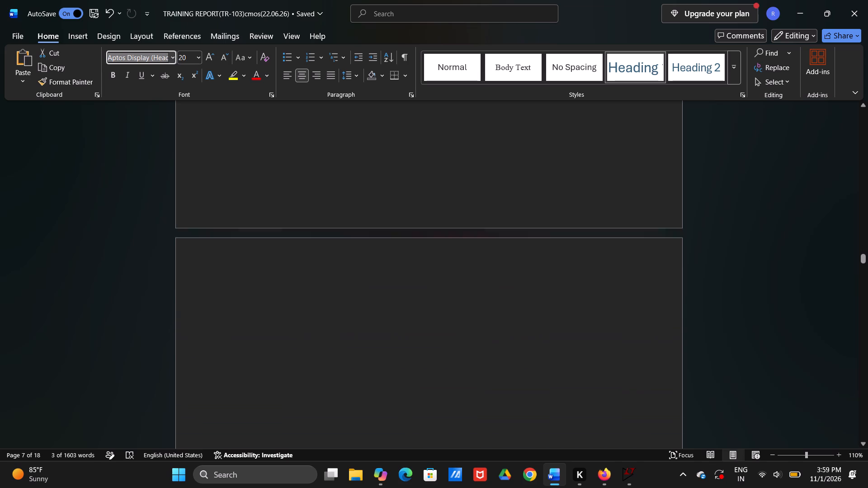
scroll(354, 267, down, 3)
scroll(354, 267, up, 1)
scroll(354, 267, down, 1)
scroll(354, 267, up, 1)
scroll(354, 267, down, 1)
scroll(354, 267, up, 1)
scroll(354, 267, down, 3)
scroll(354, 267, up, 1)
scroll(354, 267, down, 3)
scroll(354, 267, up, 1)
scroll(354, 267, down, 3)
scroll(354, 267, up, 1)
scroll(354, 267, down, 1)
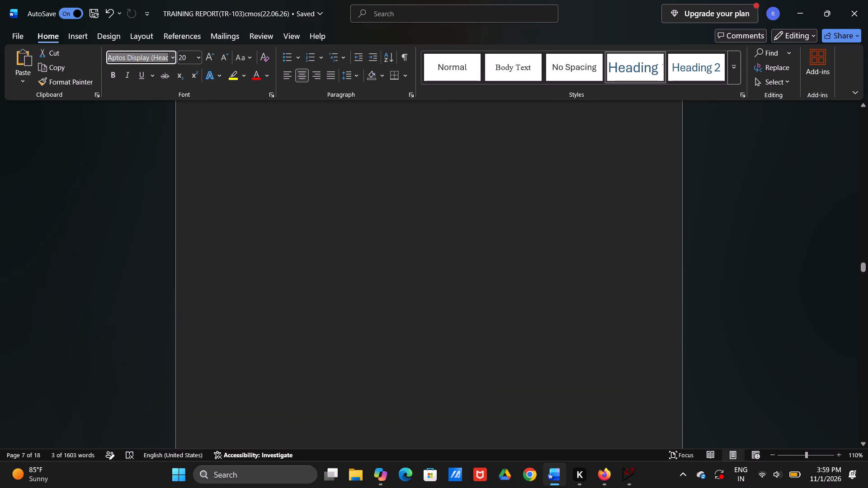
scroll(354, 267, down, 6)
scroll(354, 267, up, 1)
scroll(354, 267, down, 1)
scroll(354, 267, up, 1)
scroll(354, 267, down, 7)
scroll(354, 267, up, 1)
scroll(354, 267, down, 1)
scroll(354, 267, up, 1)
scroll(354, 267, down, 3)
scroll(354, 267, up, 1)
scroll(354, 267, down, 1)
scroll(354, 267, up, 1)
scroll(354, 267, down, 3)
scroll(354, 267, up, 1)
scroll(354, 267, down, 1)
scroll(354, 267, up, 1)
scroll(354, 267, down, 5)
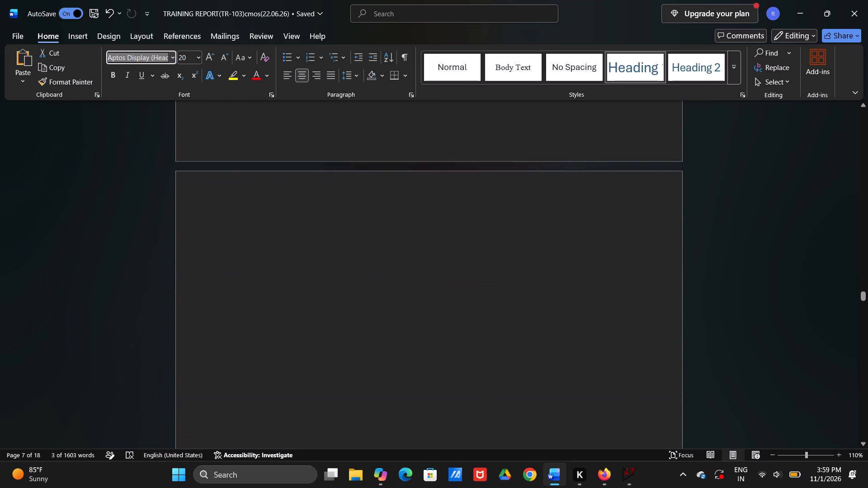
scroll(352, 283, down, 3)
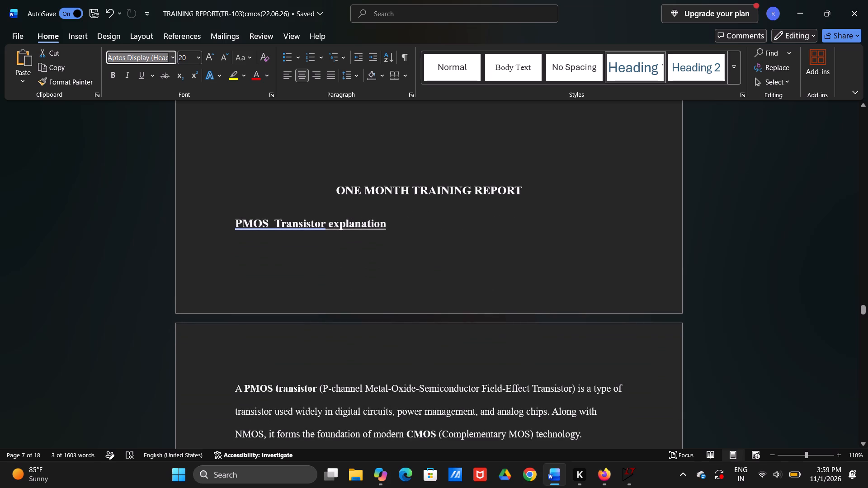
Remove blank lines directly above the ONE MONTH TRAINING REPORT heading to pull it up the page.
click(335, 194)
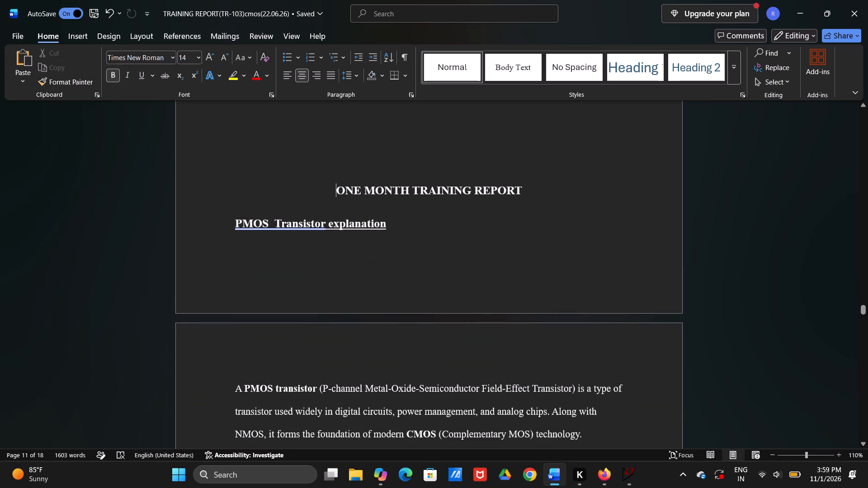
key(BackSpace)
key(BackSpace)
key(BackSpace)
key(BackSpace)
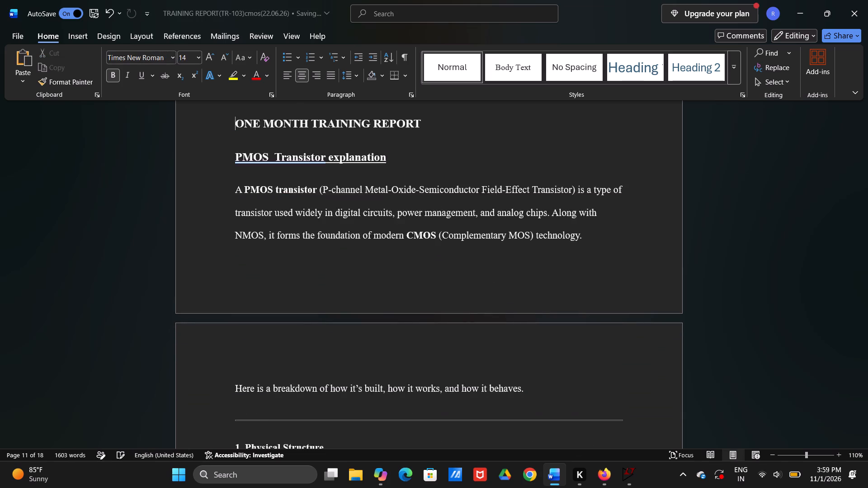
key(BackSpace)
key(BackSpace)
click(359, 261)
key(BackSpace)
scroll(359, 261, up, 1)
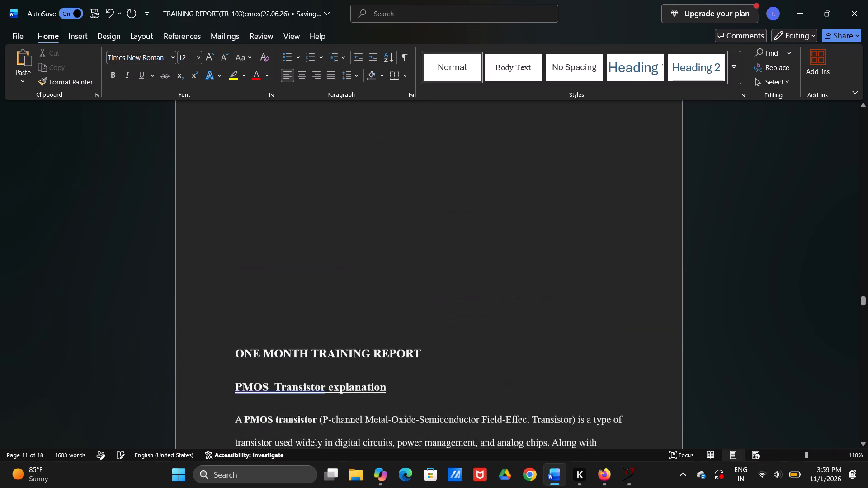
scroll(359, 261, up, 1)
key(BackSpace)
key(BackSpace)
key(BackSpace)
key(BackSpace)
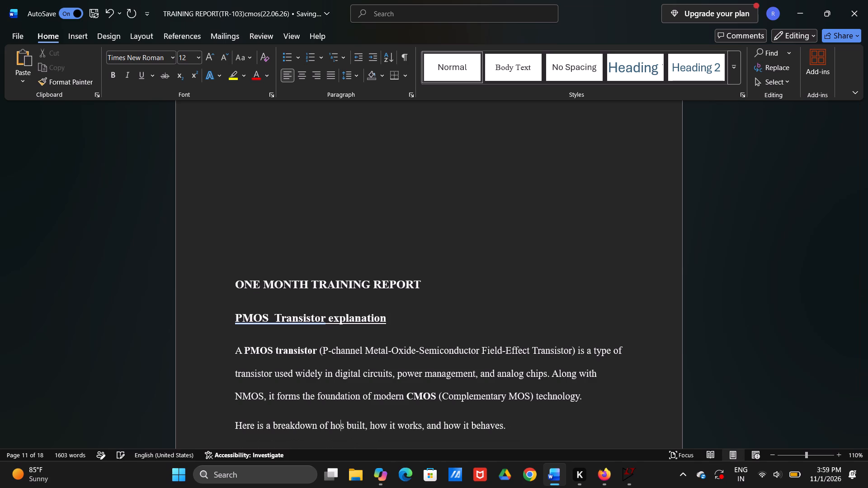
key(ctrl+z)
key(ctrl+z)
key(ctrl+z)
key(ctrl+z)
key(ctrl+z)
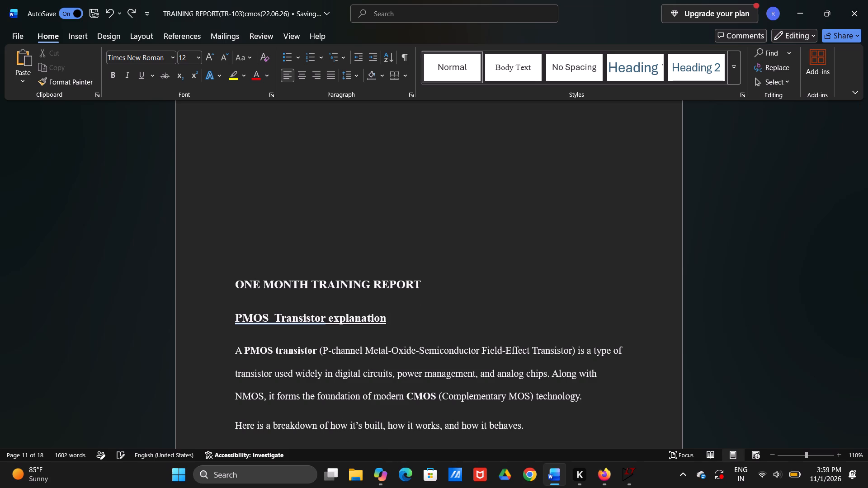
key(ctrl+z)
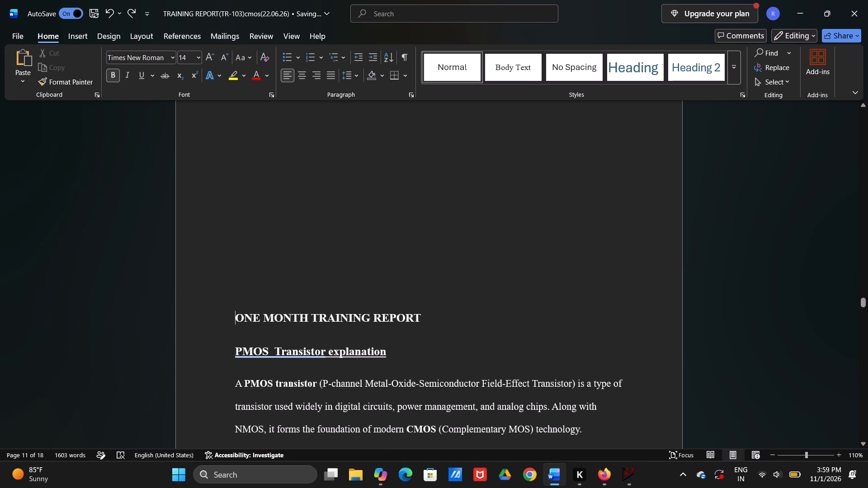
Remove the remaining blank lines above ONE MONTH TRAINING REPORT so it starts its page, and centre the heading.
key(BackSpace)
key(BackSpace)
key(BackSpace)
key(BackSpace)
key(BackSpace)
key(BackSpace)
scroll(325, 236, up, 1)
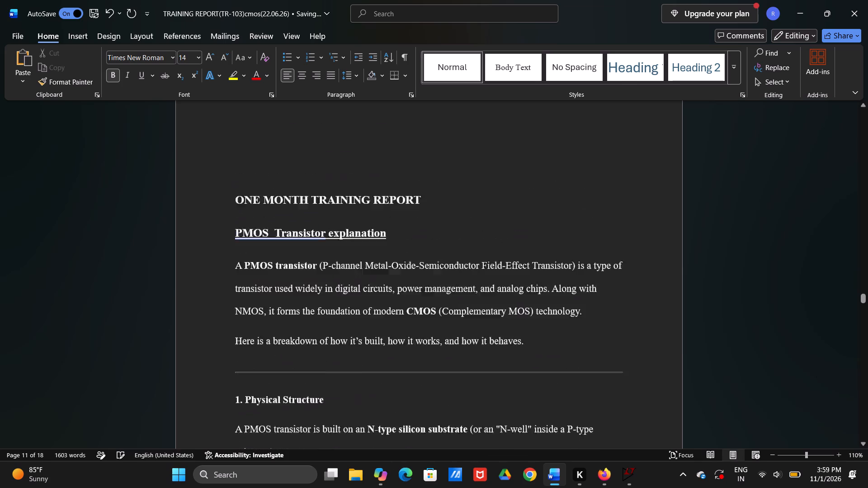
scroll(325, 236, up, 1)
key(BackSpace)
key(BackSpace)
key(BackSpace)
key(BackSpace)
key(BackSpace)
key(Return)
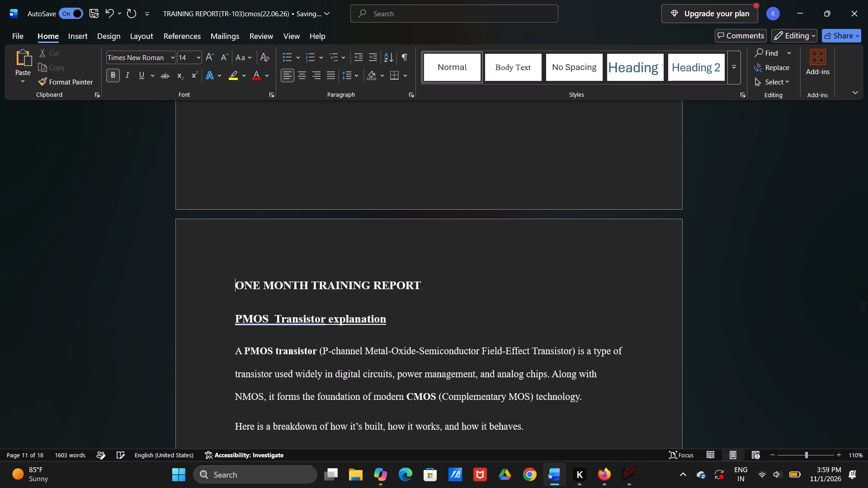
click(303, 79)
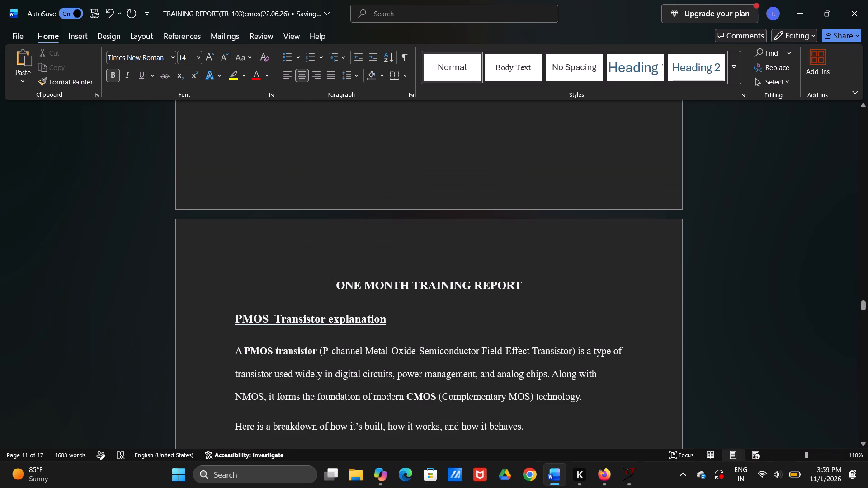
Delete the ONE MONTH TRAINING REPORT heading, leaving an empty line above PMOS Transistor explanation.
key(ctrl+shift+Right)
key(ctrl+shift+Right)
key(ctrl+shift+Right)
key(ctrl+shift+Right)
key(ctrl+shift+Right)
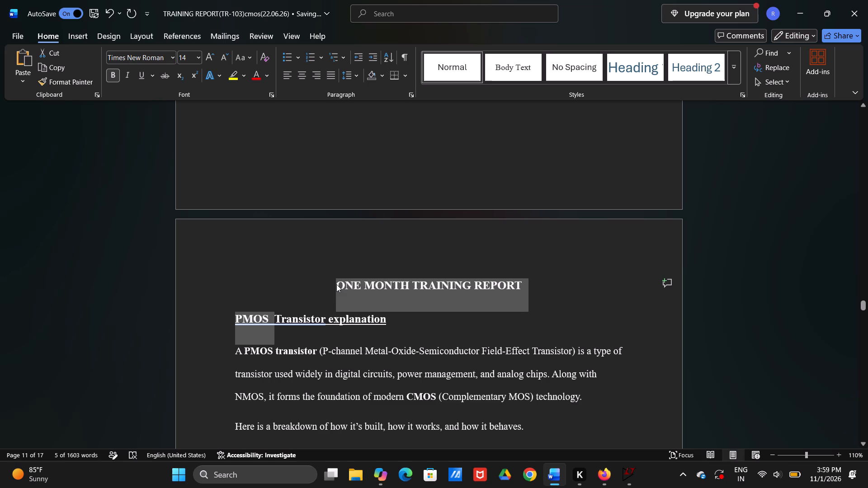
key(ctrl+shift+Left)
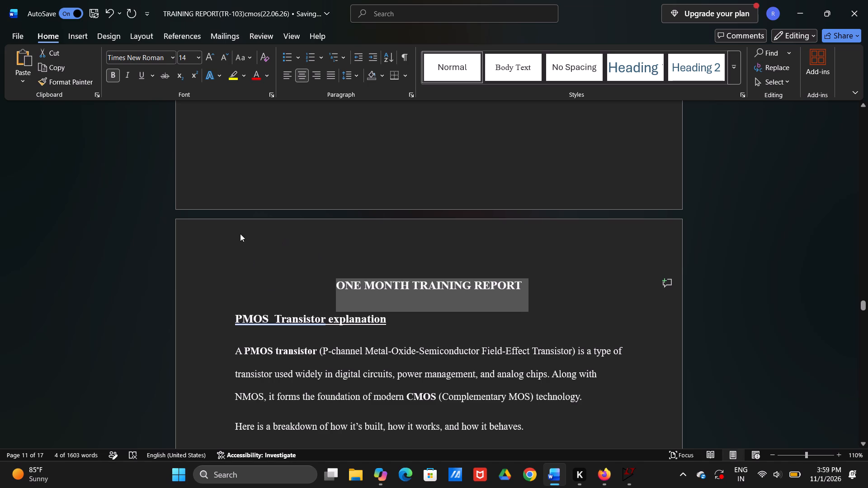
key(BackSpace)
key(Return)
key(Up)
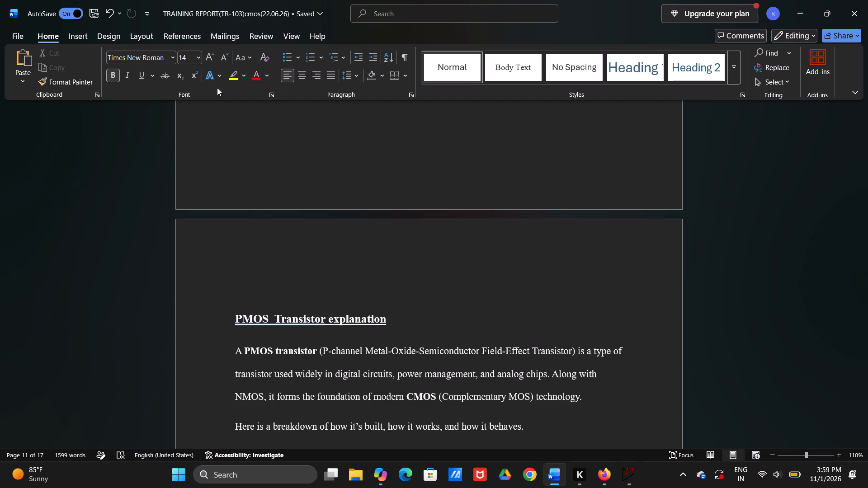
Enter the bold 14 pt heading "CHAPTER 1: INTRODUCTION" on the empty line above PMOS Transistor explanation.
click(227, 59)
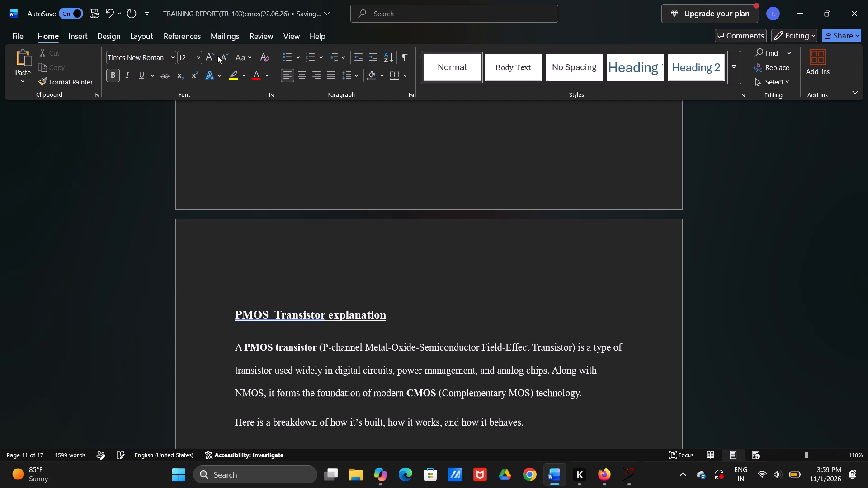
click(204, 56)
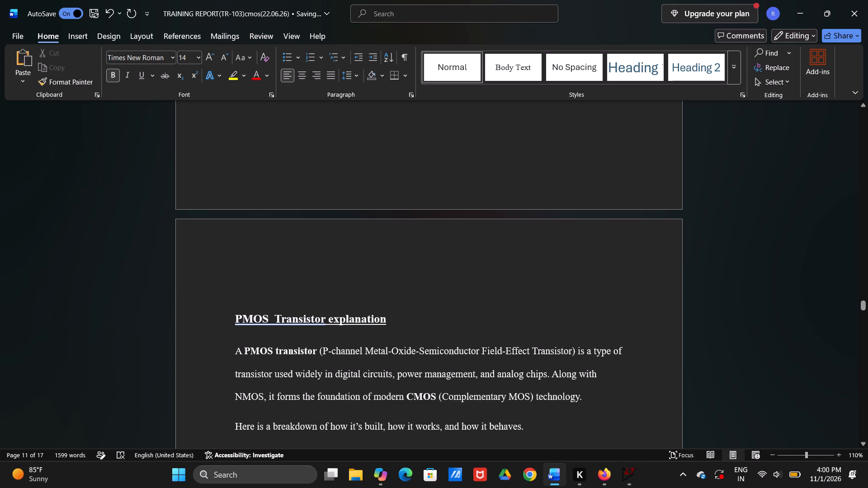
text(CHAPTER)
key(space)
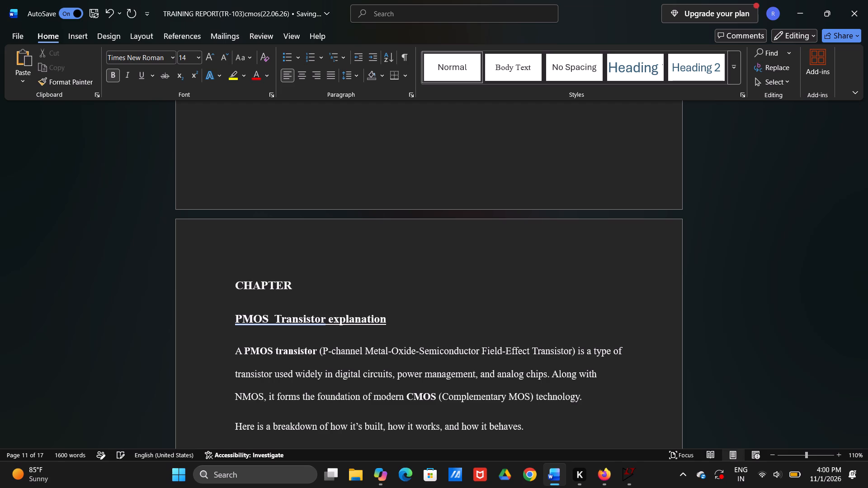
key(1)
text(: inTR)
key(BackSpace)
key(BackSpace)
key(BackSpace)
key(BackSpace)
text(INTRODUCR)
key(BackSpace)
text(TION)
Add the number "1. " in front of the PMOS Transistor explanation heading.
scroll(226, 222, up, 2)
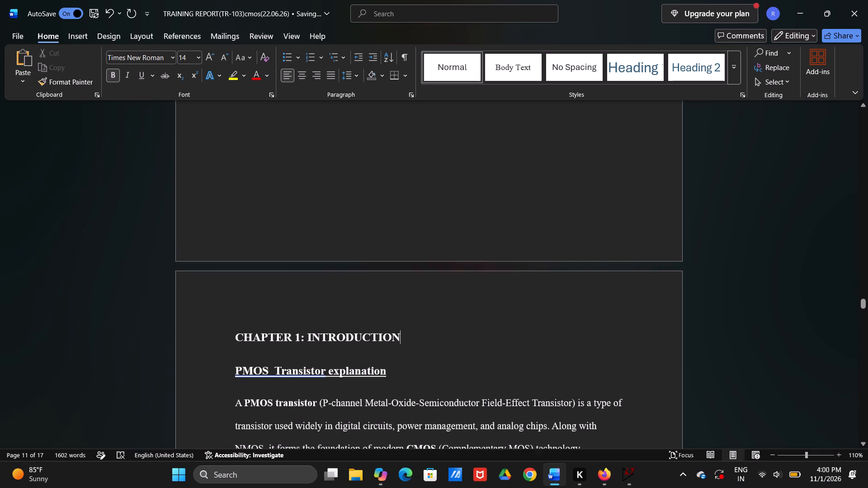
scroll(229, 235, down, 1)
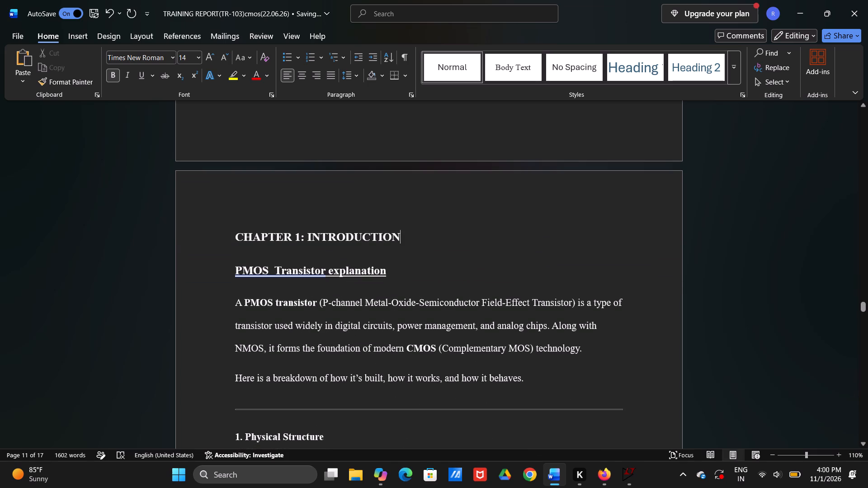
click(231, 272)
key(1)
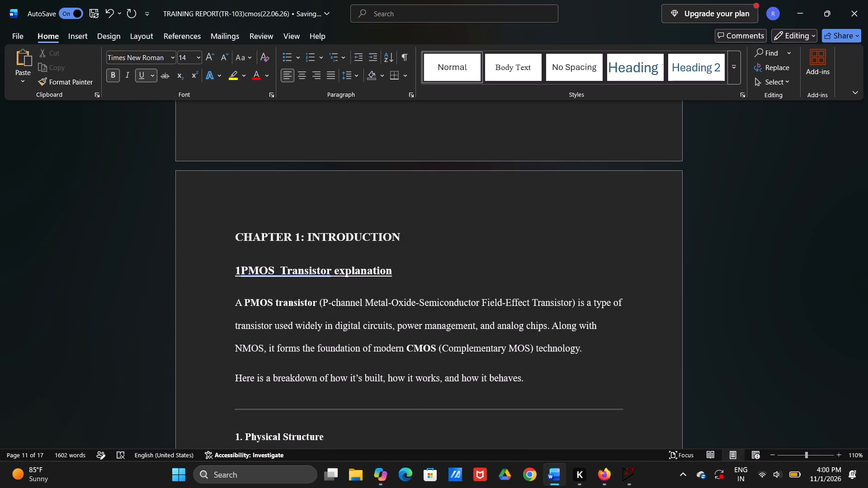
key(period)
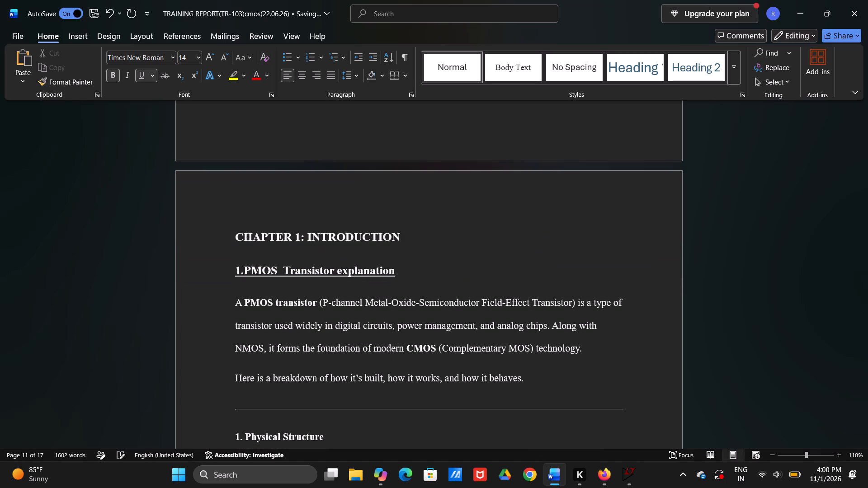
key(space)
Move the CMOS TRANSISTOR explanation heading onto the following page with its text and number it "2.".
scroll(231, 272, down, 2)
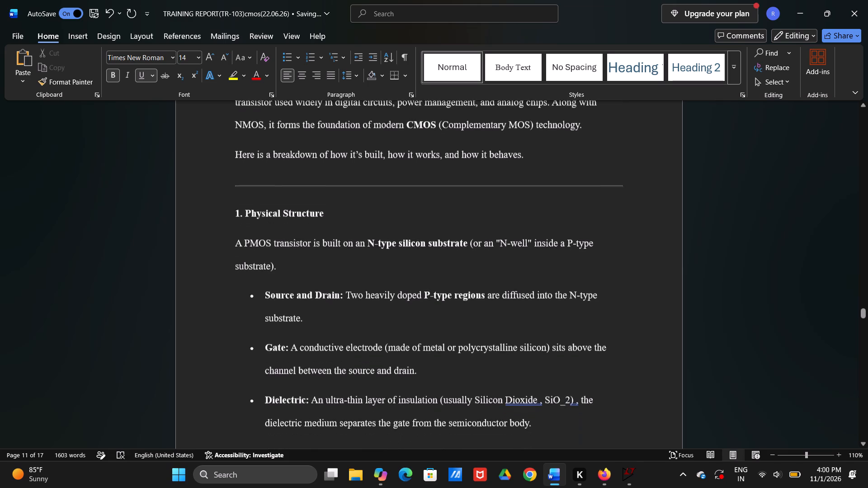
scroll(231, 272, down, 4)
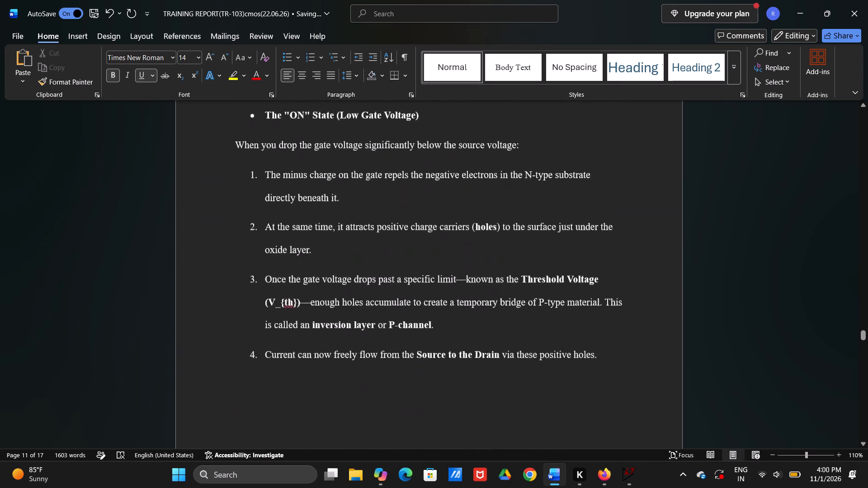
scroll(231, 272, down, 3)
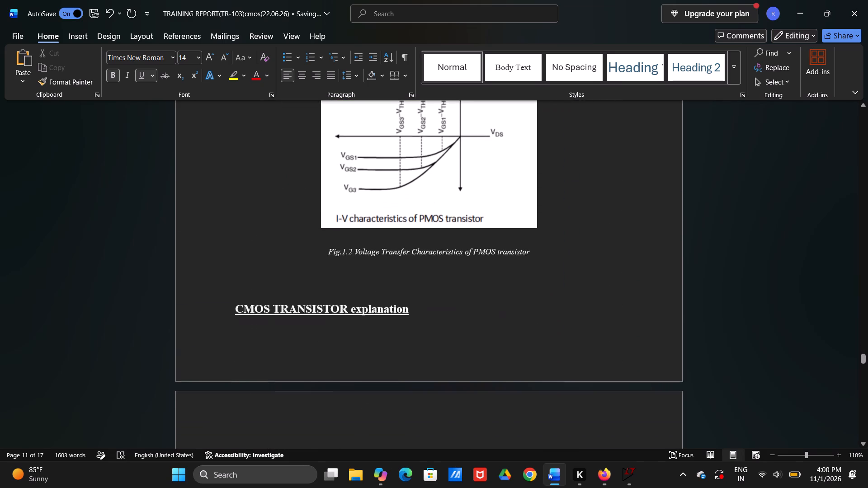
scroll(231, 272, down, 2)
click(231, 190)
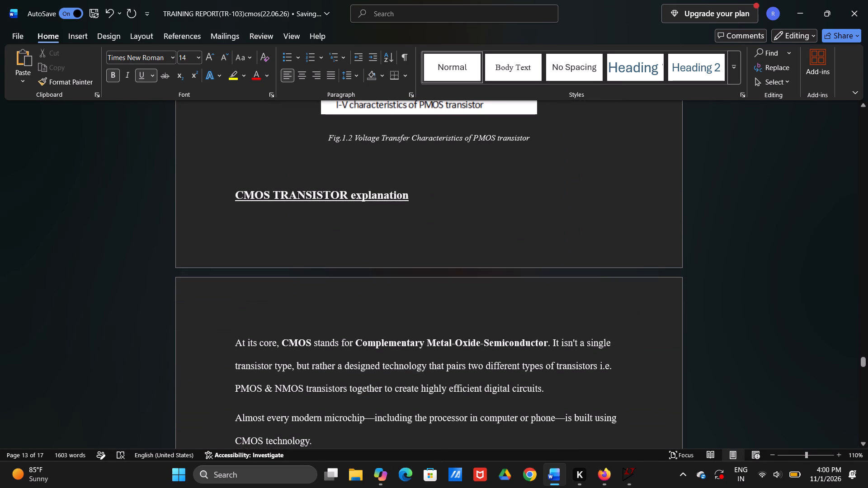
key(Return)
text(2.)
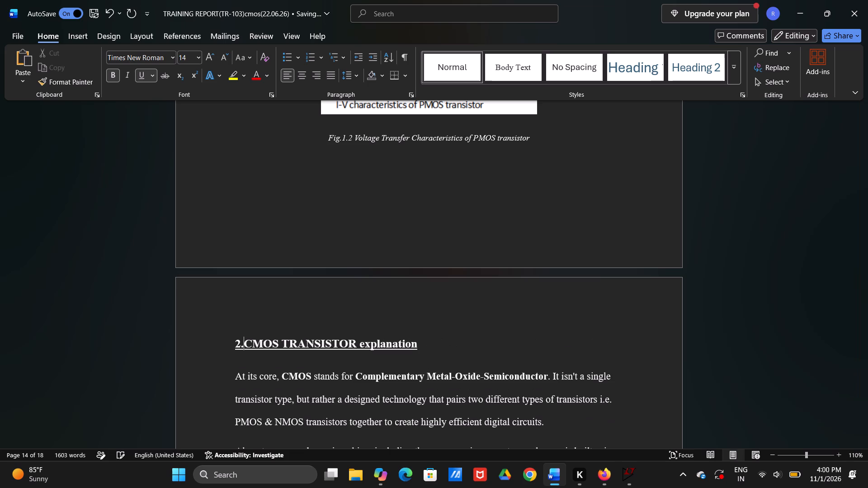
key(space)
key(BackSpace)
Review the layout of the CMOS TRANSISTOR explanation section, from its heading through the truth table to the Fig. 1.3 diagram and its legend.
scroll(231, 190, down, 3)
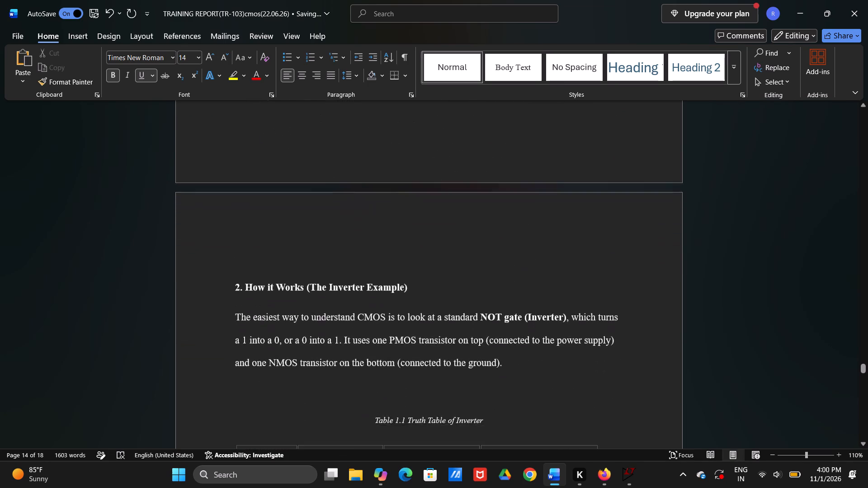
scroll(231, 190, down, 3)
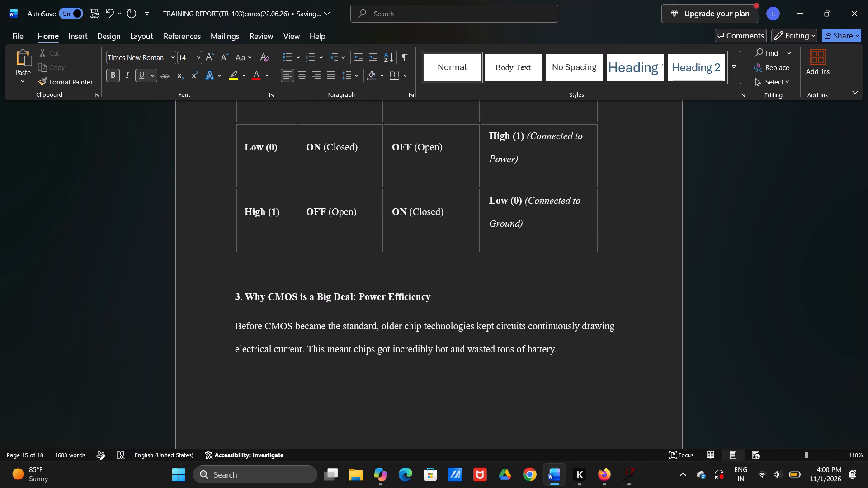
scroll(231, 190, down, 1)
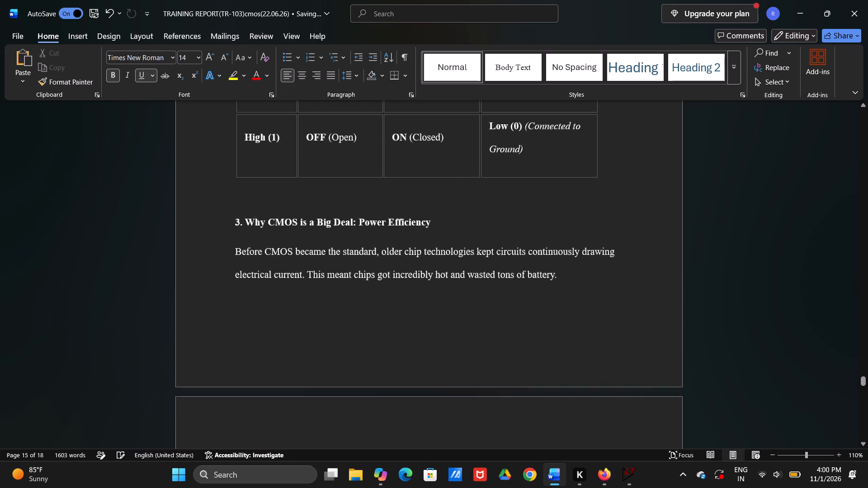
scroll(231, 190, down, 1)
scroll(231, 190, up, 2)
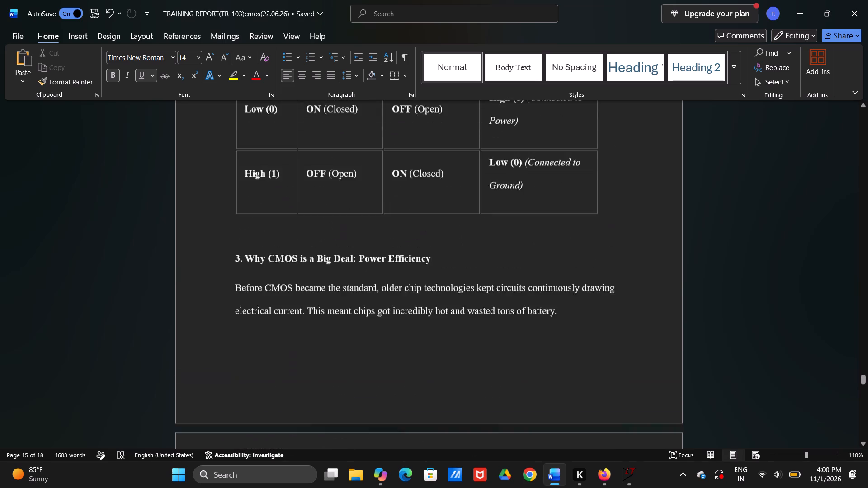
scroll(231, 190, up, 3)
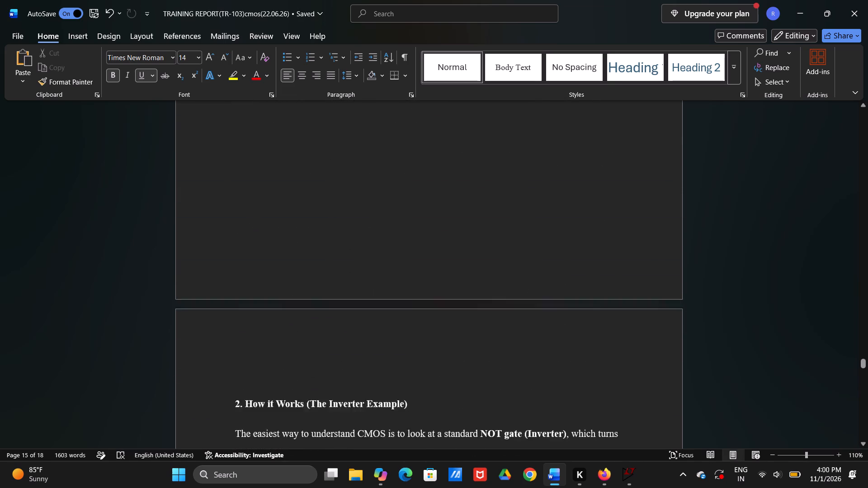
scroll(231, 190, up, 3)
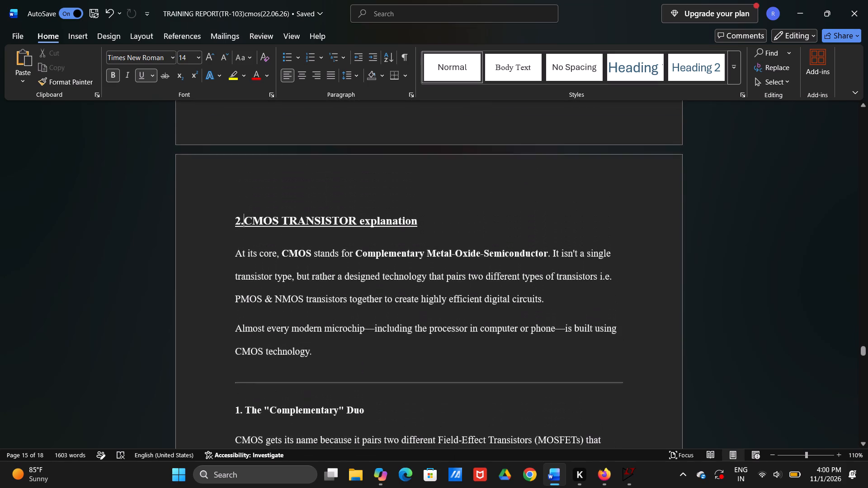
scroll(231, 190, up, 1)
scroll(231, 190, down, 2)
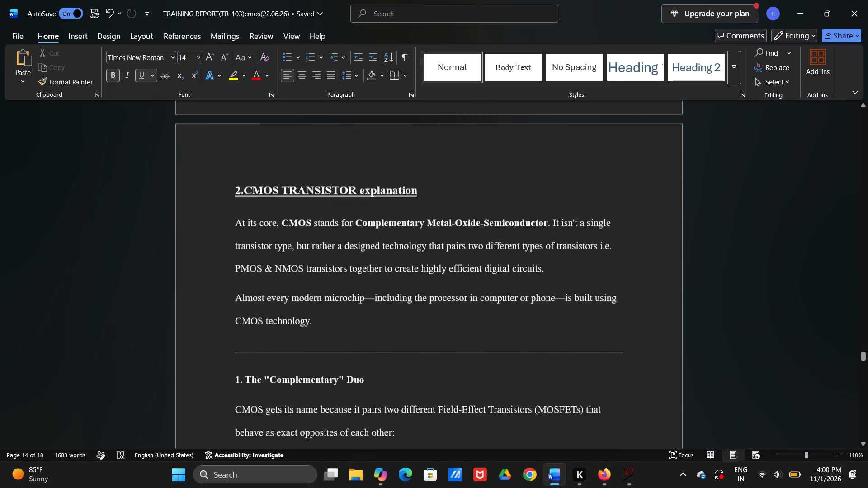
scroll(231, 190, down, 1)
scroll(231, 190, up, 1)
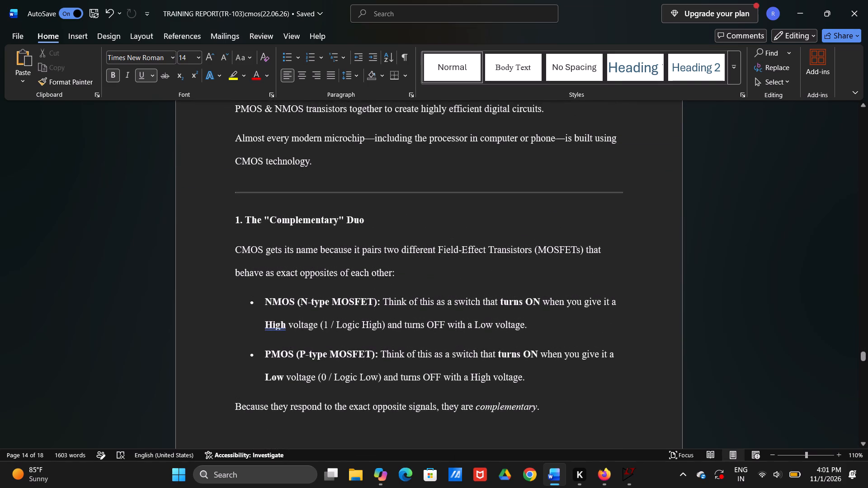
scroll(237, 214, up, 1)
scroll(237, 214, down, 1)
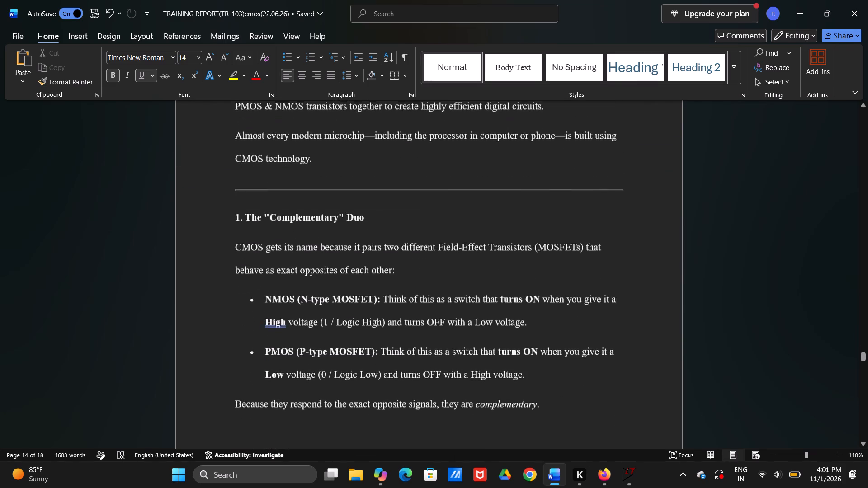
scroll(237, 214, down, 2)
scroll(237, 214, up, 1)
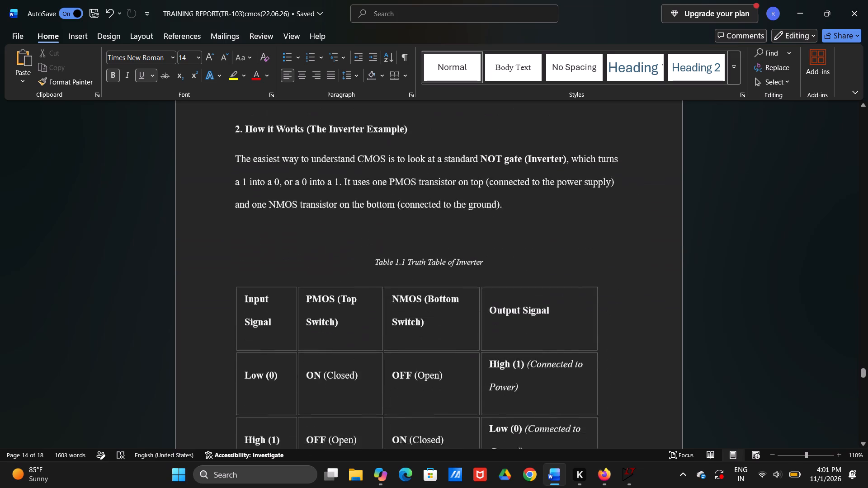
scroll(237, 214, up, 1)
scroll(237, 214, down, 1)
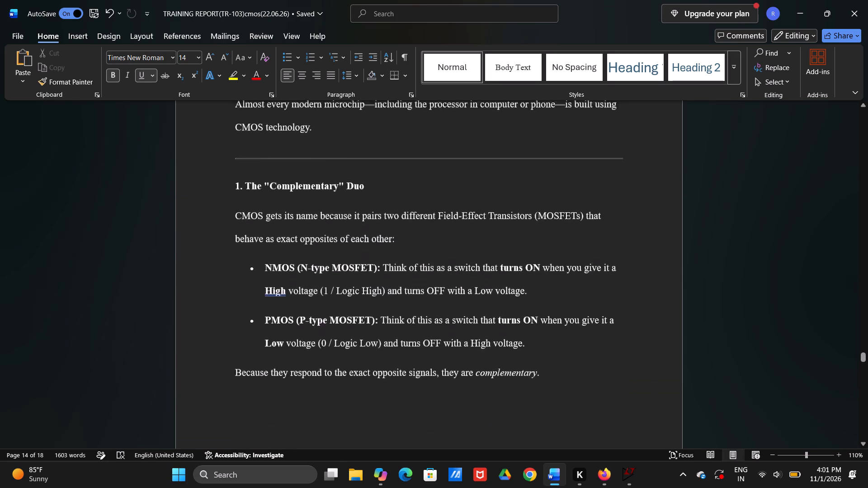
scroll(237, 214, down, 1)
scroll(237, 214, up, 1)
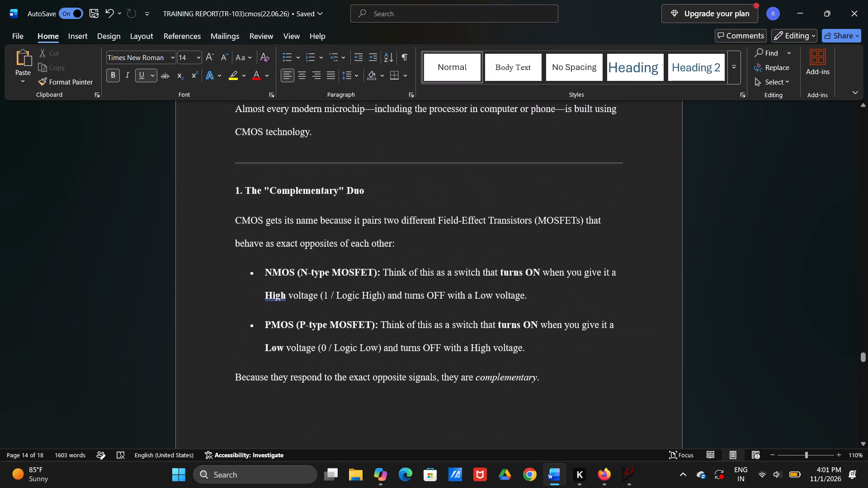
scroll(237, 214, down, 2)
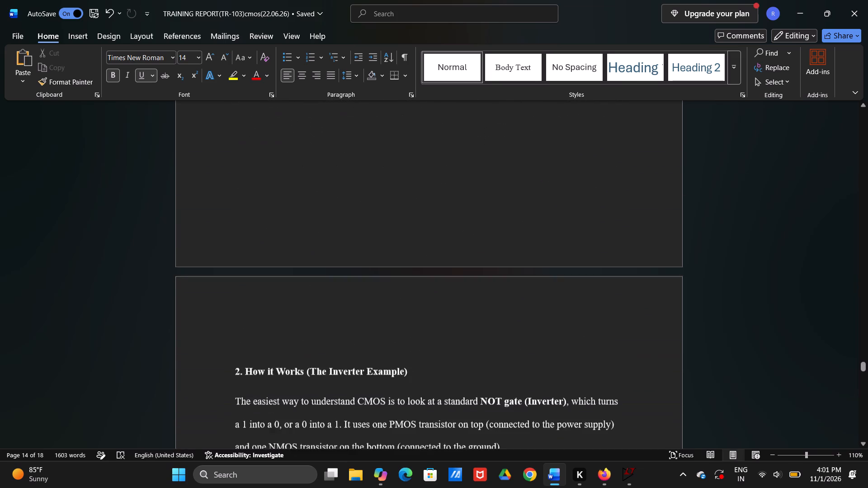
scroll(237, 214, down, 1)
scroll(237, 214, up, 1)
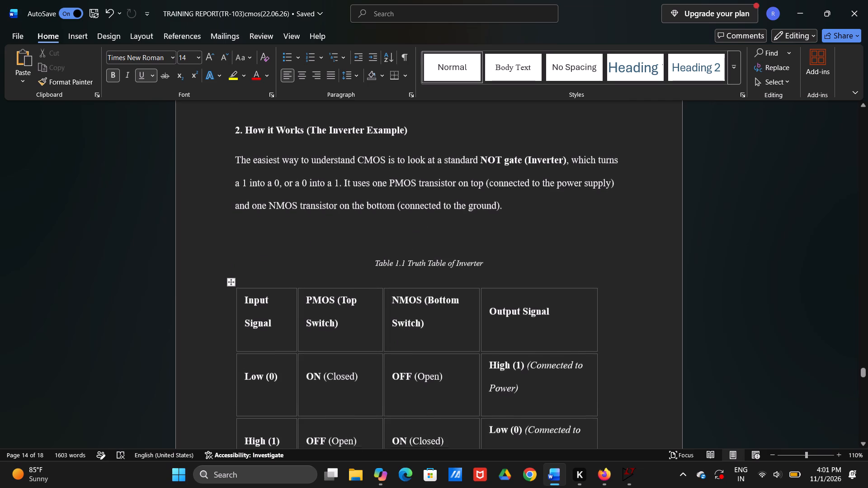
scroll(237, 214, up, 1)
scroll(237, 214, down, 2)
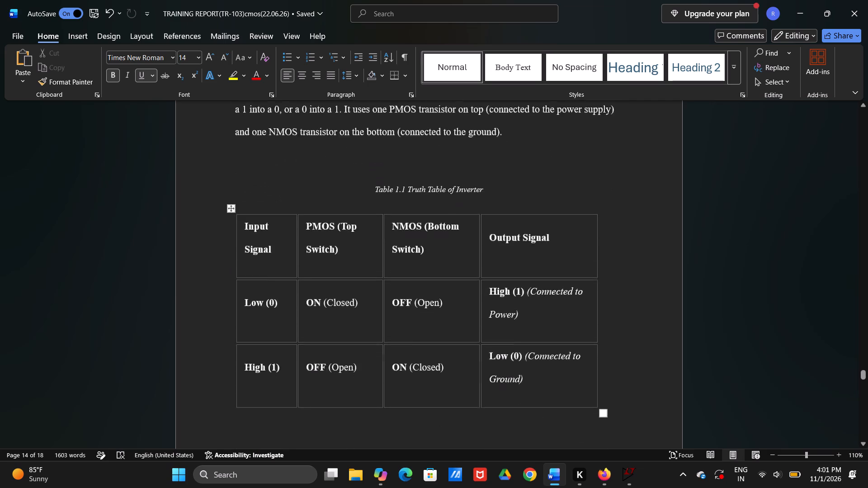
scroll(237, 214, down, 1)
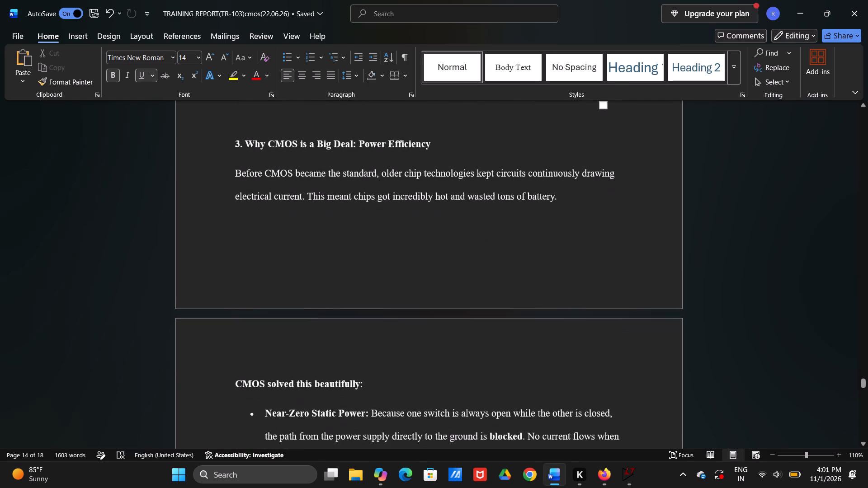
scroll(237, 214, down, 2)
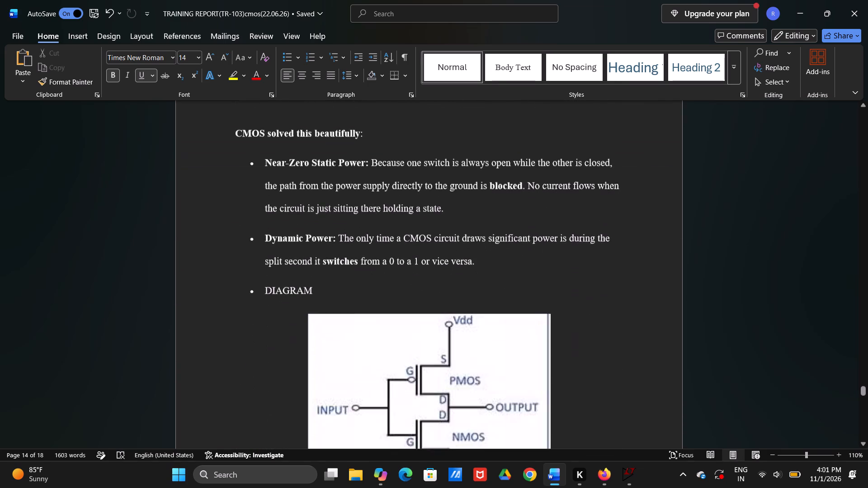
scroll(237, 214, down, 2)
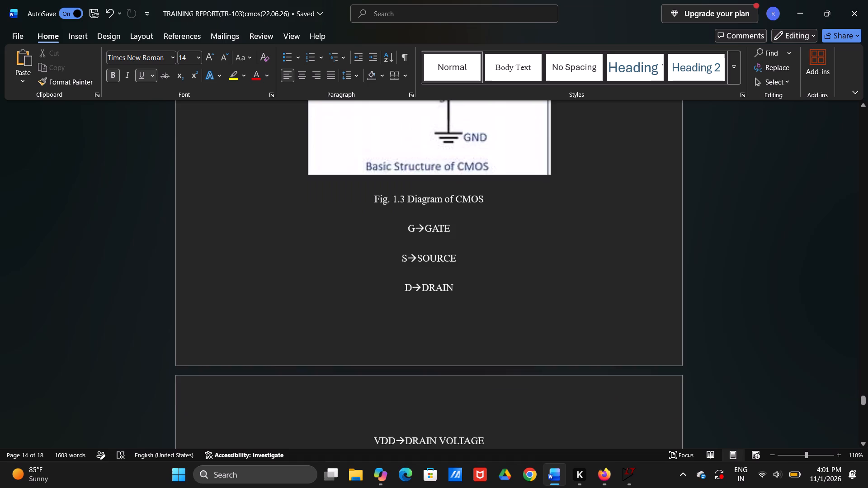
scroll(237, 214, down, 1)
Shrink the Fig. 1.3 CMOS diagram slightly so the VDD→DRAIN VOLTAGE line fits on the same page as the rest of its legend.
scroll(267, 252, up, 2)
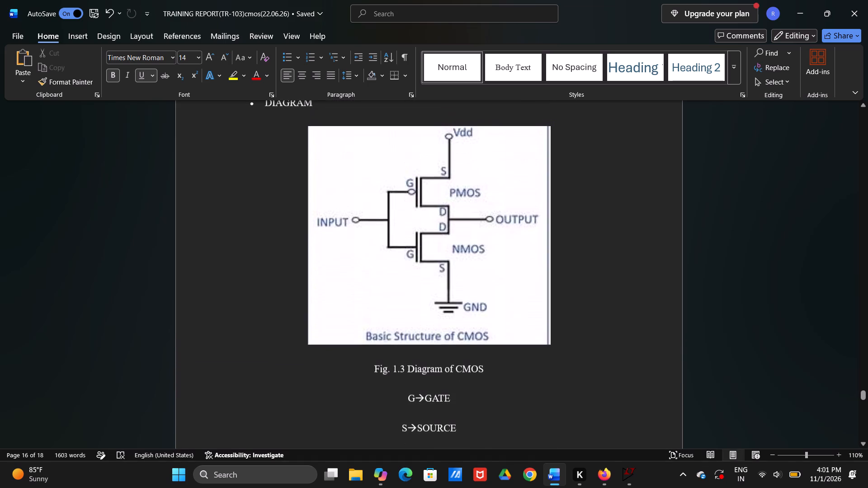
click(445, 221)
drag(549, 345, 538, 325)
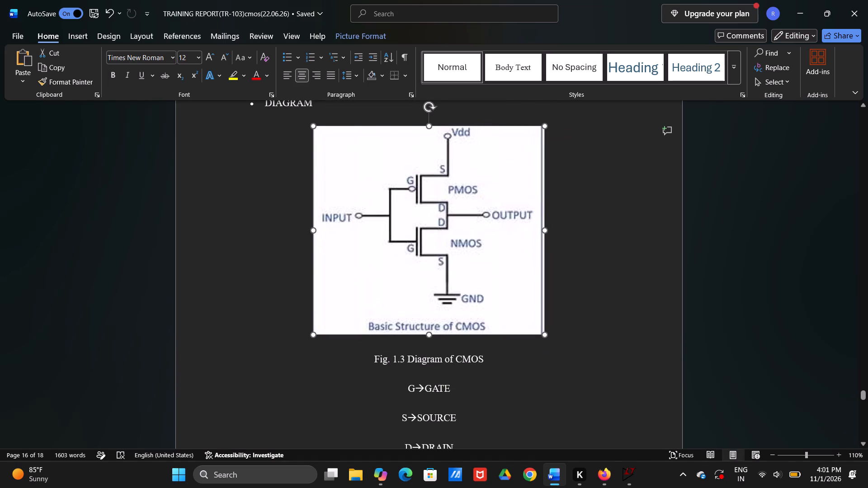
drag(538, 325, 533, 324)
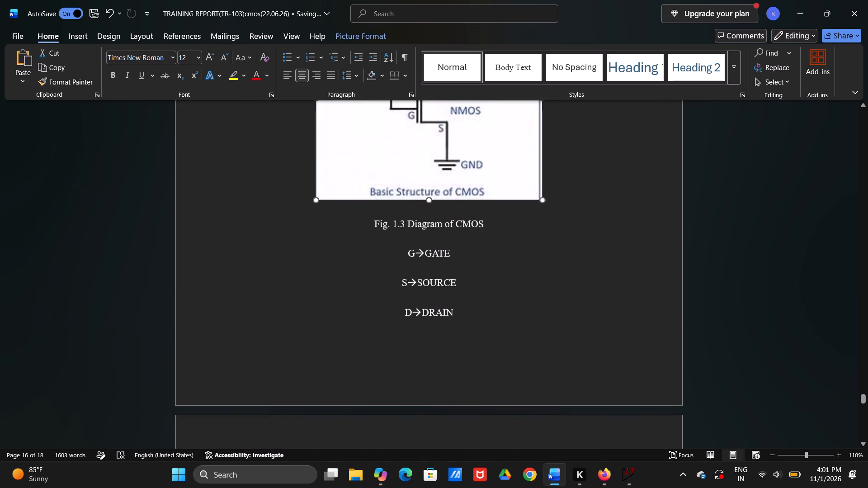
drag(429, 201, 430, 177)
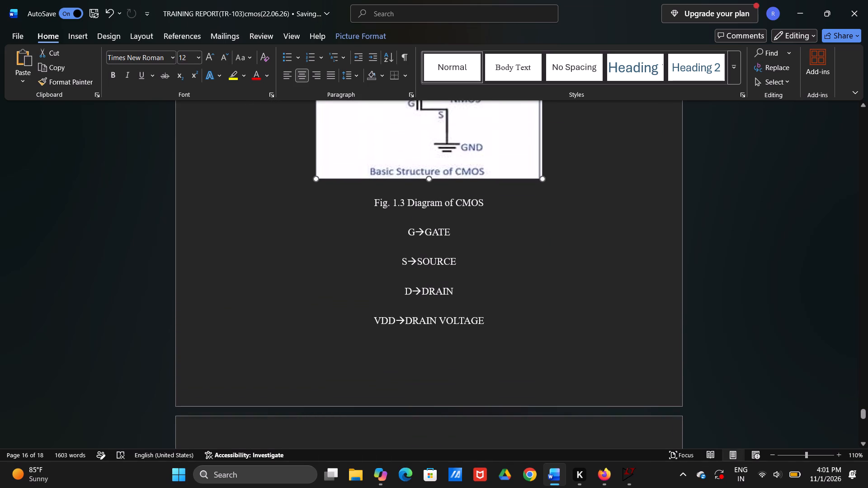
drag(430, 177, 429, 192)
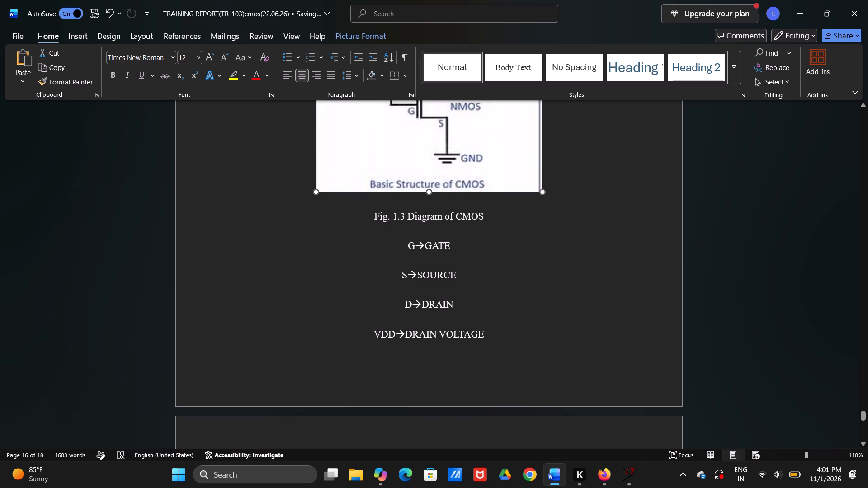
drag(429, 192, 429, 201)
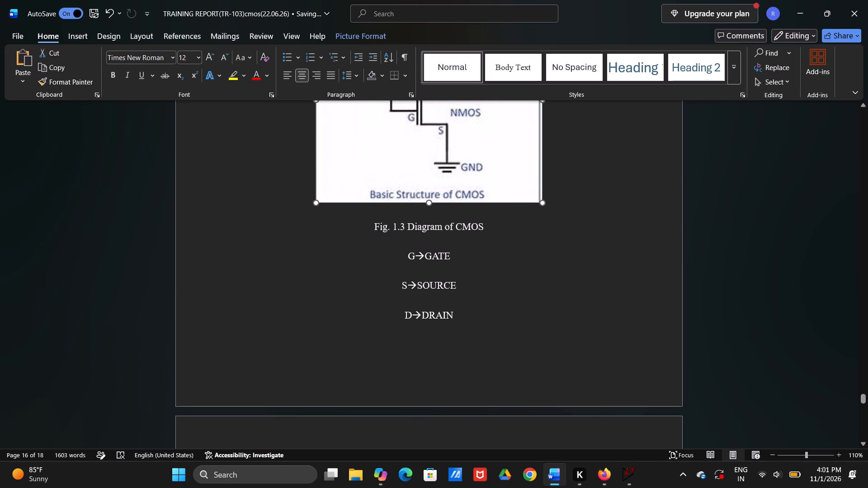
drag(429, 201, 429, 196)
click(557, 303)
Check the layout of the Fig. 1.3 page and the Fig. 1.4 and Fig. 1.5 figures at the report's end.
scroll(557, 303, up, 1)
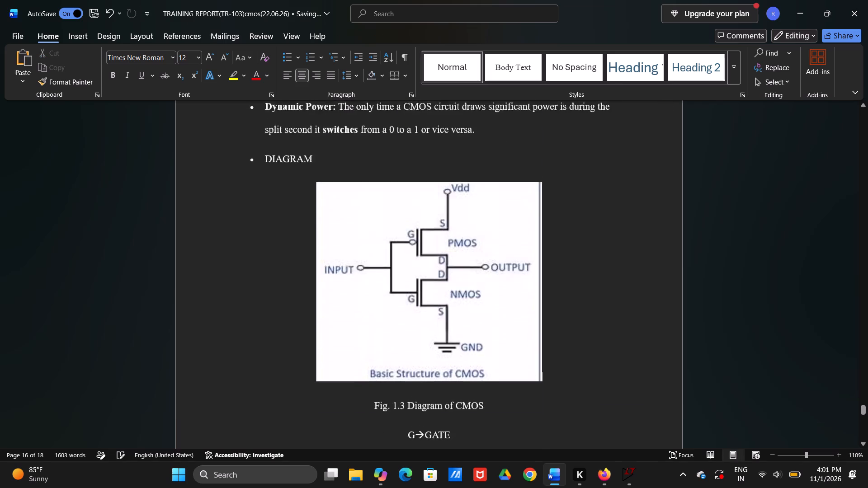
scroll(557, 303, up, 1)
scroll(557, 303, down, 1)
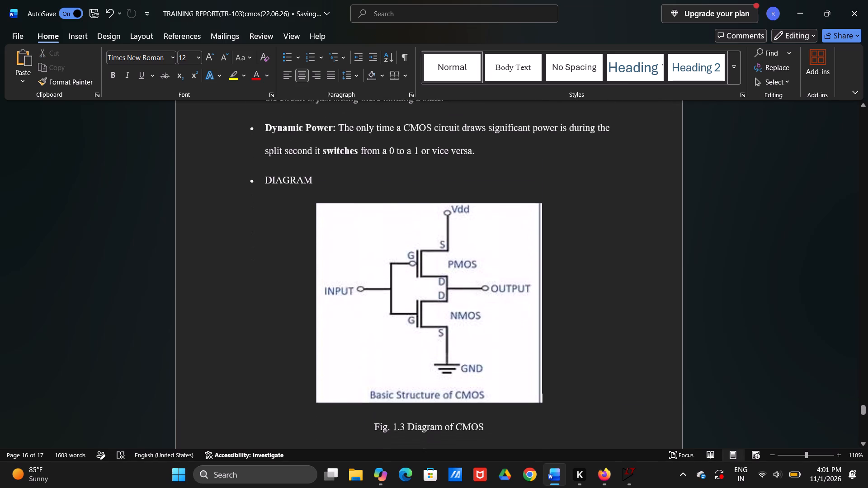
scroll(557, 303, down, 2)
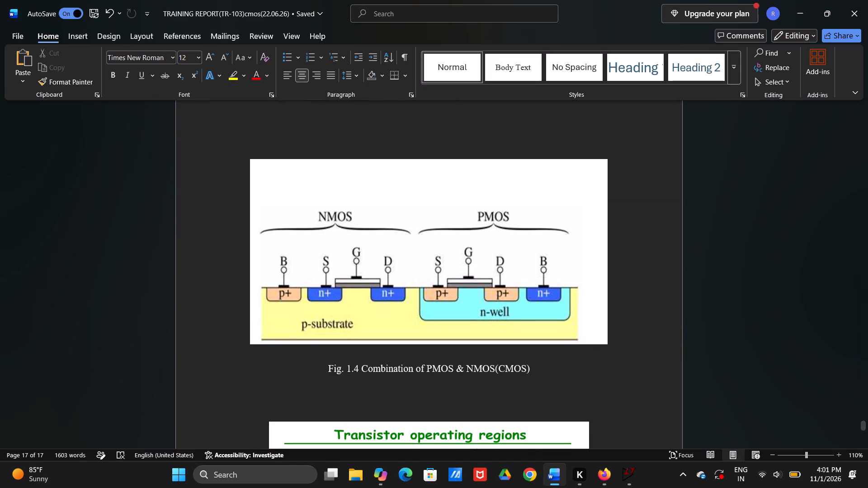
scroll(478, 339, down, 2)
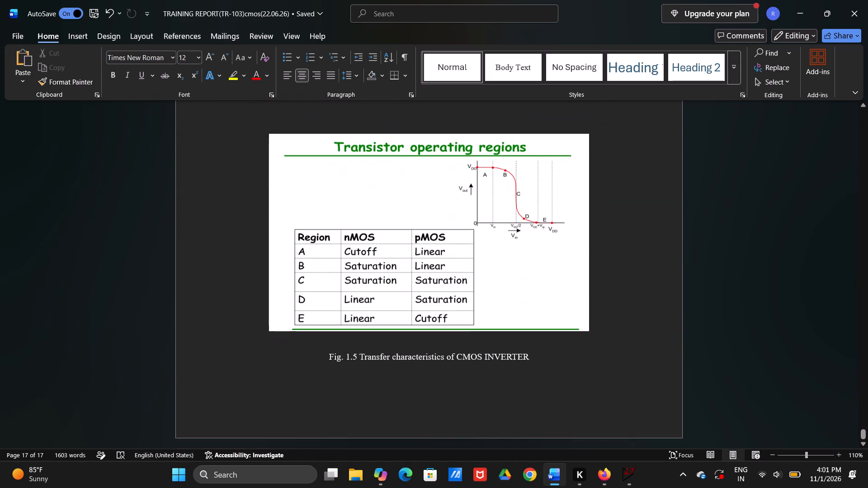
scroll(478, 339, down, 1)
scroll(478, 339, up, 2)
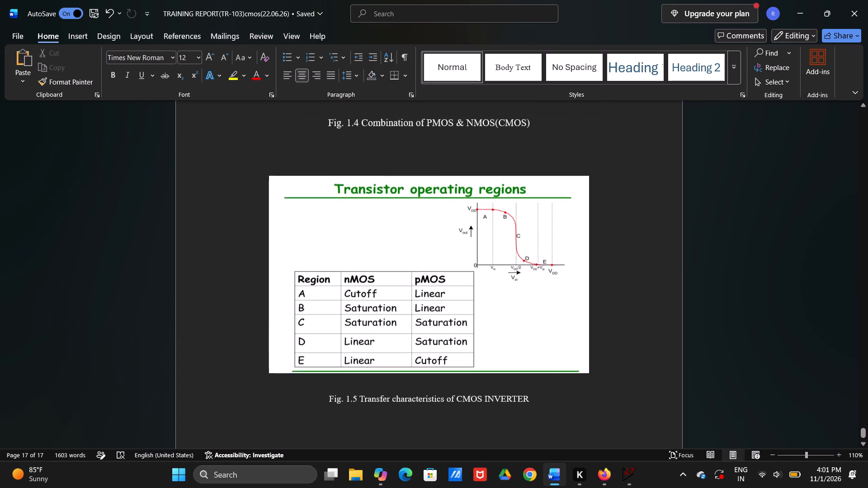
Review the report backwards from the Fig. 1.5 page to the CMOS TRANSISTOR explanation heading and the CHAPTER 1: INTRODUCTION title.
scroll(478, 339, up, 3)
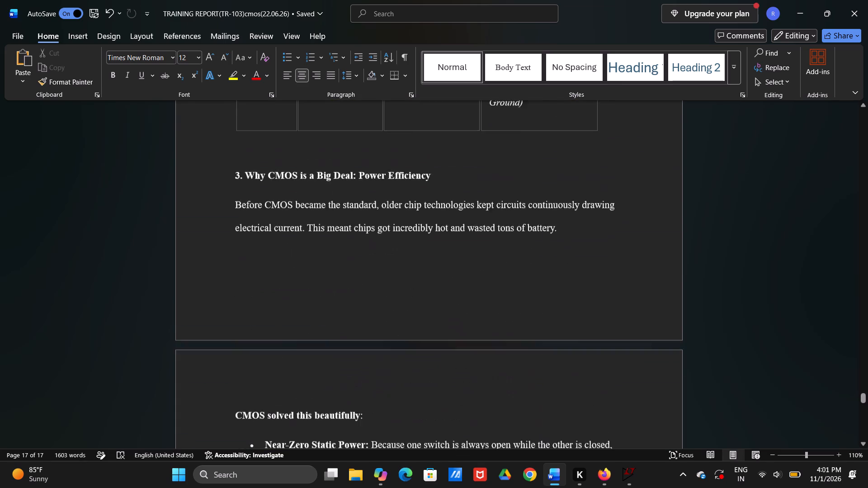
scroll(478, 339, up, 3)
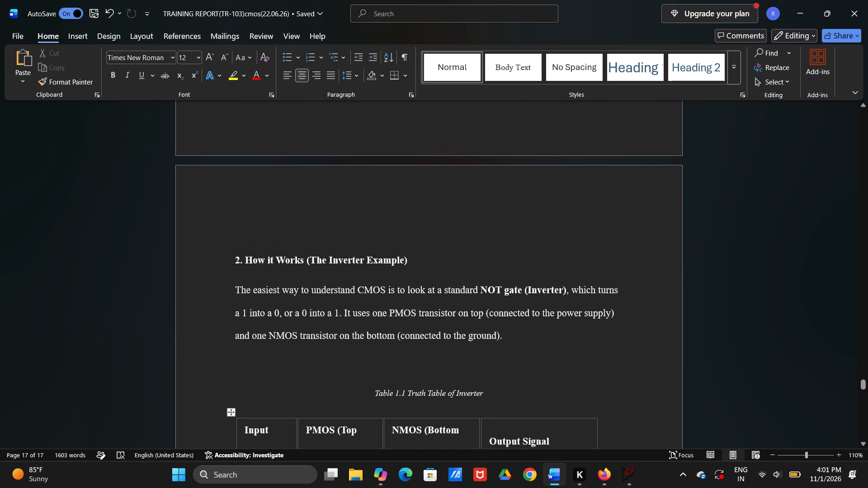
scroll(478, 339, up, 2)
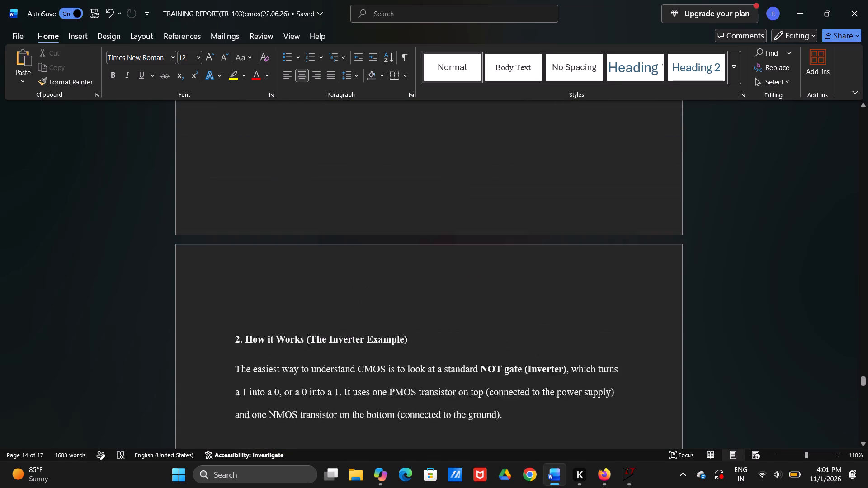
scroll(478, 339, up, 3)
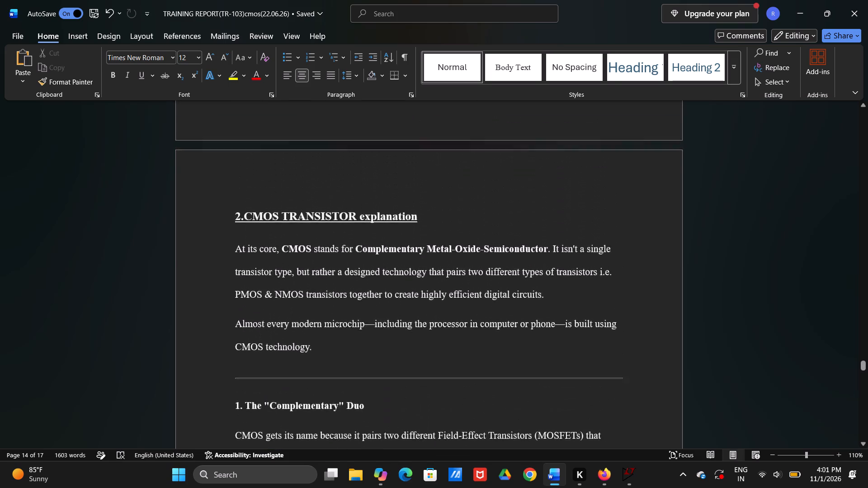
scroll(478, 339, down, 1)
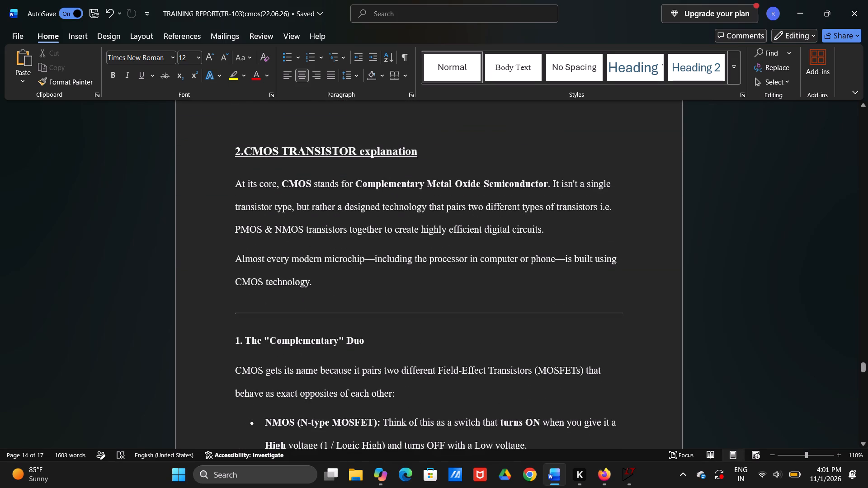
click(318, 148)
scroll(318, 148, up, 2)
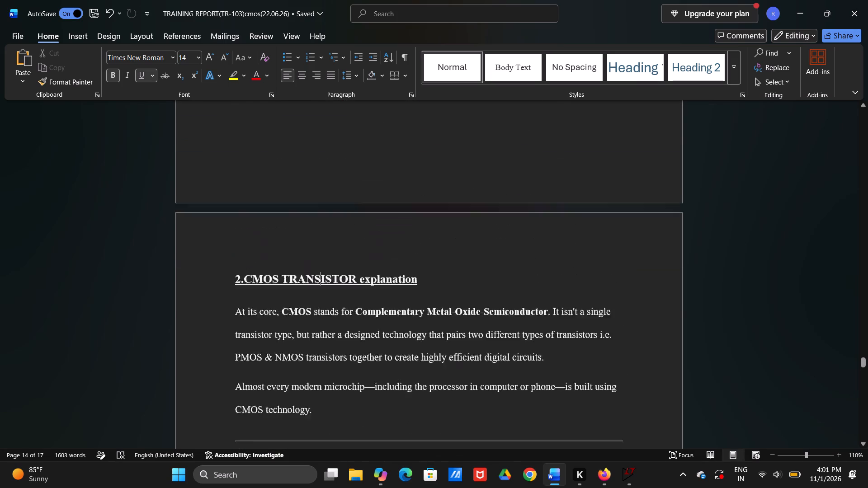
scroll(318, 148, up, 6)
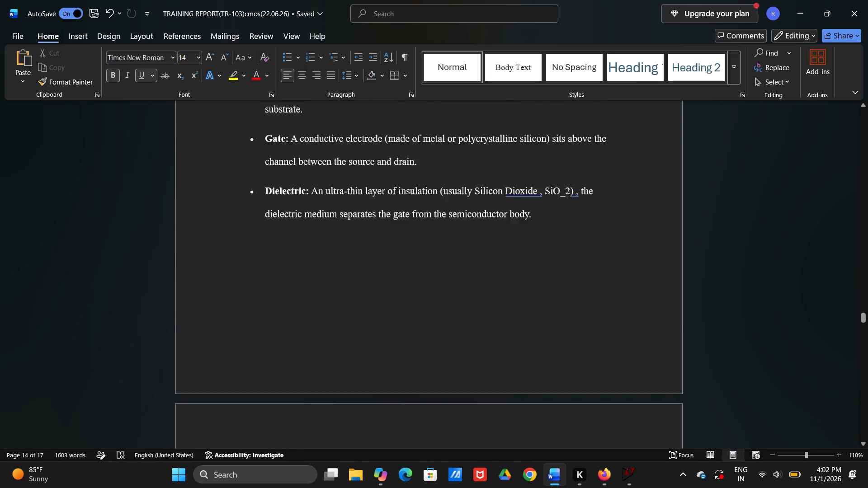
scroll(318, 148, up, 4)
click(321, 183)
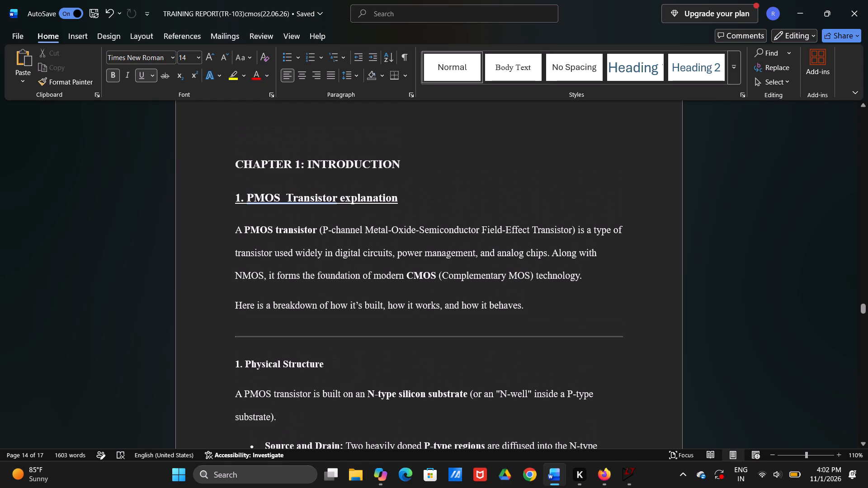
click(324, 164)
Find and open the tr-103(prep) report, and examine how its front sections and Chapter 1 title and headings are formatted.
key(alt+Tab)
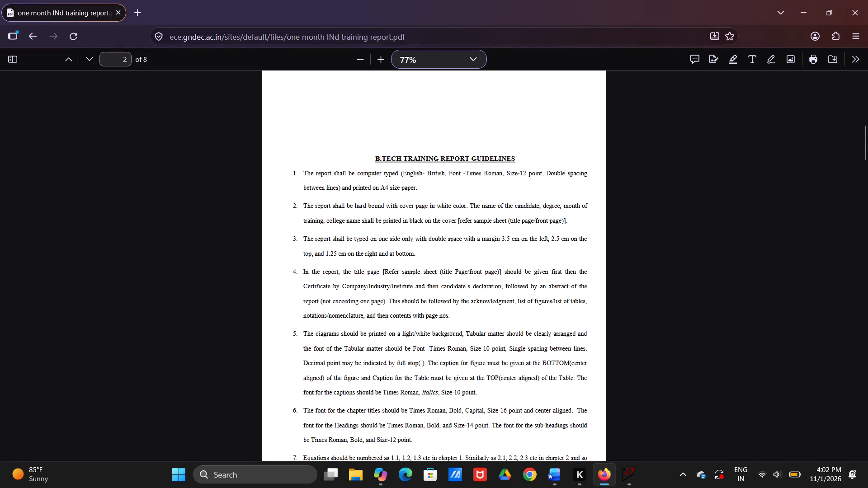
text(PRE[)
key(BackSpace)
key(p)
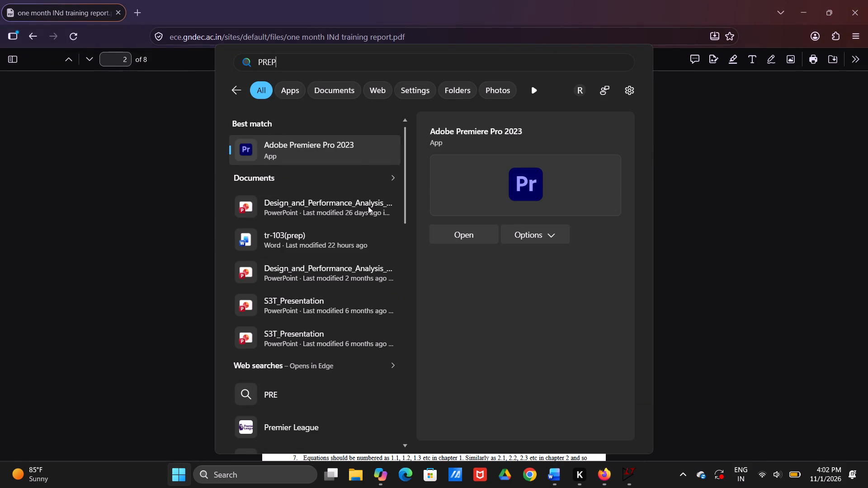
double_click(327, 147)
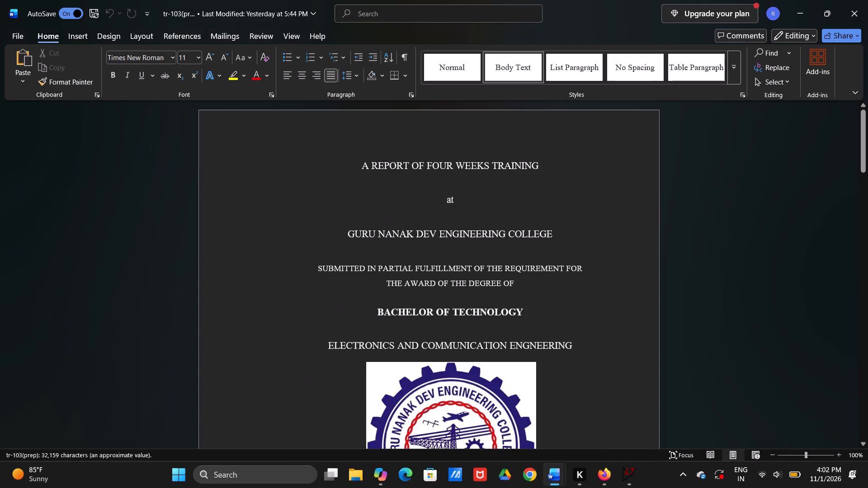
scroll(327, 147, down, 4)
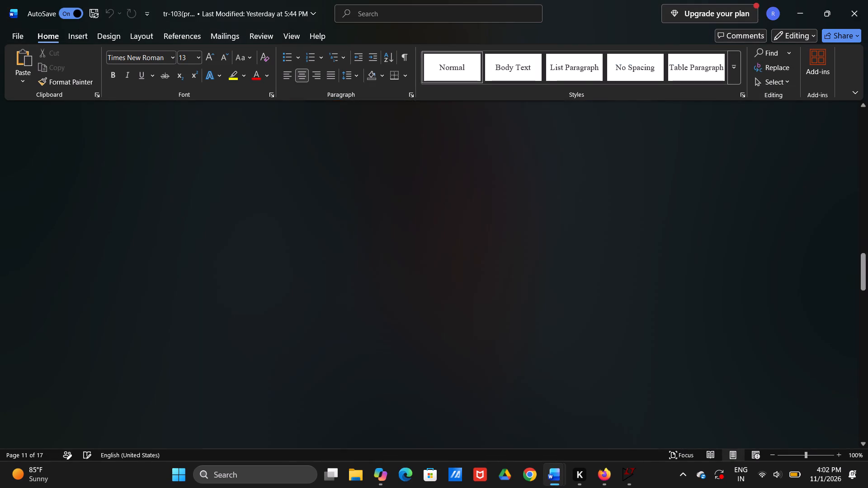
scroll(327, 147, down, 6)
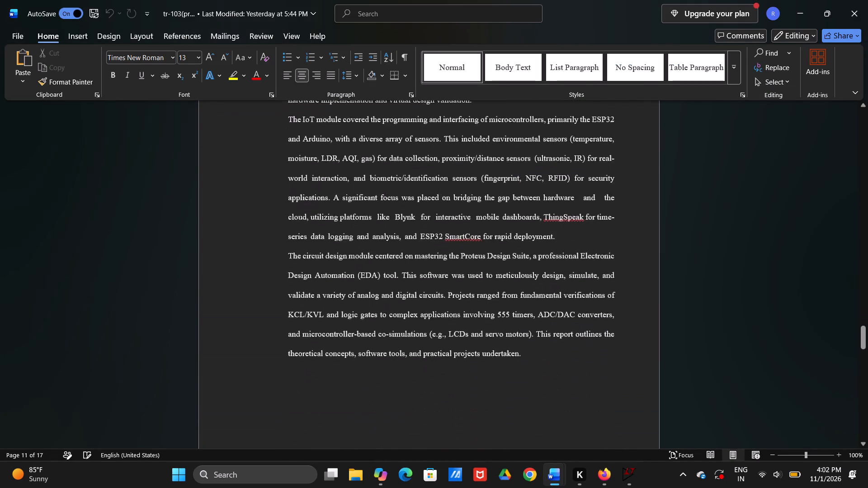
scroll(327, 147, down, 6)
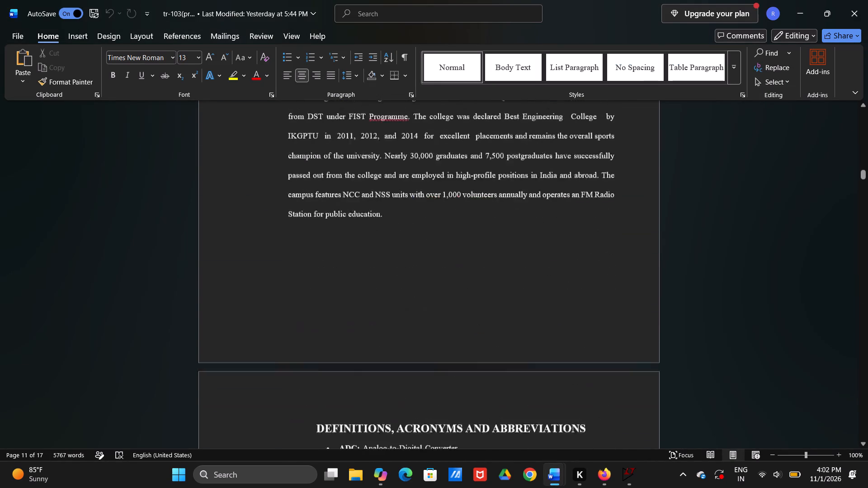
scroll(327, 147, down, 4)
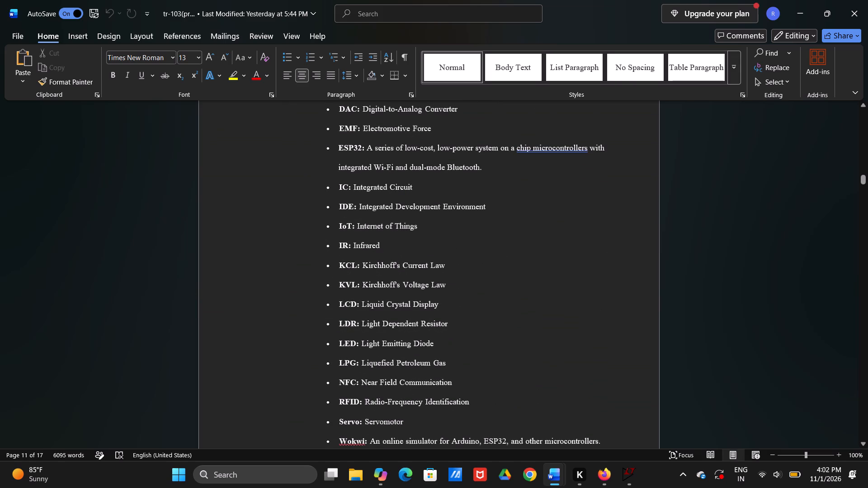
scroll(327, 147, down, 3)
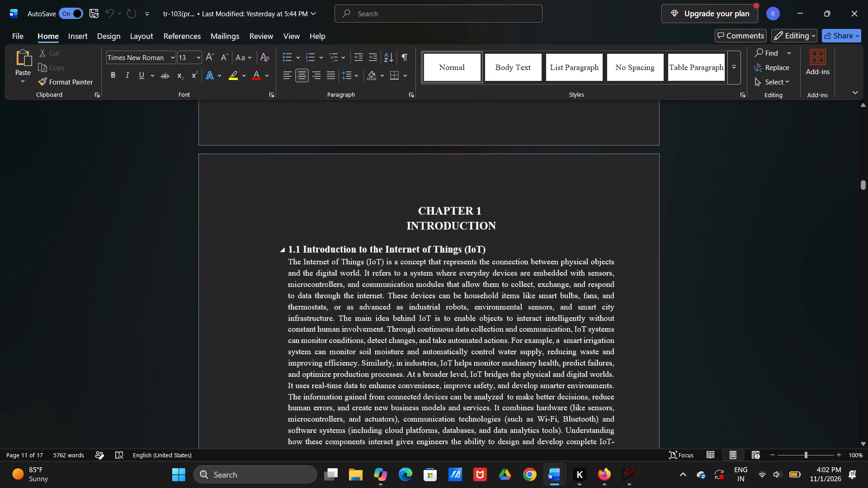
Open the minor synopsis document, look through its layout from the cover page to the references, and close it.
text(MINOR)
key(Return)
scroll(325, 368, down, 2)
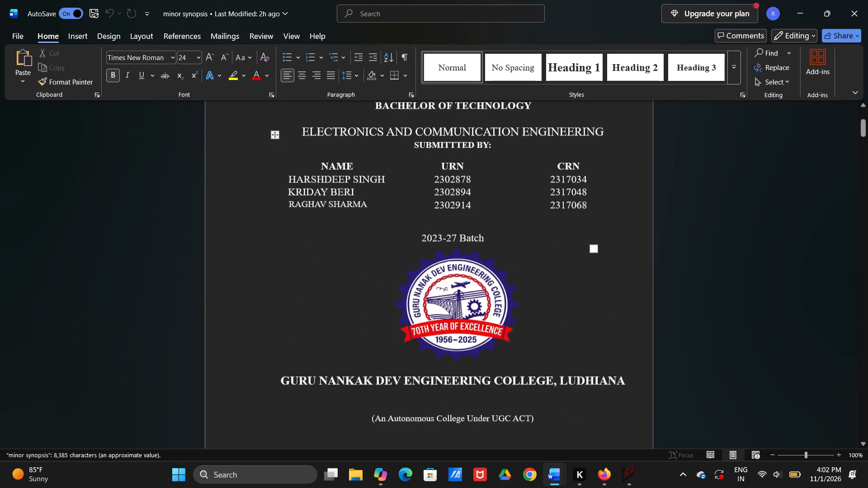
scroll(325, 368, down, 4)
click(155, 360)
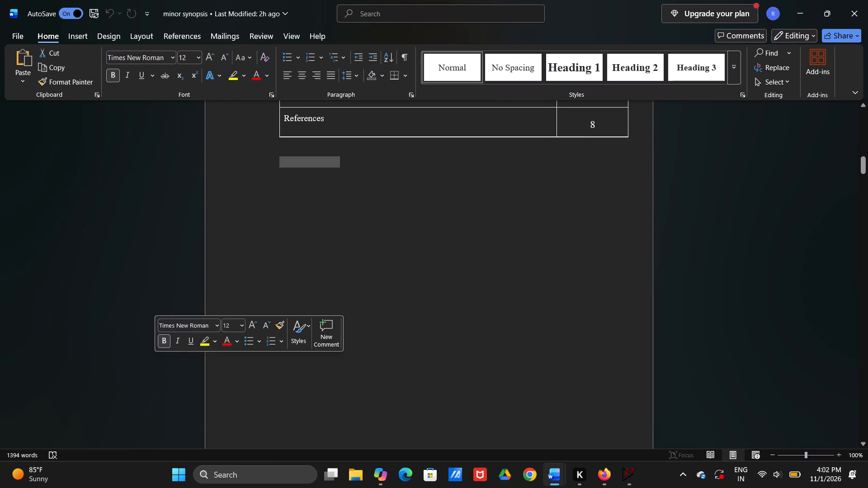
scroll(155, 360, down, 6)
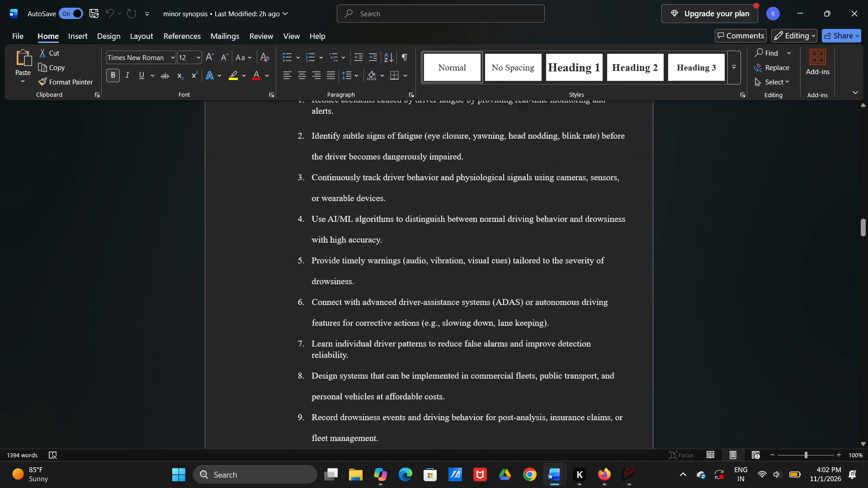
scroll(155, 360, down, 6)
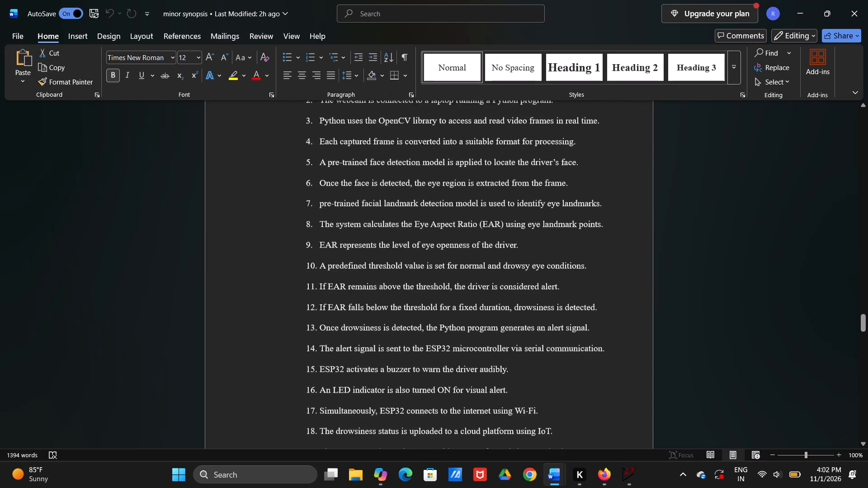
scroll(155, 360, down, 6)
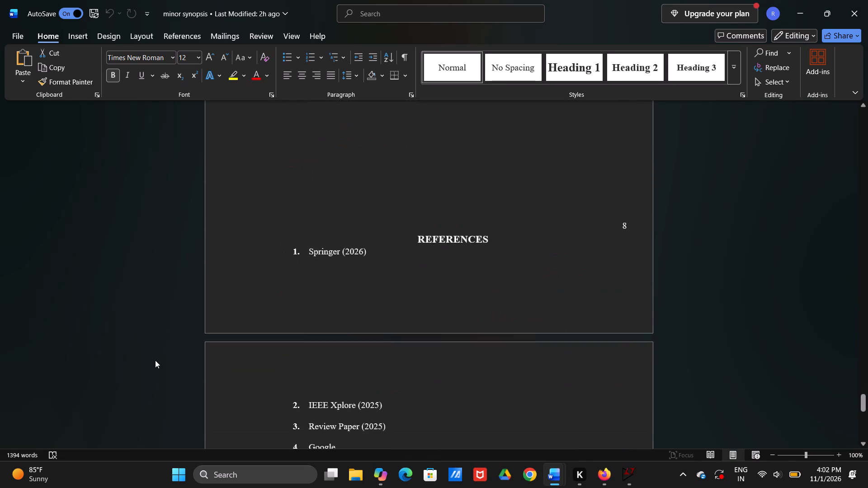
scroll(155, 360, down, 5)
key(alt+Tab)
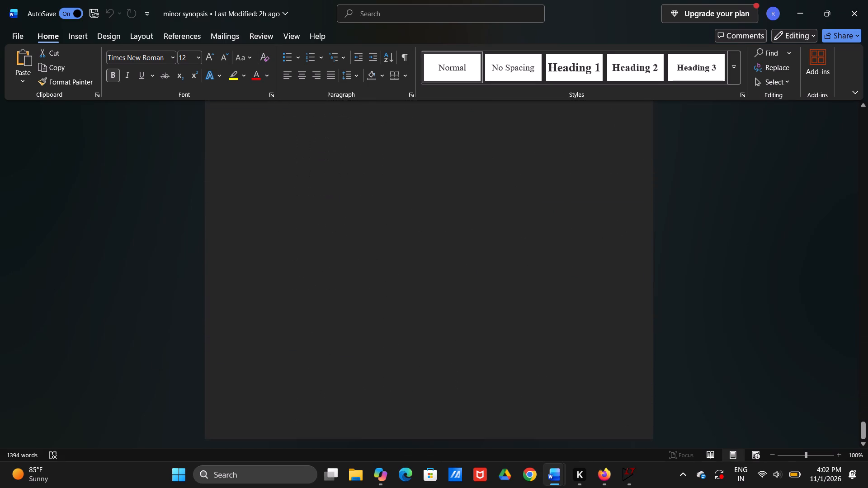
alt+click(235, 182)
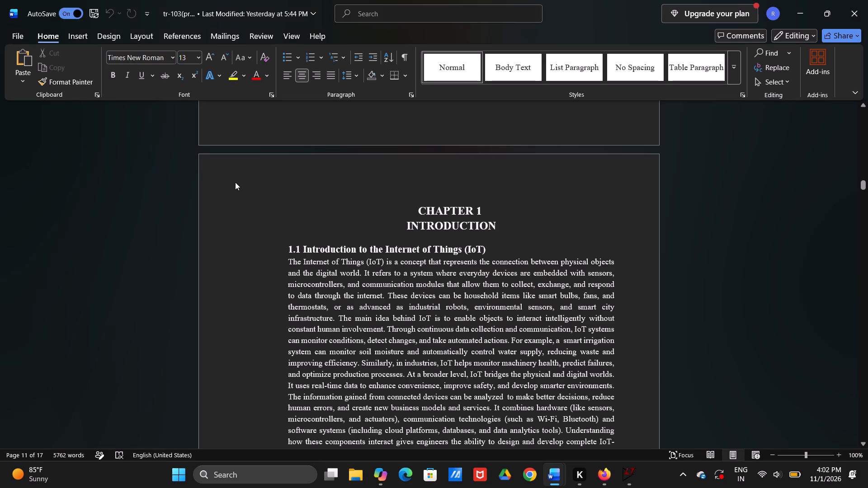
key(alt+Tab)
key(alt+F4)
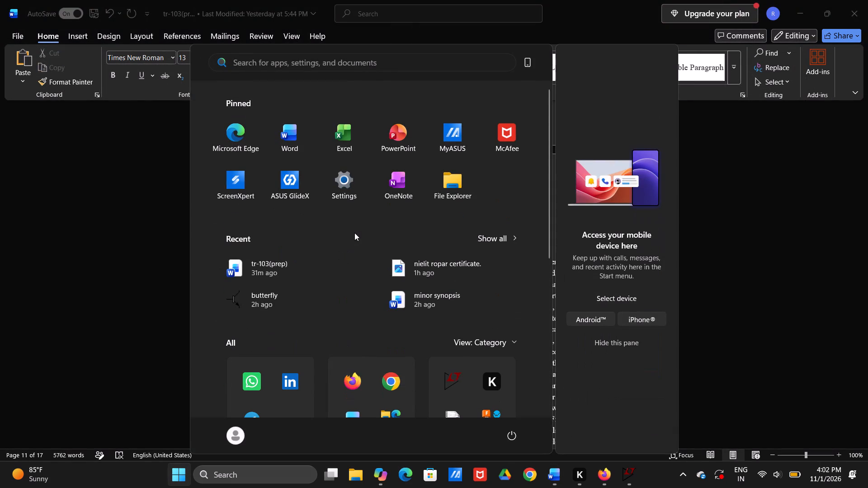
Search the computer's documents for "REPORT", open the Report PDF from Downloads to check it, and close its tabs.
text(REPORT)
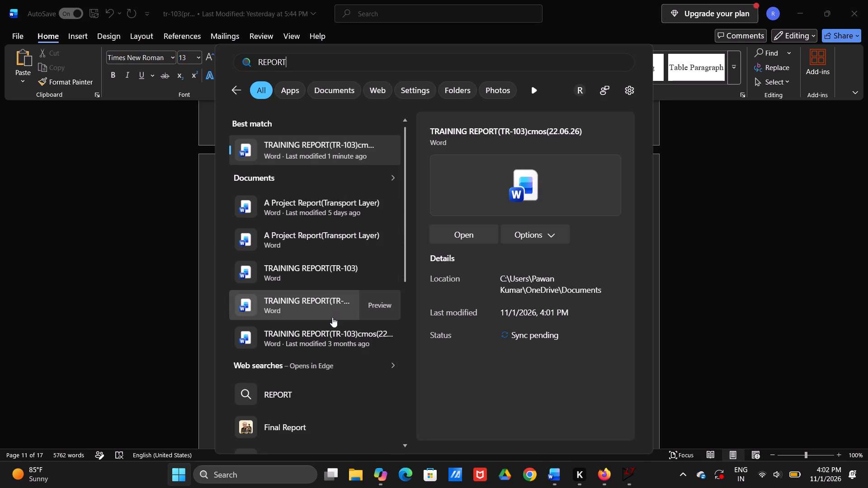
scroll(338, 335, down, 1)
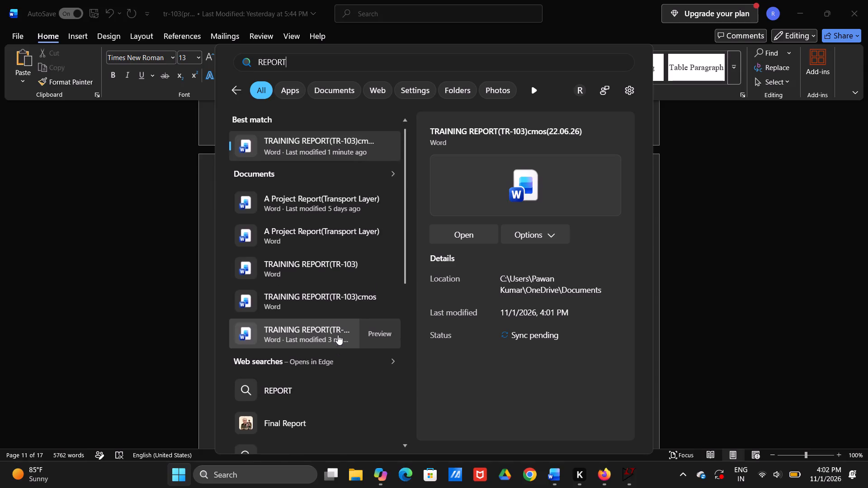
scroll(338, 335, down, 1)
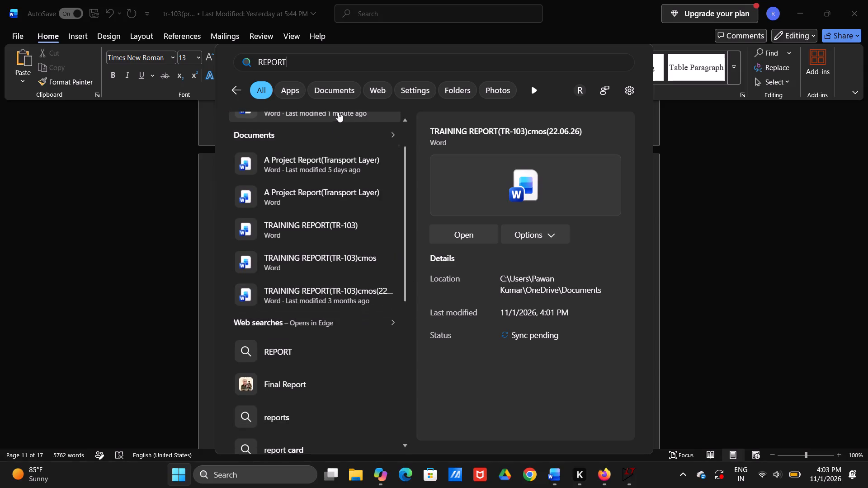
scroll(322, 201, up, 1)
double_click(348, 93)
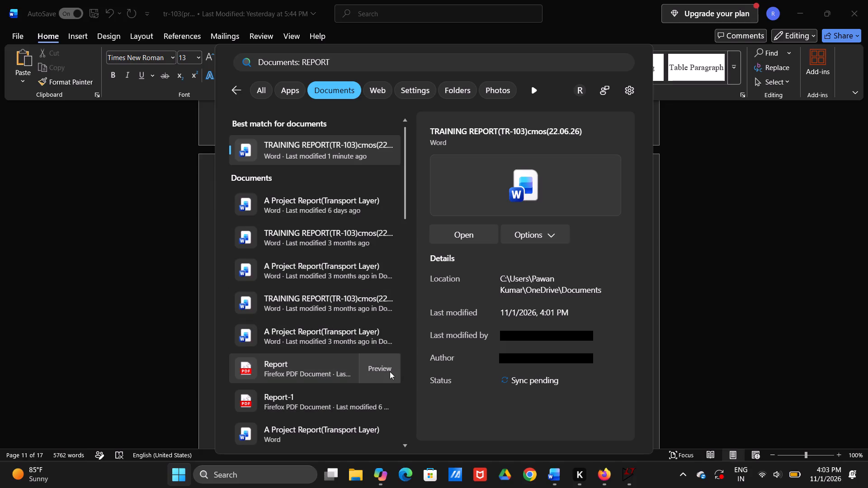
click(366, 369)
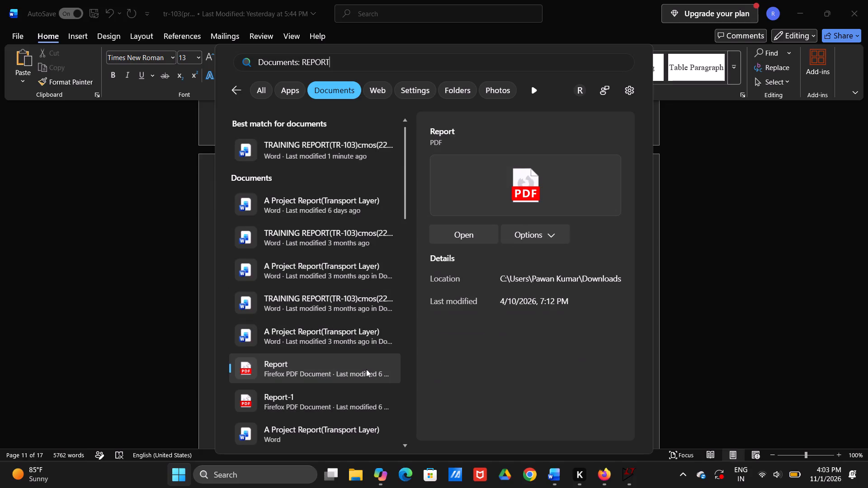
double_click(471, 228)
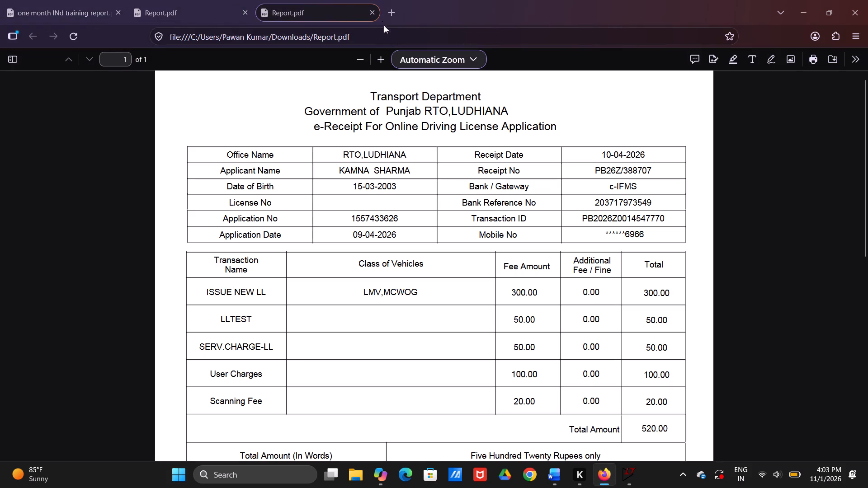
click(372, 12)
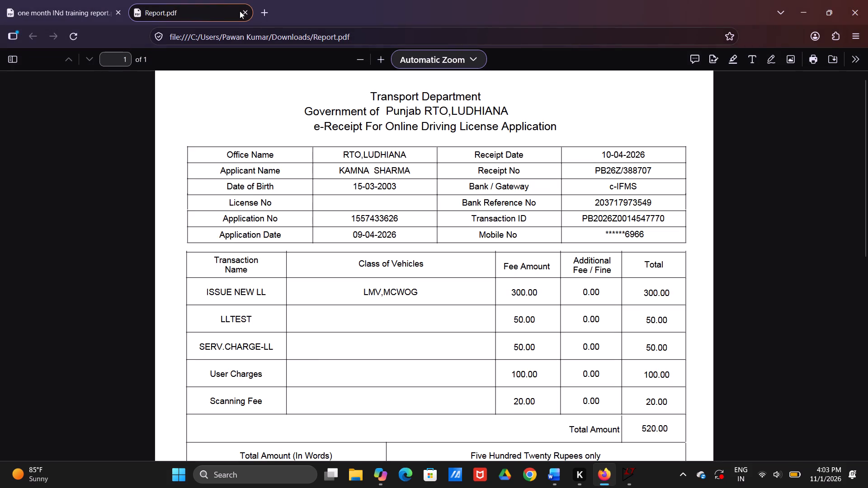
click(240, 11)
click(247, 11)
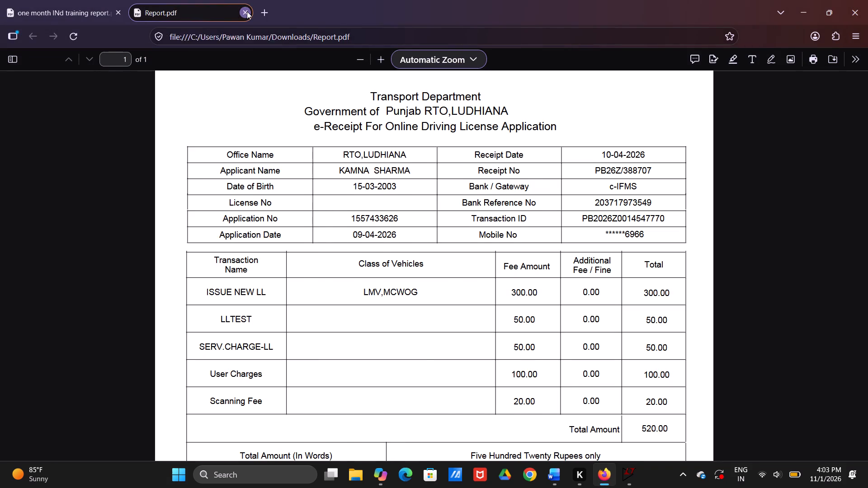
Search the computer for "final" and open the 6th sem Final prep folder in Documents.
key(alt+Tab)
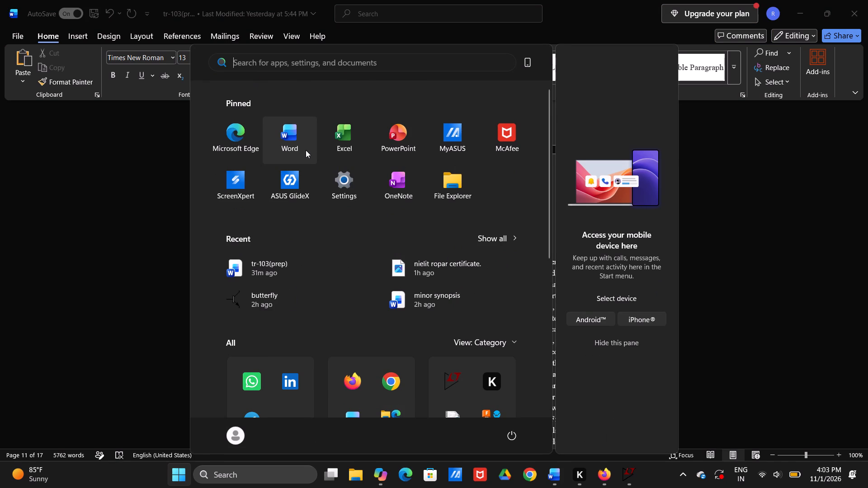
text(final)
key(space)
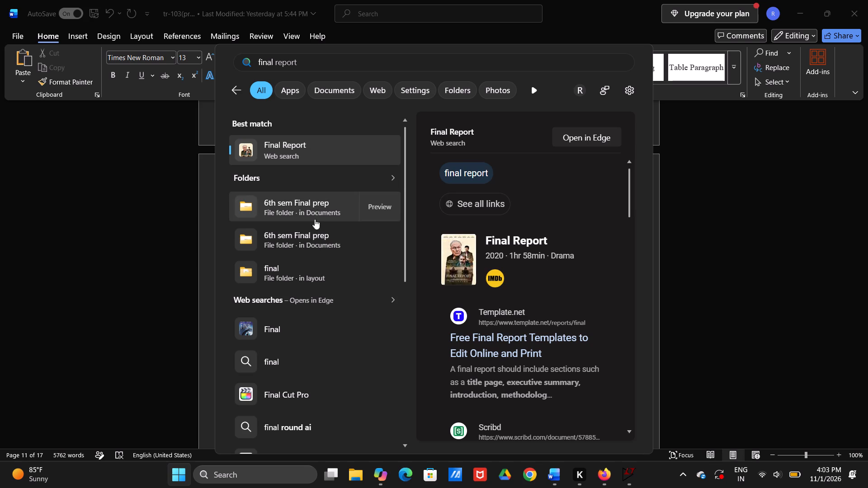
double_click(313, 204)
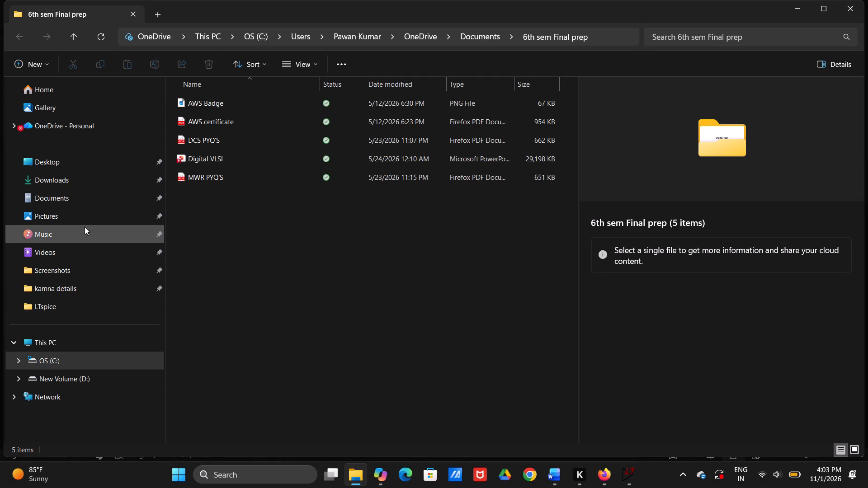
Look through the Documents folder for an earlier report and open the main content(Minor) document.
click(71, 204)
scroll(280, 283, up, 1)
scroll(280, 284, down, 1)
scroll(280, 284, up, 1)
scroll(277, 282, down, 1)
scroll(277, 280, up, 1)
scroll(276, 279, down, 2)
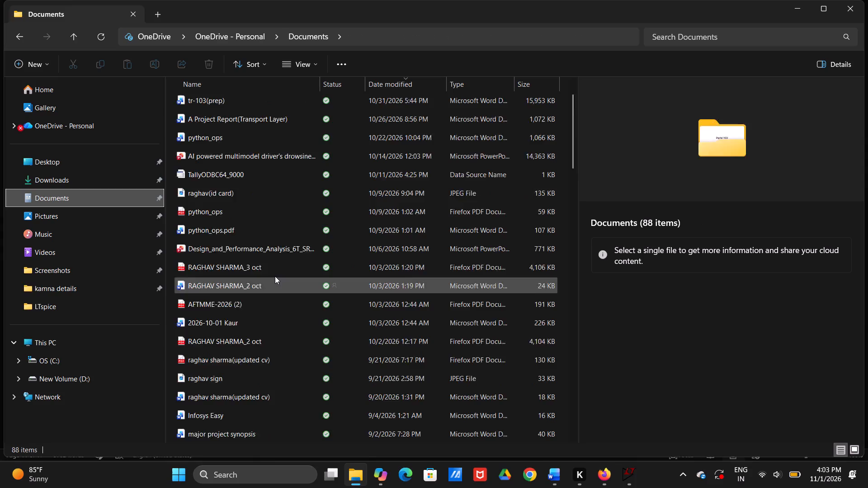
scroll(275, 276, down, 3)
scroll(275, 276, up, 1)
scroll(275, 276, down, 3)
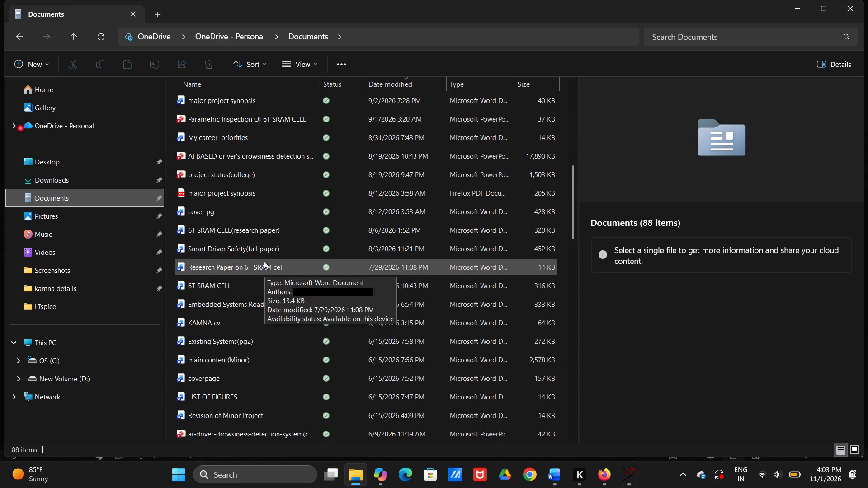
scroll(236, 181, up, 2)
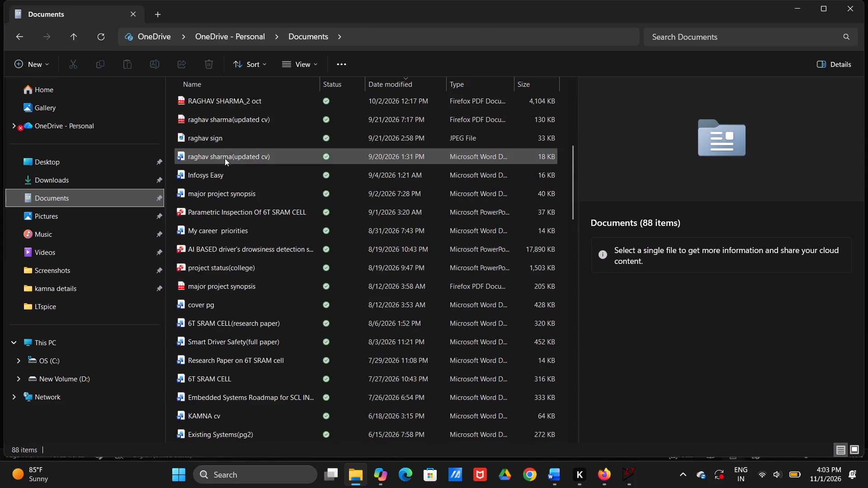
scroll(214, 300, up, 1)
scroll(213, 301, down, 2)
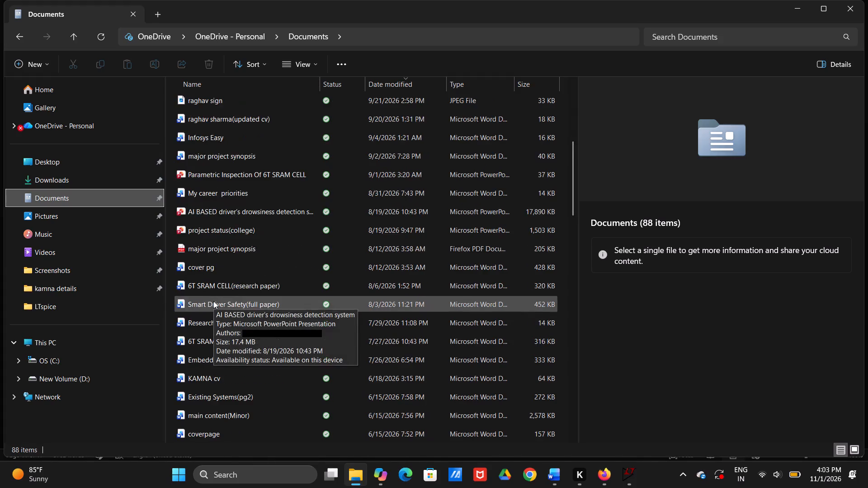
scroll(213, 301, down, 4)
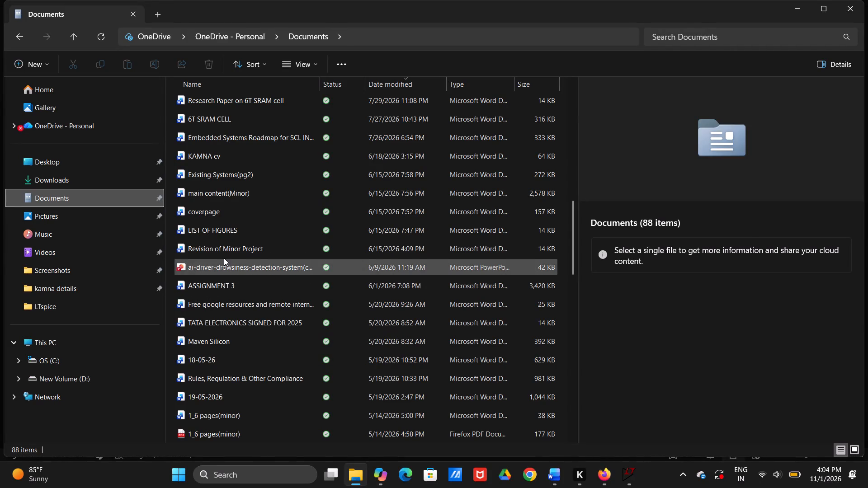
double_click(232, 192)
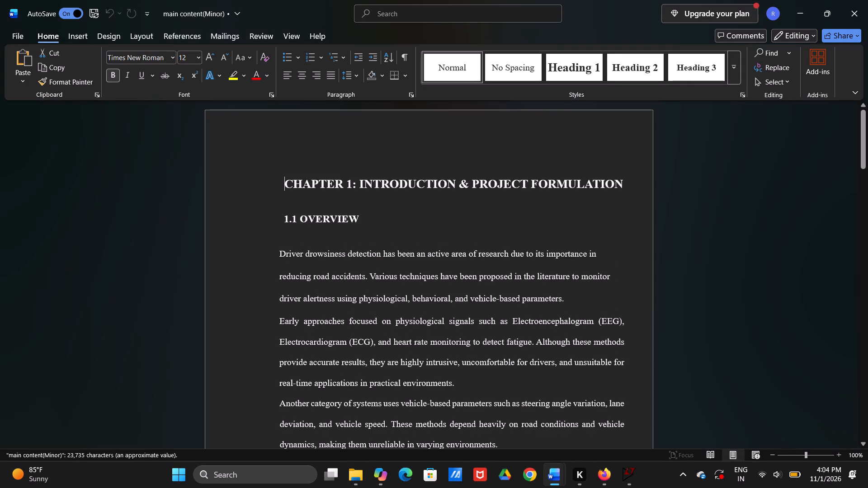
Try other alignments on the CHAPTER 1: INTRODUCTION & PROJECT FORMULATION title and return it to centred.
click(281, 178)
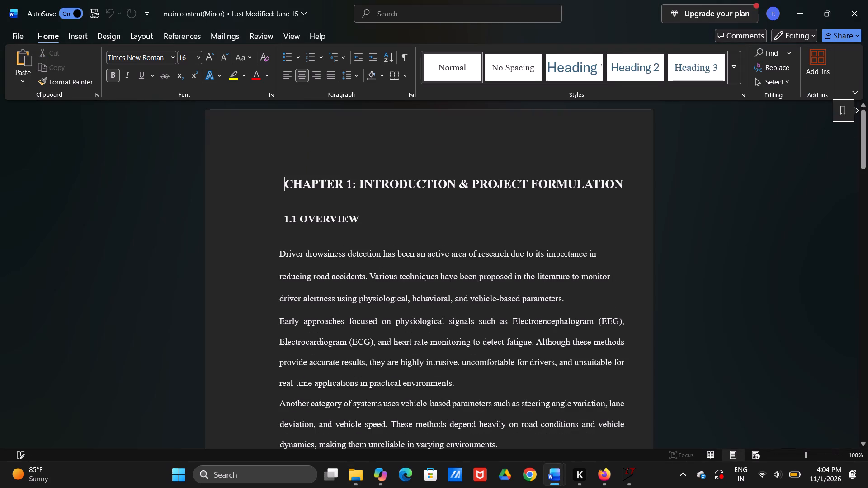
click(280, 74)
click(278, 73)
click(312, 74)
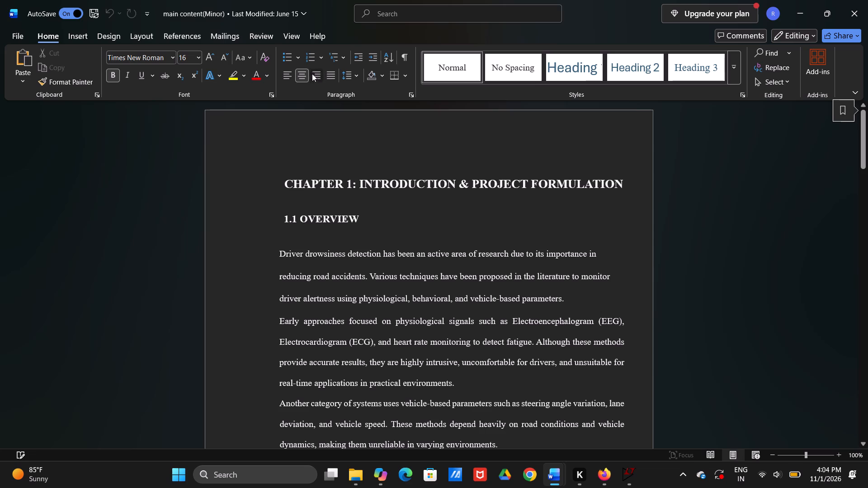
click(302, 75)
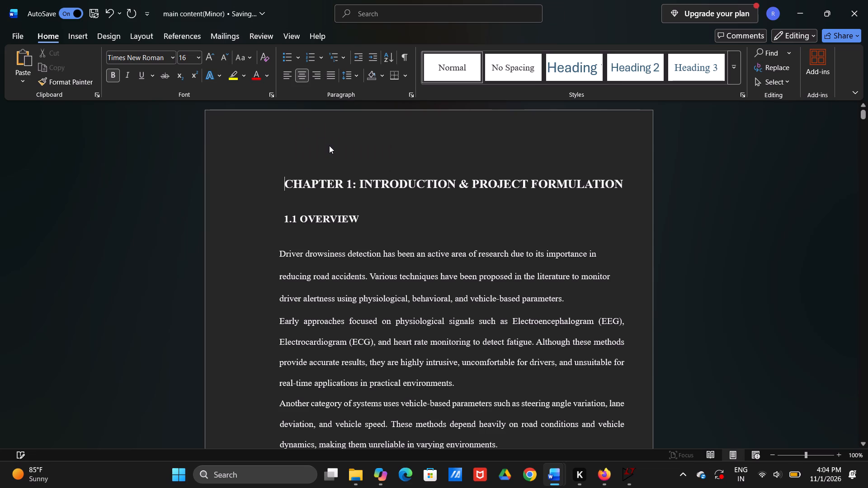
Examine the abbreviations and Chapter 1 title pages of tr-103(prep) and compare them with the main content(Minor) title layout.
key(alt+Tab)
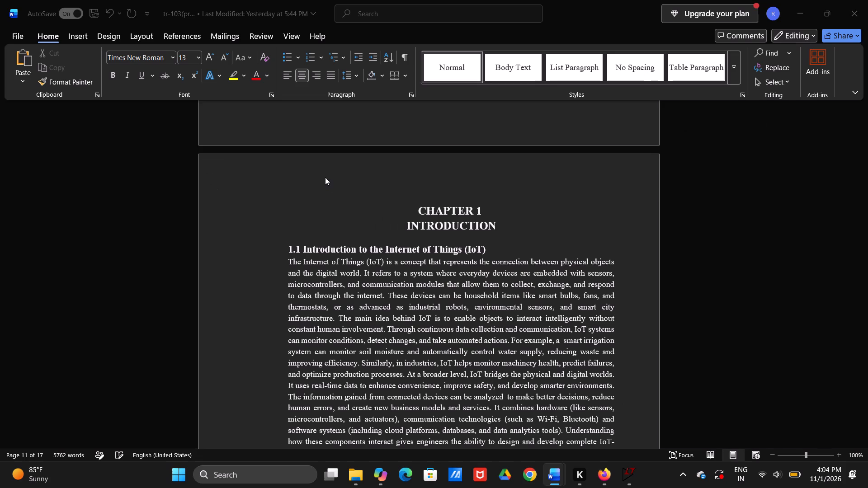
scroll(448, 236, up, 4)
scroll(448, 236, down, 1)
scroll(448, 236, up, 7)
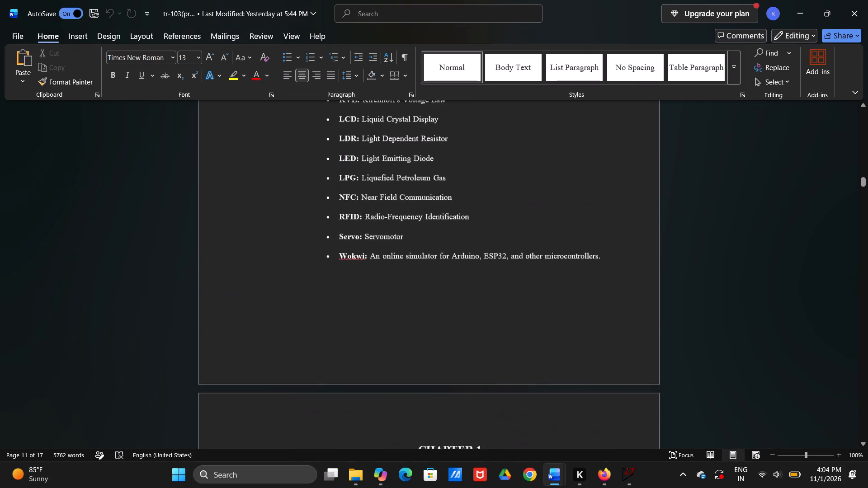
scroll(448, 236, up, 5)
scroll(448, 236, down, 1)
scroll(446, 236, up, 1)
scroll(446, 236, down, 1)
scroll(446, 236, up, 1)
scroll(446, 236, down, 1)
scroll(446, 236, up, 3)
scroll(446, 236, down, 1)
scroll(446, 236, up, 3)
scroll(446, 236, down, 1)
scroll(446, 236, up, 2)
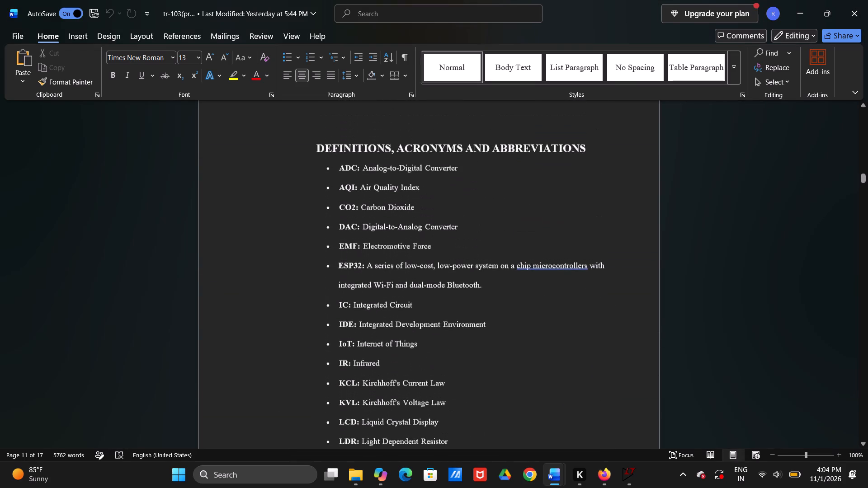
scroll(446, 235, up, 1)
scroll(444, 229, down, 5)
scroll(444, 229, up, 1)
scroll(444, 229, down, 1)
scroll(444, 229, up, 1)
scroll(444, 229, down, 3)
scroll(444, 229, up, 1)
scroll(444, 229, down, 1)
scroll(444, 229, up, 1)
scroll(444, 229, down, 1)
scroll(444, 229, up, 1)
scroll(444, 229, down, 1)
scroll(444, 229, up, 1)
scroll(444, 229, down, 3)
scroll(444, 229, up, 1)
scroll(444, 229, down, 3)
scroll(444, 229, up, 1)
scroll(444, 229, down, 10)
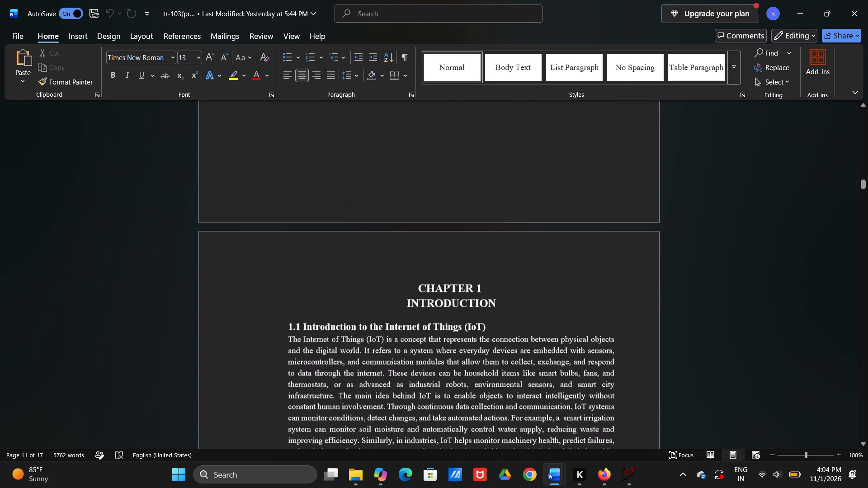
key(alt+Tab)
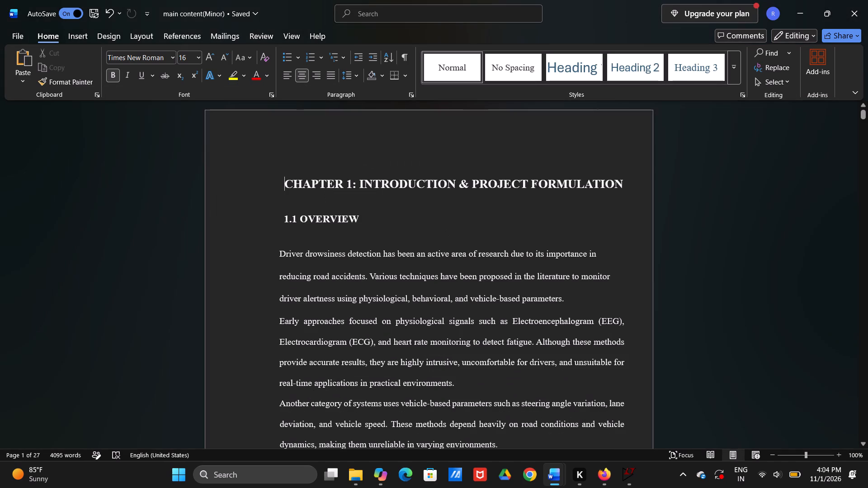
key(alt+Tab)
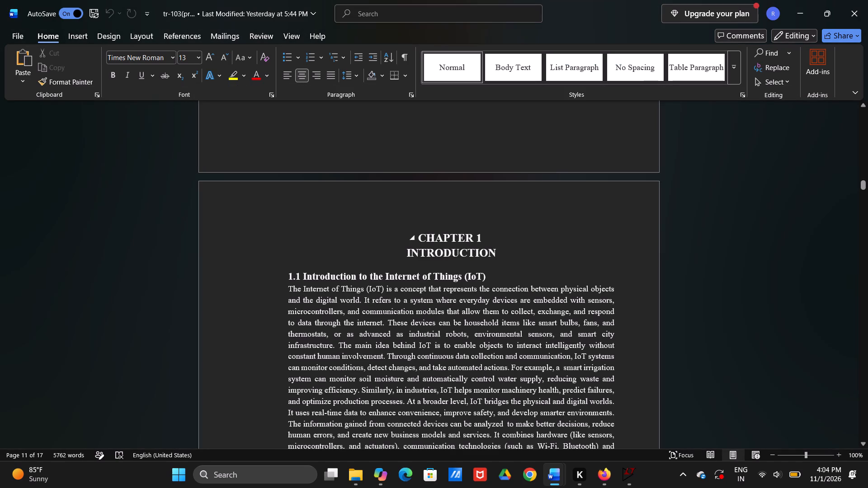
Close the tr-103(prep) document, the Documents folder window and the LTspice butterfly window.
click(863, 5)
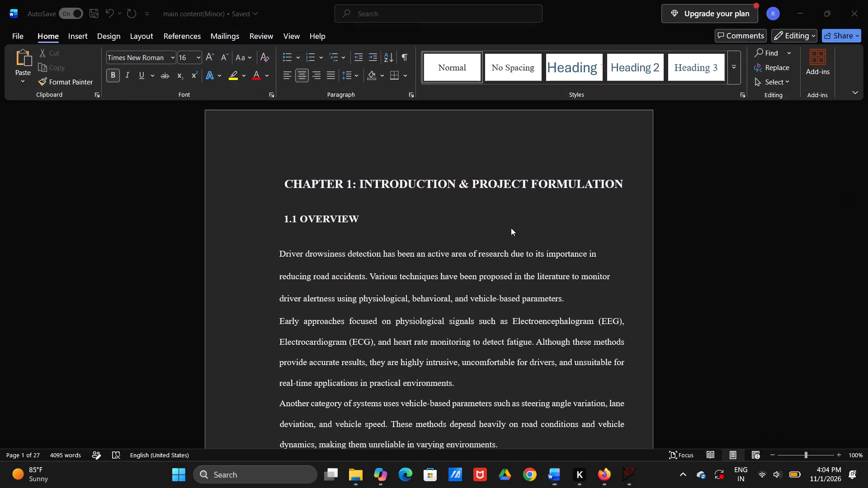
key(alt+Tab)
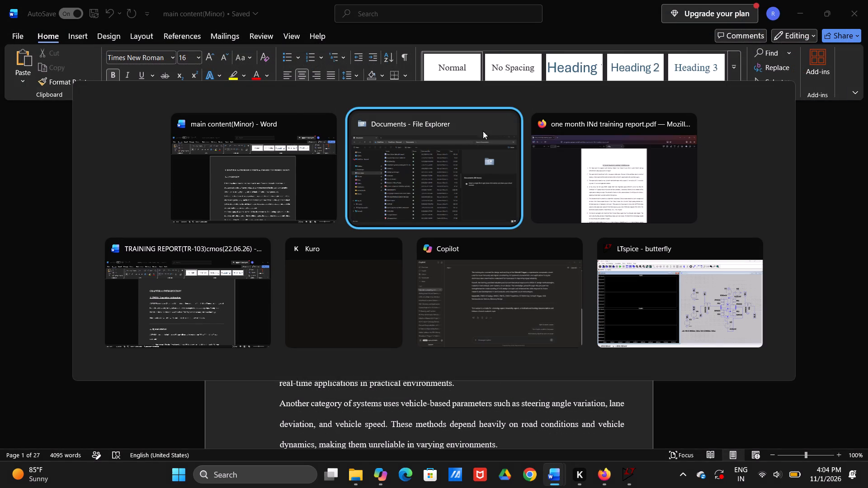
alt+click(501, 127)
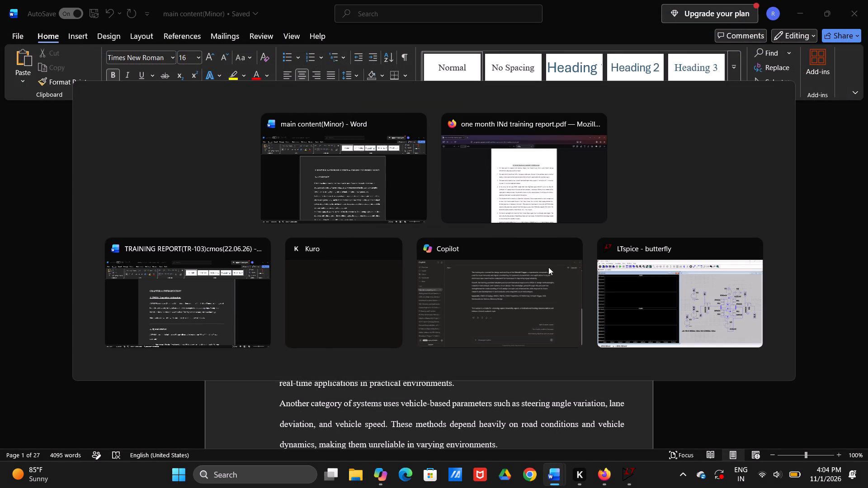
alt+click(749, 249)
Switch to the CMOS training report and format the CHAPTER 1: INTRODUCTION title as centred, 16 pt text.
alt+click(278, 291)
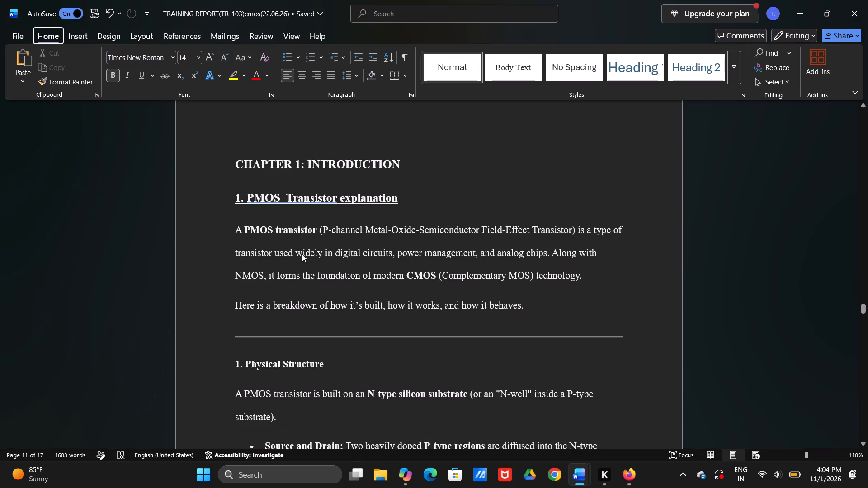
drag(224, 143, 226, 155)
click(239, 169)
click(231, 163)
drag(313, 72, 307, 73)
click(298, 73)
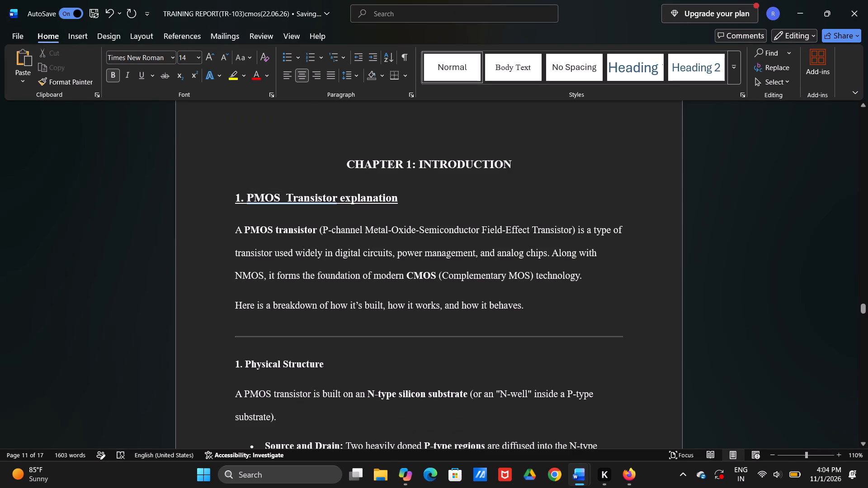
drag(342, 169, 557, 178)
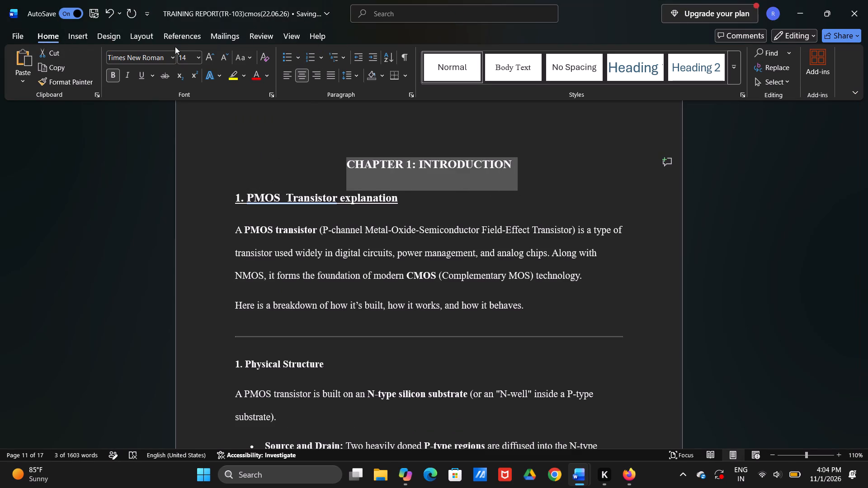
click(216, 56)
click(245, 165)
Review the Chapter 1 opening page with the PMOS Transistor explanation and Physical Structure sections for layout and formatting.
scroll(352, 235, down, 1)
scroll(352, 236, up, 1)
scroll(352, 236, down, 1)
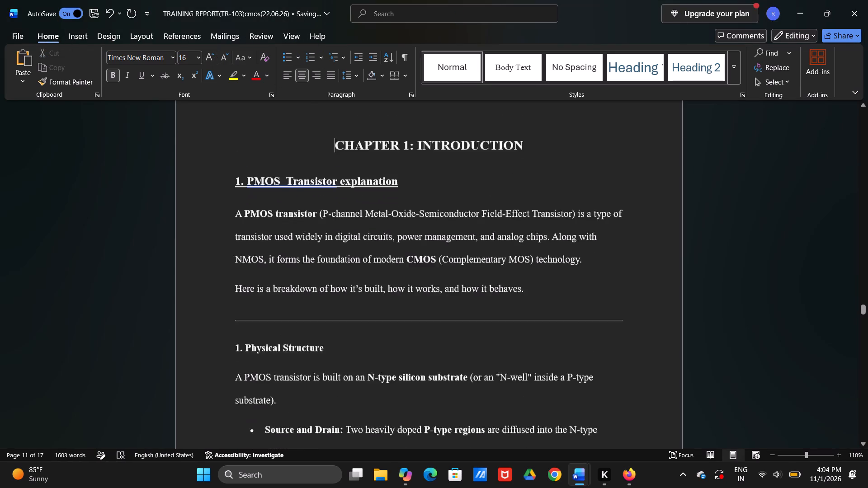
scroll(353, 237, down, 2)
scroll(351, 238, up, 1)
scroll(350, 237, down, 3)
scroll(350, 235, up, 1)
scroll(350, 235, down, 3)
scroll(350, 235, up, 1)
scroll(350, 235, down, 1)
scroll(350, 235, up, 1)
scroll(350, 235, down, 3)
scroll(350, 235, up, 1)
scroll(350, 235, down, 1)
scroll(350, 235, up, 1)
scroll(350, 235, down, 1)
scroll(350, 235, up, 1)
scroll(350, 235, down, 1)
scroll(350, 235, up, 1)
scroll(350, 235, down, 1)
scroll(350, 235, up, 1)
scroll(350, 235, down, 1)
scroll(350, 235, up, 1)
scroll(350, 235, down, 1)
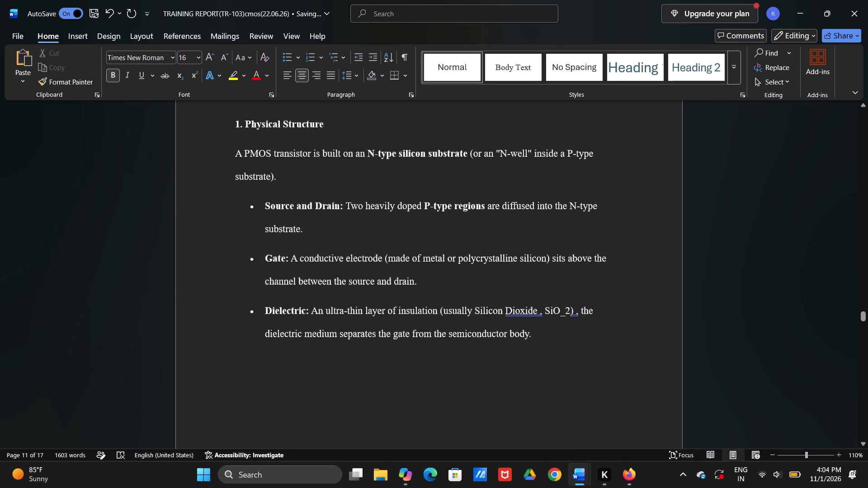
scroll(350, 235, up, 1)
scroll(350, 235, down, 1)
scroll(350, 235, up, 1)
scroll(350, 235, down, 3)
scroll(350, 235, up, 1)
scroll(350, 235, down, 3)
scroll(350, 235, up, 1)
scroll(350, 235, down, 3)
scroll(350, 235, up, 1)
scroll(350, 235, down, 1)
scroll(350, 235, up, 1)
scroll(350, 235, down, 1)
scroll(350, 235, up, 1)
scroll(350, 235, down, 4)
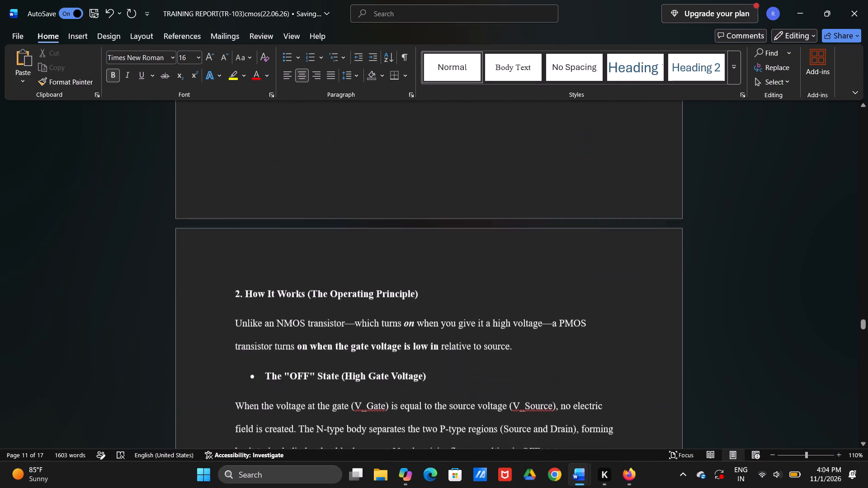
scroll(350, 235, down, 1)
scroll(350, 235, up, 1)
scroll(350, 235, down, 1)
scroll(350, 235, up, 1)
scroll(350, 235, down, 1)
scroll(350, 235, up, 10)
scroll(350, 235, down, 1)
scroll(350, 235, up, 4)
scroll(350, 235, down, 1)
scroll(350, 235, up, 1)
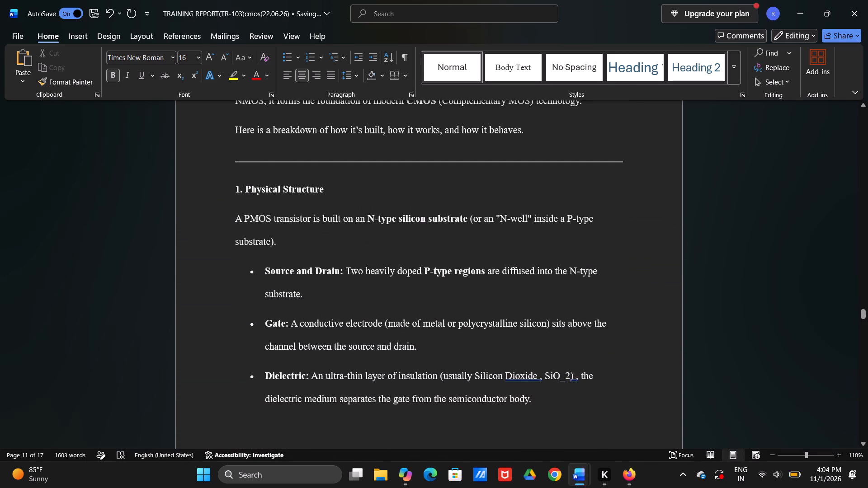
scroll(351, 239, down, 3)
scroll(351, 236, up, 1)
scroll(351, 236, down, 1)
scroll(351, 236, up, 1)
scroll(351, 236, down, 4)
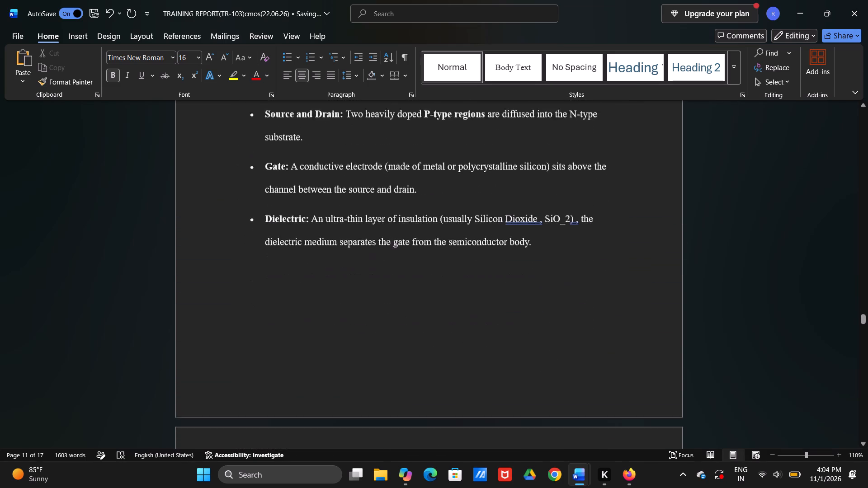
scroll(351, 236, down, 3)
scroll(351, 236, up, 1)
scroll(351, 236, down, 1)
scroll(351, 236, up, 1)
scroll(351, 236, down, 1)
scroll(351, 236, up, 1)
scroll(351, 236, down, 7)
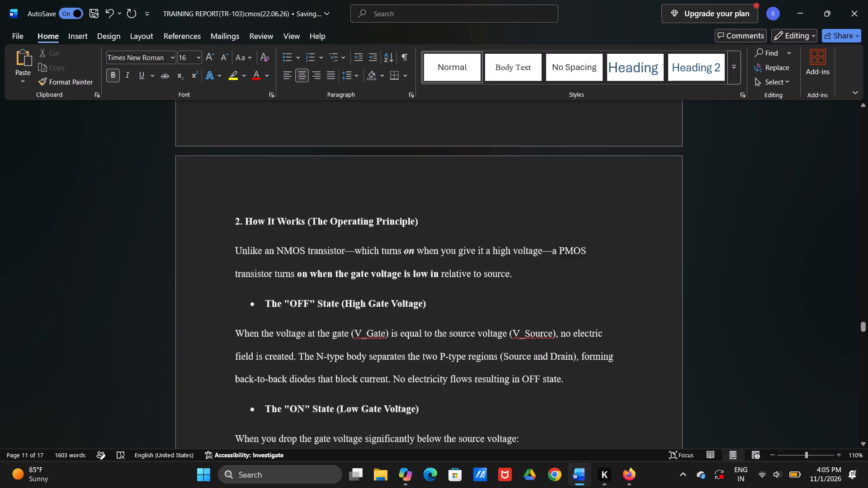
Review the PMOS operating principle, Diagram and Voltage transfer characteristics sections, including the page break before the diagram.
scroll(351, 236, down, 12)
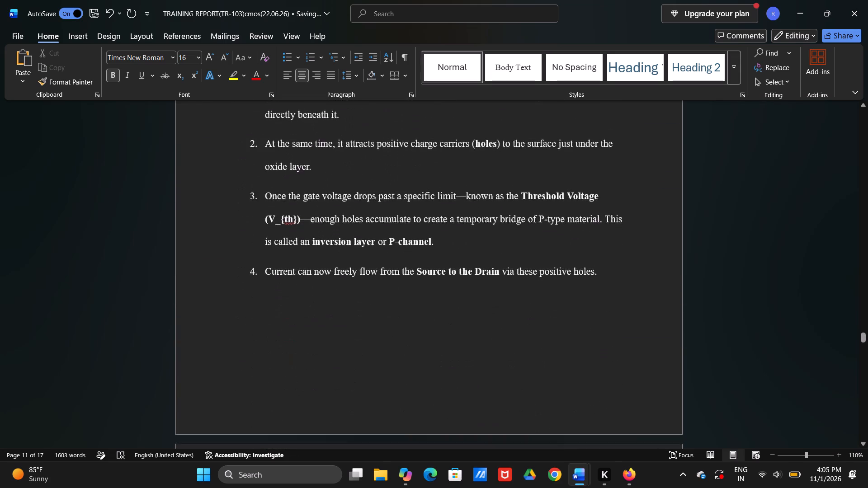
scroll(351, 236, down, 3)
scroll(351, 236, up, 5)
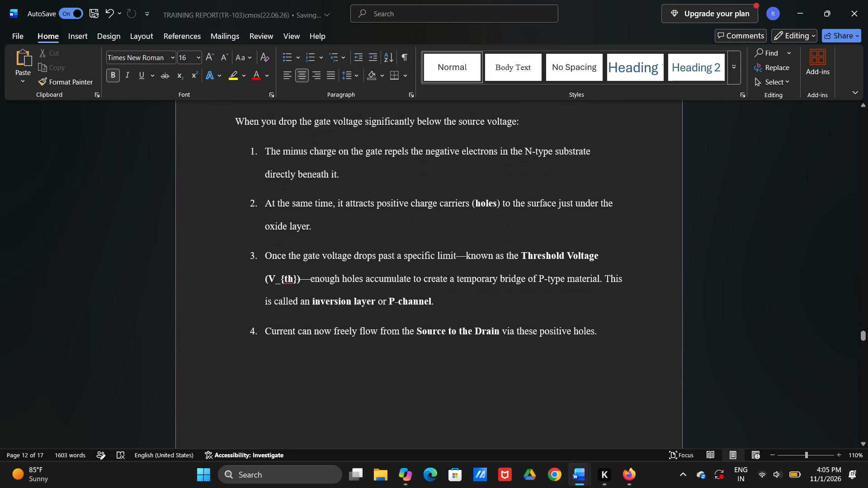
scroll(351, 236, down, 1)
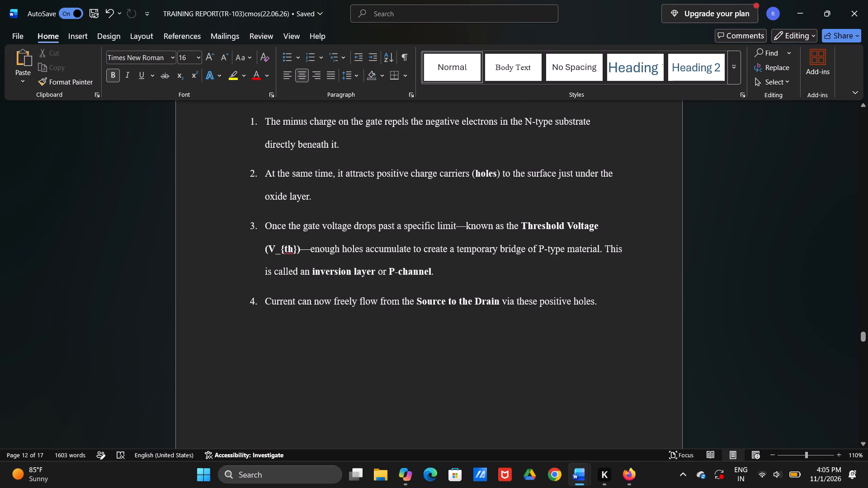
scroll(351, 236, down, 2)
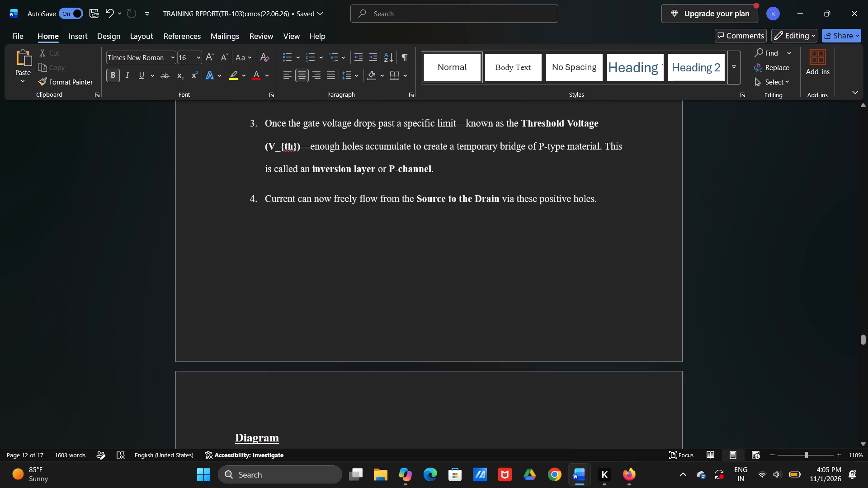
scroll(351, 236, down, 2)
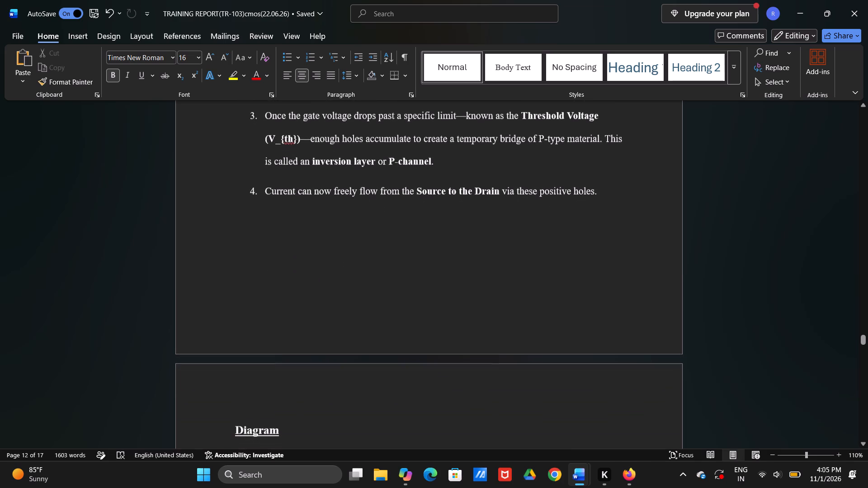
scroll(351, 236, down, 1)
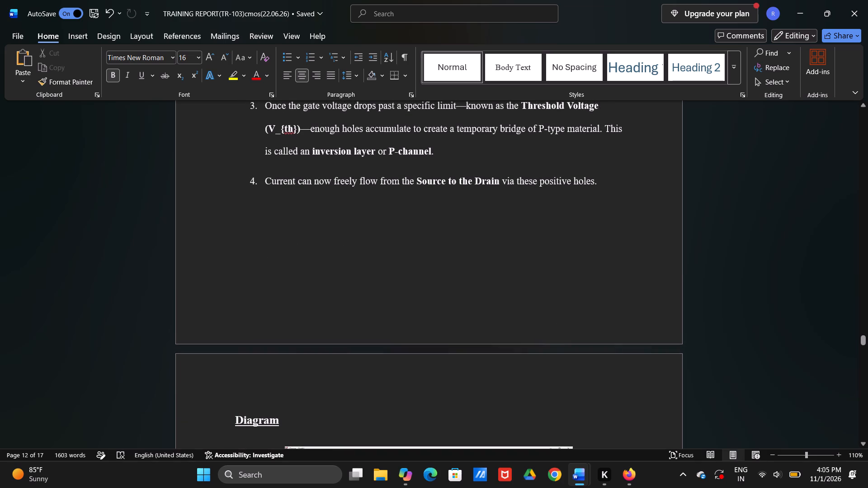
scroll(351, 236, down, 1)
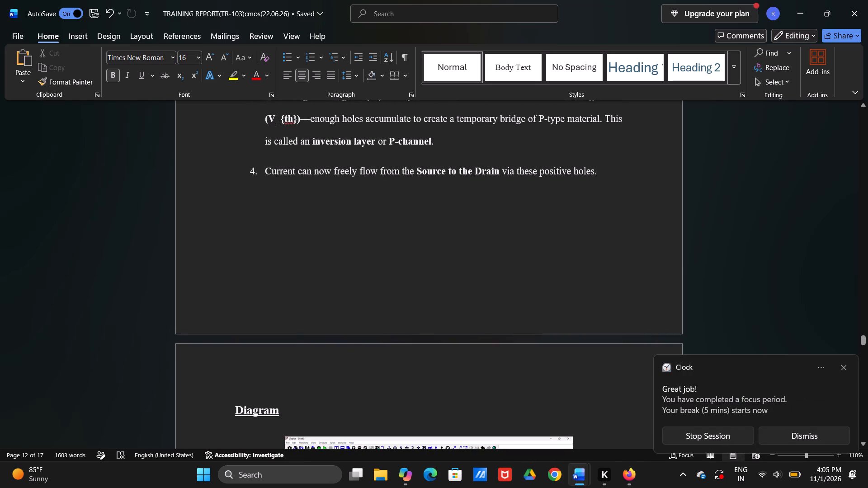
scroll(351, 236, down, 1)
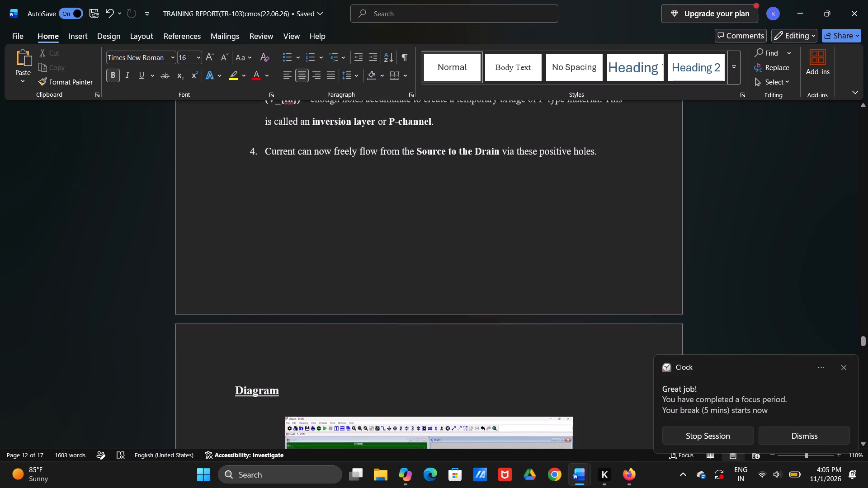
scroll(351, 236, down, 1)
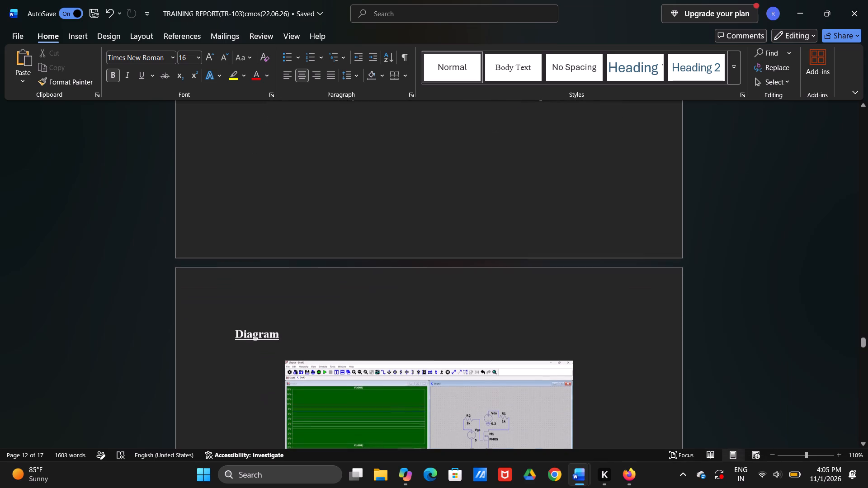
scroll(351, 236, up, 1)
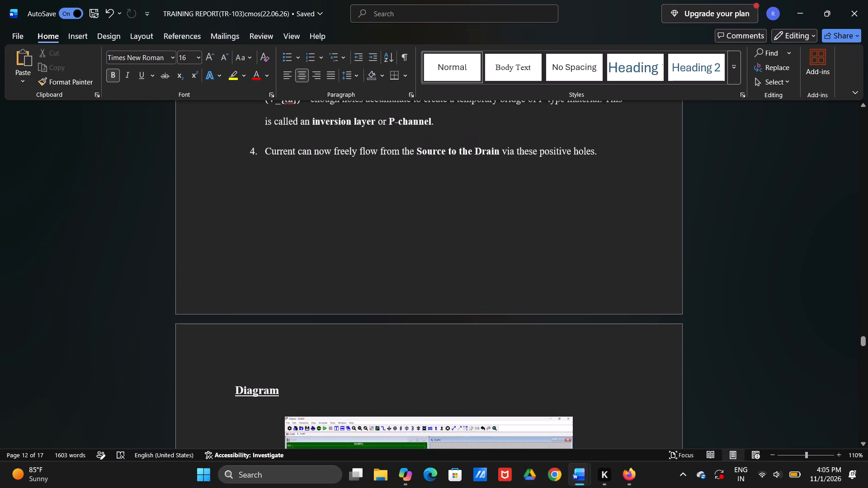
scroll(351, 236, up, 1)
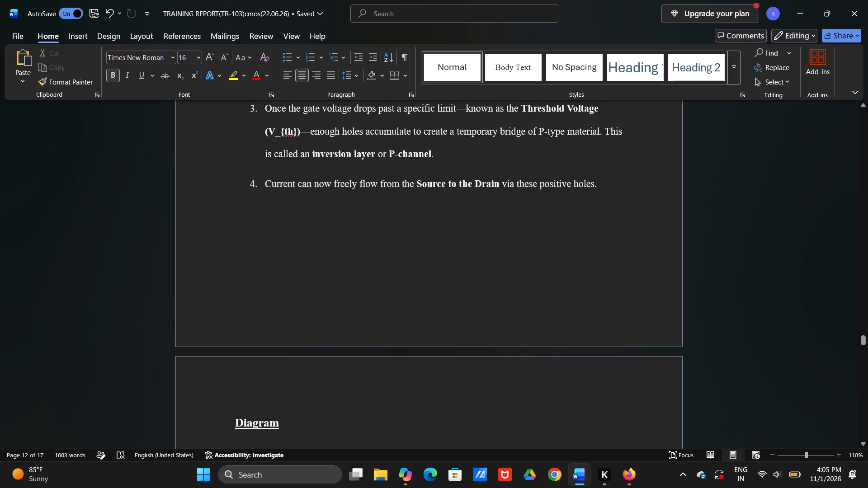
scroll(351, 236, down, 1)
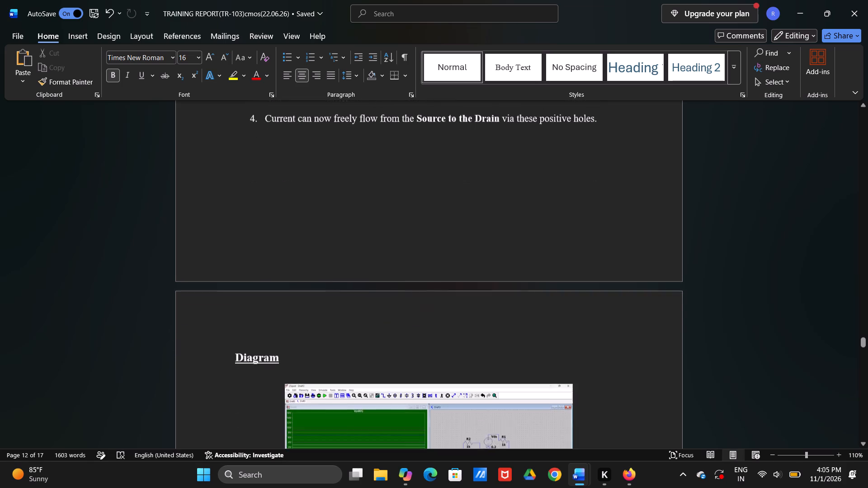
scroll(351, 236, down, 1)
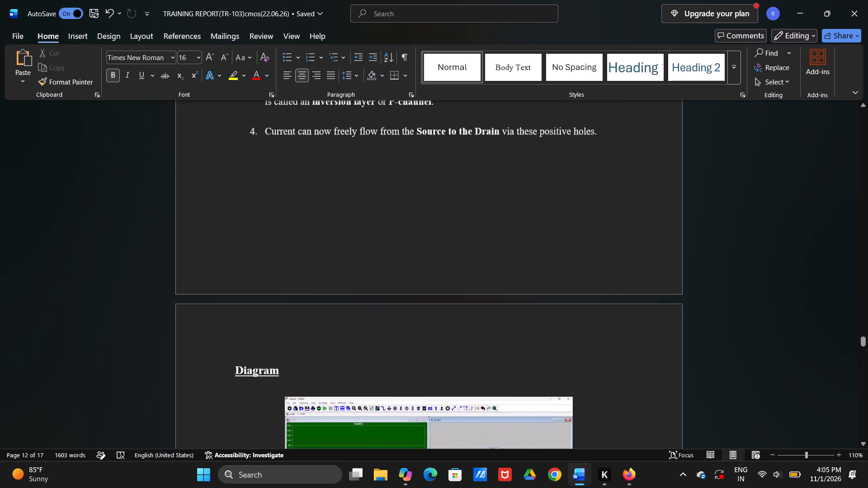
scroll(351, 236, down, 1)
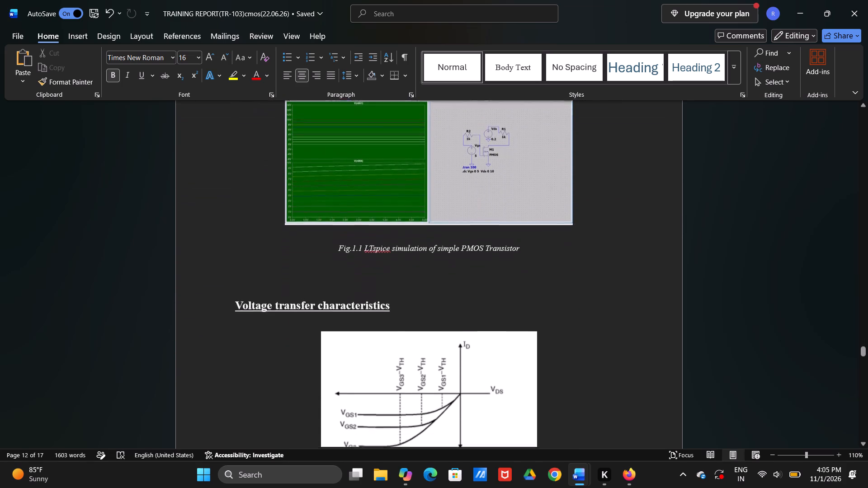
scroll(351, 236, down, 2)
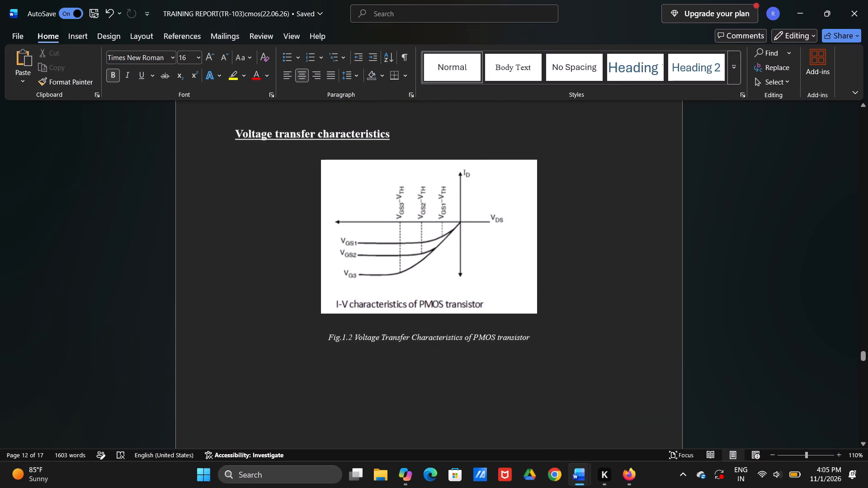
Insert a space after the number in the 2.CMOS TRANSISTOR explanation heading.
scroll(351, 236, down, 1)
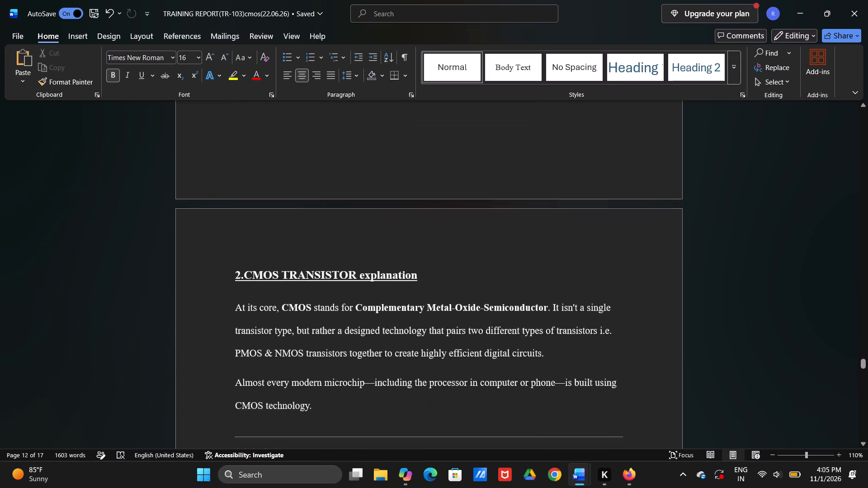
scroll(351, 236, down, 1)
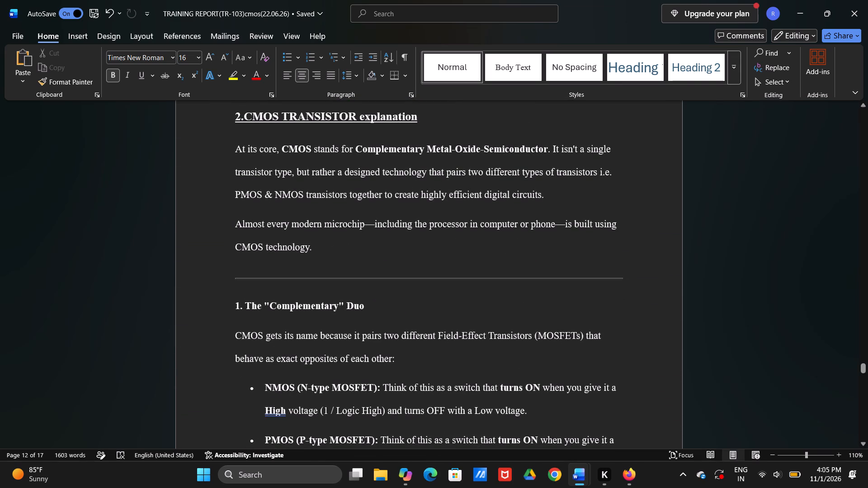
click(250, 122)
key(Left)
key(space)
Underline the bullet labels NMOS (N-type MOSFET): and PMOS (P-type MOSFET): in the "Complementary" Duo section.
scroll(250, 122, down, 1)
scroll(250, 122, up, 1)
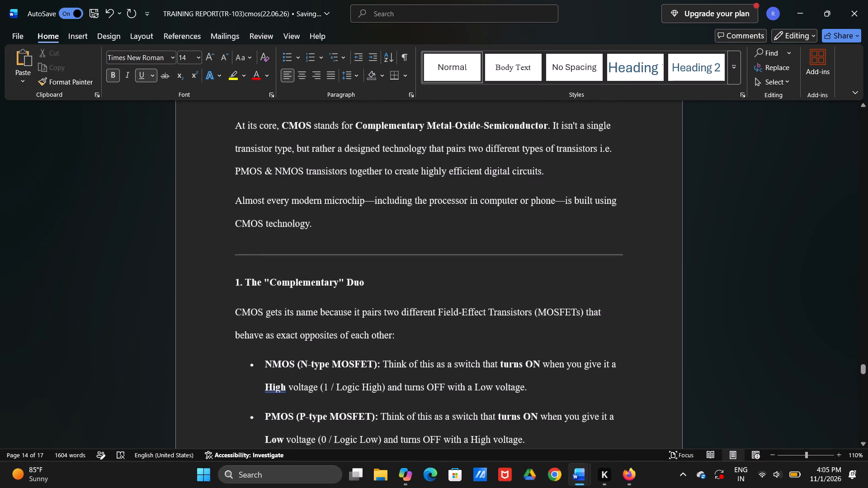
scroll(250, 122, down, 1)
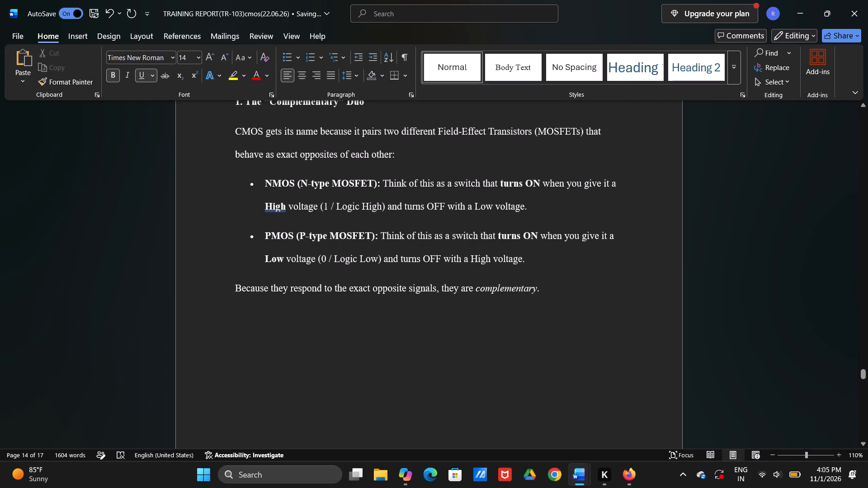
drag(265, 183, 380, 185)
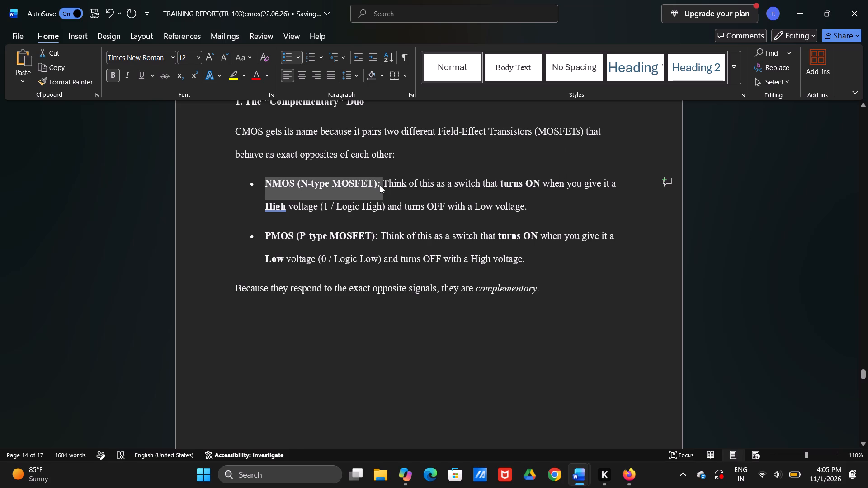
key(ctrl+u)
drag(261, 238, 377, 241)
key(ctrl+u)
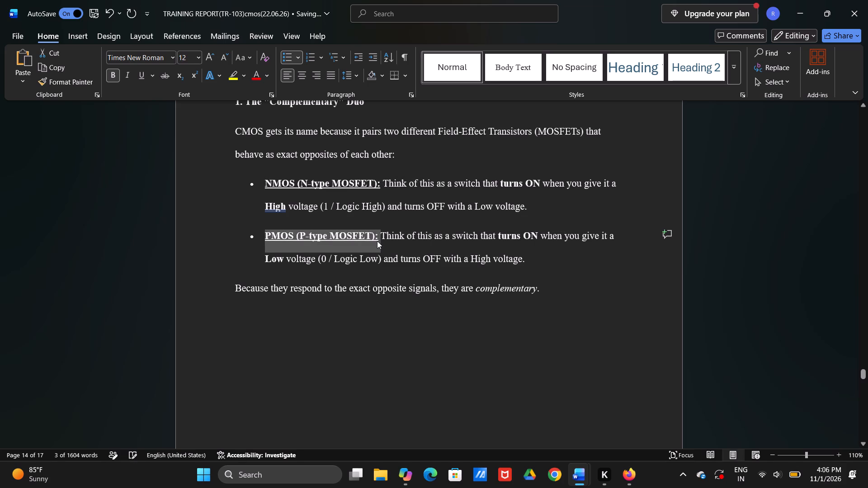
scroll(377, 241, down, 1)
click(377, 241)
Review the inverter truth table page and compare the font formatting of the CMOS TRANSISTOR explanation and "Complementary" Duo headings.
scroll(377, 241, down, 2)
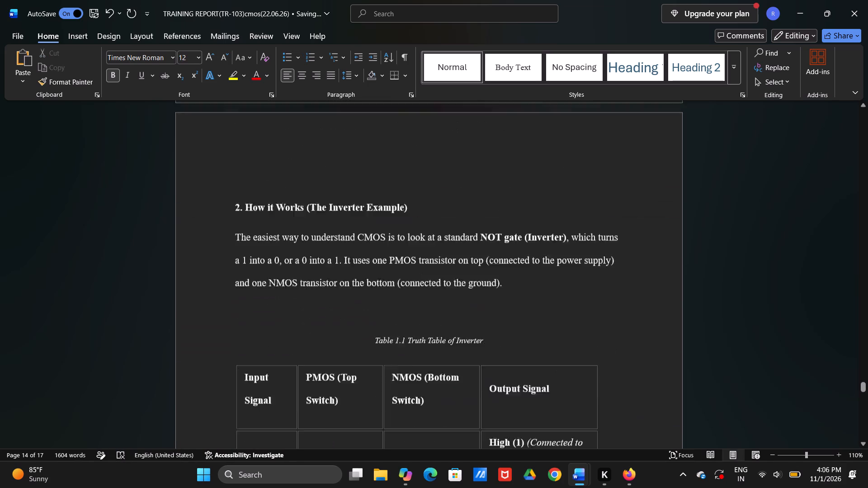
scroll(377, 241, down, 1)
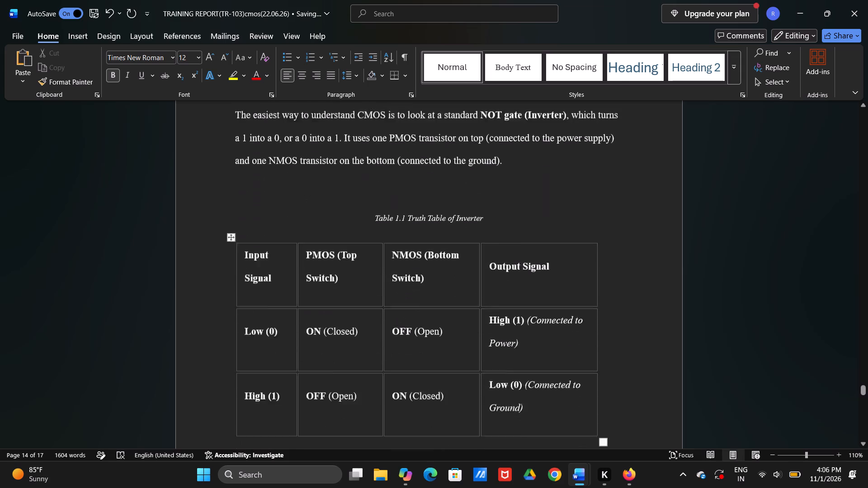
scroll(377, 241, down, 1)
scroll(377, 241, up, 2)
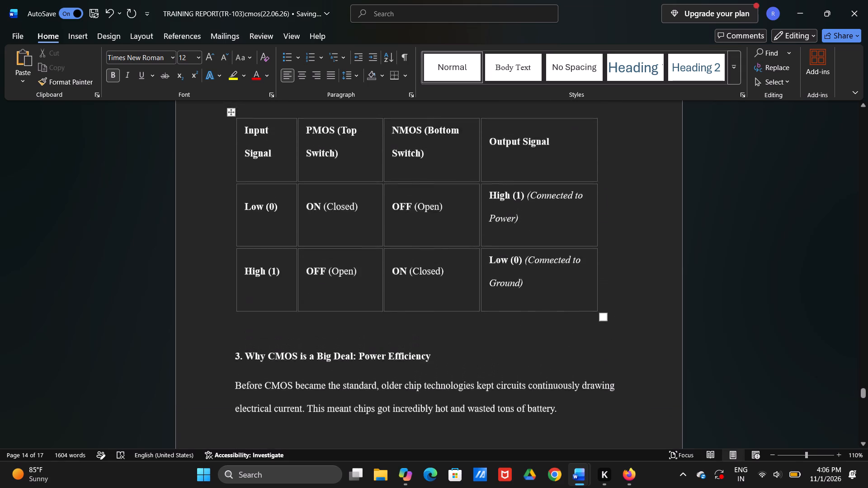
scroll(377, 241, up, 2)
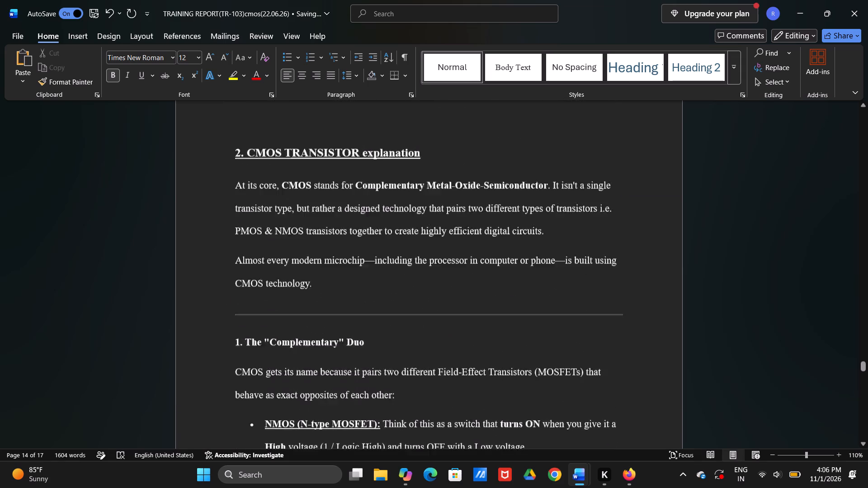
scroll(377, 241, up, 1)
click(304, 183)
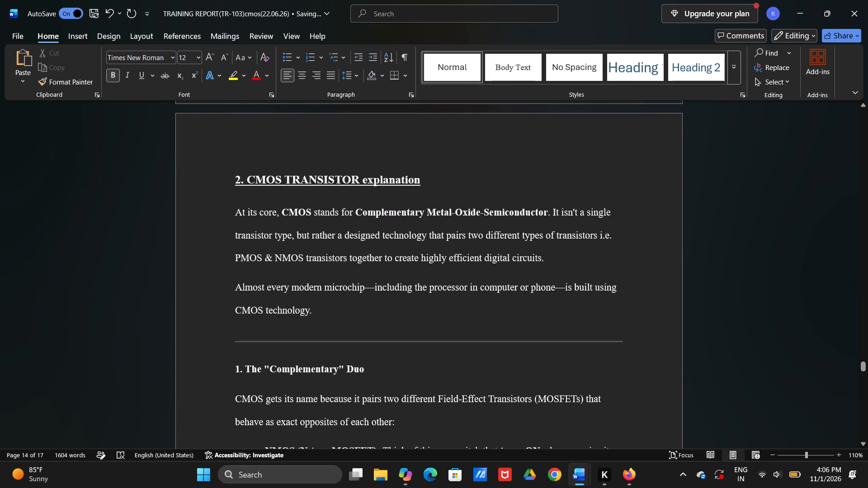
scroll(304, 183, down, 1)
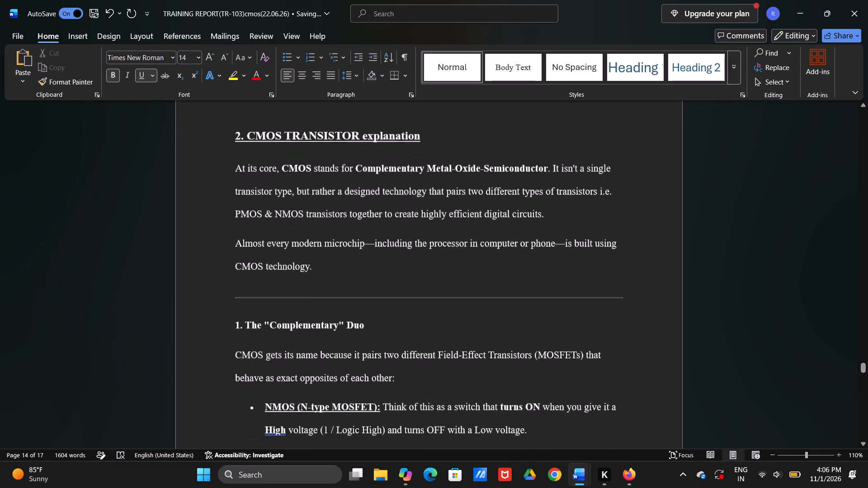
click(321, 326)
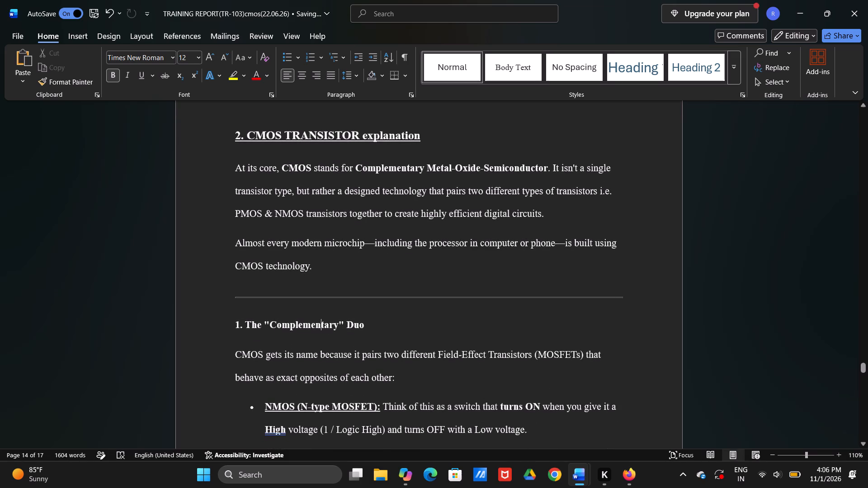
scroll(321, 326, down, 1)
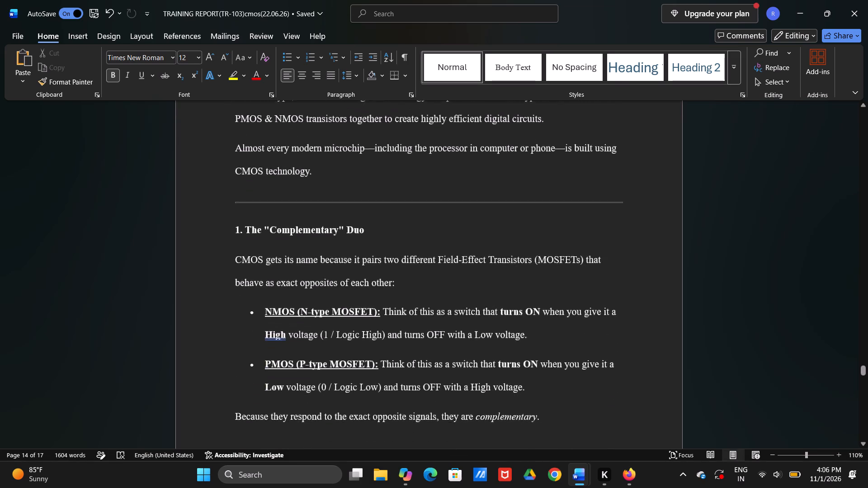
Review the CMOS TRANSISTOR explanation page and the "Complementary" Duo section, including the empty space below its last line.
scroll(321, 326, down, 2)
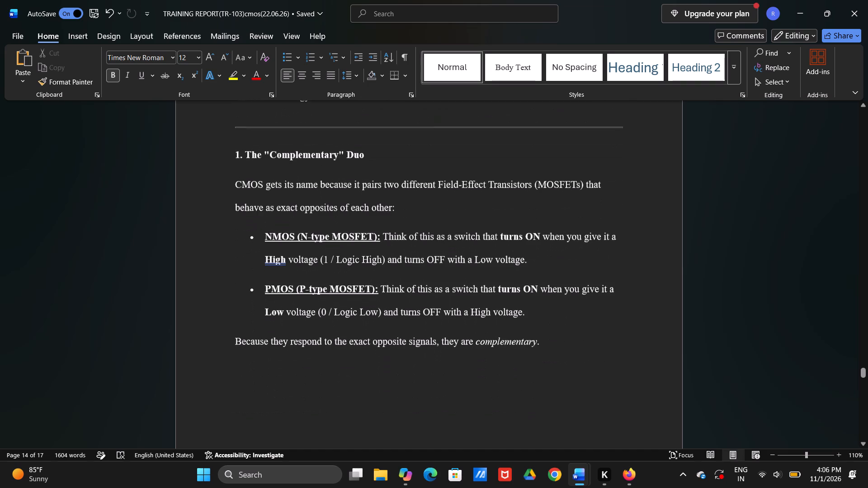
scroll(321, 326, down, 1)
scroll(321, 326, up, 1)
scroll(321, 326, down, 3)
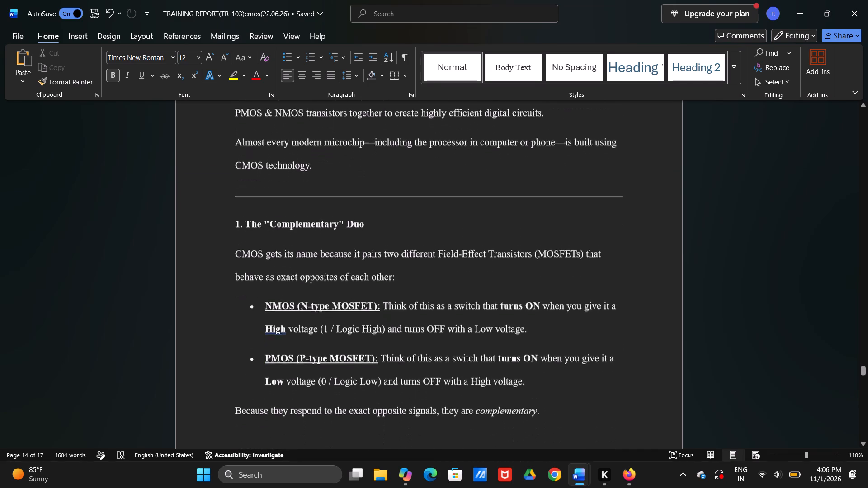
scroll(321, 326, down, 2)
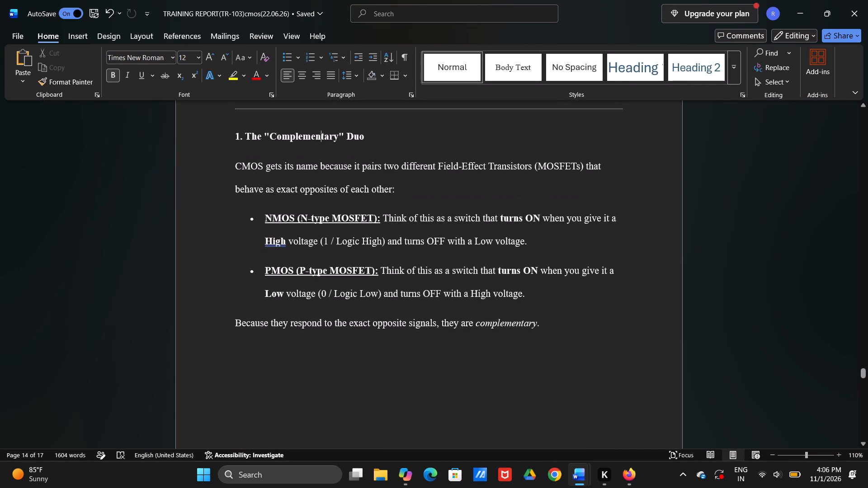
scroll(321, 326, down, 1)
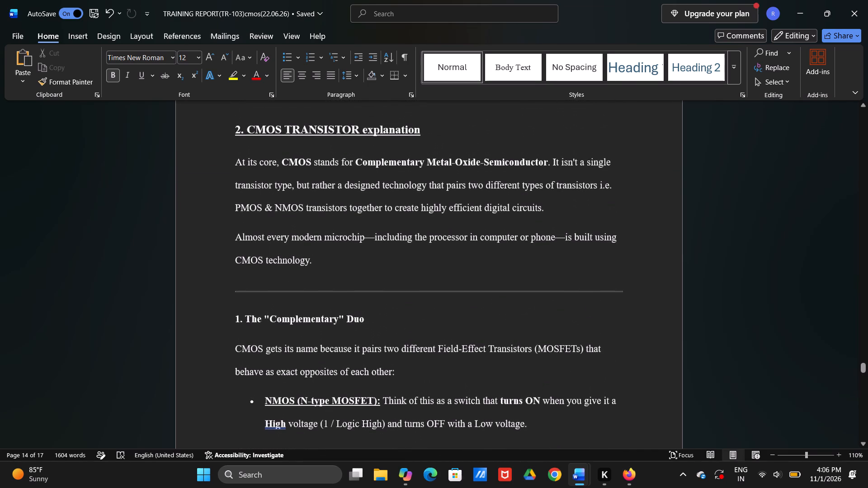
scroll(321, 326, down, 1)
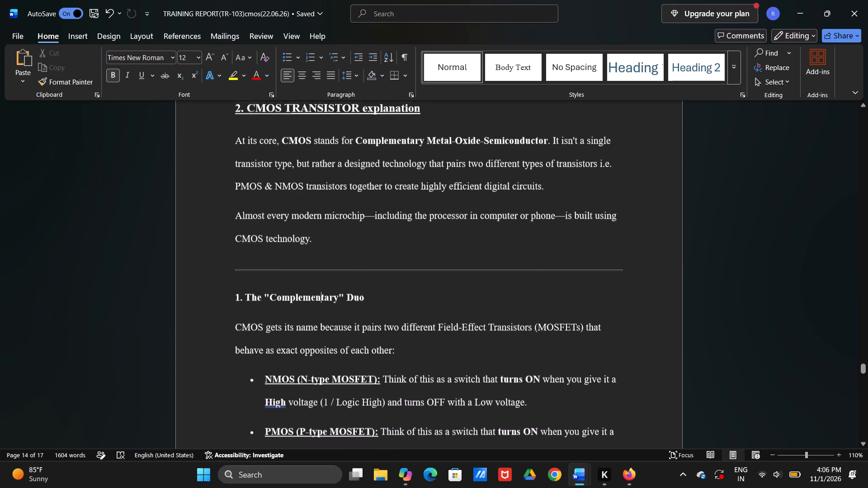
scroll(321, 326, down, 1)
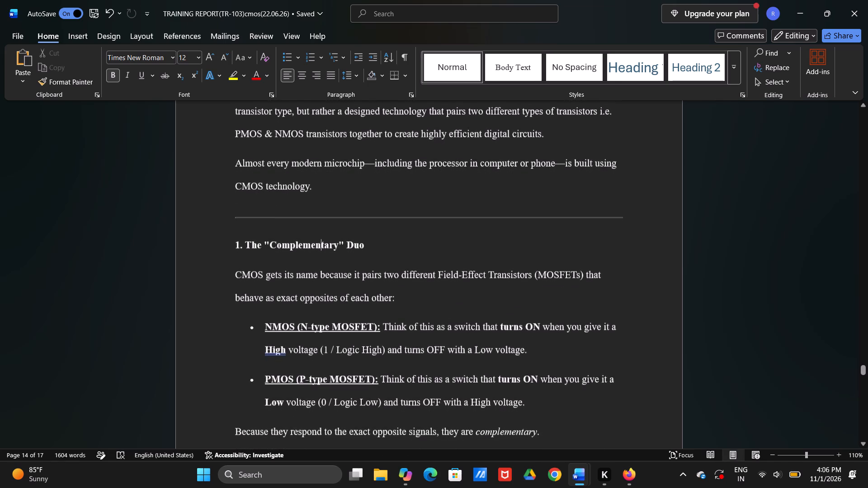
scroll(321, 326, down, 1)
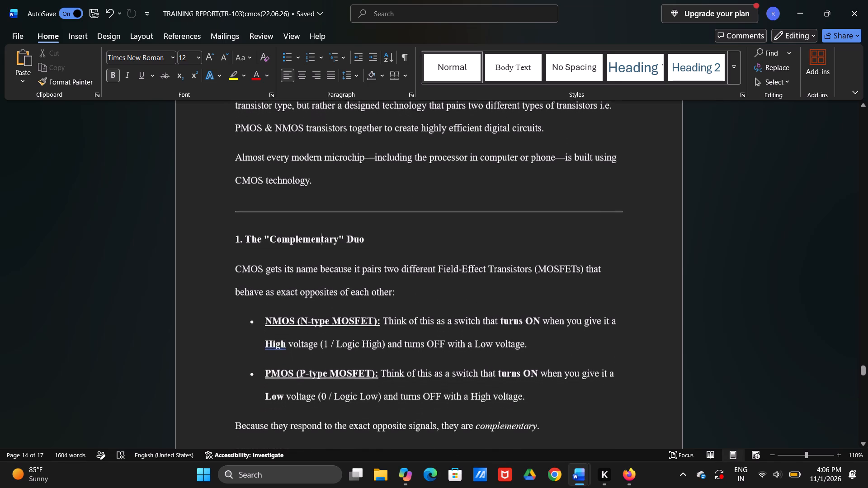
scroll(321, 326, down, 1)
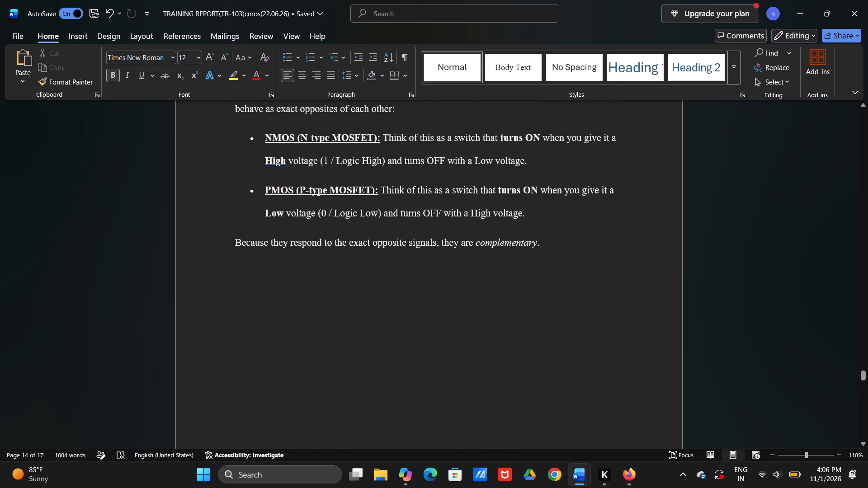
scroll(321, 326, up, 1)
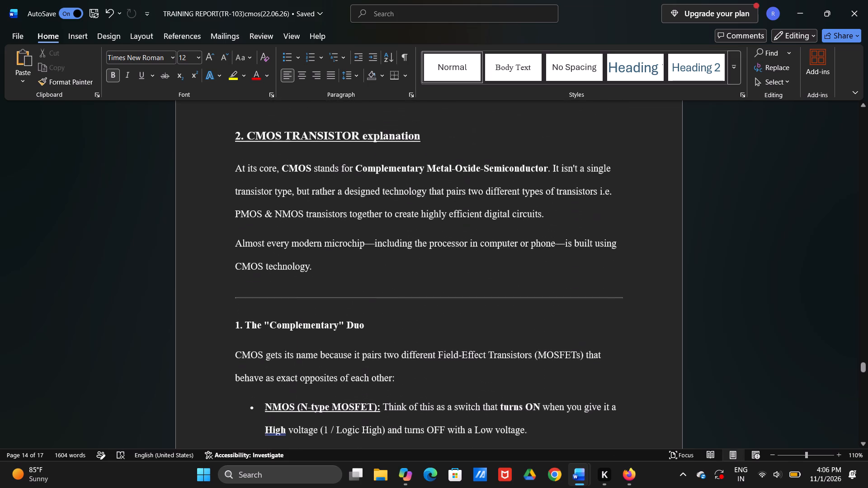
scroll(321, 326, up, 1)
Review the inverter example with its truth table, the Power Efficiency section and the CMOS diagrams through to the last page.
scroll(321, 326, down, 3)
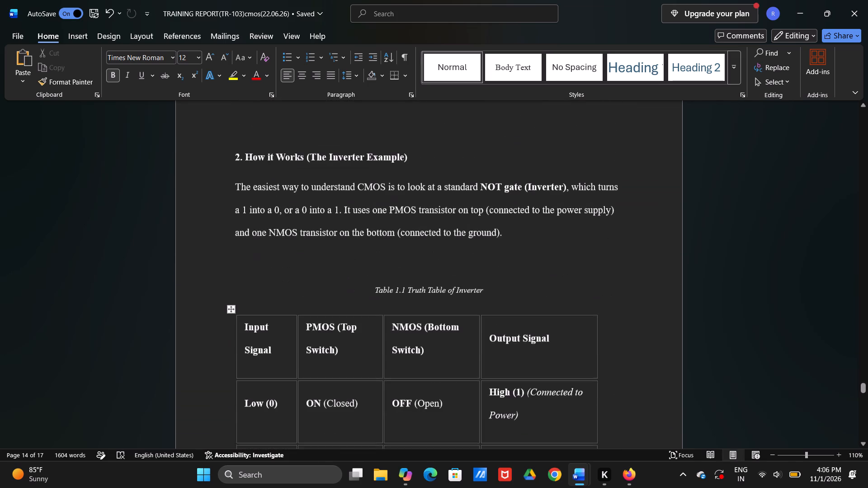
scroll(321, 326, down, 2)
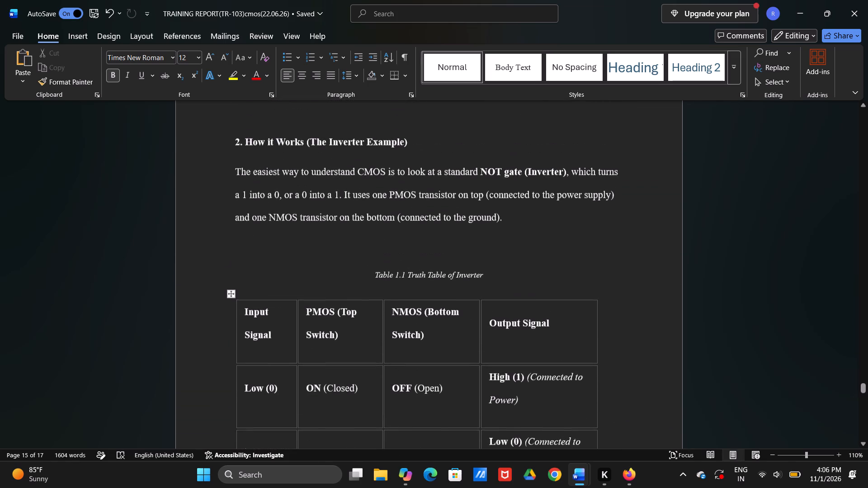
scroll(321, 326, down, 1)
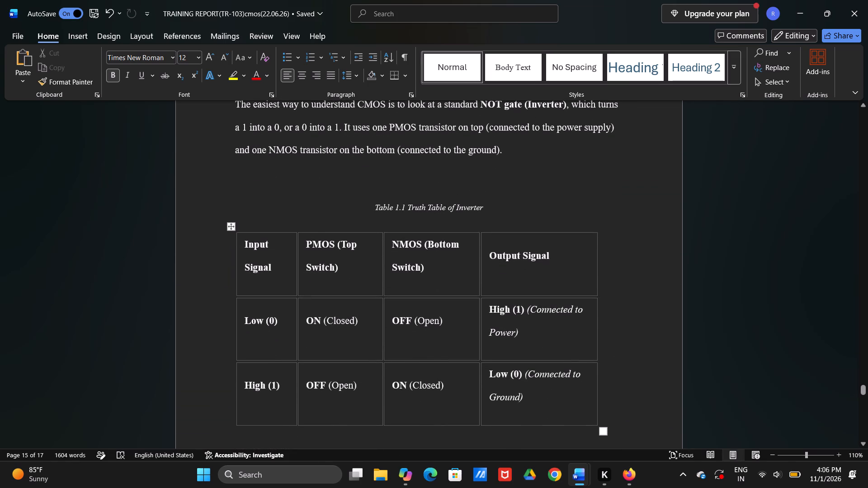
scroll(321, 326, down, 1)
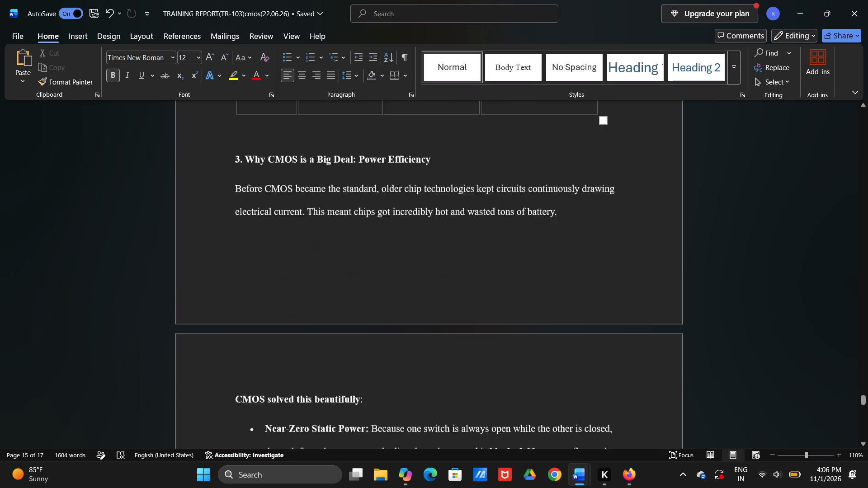
scroll(321, 326, down, 1)
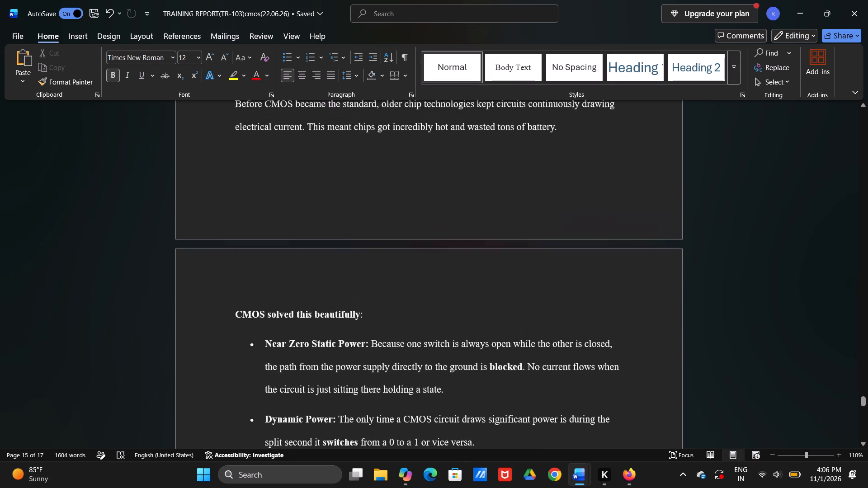
scroll(321, 326, down, 1)
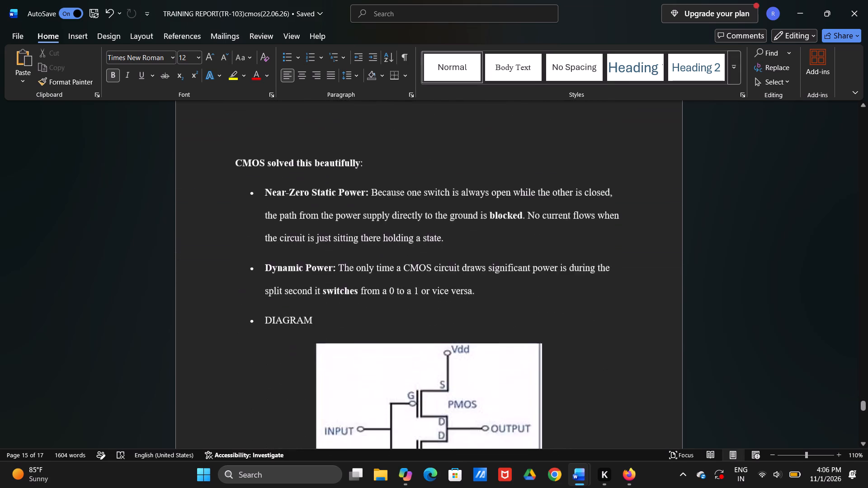
scroll(321, 326, down, 2)
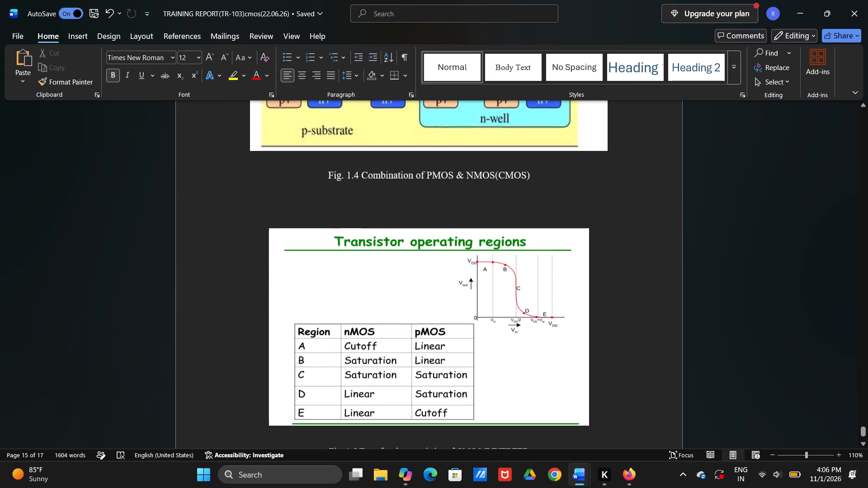
Shrink the Fig. 1.4 Combination of PMOS & NMOS(CMOS) image slightly, keeping its proportions.
scroll(321, 326, down, 1)
scroll(321, 326, up, 1)
click(452, 207)
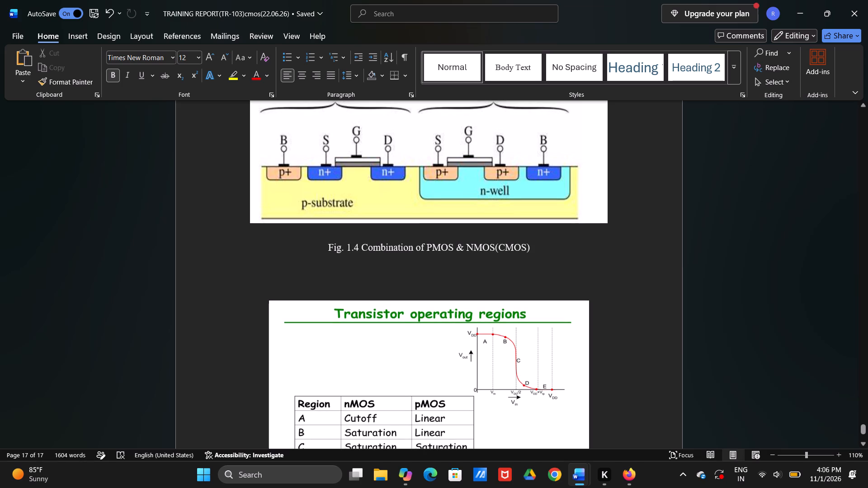
drag(610, 225, 565, 191)
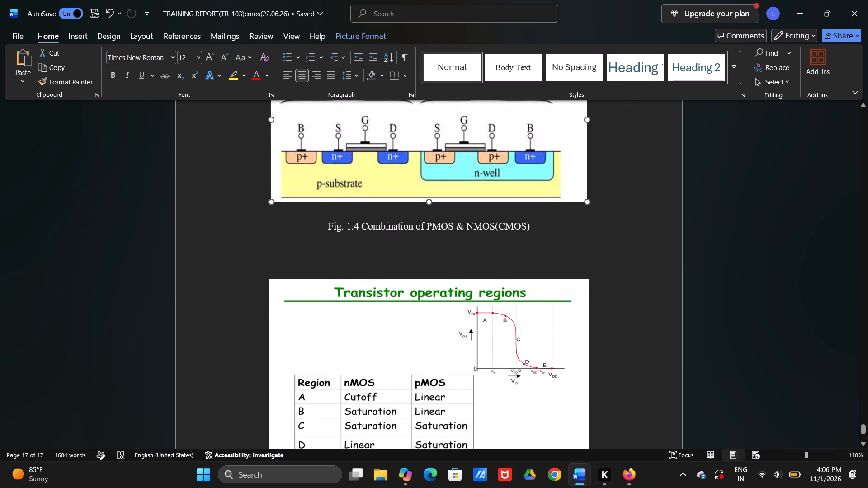
drag(565, 191, 564, 192)
scroll(564, 192, up, 2)
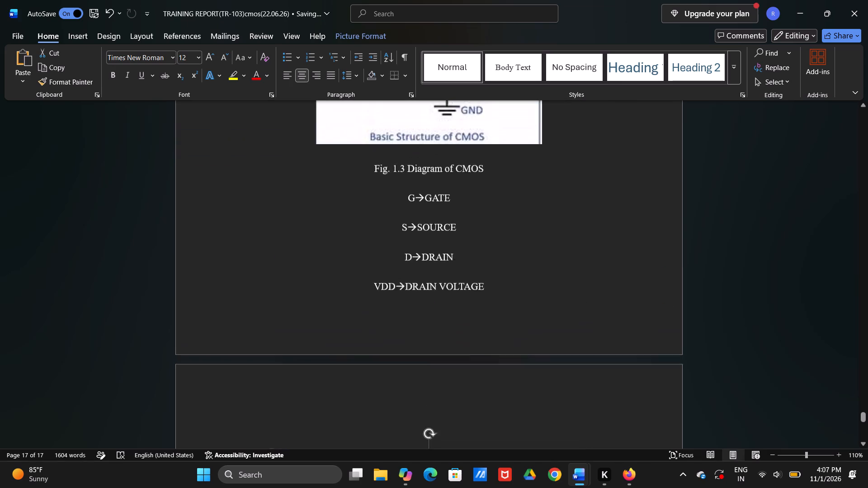
Shrink the Transistor operating regions image above the Fig. 1.5 caption slightly, keeping its proportions.
scroll(466, 264, down, 2)
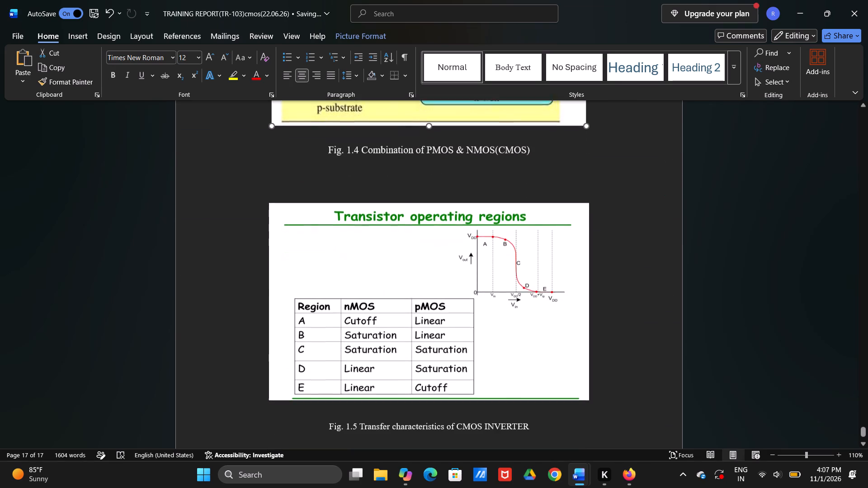
click(466, 264)
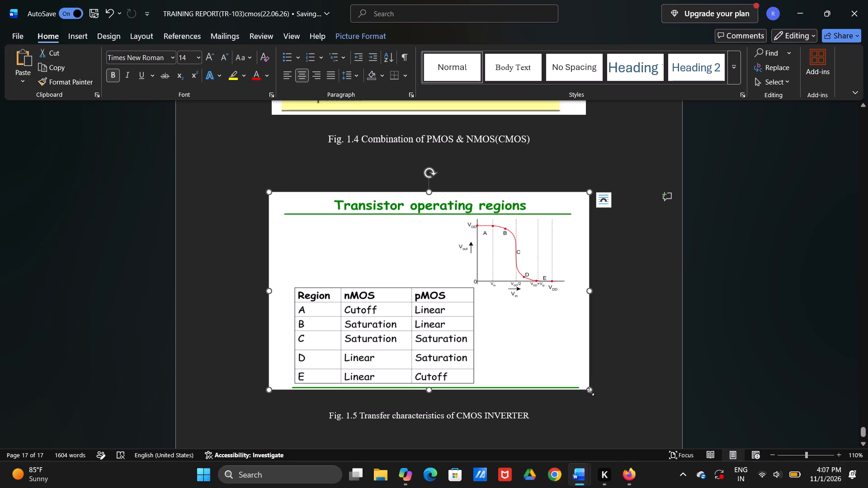
drag(590, 391, 552, 353)
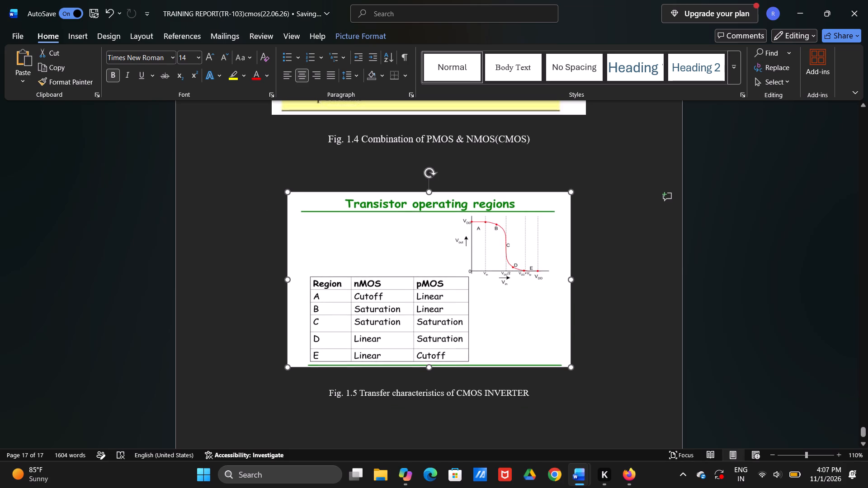
drag(552, 353, 563, 360)
click(622, 367)
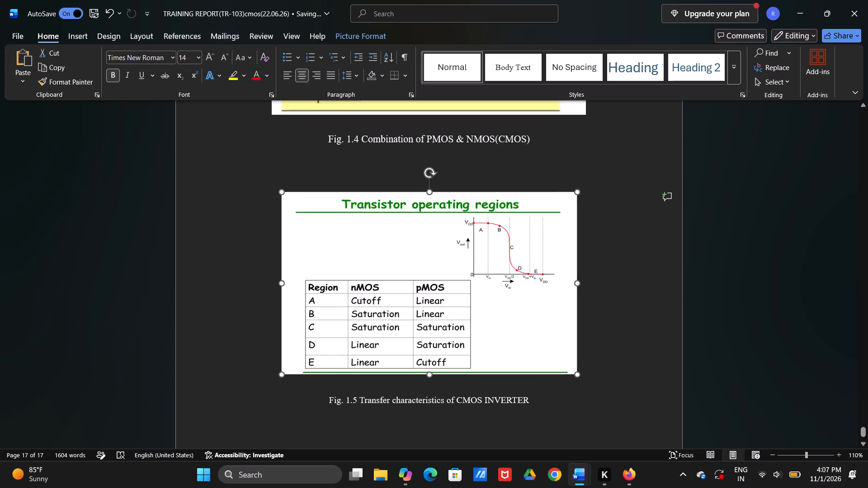
scroll(622, 367, down, 3)
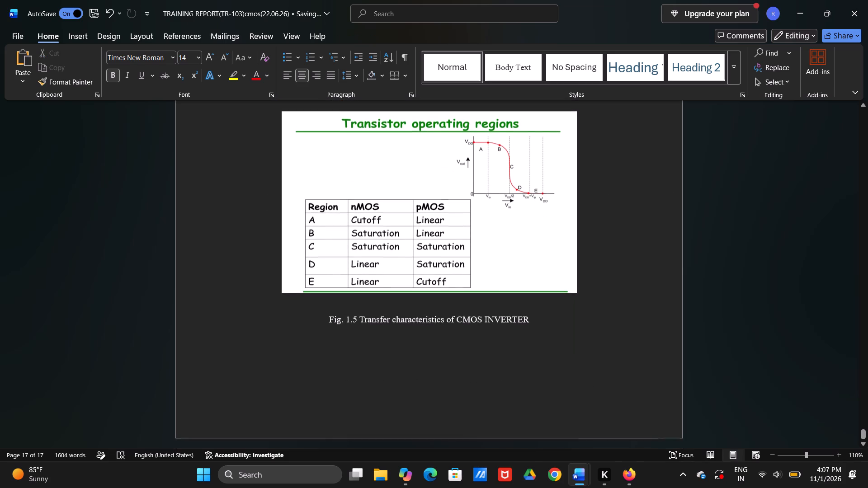
scroll(622, 367, down, 1)
Remove the blank lines before the "2. How it Works (The Inverter Example)" heading so it directly follows the sentence ending in "complementary.".
scroll(622, 367, up, 4)
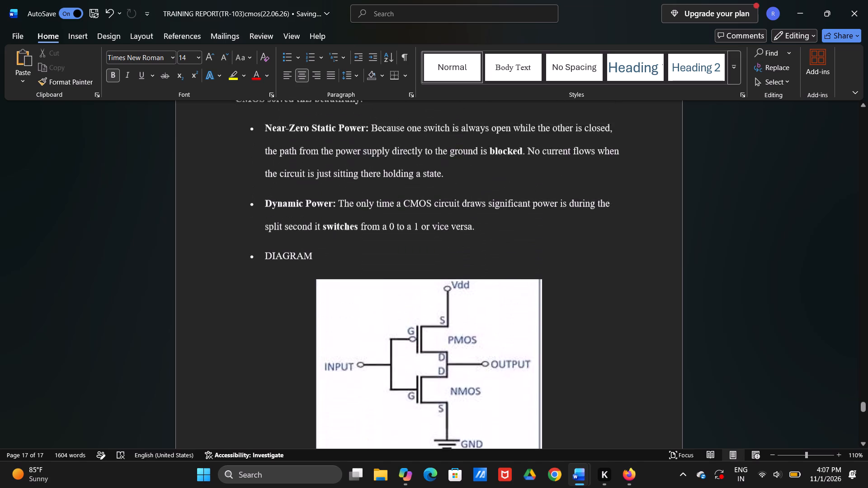
scroll(622, 367, up, 2)
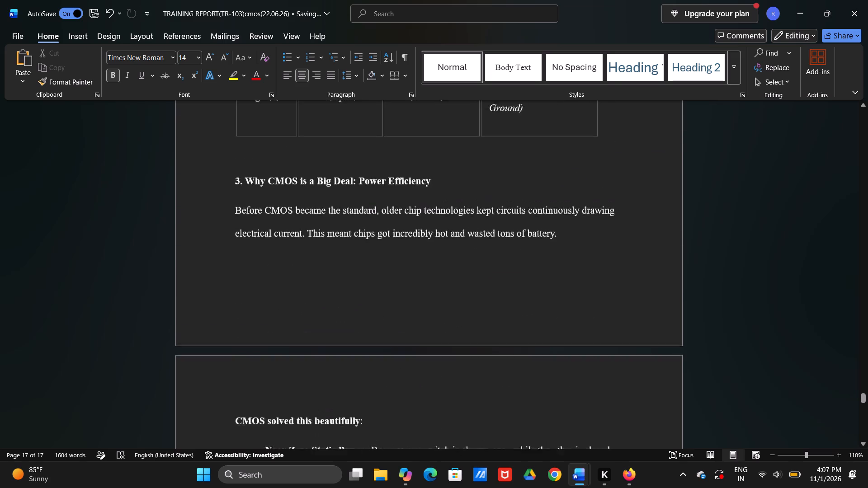
scroll(622, 367, up, 2)
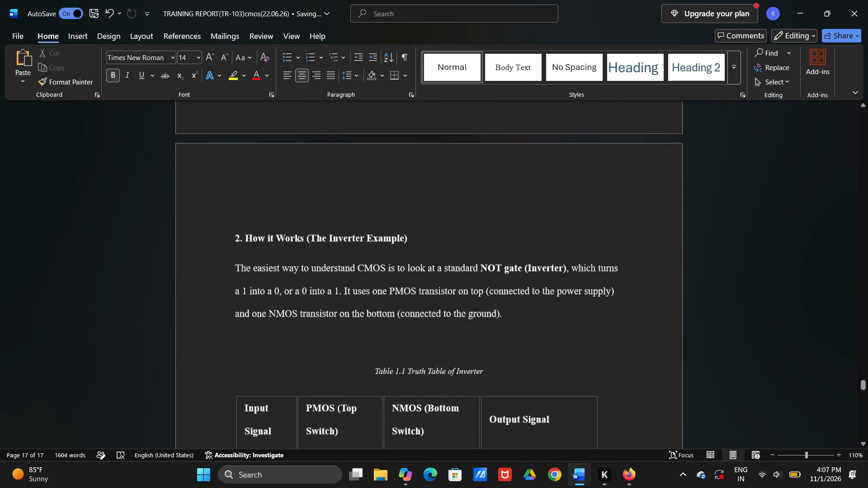
scroll(622, 367, up, 1)
scroll(479, 366, up, 1)
scroll(479, 366, down, 1)
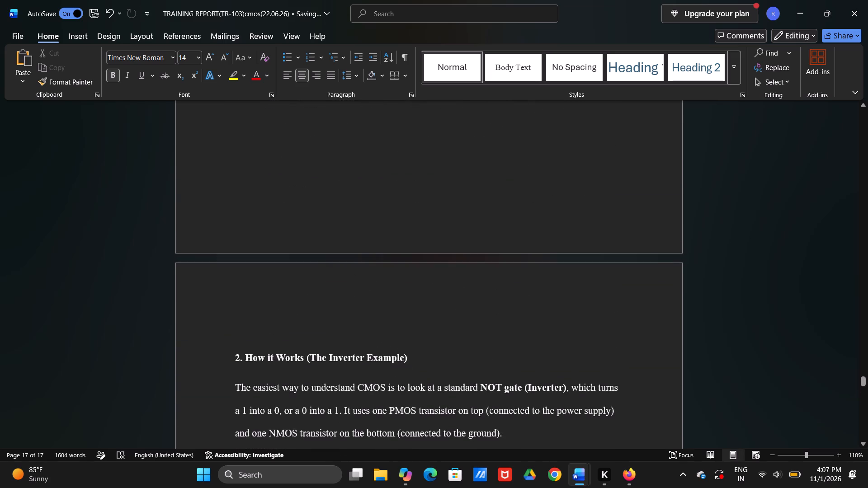
click(234, 348)
key(BackSpace)
key(BackSpace)
key(BackSpace)
key(BackSpace)
key(BackSpace)
key(BackSpace)
key(BackSpace)
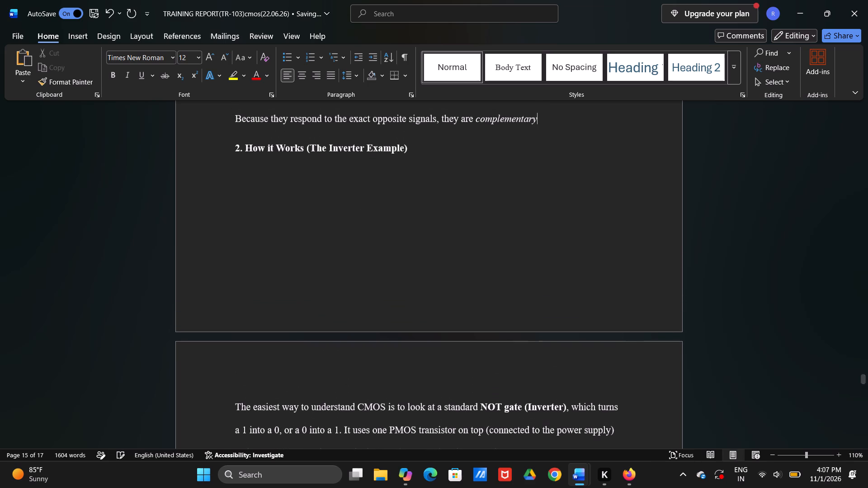
key(period)
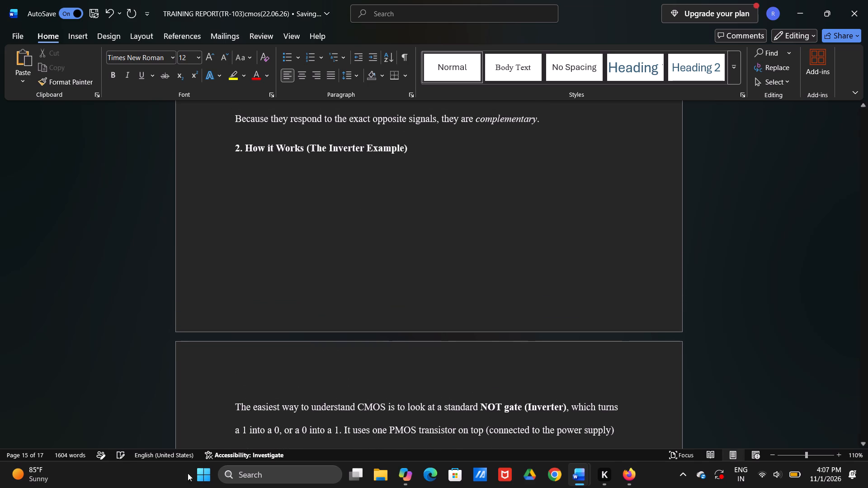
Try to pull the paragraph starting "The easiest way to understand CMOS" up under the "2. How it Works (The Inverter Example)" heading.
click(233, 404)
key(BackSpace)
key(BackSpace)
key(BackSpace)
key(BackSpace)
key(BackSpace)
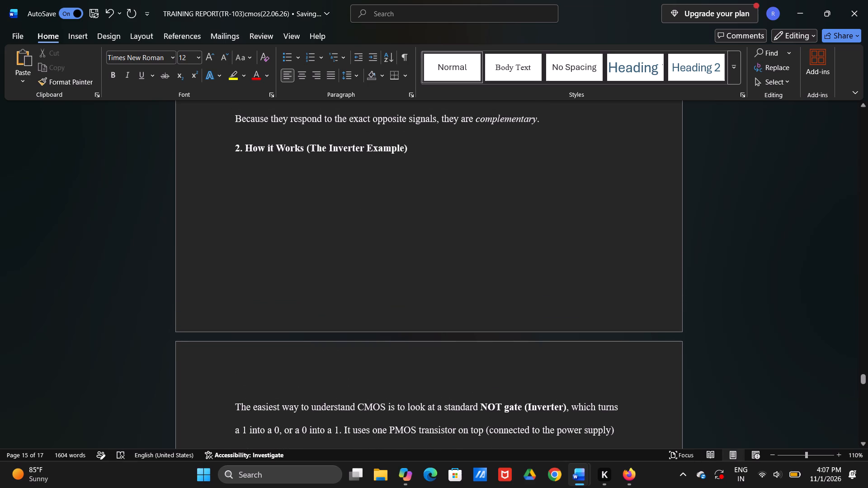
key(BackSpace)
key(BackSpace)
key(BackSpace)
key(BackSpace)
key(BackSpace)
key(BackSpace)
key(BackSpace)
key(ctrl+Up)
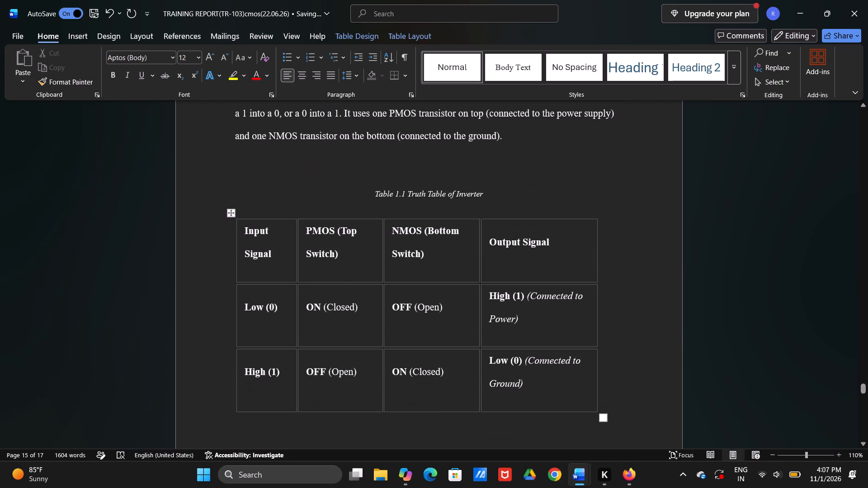
Undo the removal of the blank lines before the "2. How it Works (The Inverter Example)" heading.
key(ctrl+z)
key(ctrl+z)
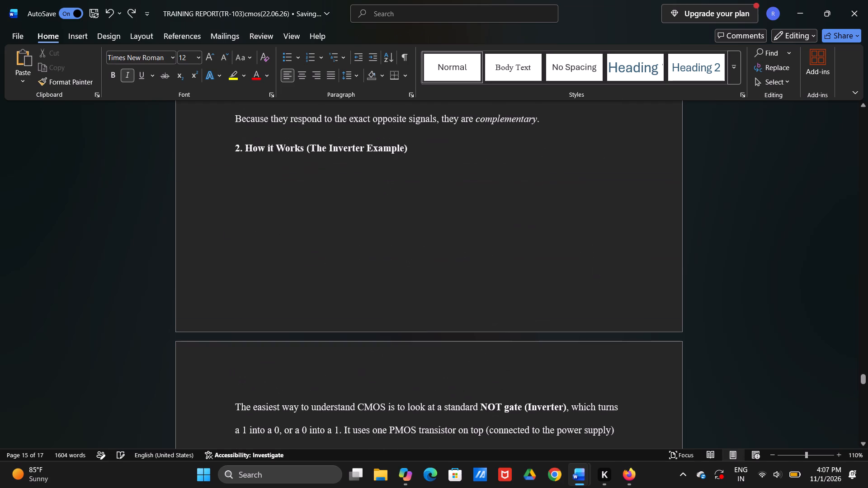
key(ctrl+z)
key(ctrl+z)
key(ctrl+z)
key(ctrl+z)
key(ctrl+z)
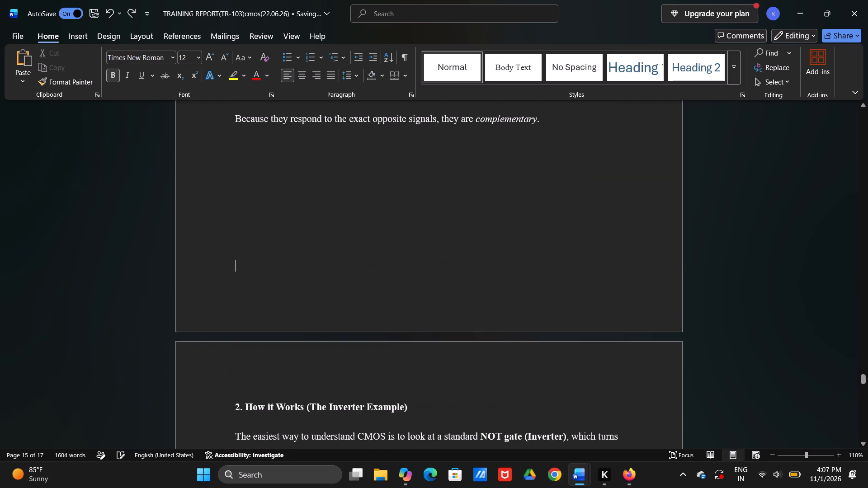
Insert a blank line before "CMOS solved this beautifully:" to push it onto the next page with its bullets.
scroll(147, 355, down, 4)
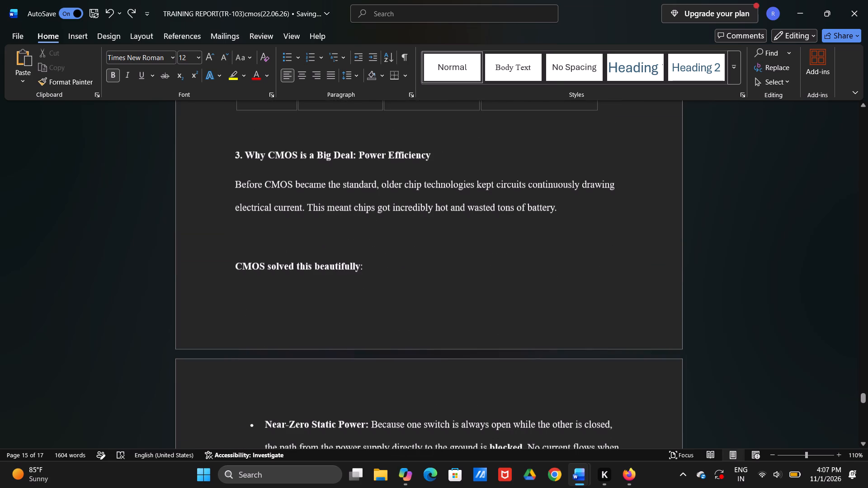
click(234, 263)
key(Return)
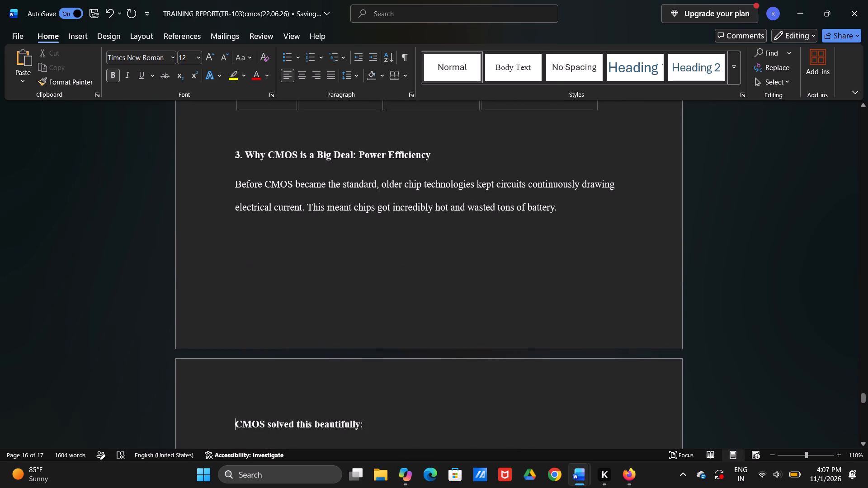
Shrink the Transistor operating regions image above the Fig. 1.5 caption slightly, keeping its proportions.
scroll(311, 230, down, 3)
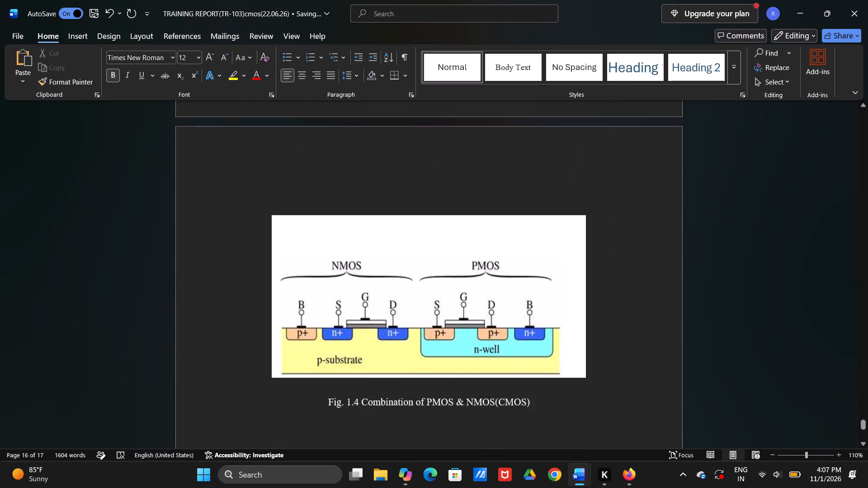
scroll(311, 230, down, 3)
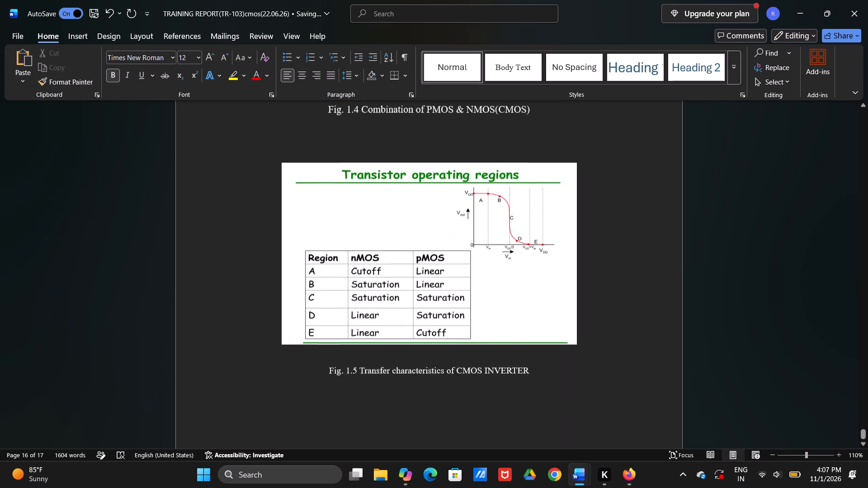
scroll(311, 230, down, 2)
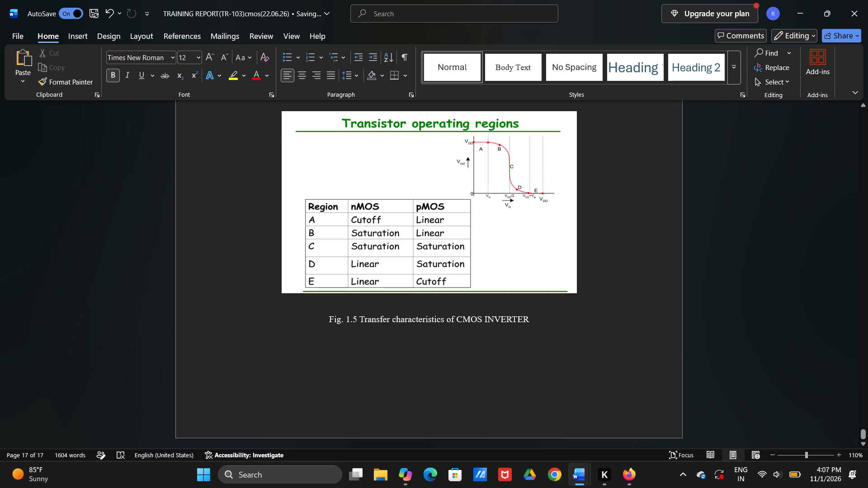
click(533, 248)
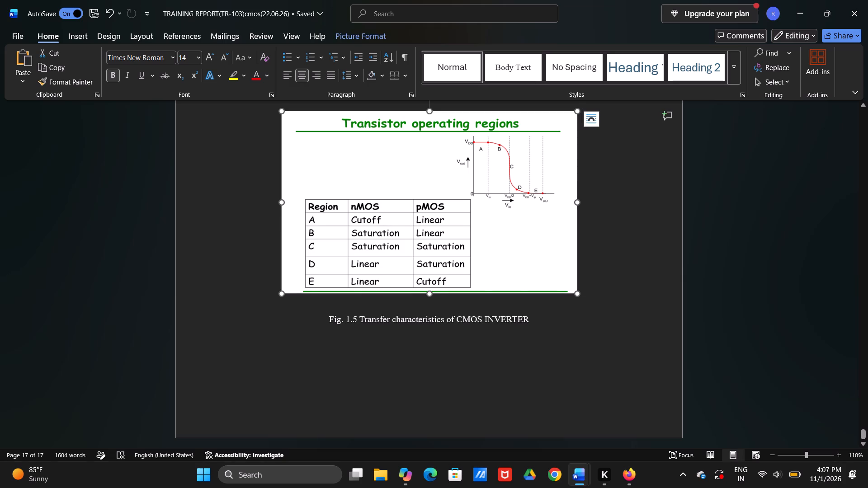
drag(580, 291, 566, 277)
click(598, 288)
Narrow the Fig. 1.4 NMOS/PMOS cross-section image to slightly less than the Transistor operating regions image's width, keeping its height.
scroll(580, 286, down, 1)
scroll(580, 286, up, 5)
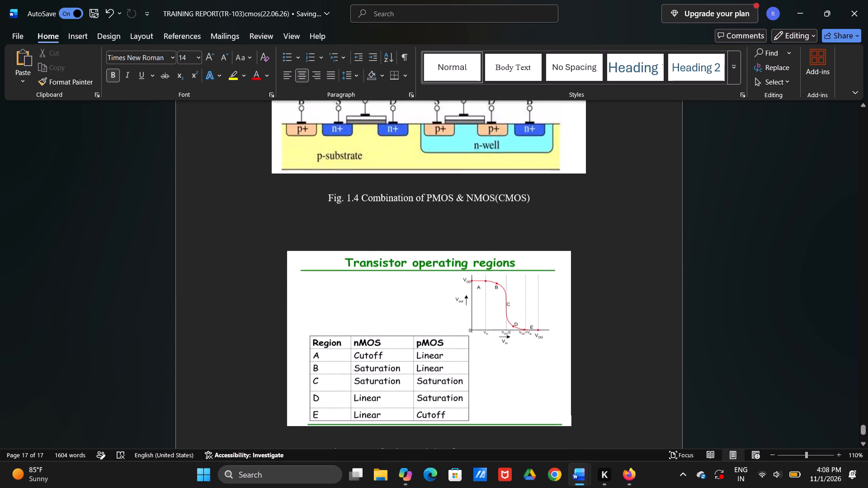
scroll(580, 286, down, 1)
scroll(580, 286, up, 6)
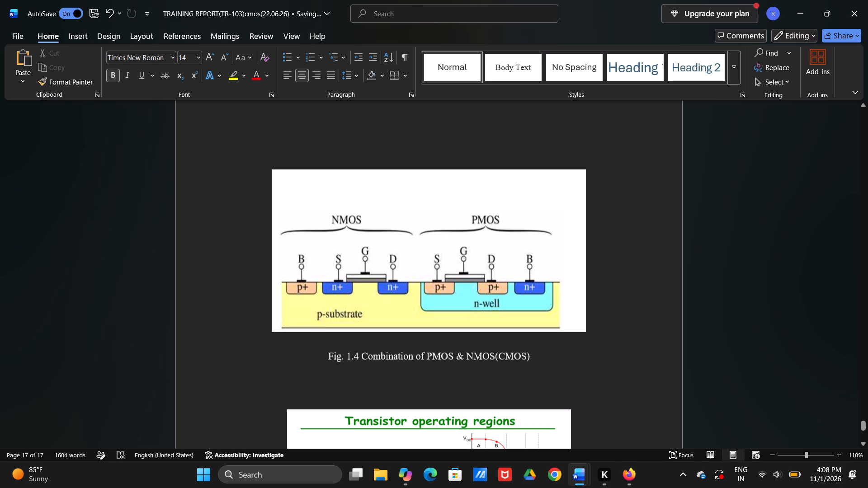
click(483, 292)
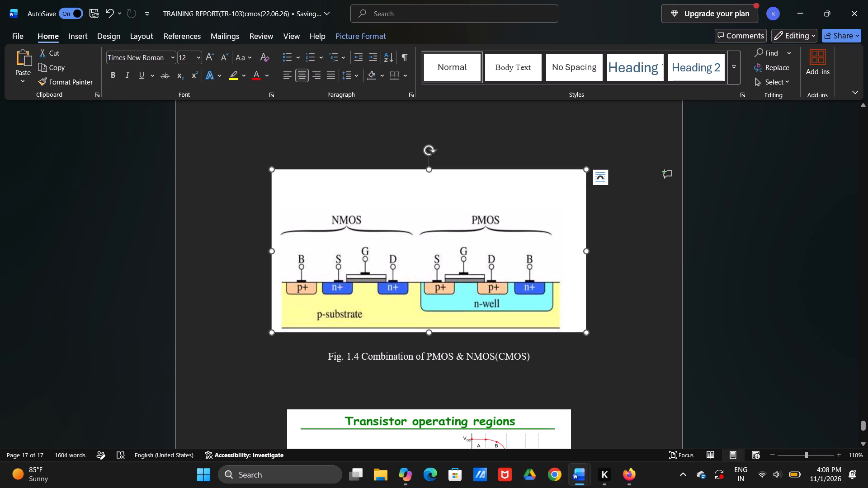
drag(586, 252, 556, 257)
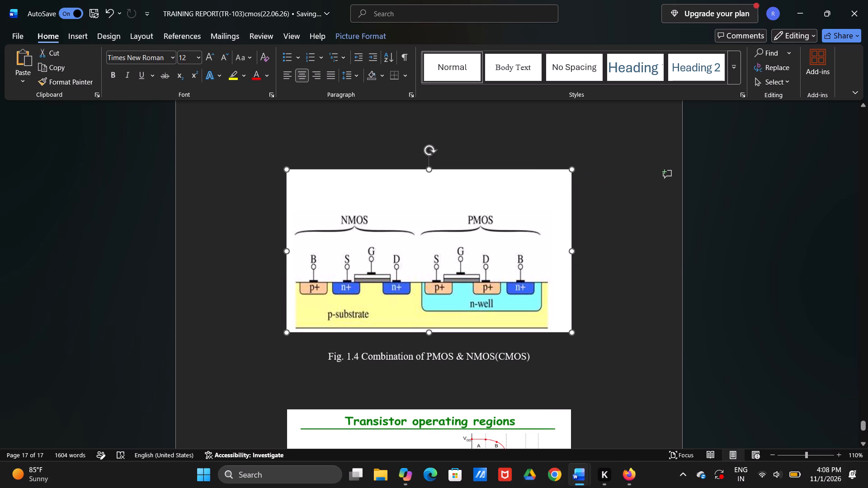
drag(556, 257, 547, 257)
click(611, 253)
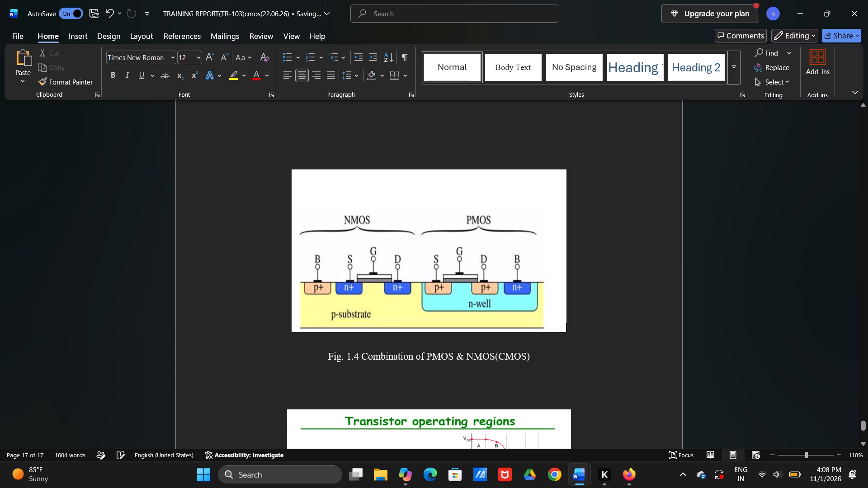
Format the "Fig. 1.4 Combination of PMOS & NMOS(CMOS)" caption as italic at font size 10.
click(442, 359)
drag(329, 355, 371, 355)
drag(371, 355, 540, 361)
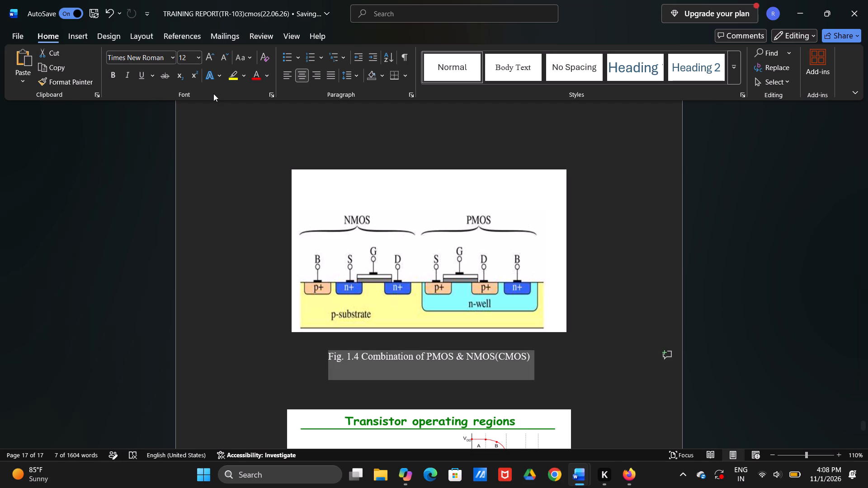
key(ctrl+i)
click(223, 59)
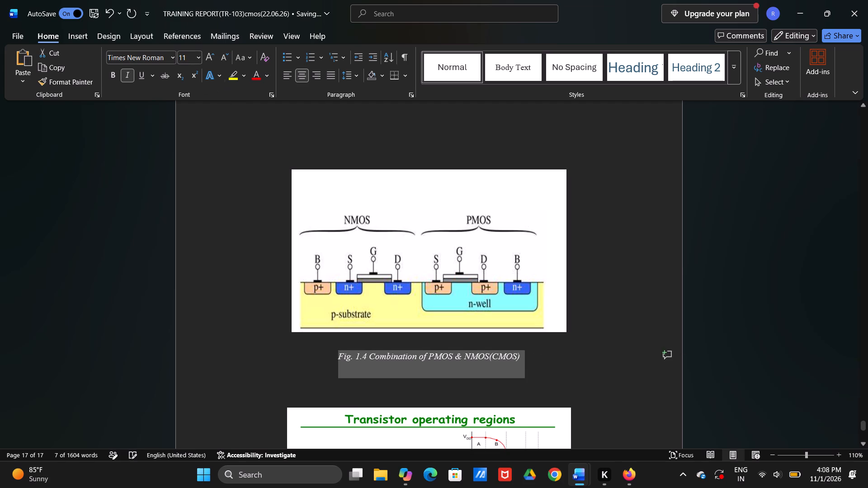
scroll(281, 159, down, 1)
scroll(281, 159, up, 1)
scroll(281, 160, down, 1)
click(218, 58)
scroll(243, 111, up, 1)
scroll(243, 111, down, 3)
scroll(388, 380, up, 1)
scroll(388, 379, down, 4)
Format the "Fig. 1.5 Transfer characteristics of CMOS INVERTER" caption as italic at font size 10, matching the Fig. 1.4 caption.
click(326, 426)
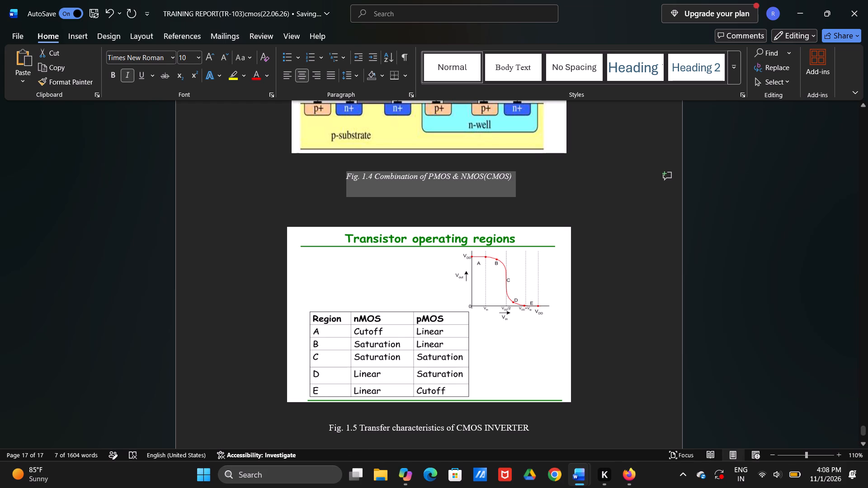
key(ctrl+shift+Right)
key(ctrl+shift+Right)
key(ctrl+shift+Right)
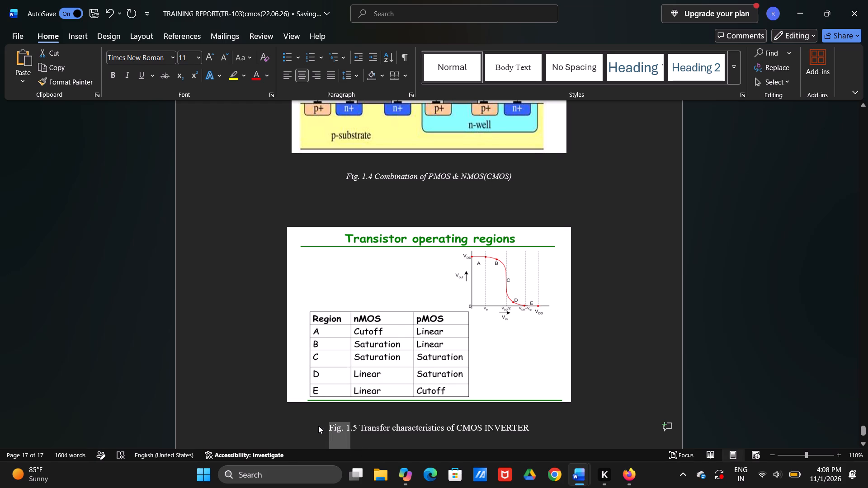
key(ctrl+z)
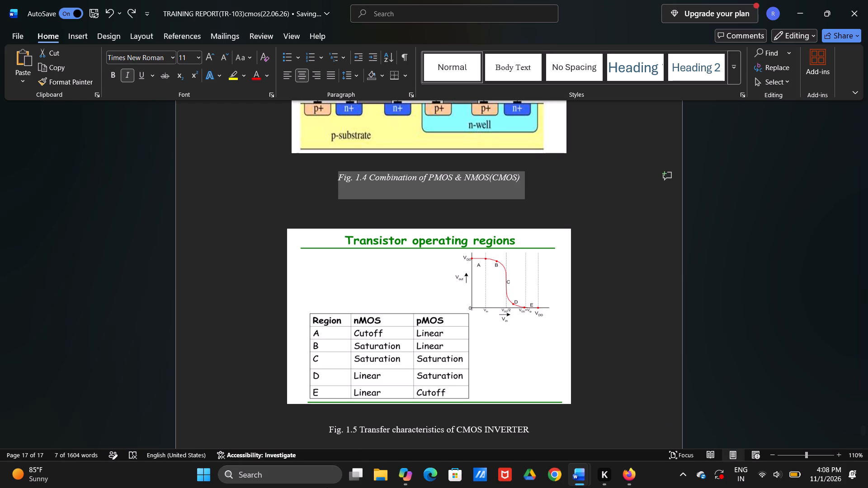
key(ctrl+y)
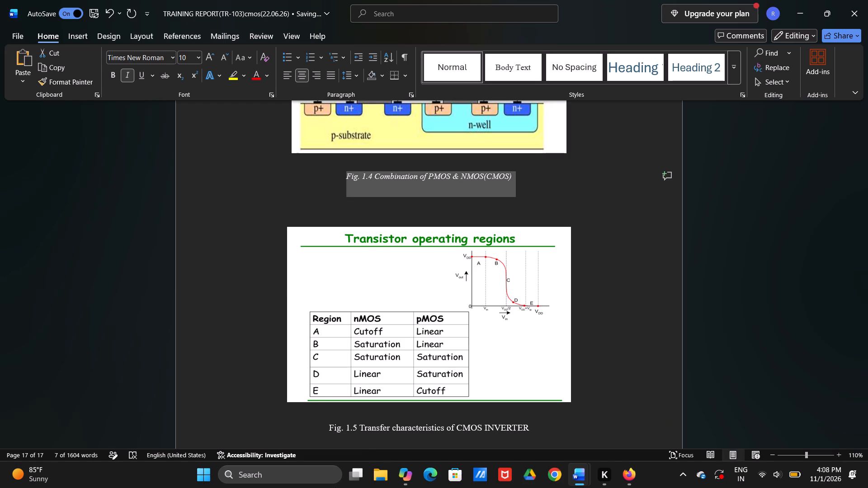
click(323, 432)
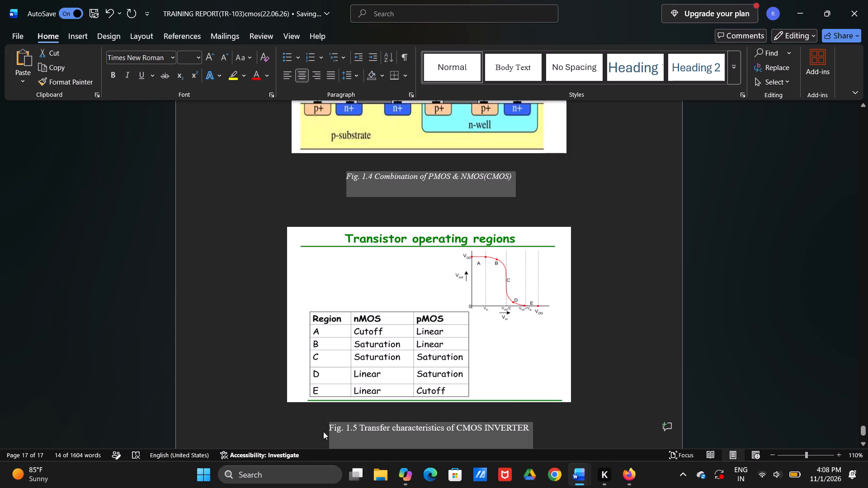
key(ctrl+i)
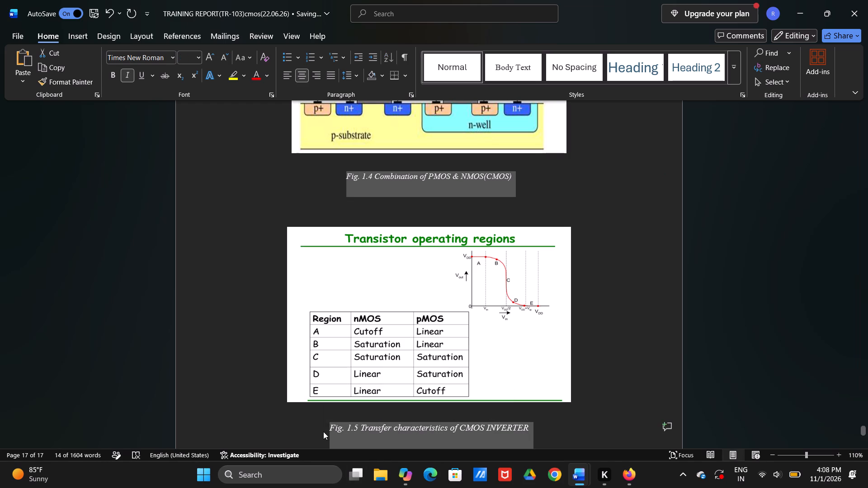
click(191, 57)
text(10)
key(Return)
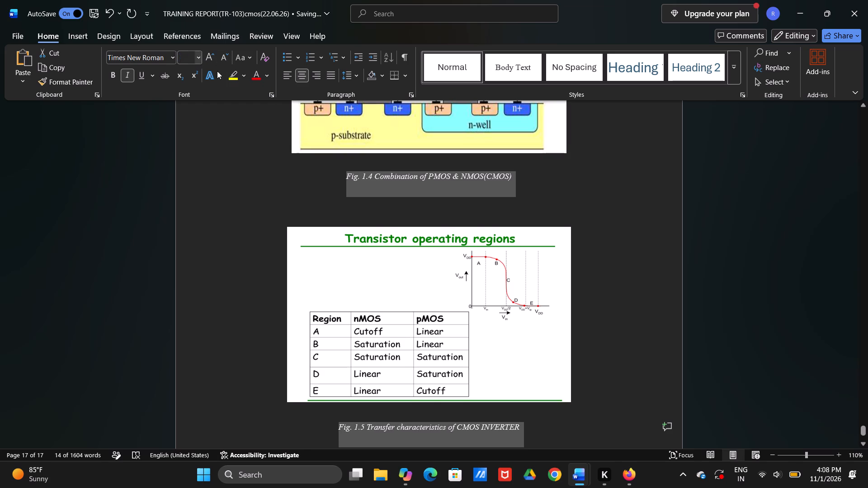
Review the figures and captions from Fig. 1.3 Diagram of CMOS through Fig. 1.5 on the last page.
scroll(298, 166, down, 1)
scroll(301, 168, up, 1)
scroll(301, 169, down, 1)
scroll(302, 169, up, 1)
scroll(305, 169, down, 1)
scroll(307, 174, up, 1)
scroll(307, 175, down, 3)
scroll(309, 176, up, 1)
scroll(310, 176, down, 5)
scroll(315, 189, up, 1)
scroll(315, 189, down, 8)
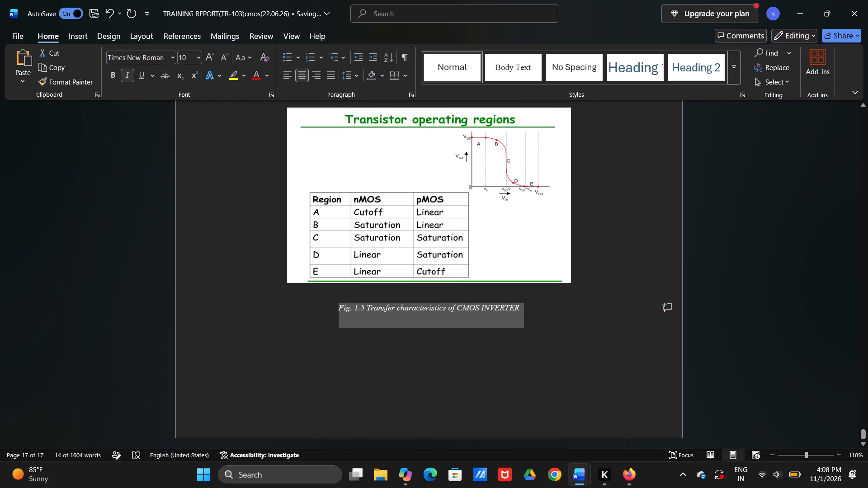
click(301, 258)
click(532, 309)
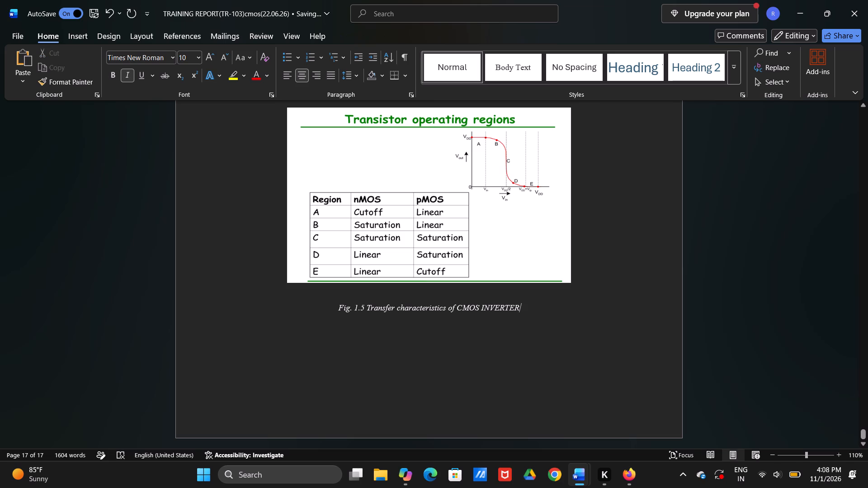
scroll(289, 247, up, 6)
scroll(293, 247, down, 1)
scroll(293, 247, up, 8)
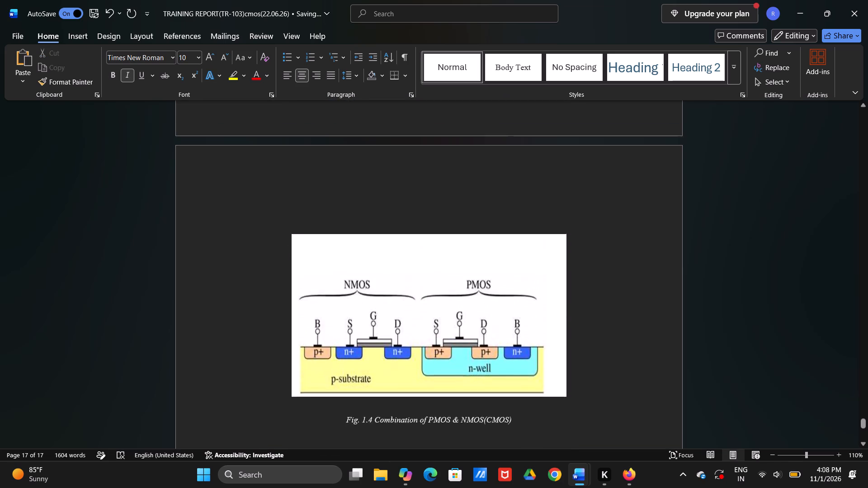
scroll(293, 247, up, 7)
scroll(293, 247, down, 1)
scroll(293, 247, up, 1)
scroll(293, 247, down, 1)
scroll(293, 247, up, 1)
scroll(294, 247, down, 1)
scroll(294, 247, up, 1)
scroll(294, 247, down, 1)
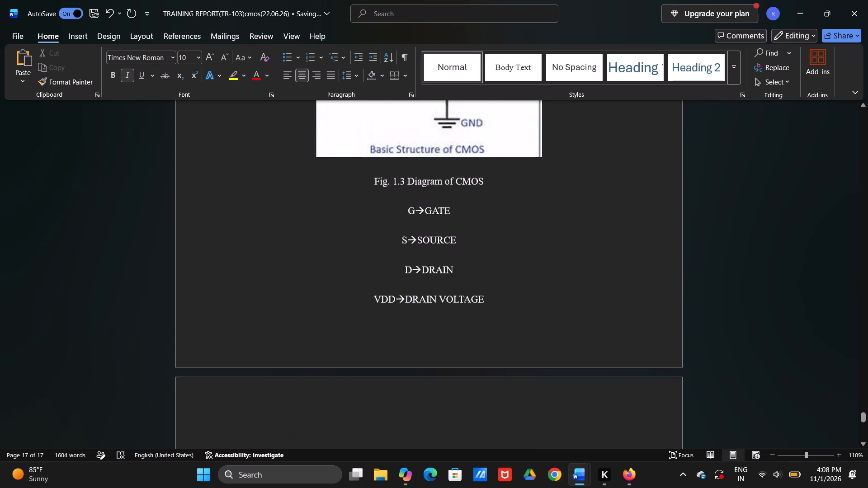
scroll(294, 247, up, 1)
scroll(294, 247, down, 10)
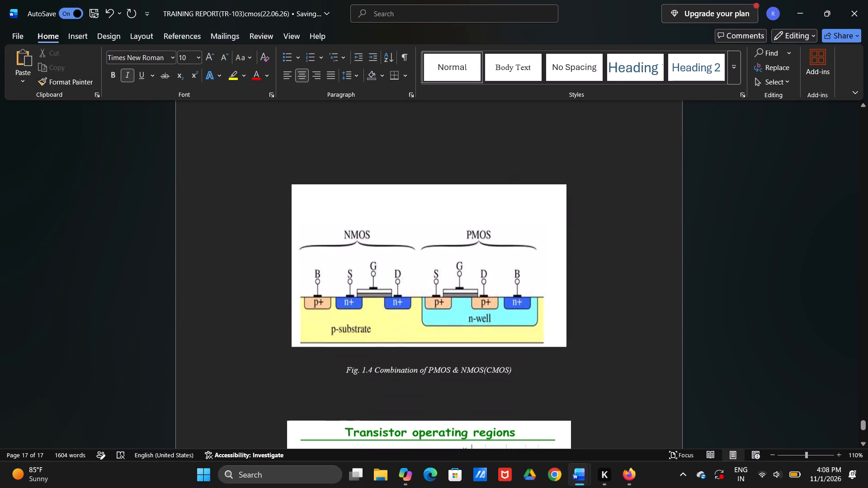
scroll(294, 248, down, 5)
scroll(294, 250, up, 1)
scroll(294, 250, down, 1)
scroll(294, 250, up, 1)
scroll(294, 250, down, 3)
scroll(294, 250, up, 1)
scroll(294, 250, down, 3)
scroll(294, 250, up, 1)
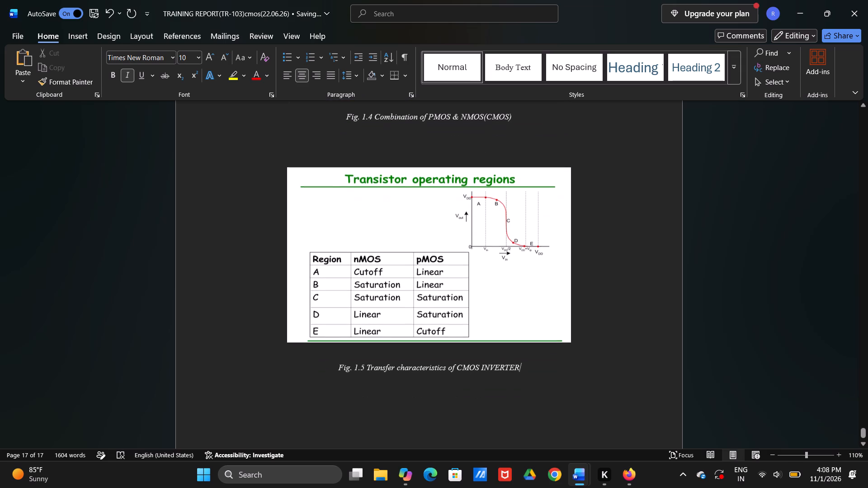
Review the report's pages from the PMOS working explanation through the CMOS section to the Fig. 1.3 labels.
scroll(294, 250, down, 1)
scroll(294, 250, up, 1)
scroll(294, 250, down, 1)
scroll(294, 250, up, 1)
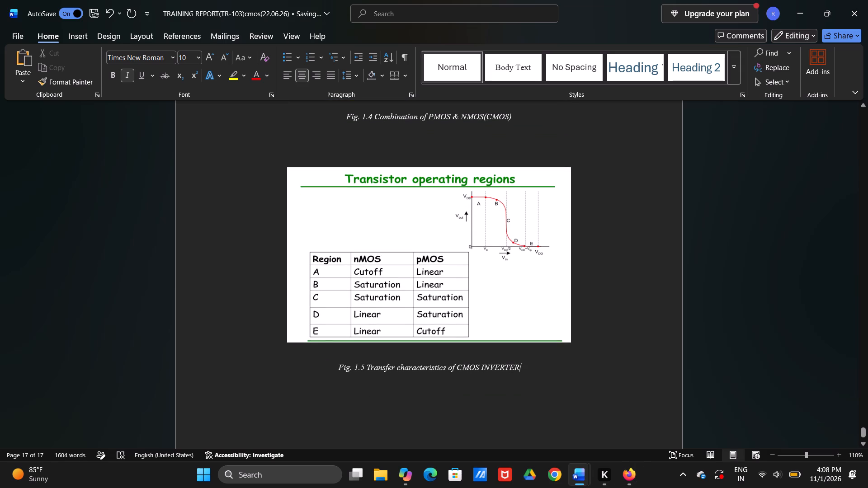
drag(863, 432, 856, 387)
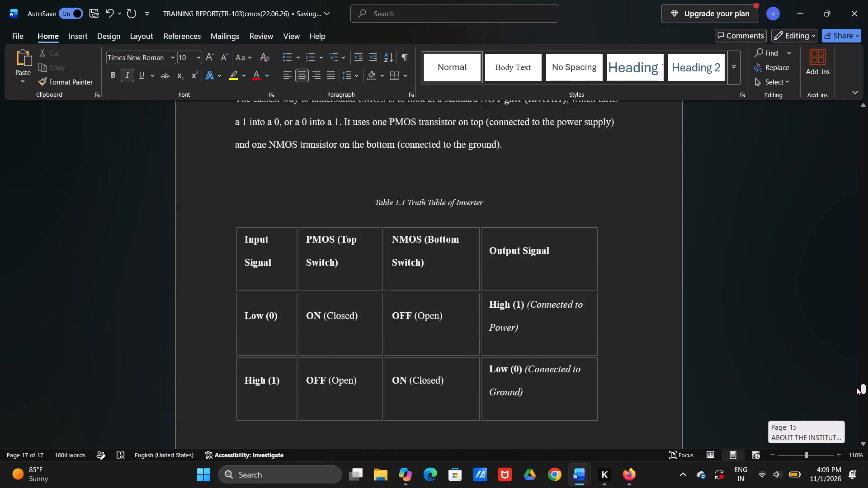
drag(856, 387, 854, 387)
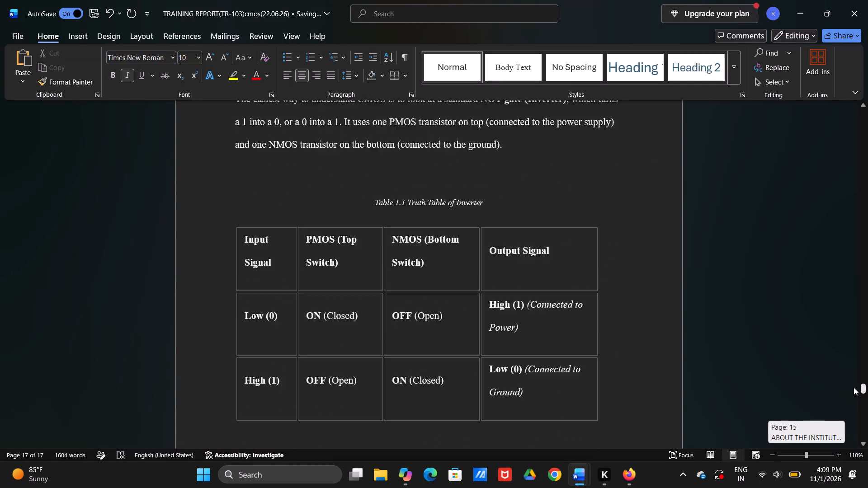
drag(854, 387, 842, 339)
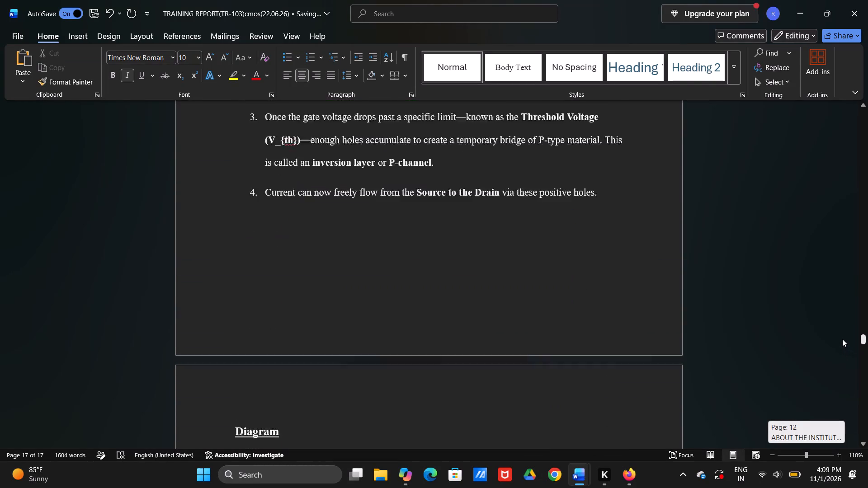
drag(842, 339, 855, 350)
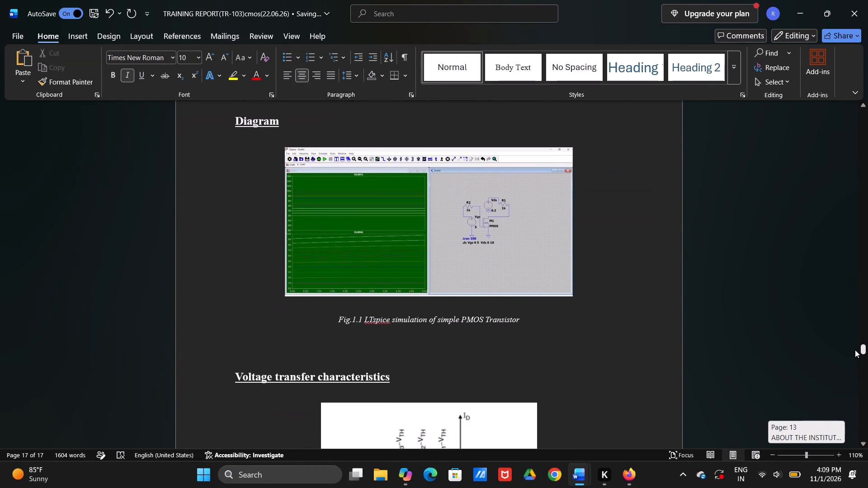
drag(855, 350, 859, 362)
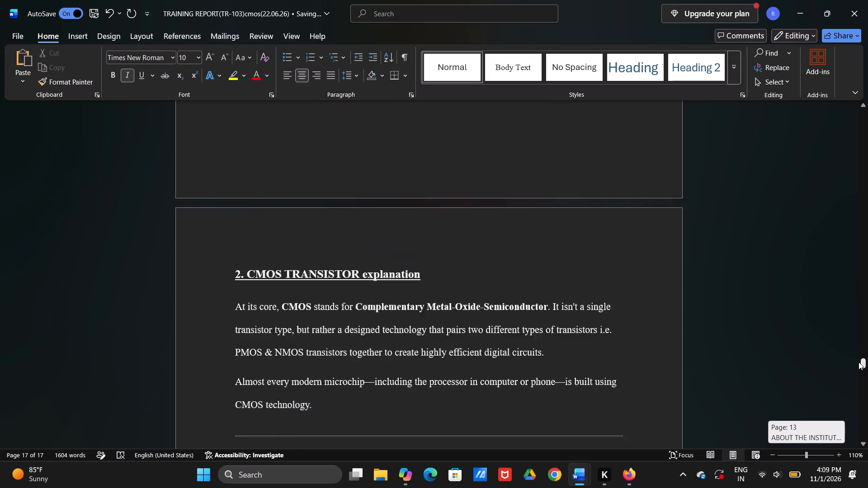
drag(859, 362, 864, 374)
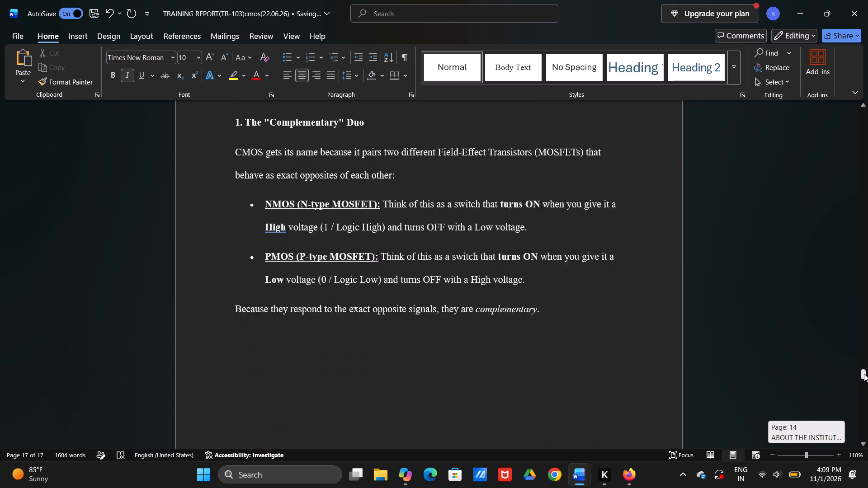
drag(864, 374, 867, 419)
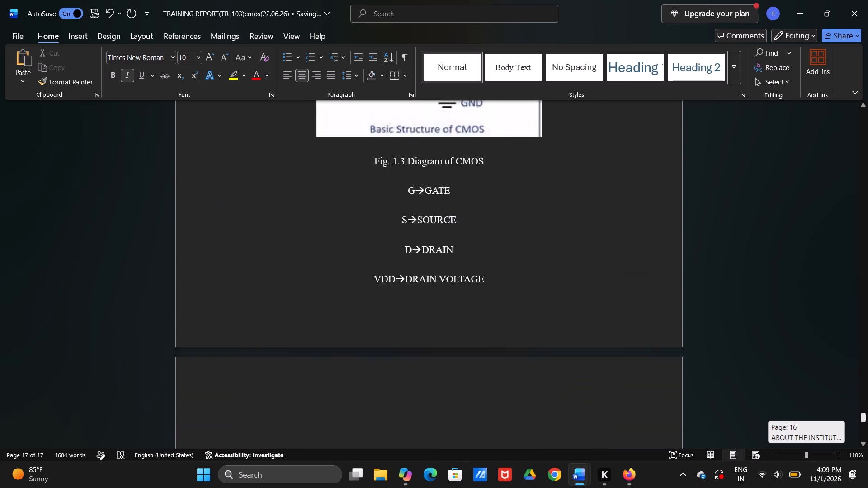
drag(867, 419, 867, 419)
Left-align the blank line above the NMOS/PMOS cross-section image on the last page, with font size 12.
click(302, 261)
click(306, 305)
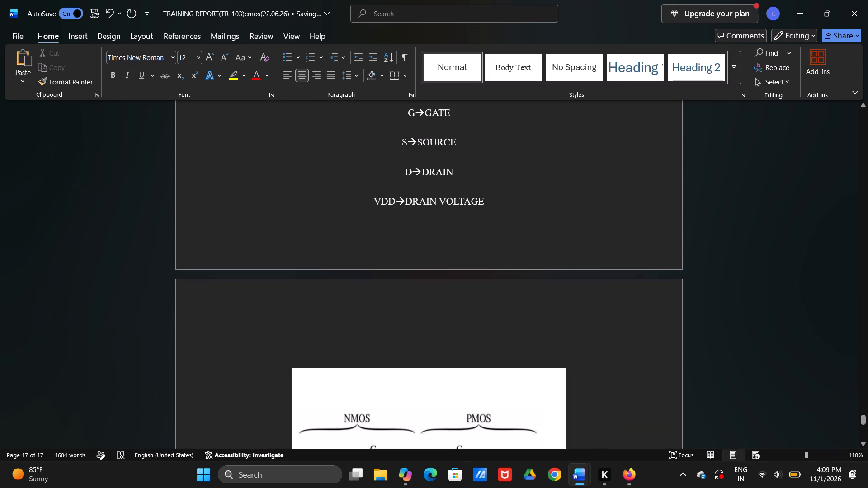
click(287, 75)
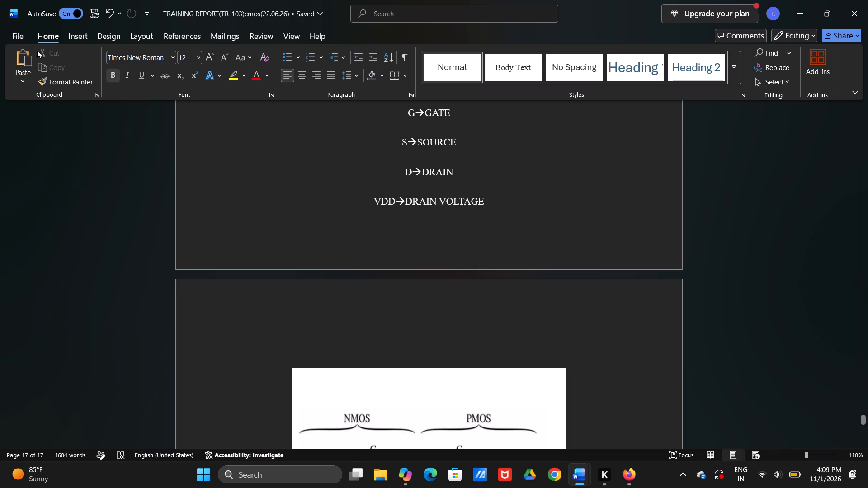
click(210, 56)
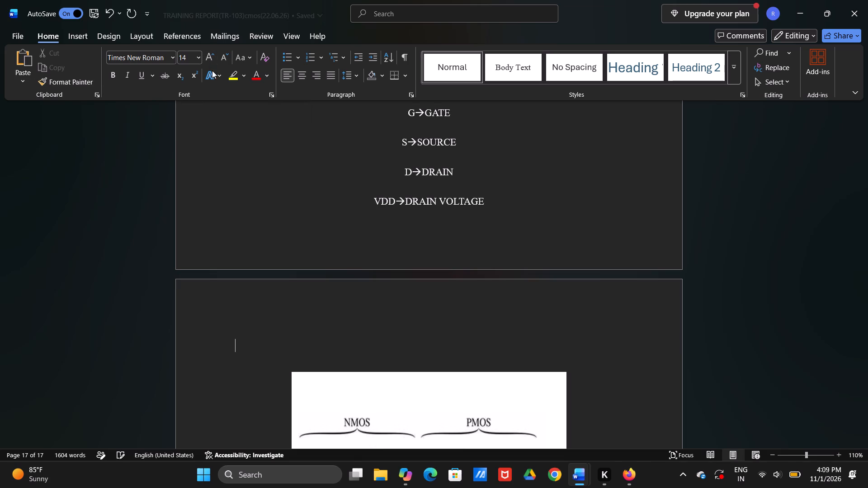
click(219, 56)
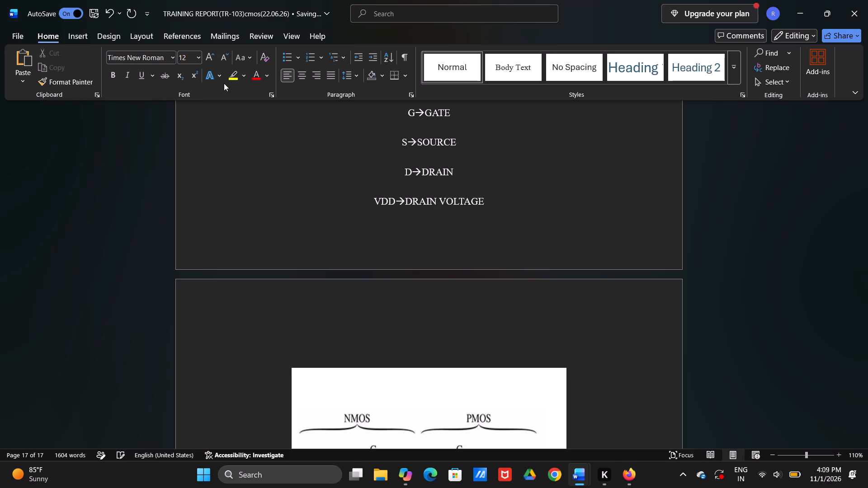
Switch to the "main content(Minor)" document, examine its chapter and section heading formatting on page 1, and return to the training report.
key(alt+Tab)
key(alt+Tab)
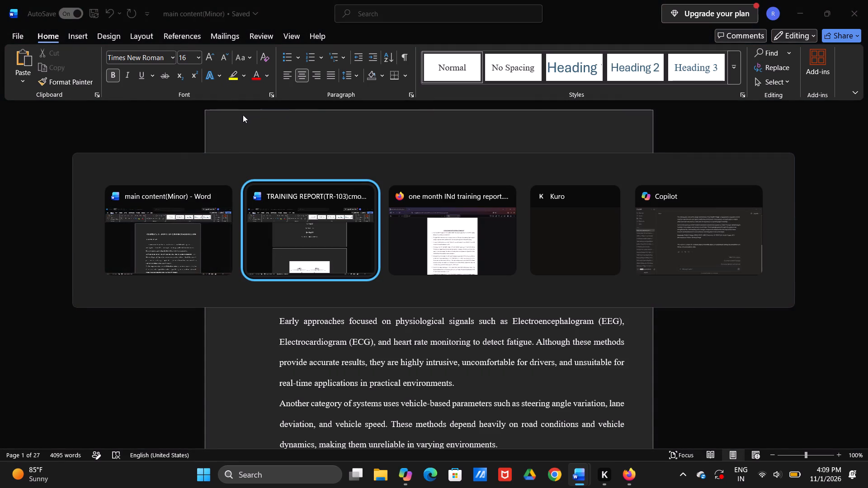
alt+click(173, 243)
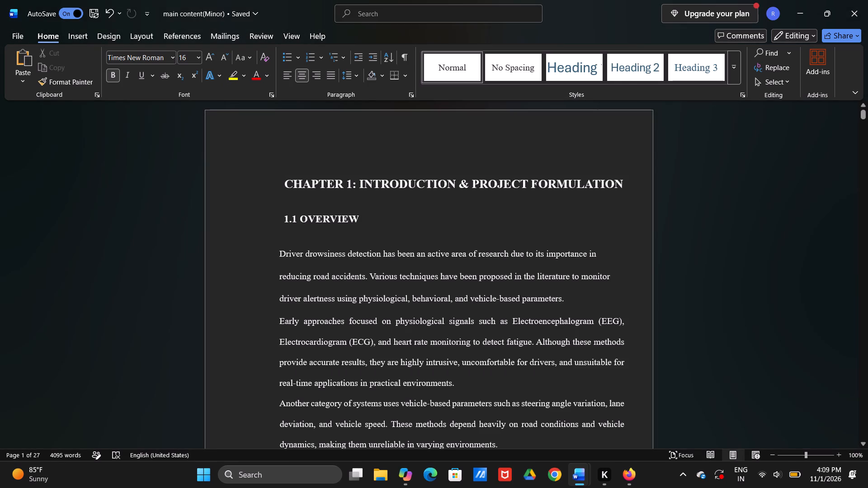
scroll(312, 215, down, 1)
scroll(312, 215, up, 5)
scroll(312, 214, down, 1)
scroll(312, 214, up, 5)
scroll(338, 222, down, 1)
scroll(338, 222, up, 1)
scroll(338, 222, down, 1)
scroll(338, 222, up, 2)
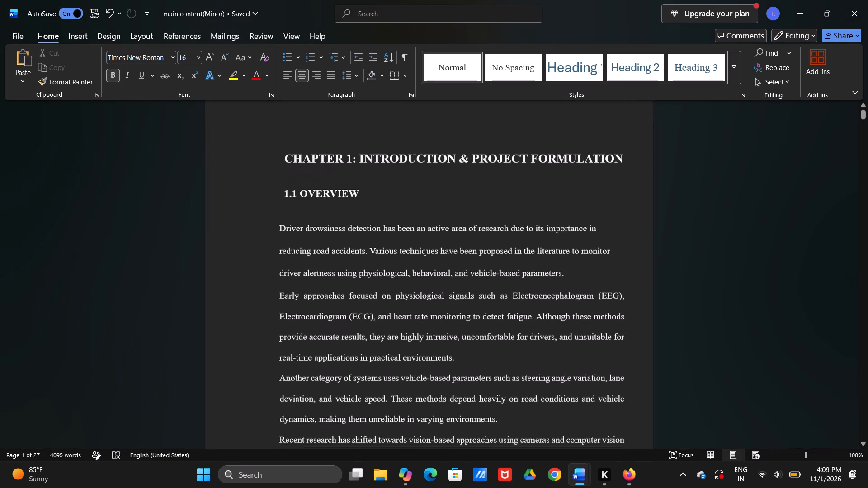
key(alt+Tab)
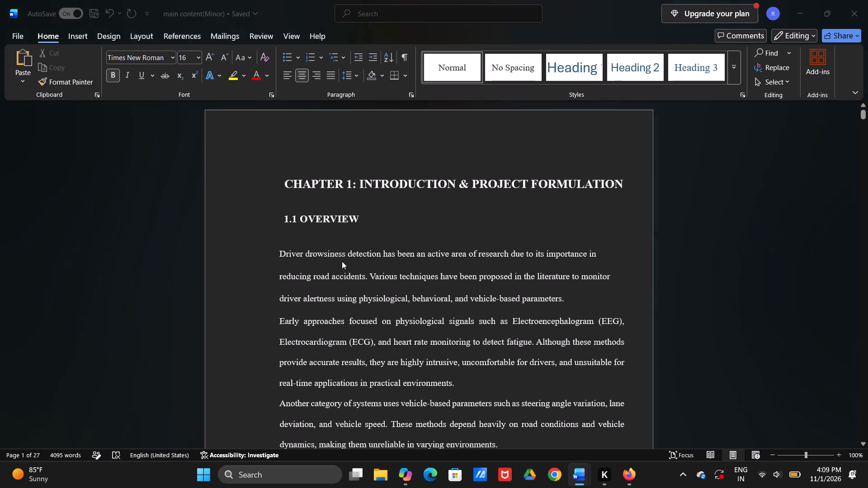
Begin a text line starting with "D" above the NMOS/PMOS cross-section image, checking the earlier figure headings and the last page's figures.
scroll(367, 313, up, 1)
scroll(367, 313, down, 1)
scroll(367, 313, up, 1)
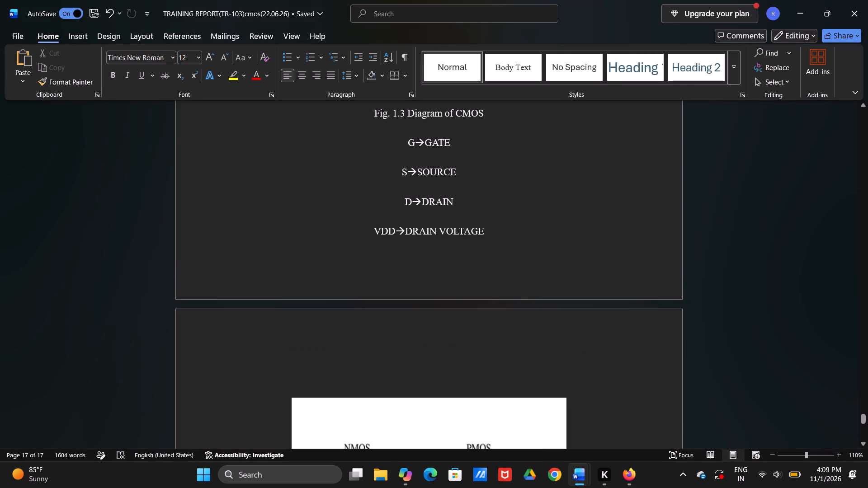
text(Di)
key(BackSpace)
scroll(270, 366, up, 5)
scroll(270, 366, down, 1)
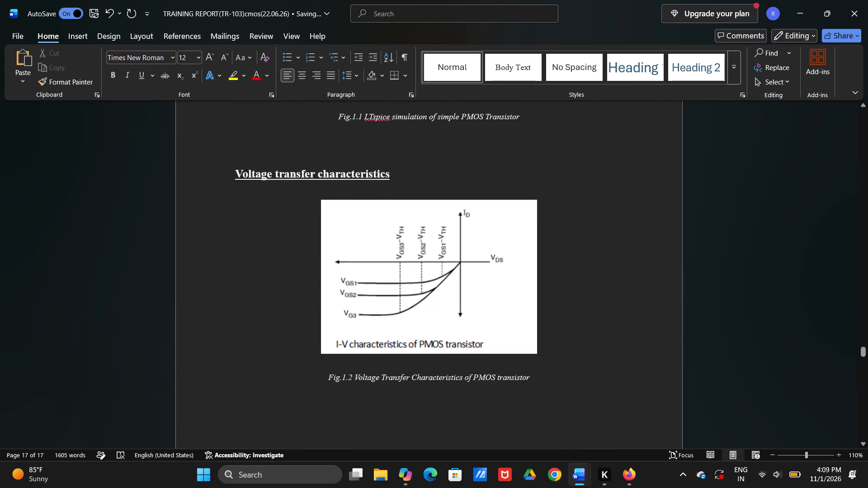
scroll(270, 366, down, 5)
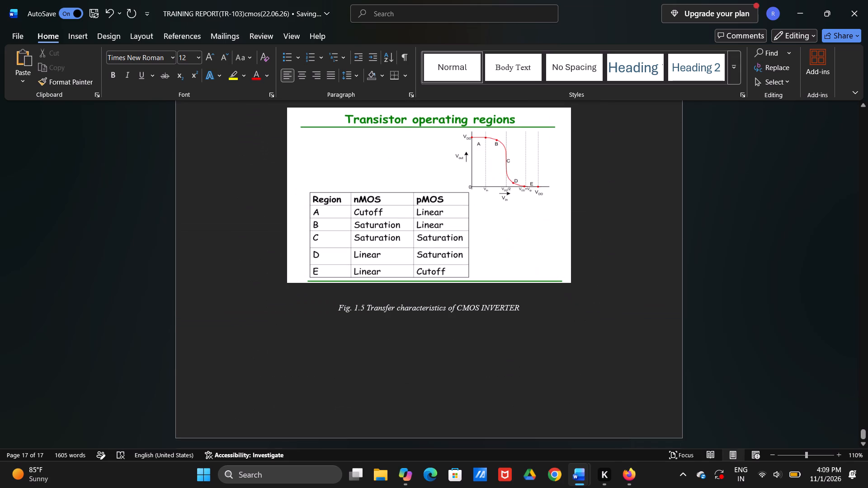
Complete the line above the NMOS/PMOS cross-section image as the heading "Diagrams", formatted bold and underlined.
scroll(270, 366, down, 1)
scroll(270, 366, up, 1)
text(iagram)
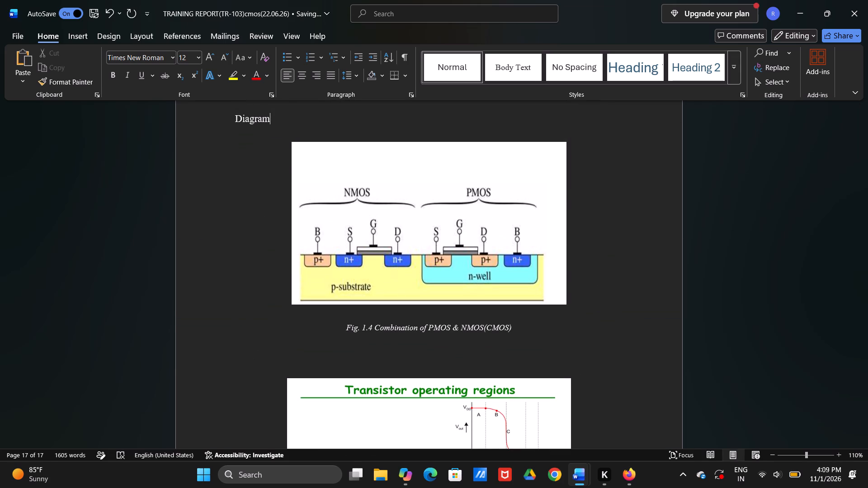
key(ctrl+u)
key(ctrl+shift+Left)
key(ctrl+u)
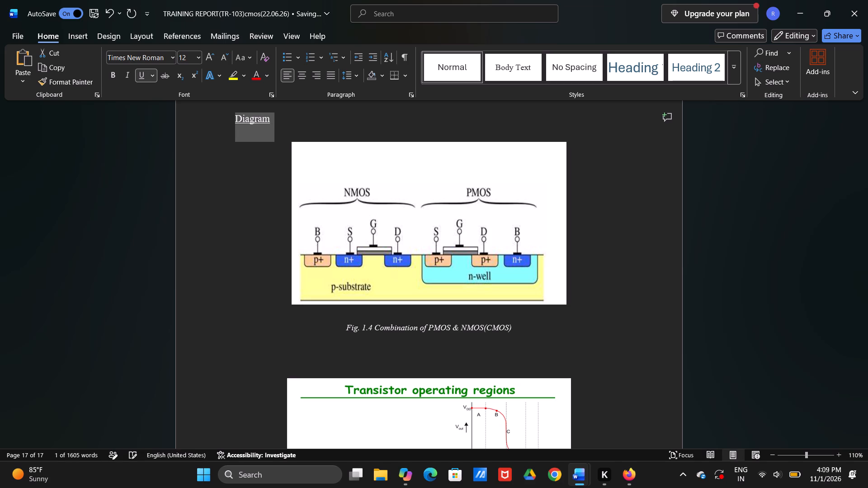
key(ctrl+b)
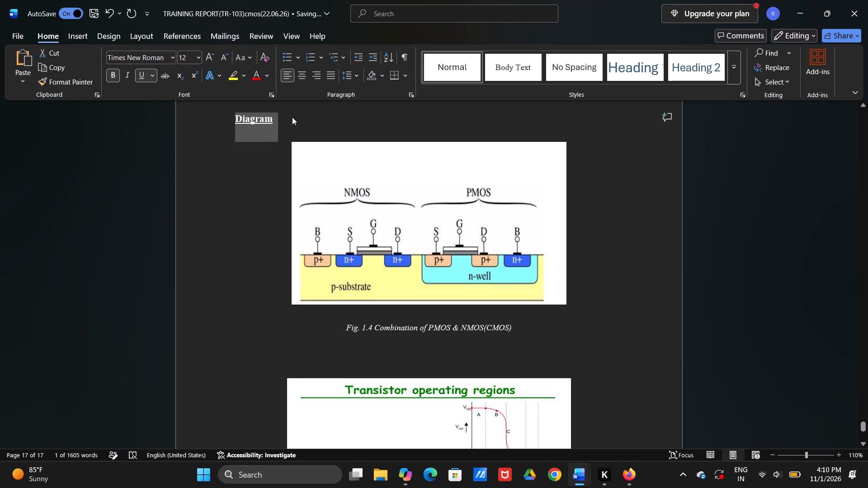
click(273, 118)
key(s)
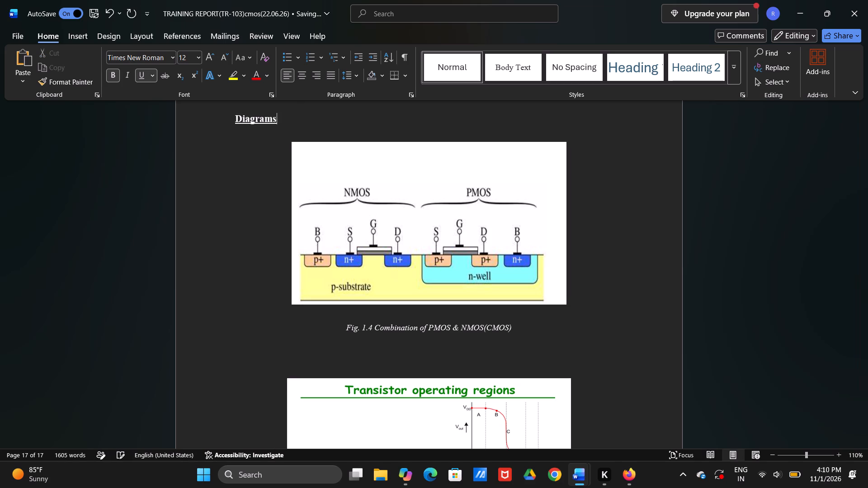
scroll(273, 118, down, 4)
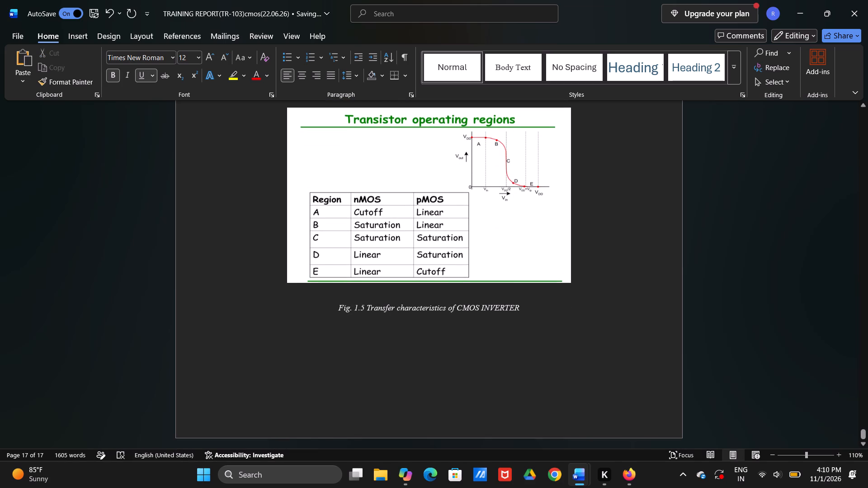
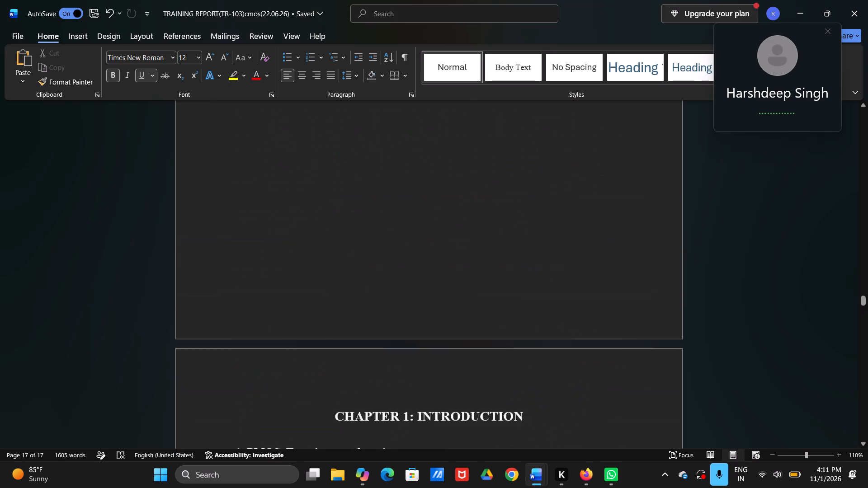
Review the Chapter 1 introduction page, checking the chapter title, the PMOS transistor heading and the Physical Structure section with its bullets.
scroll(252, 448, down, 2)
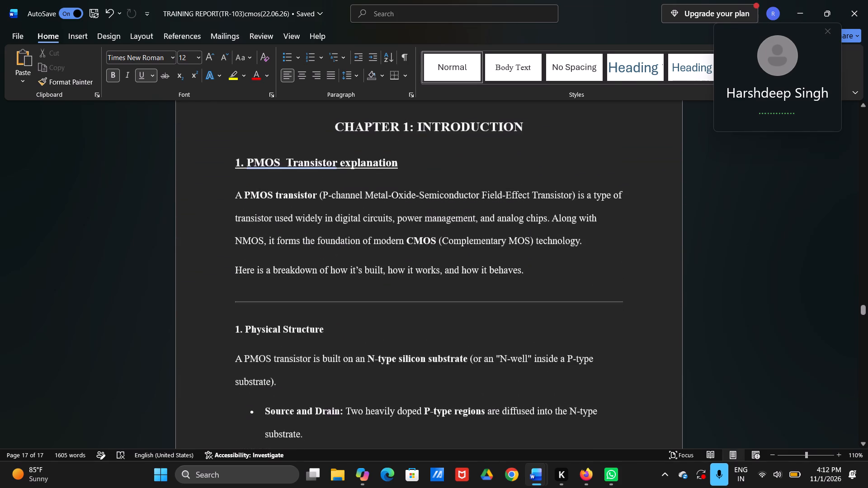
scroll(252, 448, up, 1)
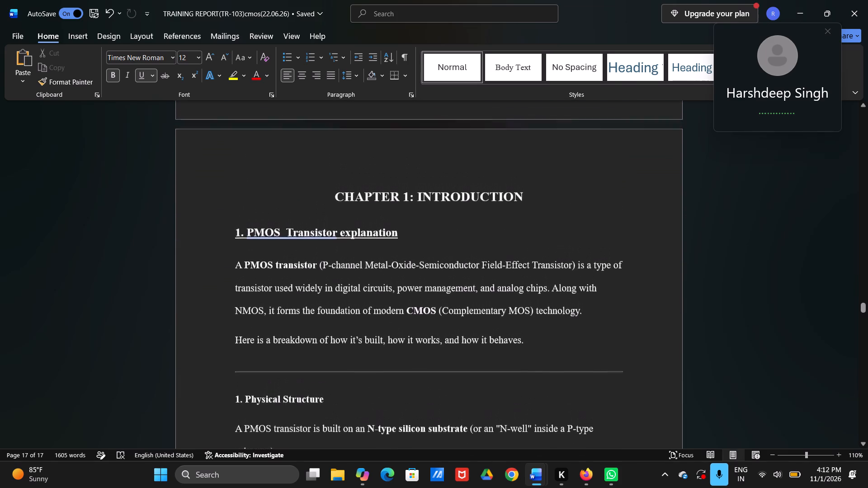
scroll(252, 448, down, 1)
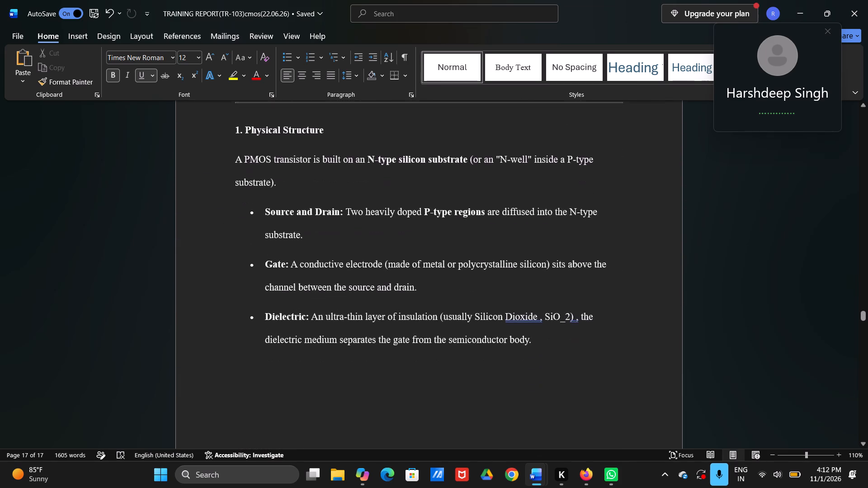
scroll(252, 448, up, 1)
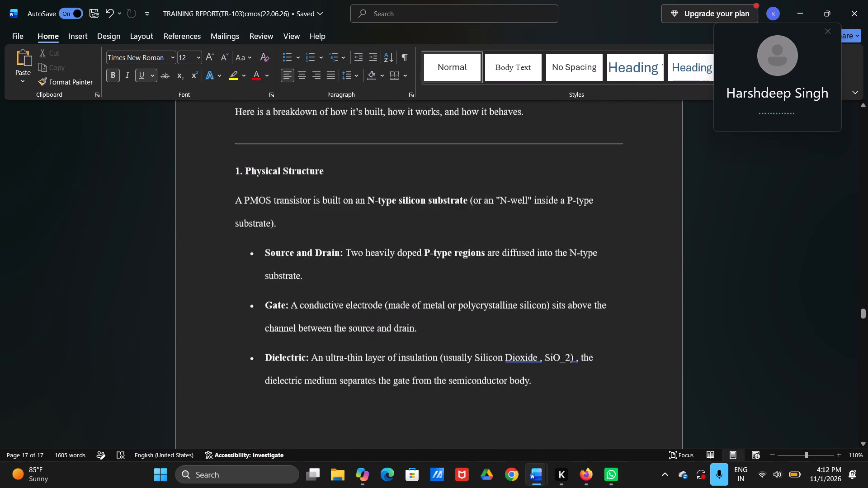
scroll(252, 448, up, 1)
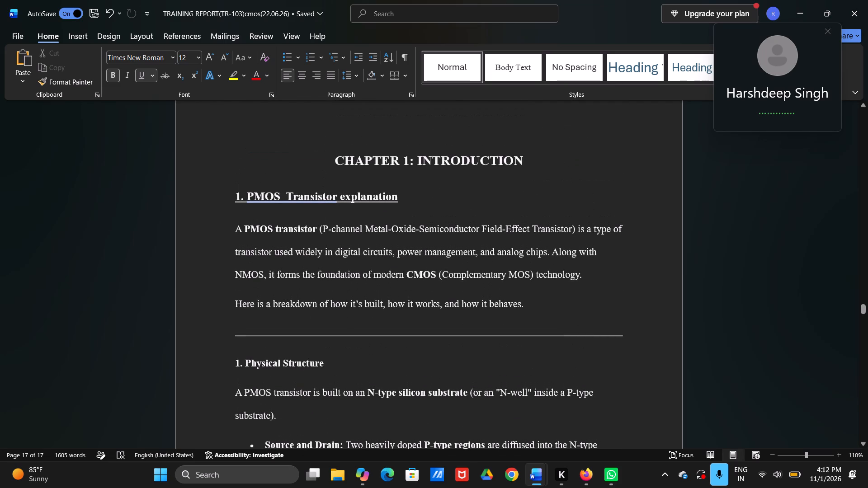
scroll(252, 448, down, 2)
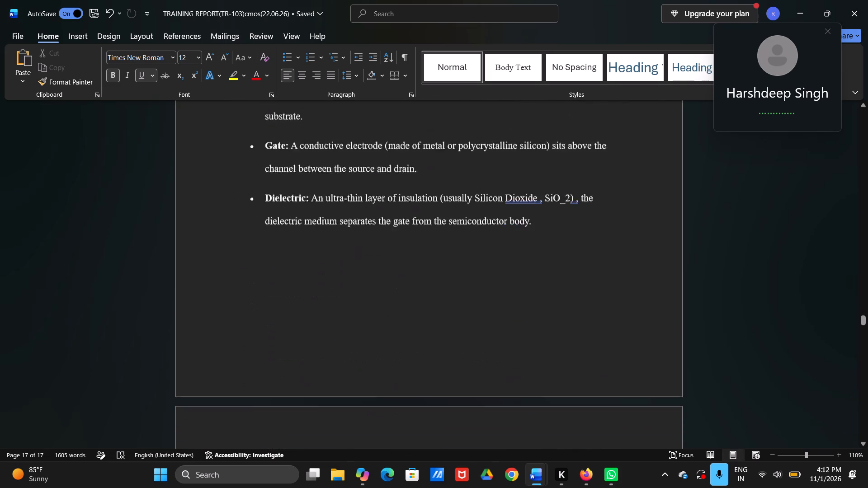
Review the report from Chapter 1's PMOS explanation through the CMOS section, truth table and figures to the Fig. 1.5 page.
scroll(252, 448, down, 2)
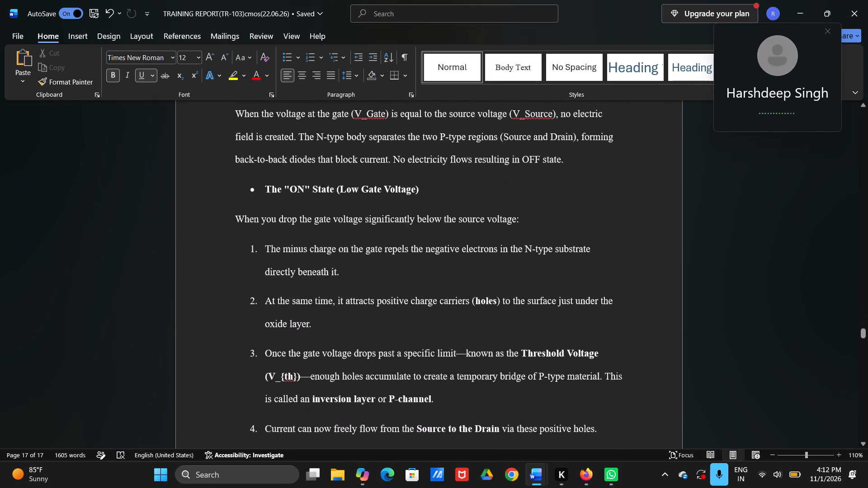
scroll(252, 448, down, 1)
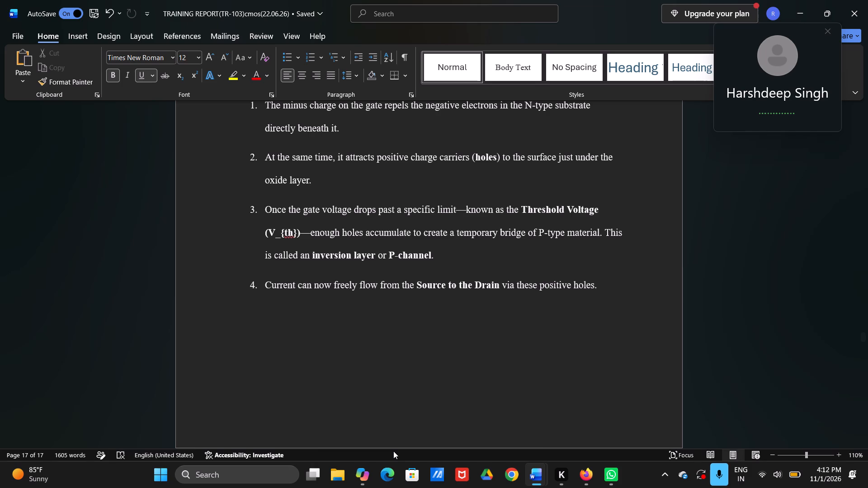
scroll(393, 451, up, 1)
scroll(400, 333, up, 1)
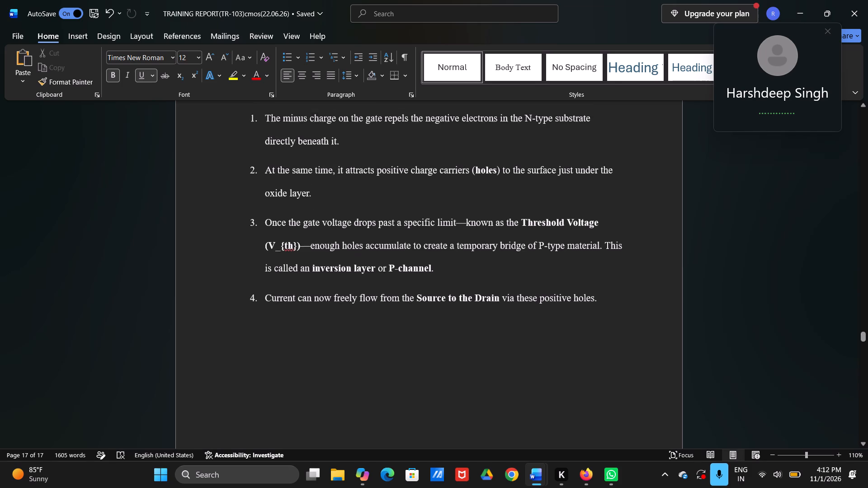
scroll(400, 333, up, 2)
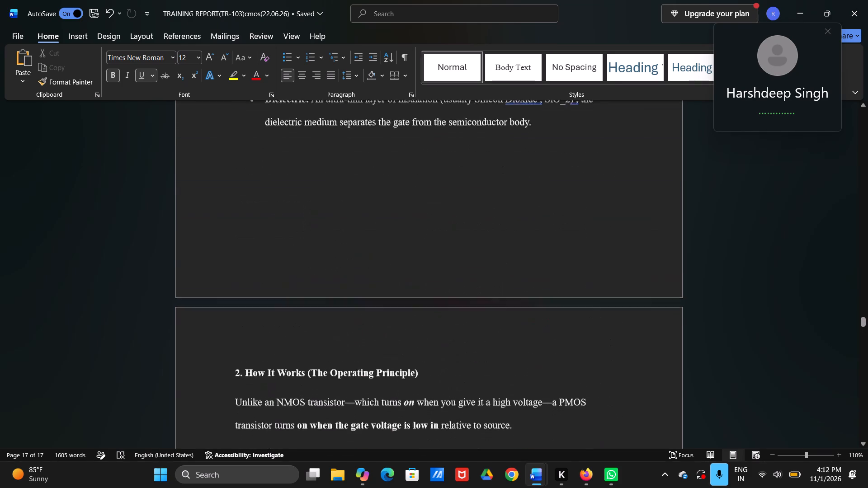
scroll(400, 333, up, 1)
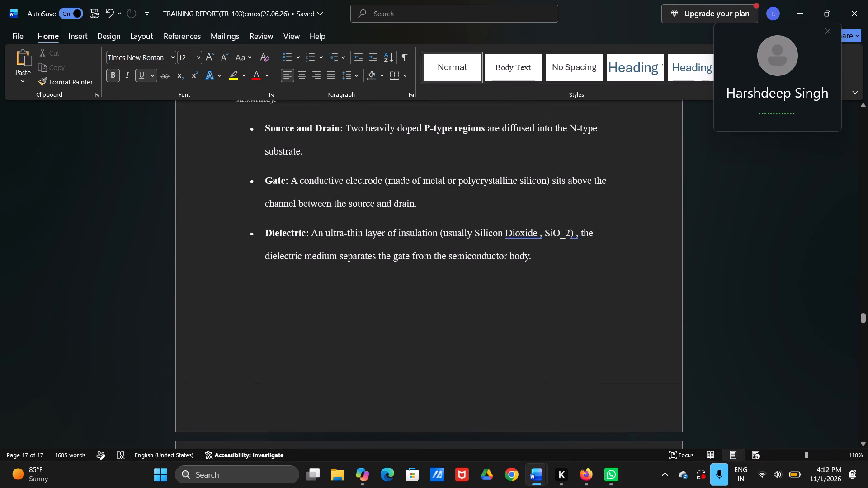
scroll(400, 333, up, 1)
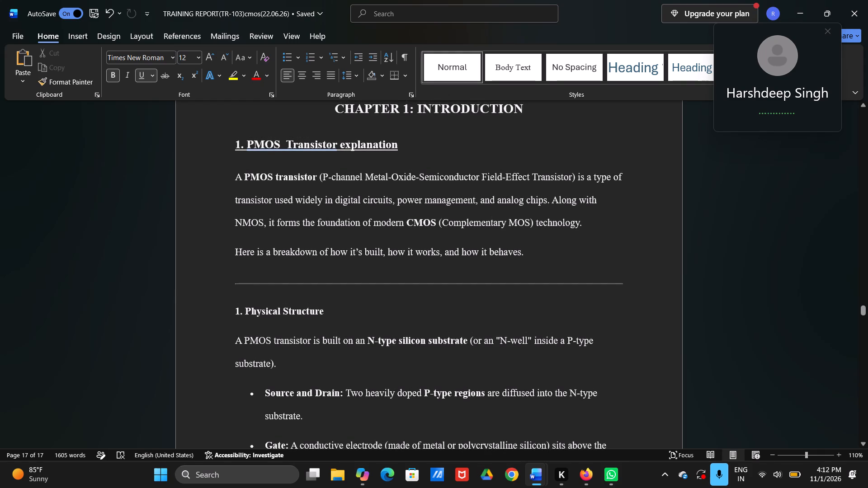
scroll(400, 333, down, 1)
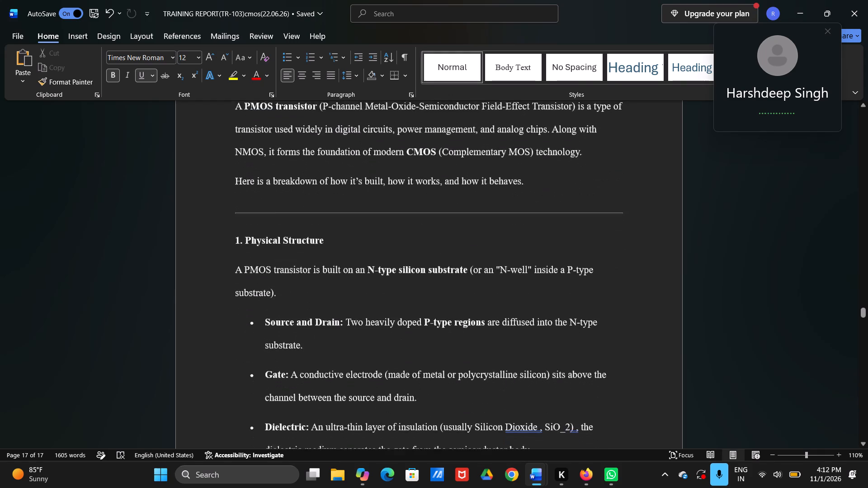
scroll(400, 333, down, 2)
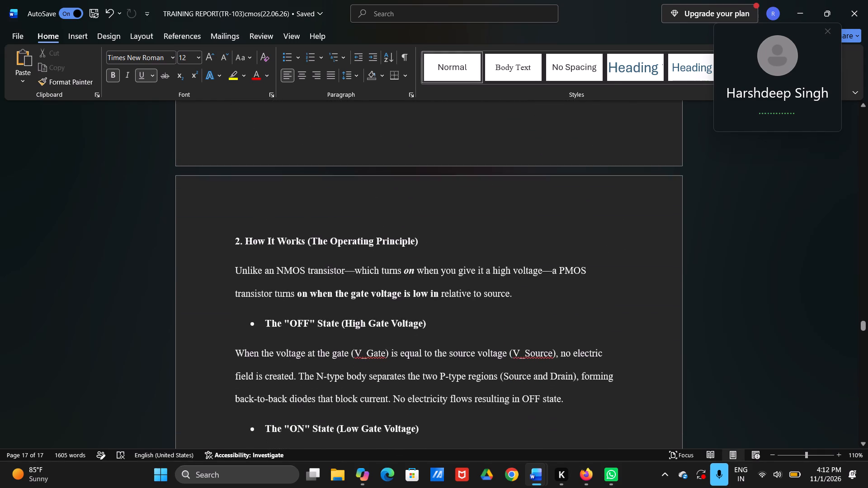
scroll(400, 333, down, 4)
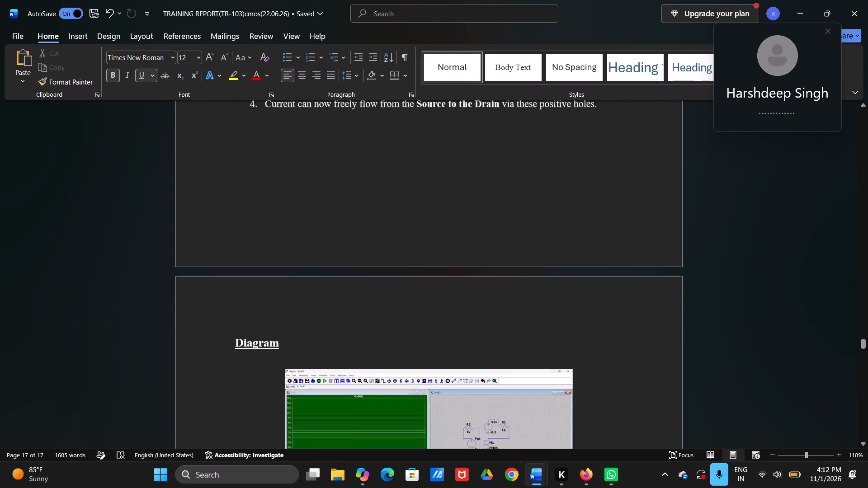
scroll(400, 333, down, 3)
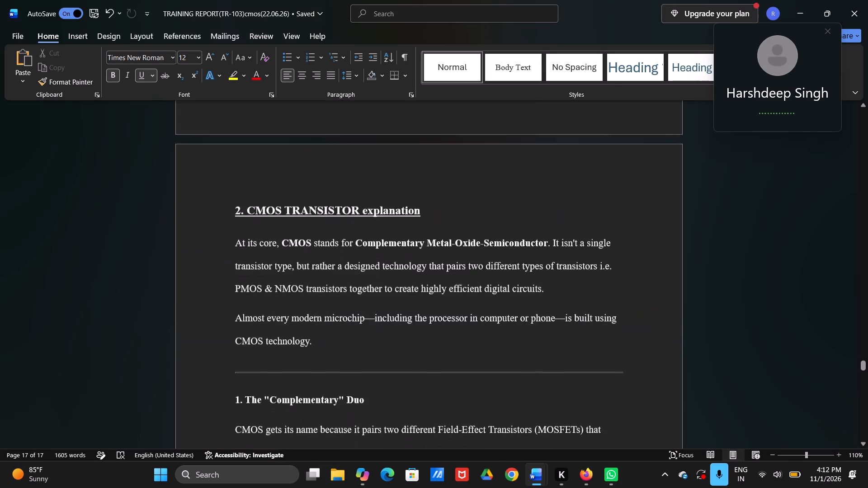
scroll(400, 333, down, 3)
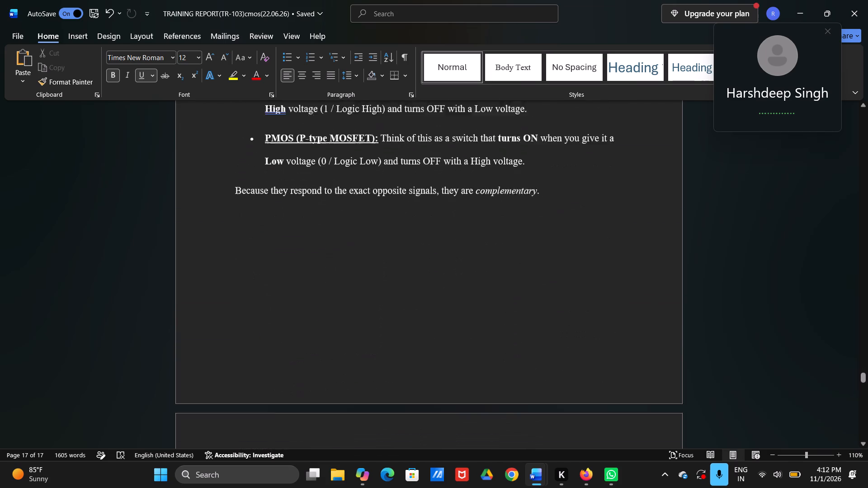
scroll(400, 333, down, 2)
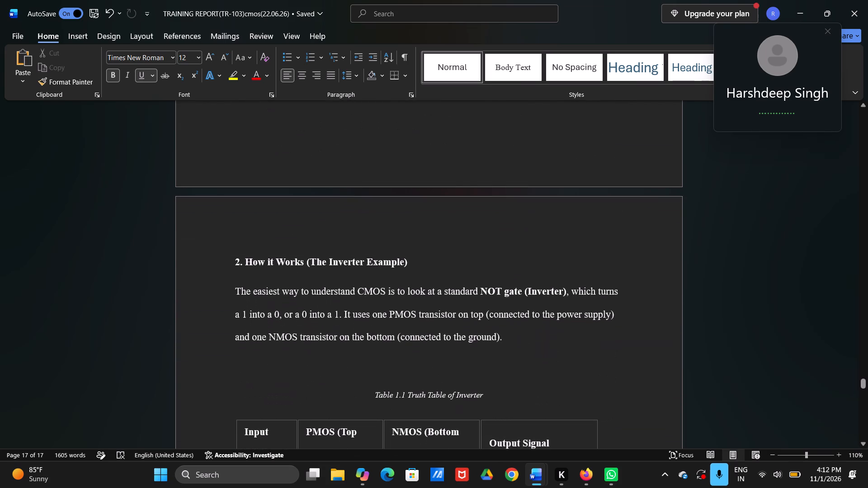
scroll(400, 333, down, 2)
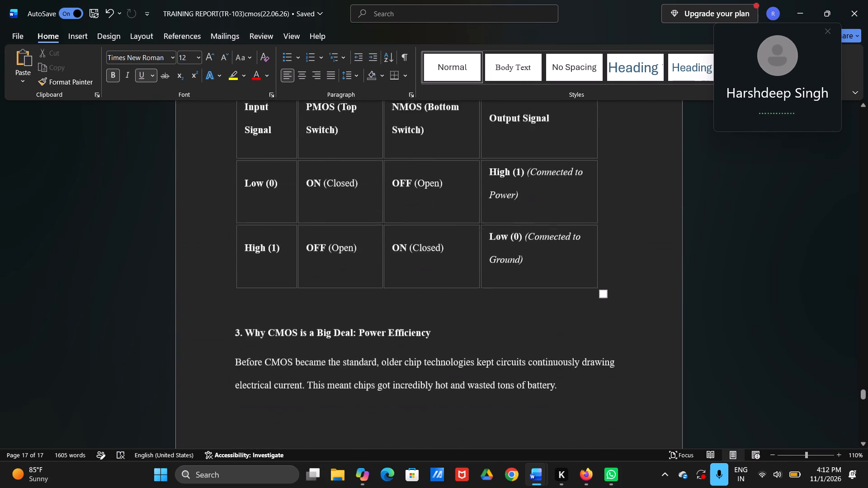
scroll(400, 333, down, 1)
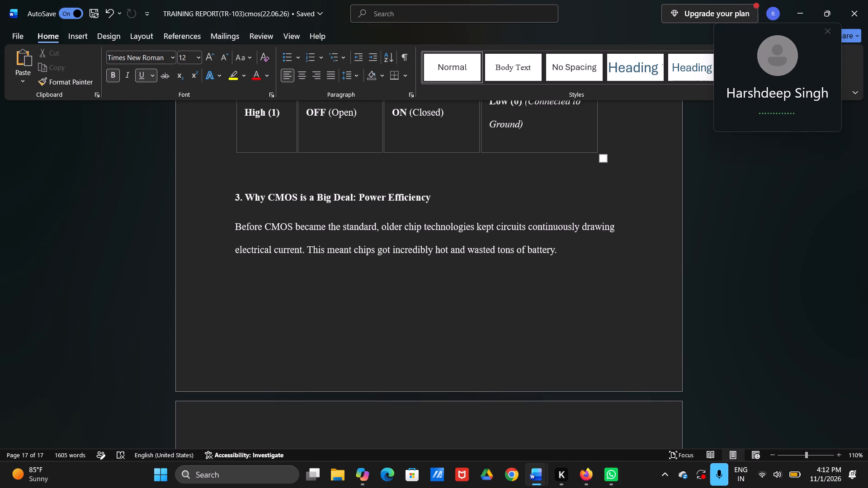
scroll(400, 333, down, 4)
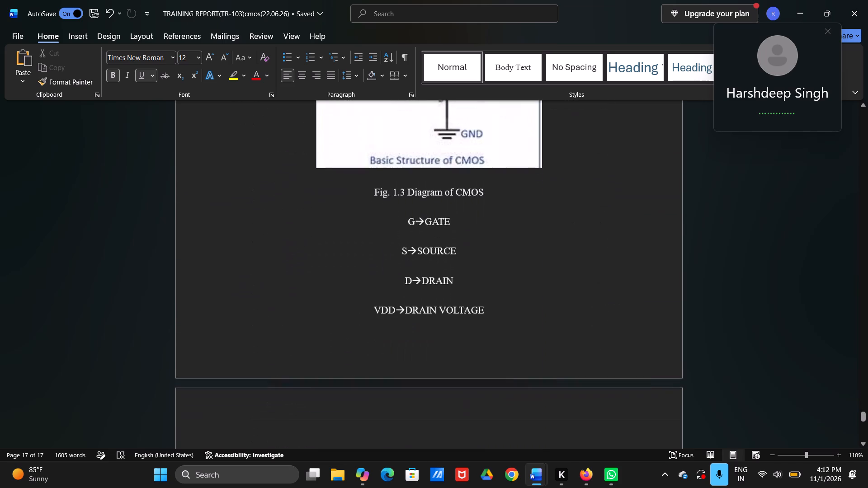
scroll(400, 333, down, 4)
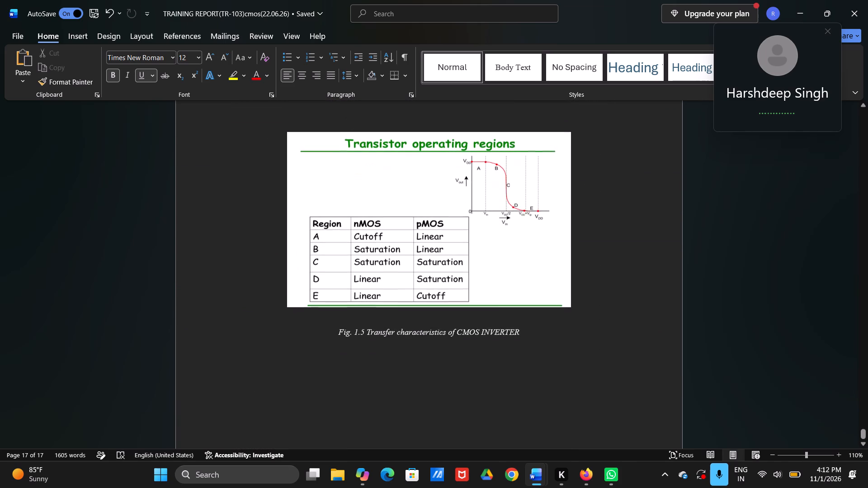
scroll(400, 333, down, 3)
Recheck the heading numbering and figure captions from the CMOS section back to Chapter 1 and on to Fig. 1.2.
scroll(400, 333, up, 3)
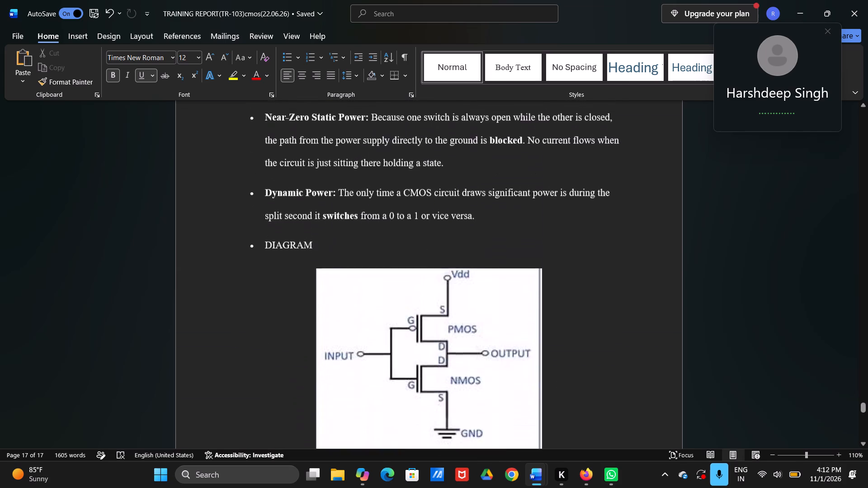
scroll(400, 333, up, 4)
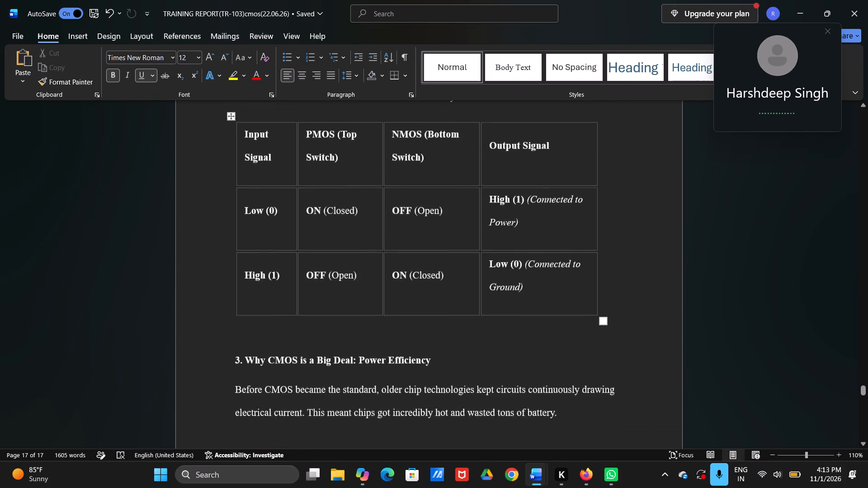
scroll(400, 333, up, 4)
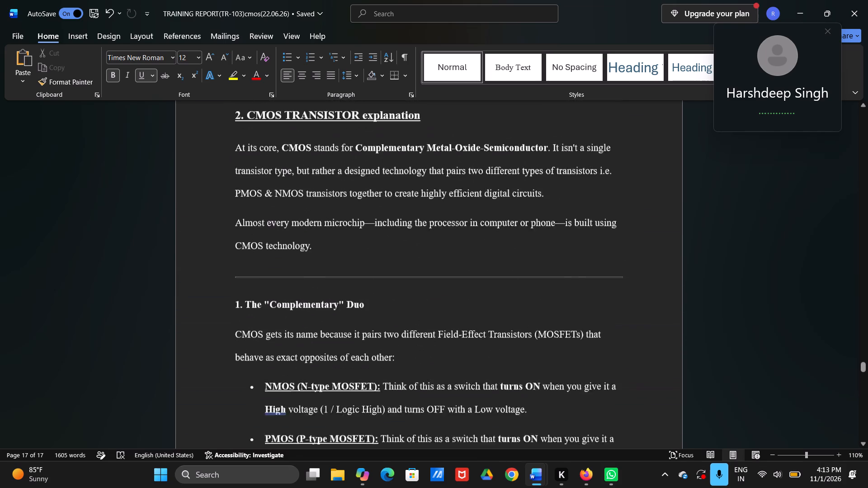
scroll(400, 333, up, 2)
scroll(400, 333, down, 2)
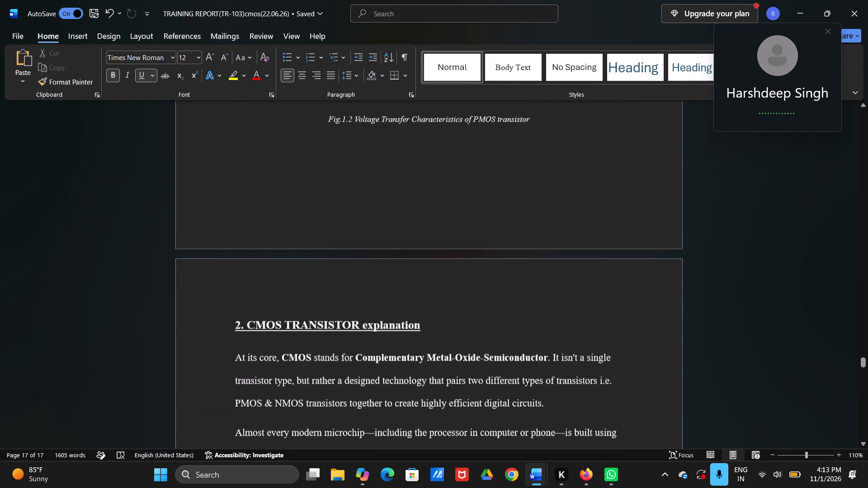
scroll(527, 199, up, 1)
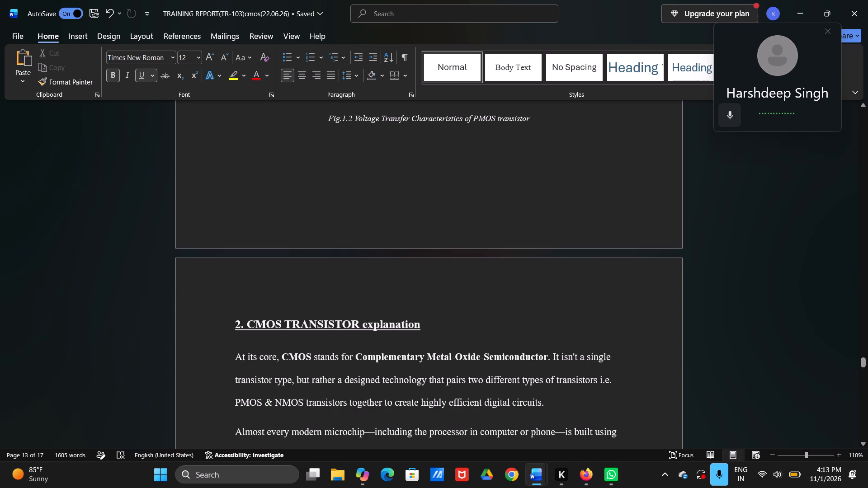
scroll(527, 199, up, 5)
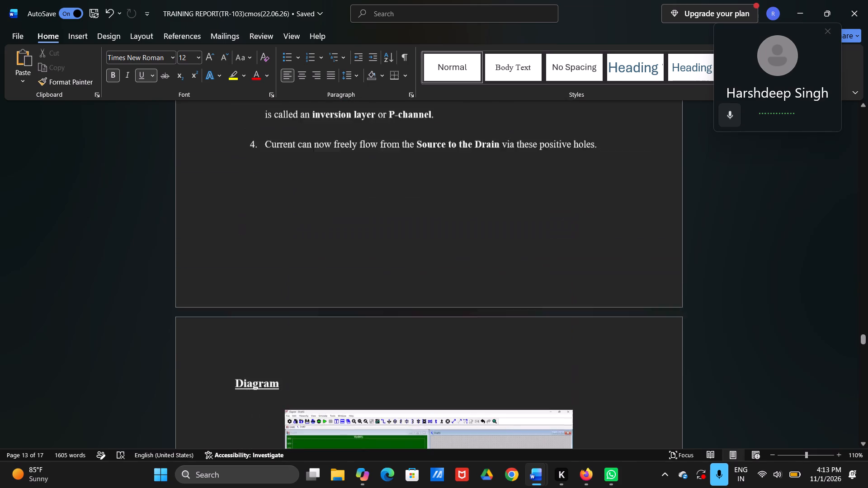
scroll(527, 199, up, 4)
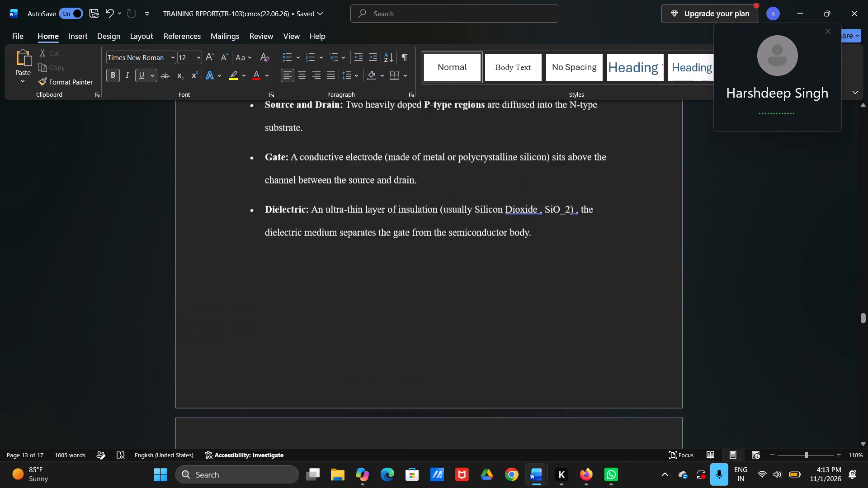
scroll(527, 199, up, 5)
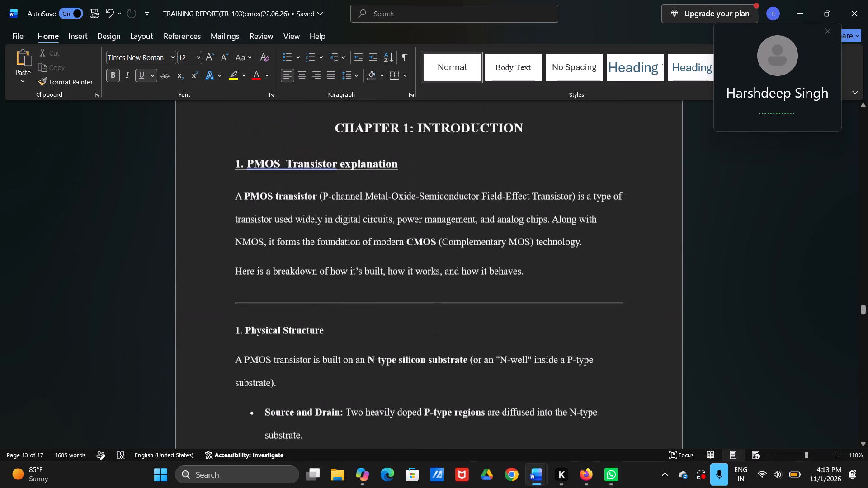
scroll(527, 199, down, 3)
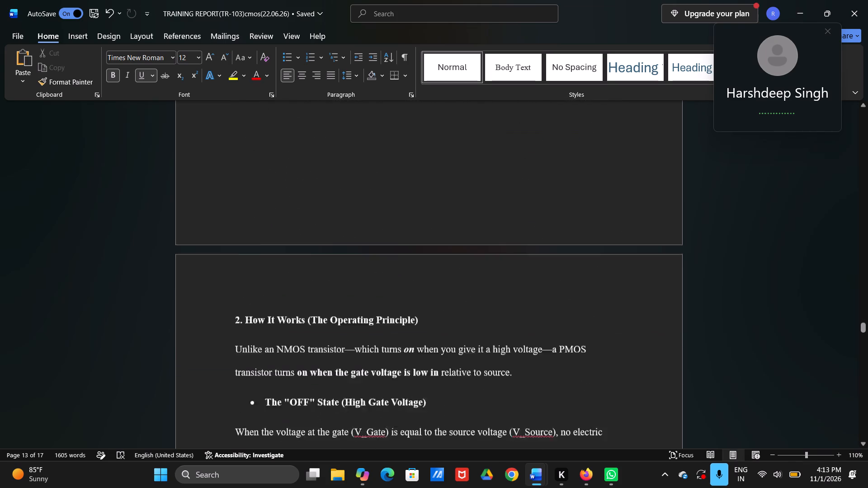
scroll(527, 199, down, 4)
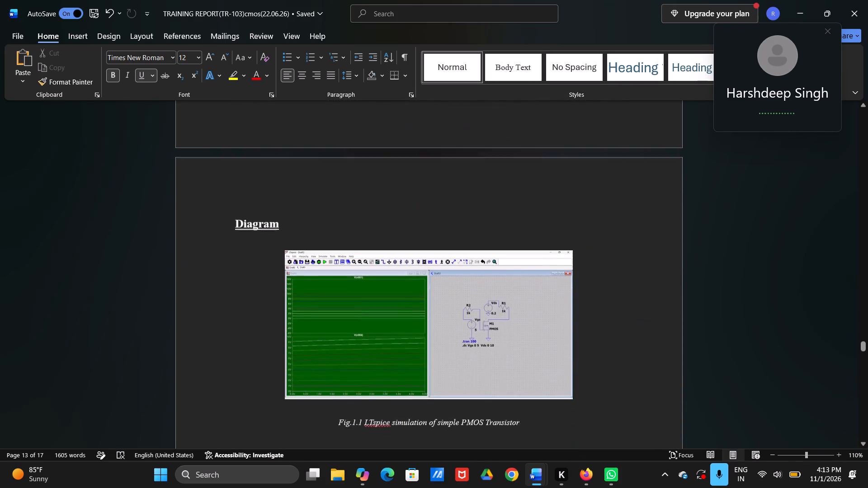
scroll(527, 199, down, 2)
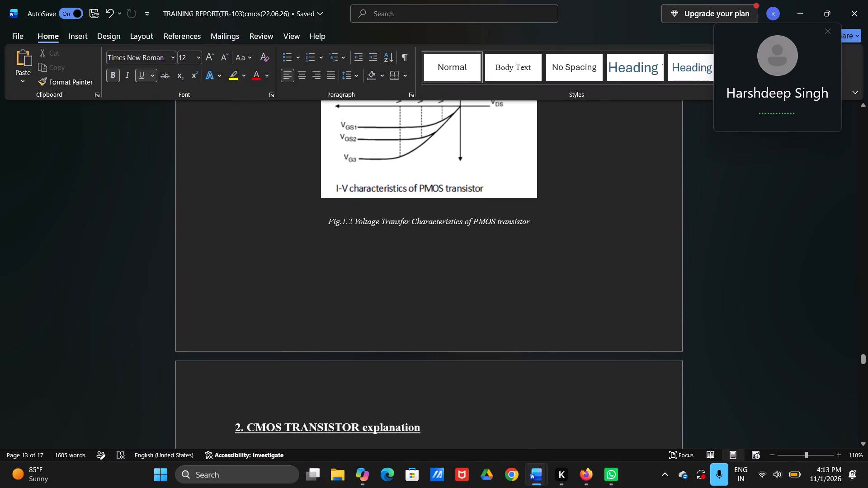
Switch to the training report guidelines PDF in Firefox and examine the chapter structure and the heading and subheading numbering rules.
key(alt+Tab)
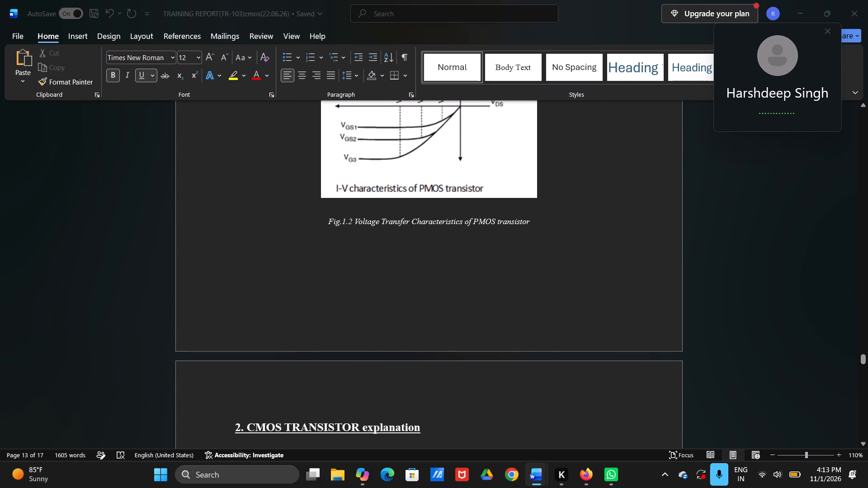
key(alt+Tab)
key(alt+Tab)
key(alt+Tab)
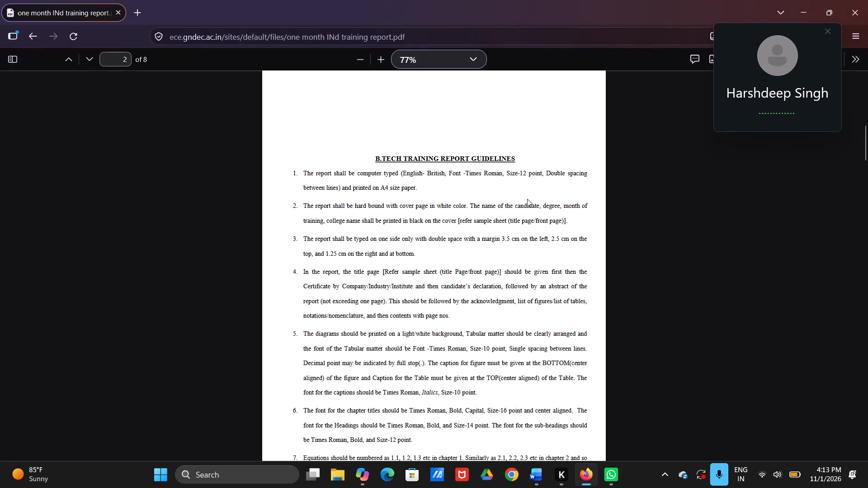
scroll(527, 199, up, 3)
scroll(527, 199, down, 6)
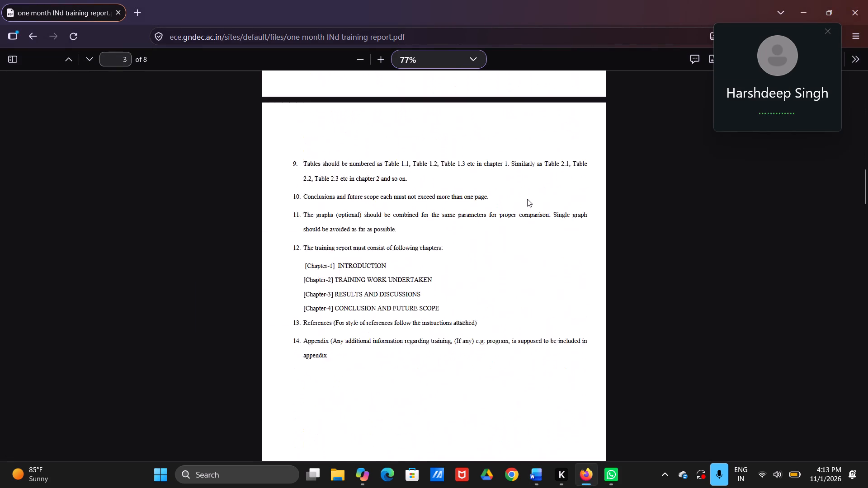
scroll(527, 199, down, 3)
scroll(527, 199, up, 2)
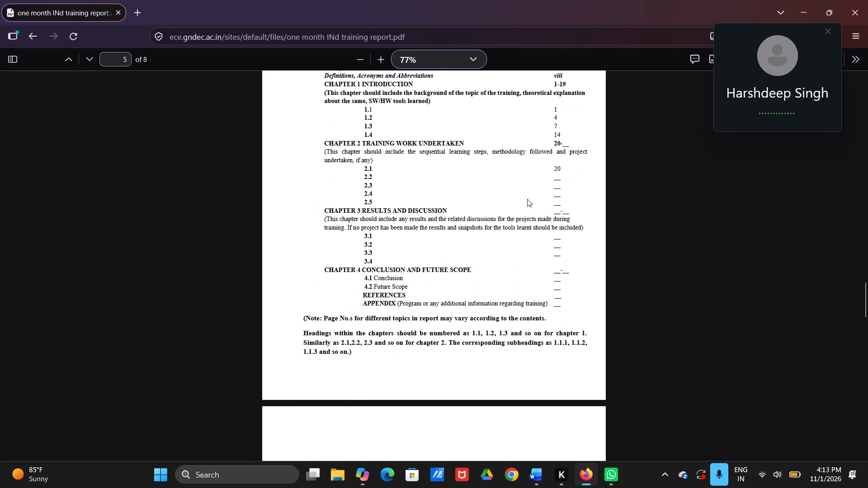
scroll(527, 199, up, 1)
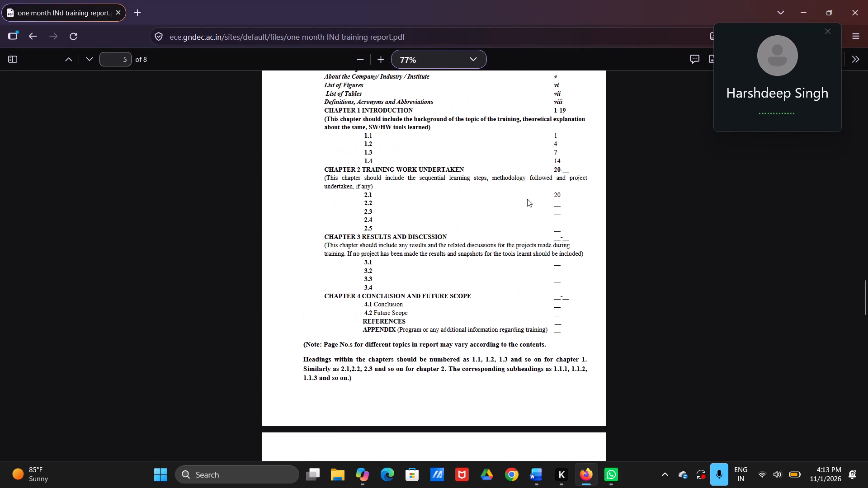
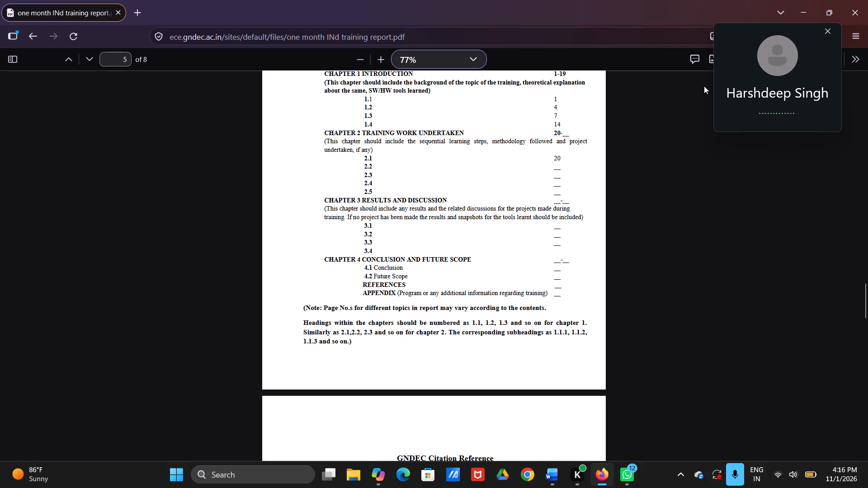
Switch to the full window of the ongoing WhatsApp call.
click(732, 86)
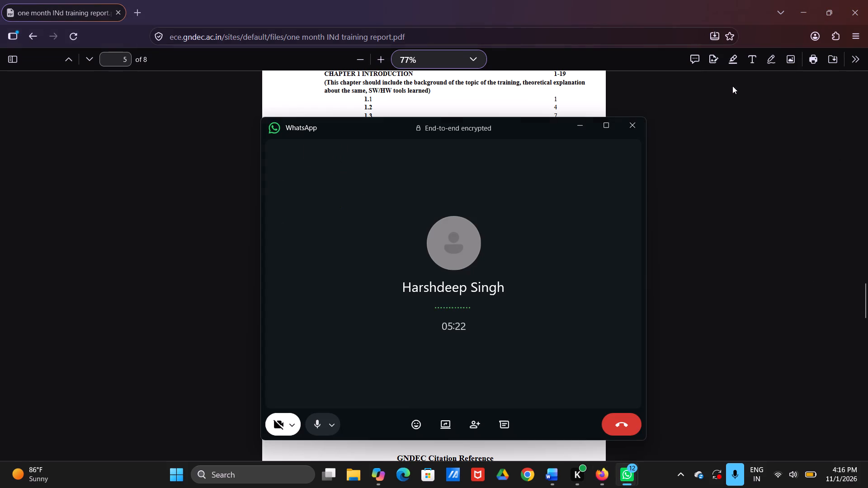
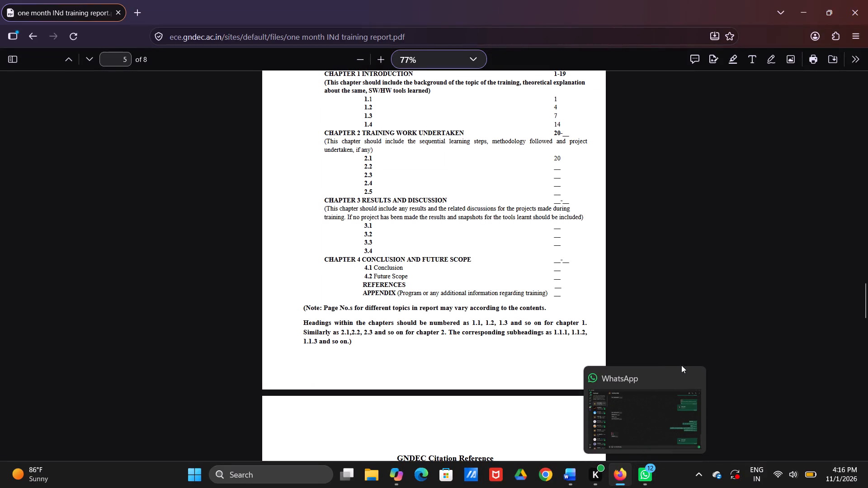
Close the WhatsApp window.
click(689, 373)
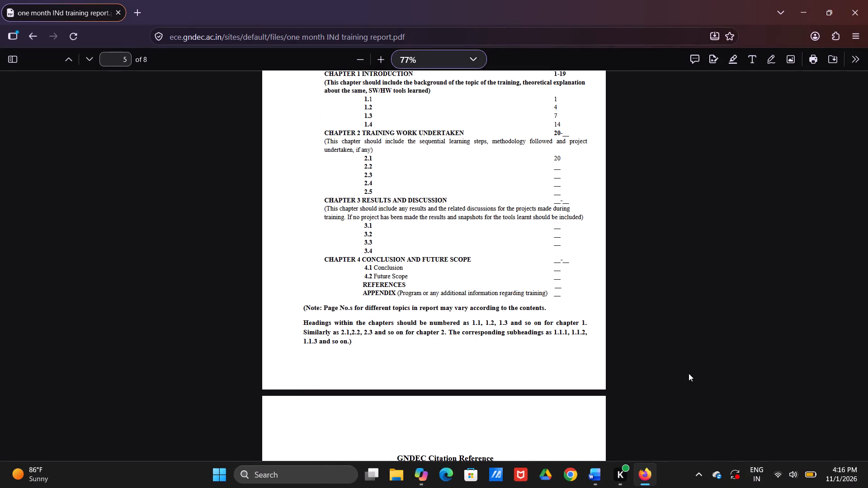
Examine the guidelines' sample contents page for the required front-matter topics, chapter order and page numbering.
scroll(557, 221, up, 1)
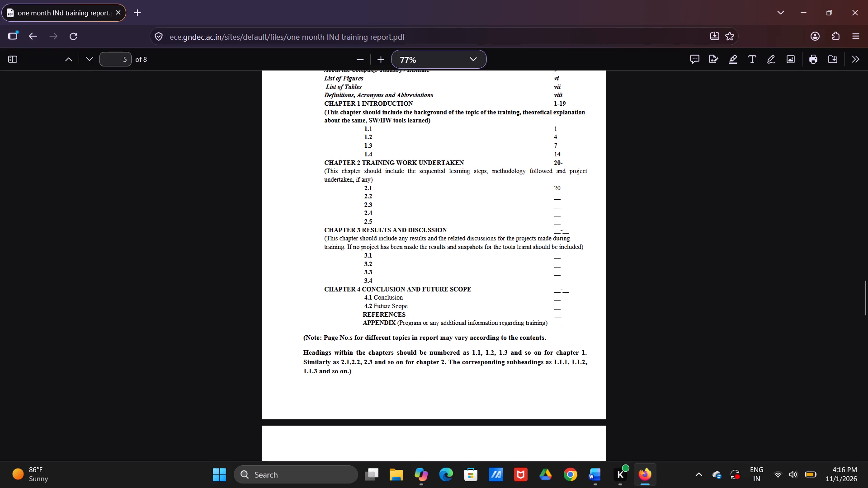
scroll(557, 221, up, 1)
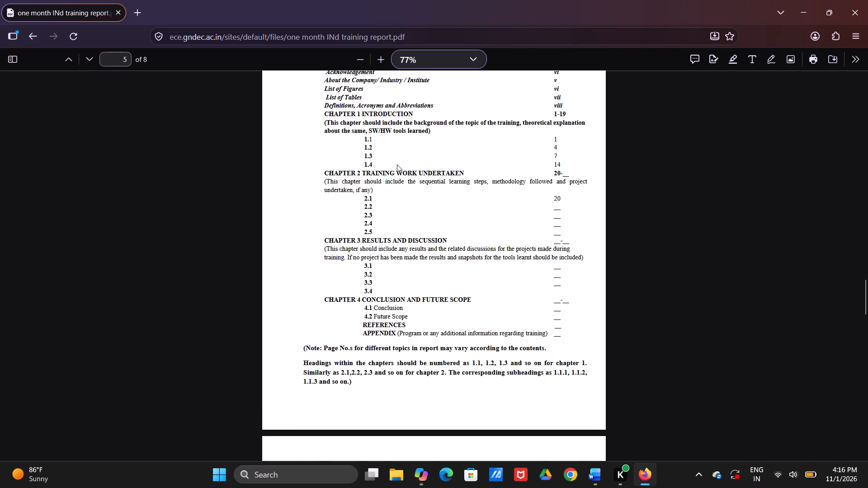
scroll(397, 164, up, 2)
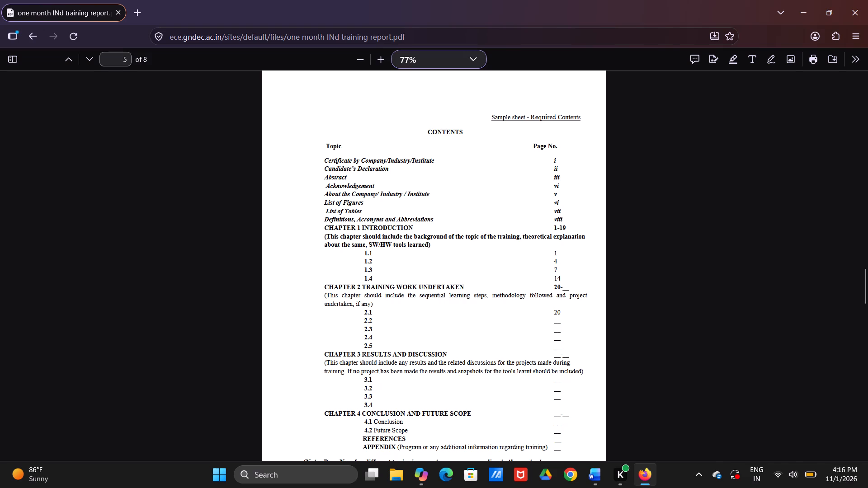
scroll(453, 170, down, 1)
scroll(453, 170, up, 1)
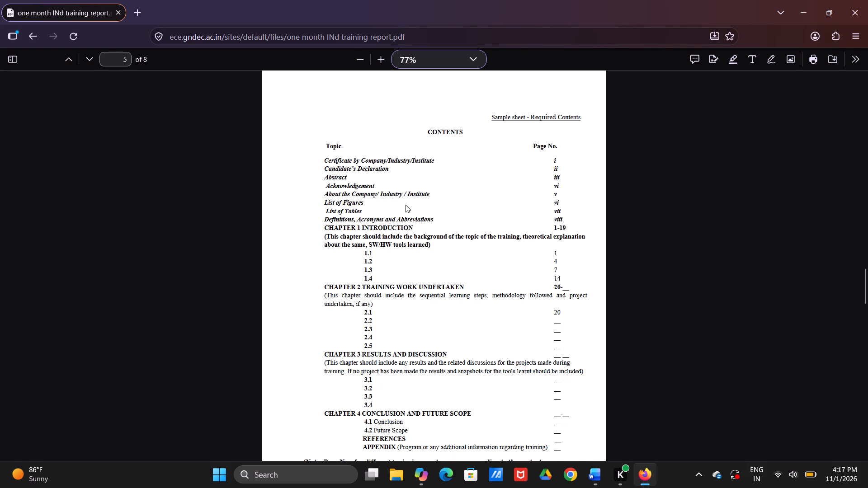
Switch back to the Word report and review it from the Fig. 1.2 page back to the ABOUT THE INSTITUTION page.
click(429, 194)
click(429, 194)
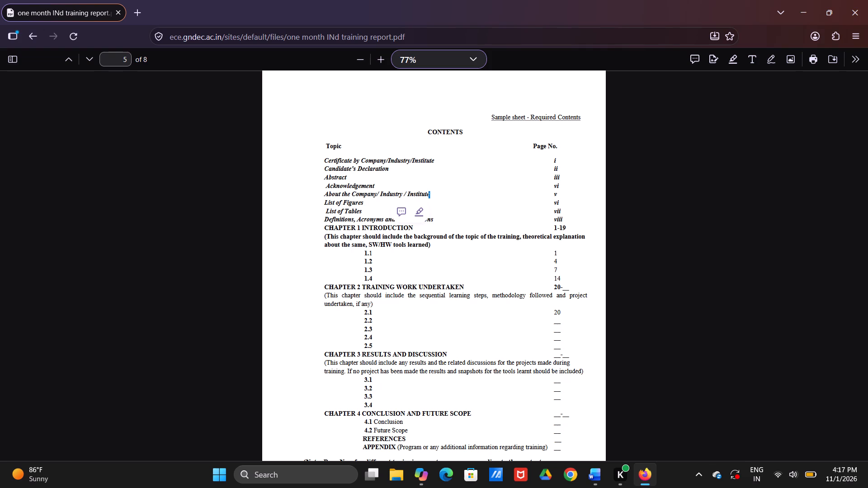
key(alt+Tab)
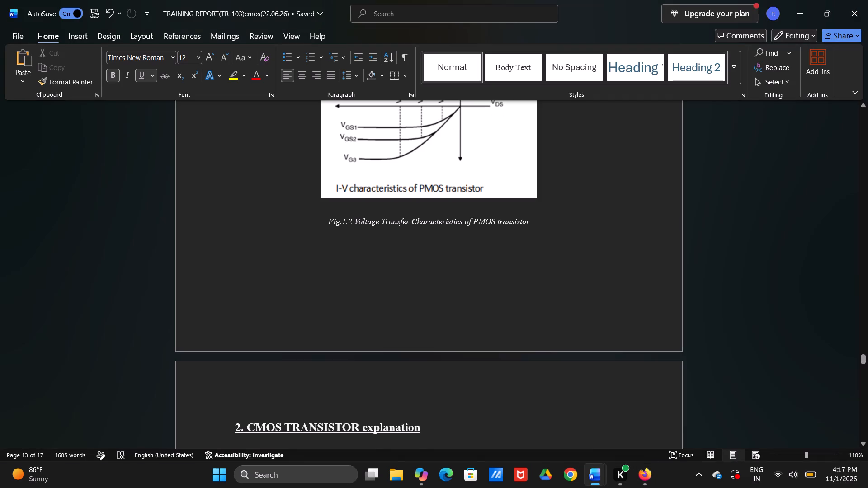
scroll(422, 275, down, 1)
scroll(422, 269, up, 1)
scroll(422, 269, down, 1)
scroll(422, 268, up, 3)
scroll(422, 268, down, 1)
scroll(422, 268, up, 3)
scroll(422, 268, down, 1)
scroll(422, 268, up, 6)
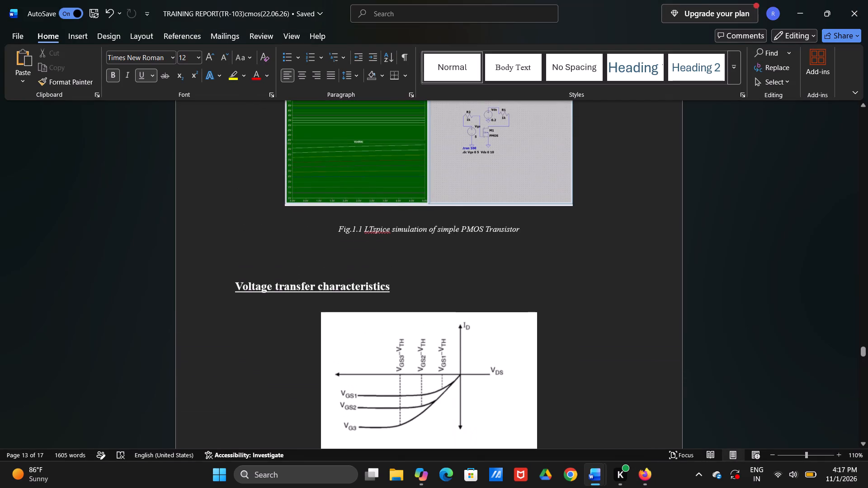
scroll(420, 266, up, 4)
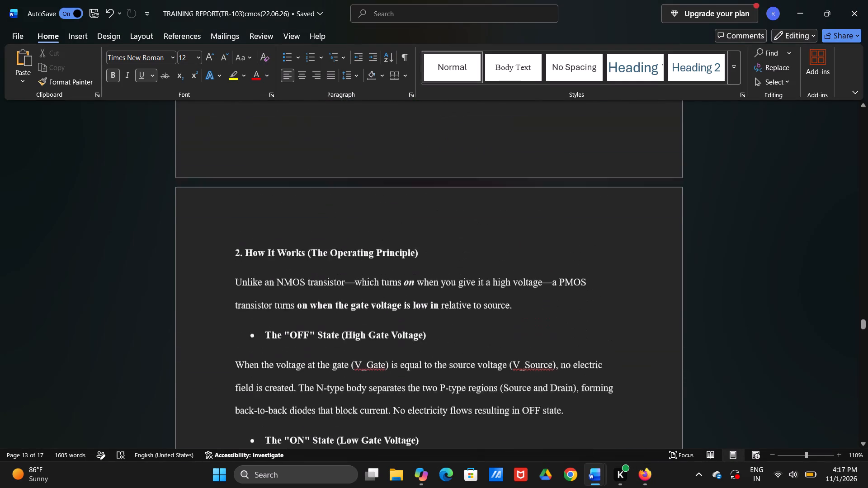
scroll(420, 266, up, 4)
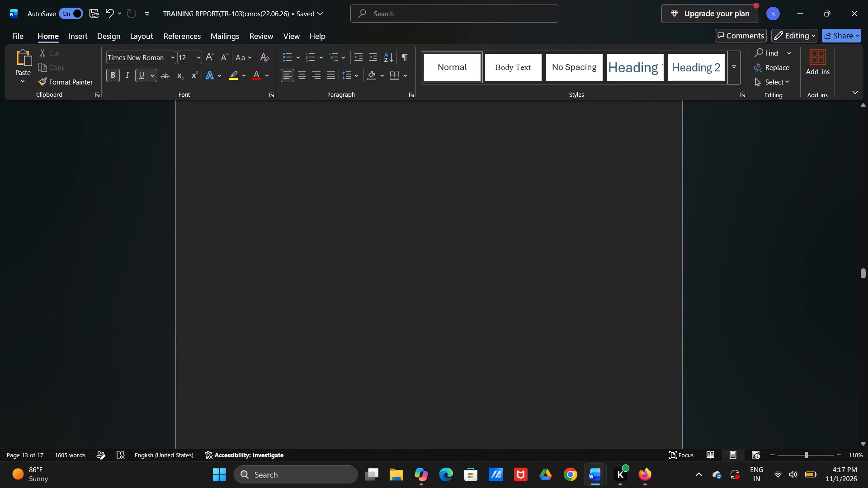
scroll(420, 266, up, 3)
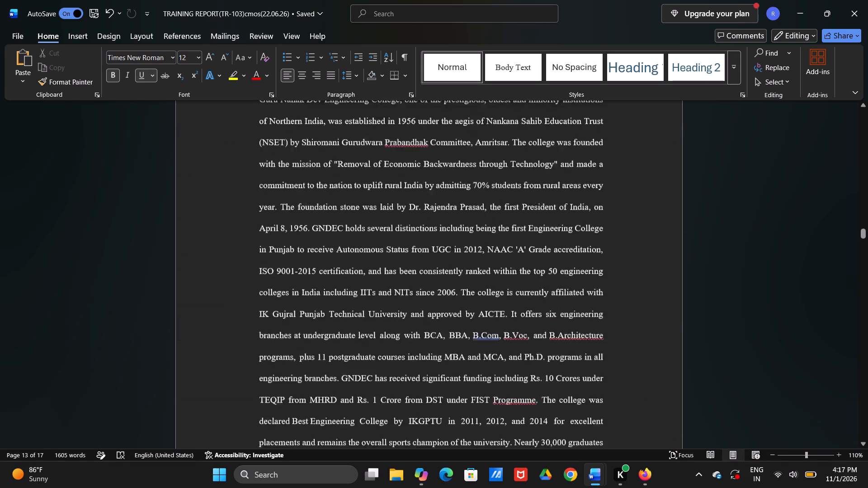
scroll(420, 266, up, 2)
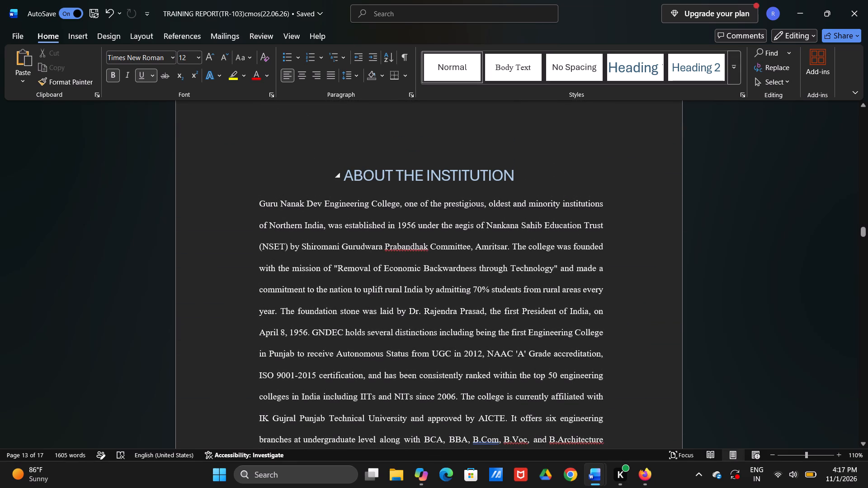
Reduce the ABOUT THE INSTITUTION heading's font size to 14.
click(348, 176)
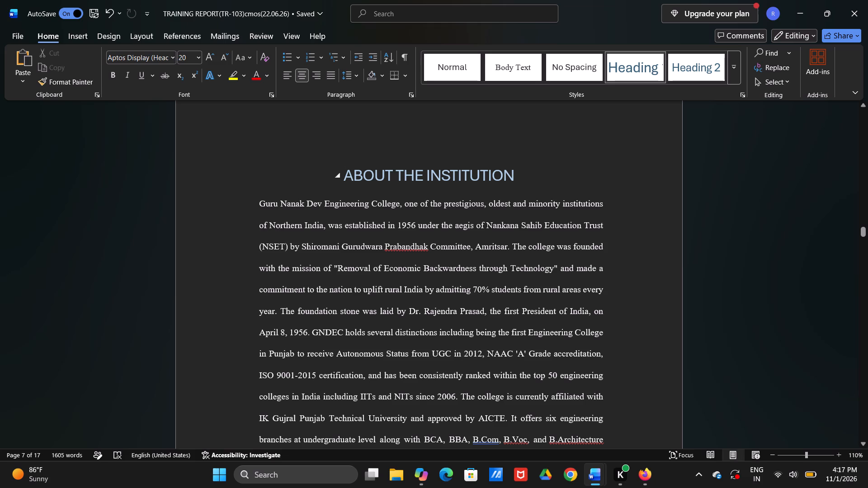
key(ctrl+shift+Right)
key(ctrl+shift+Right)
key(ctrl+shift+Right)
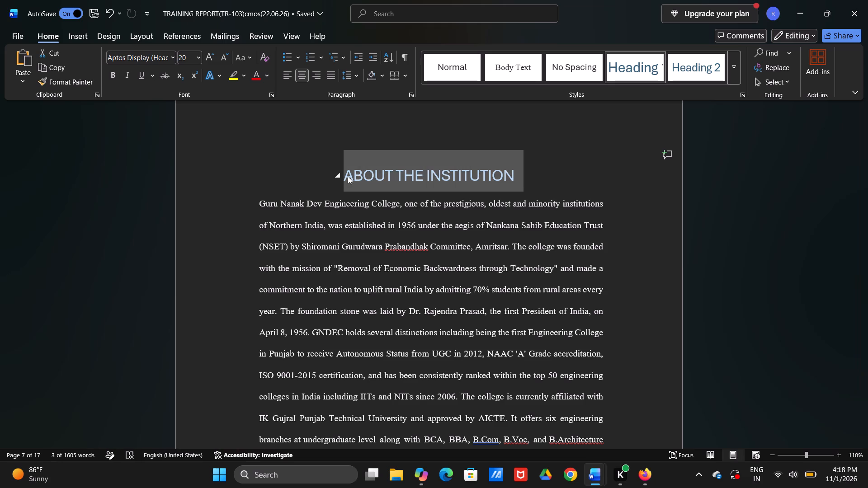
key(ctrl+shift+comma)
key(ctrl+shift+comma)
key(ctrl+shift+comma)
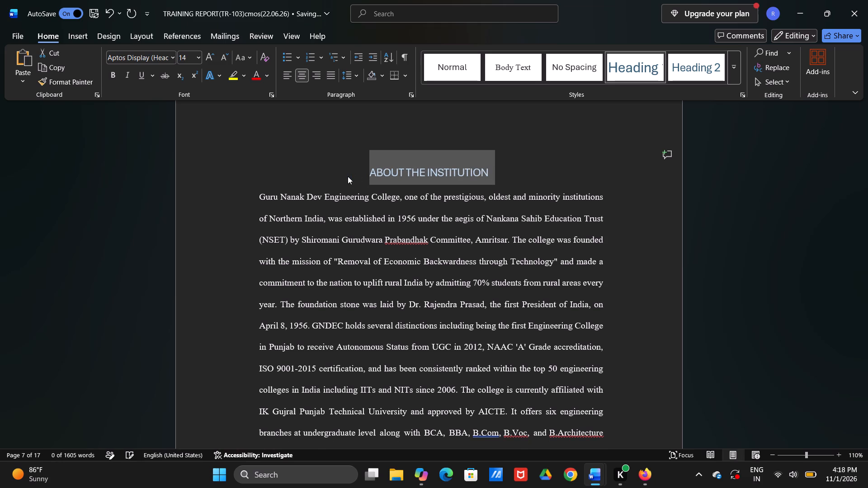
key(ctrl+shift+comma)
key(ctrl+shift+period)
click(330, 269)
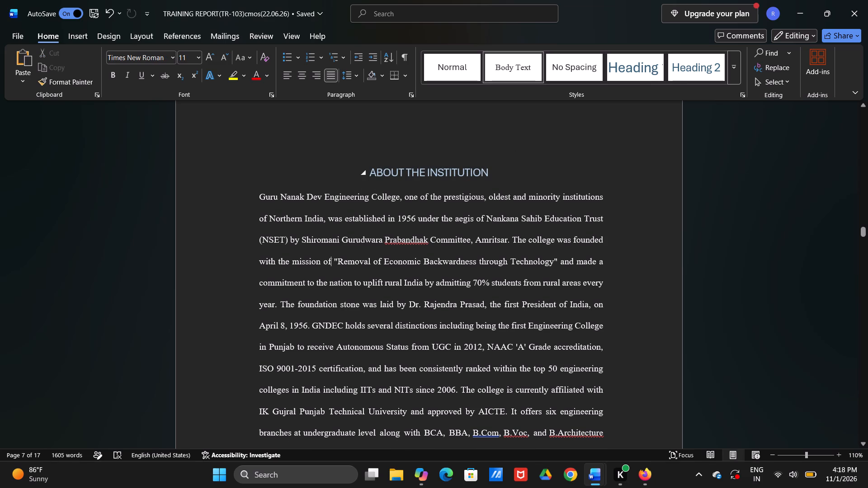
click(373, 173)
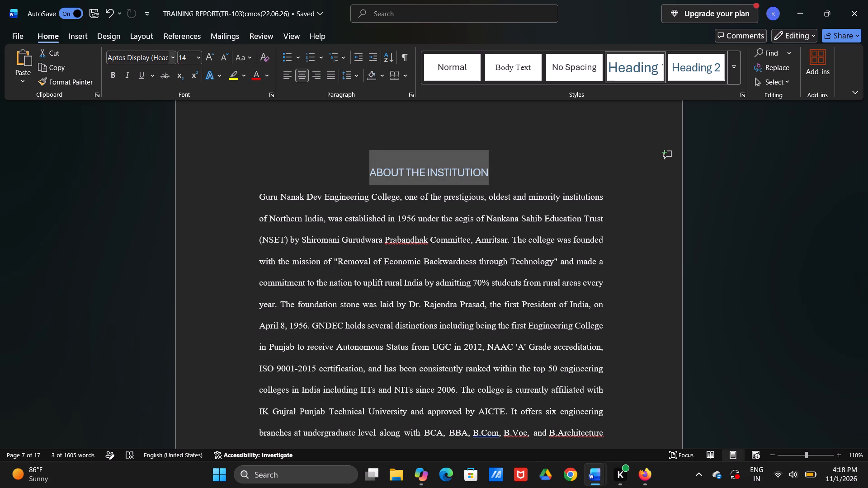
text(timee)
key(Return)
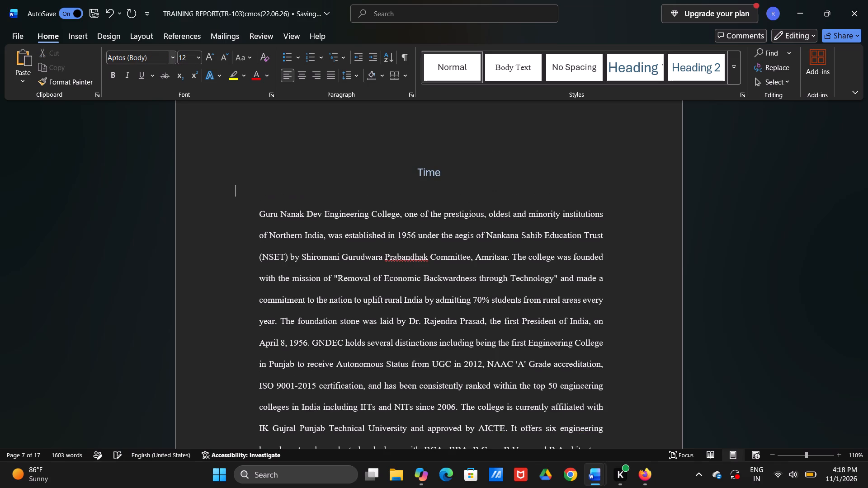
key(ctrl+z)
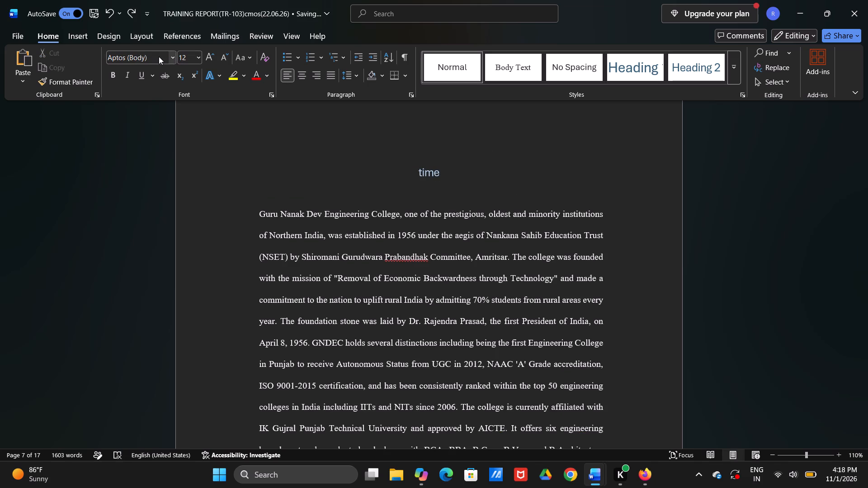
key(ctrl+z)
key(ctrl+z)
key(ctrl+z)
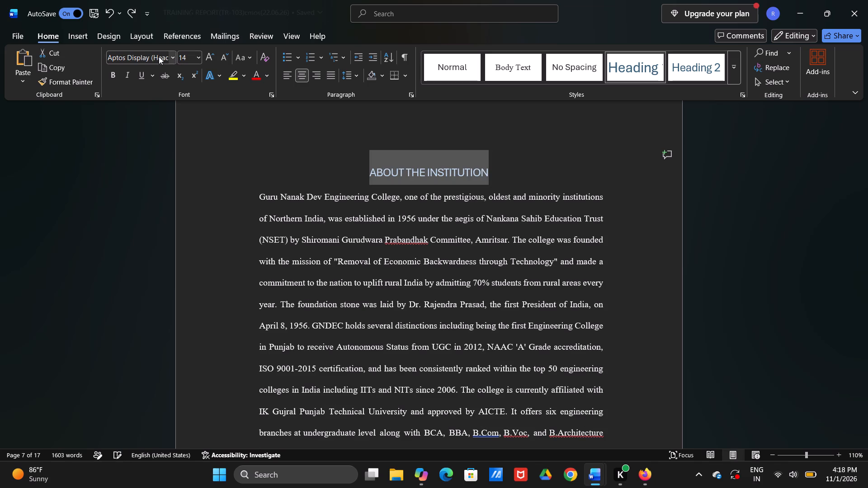
Set the ABOUT THE INSTITUTION heading's font to Times New Roman and make it bold.
click(140, 61)
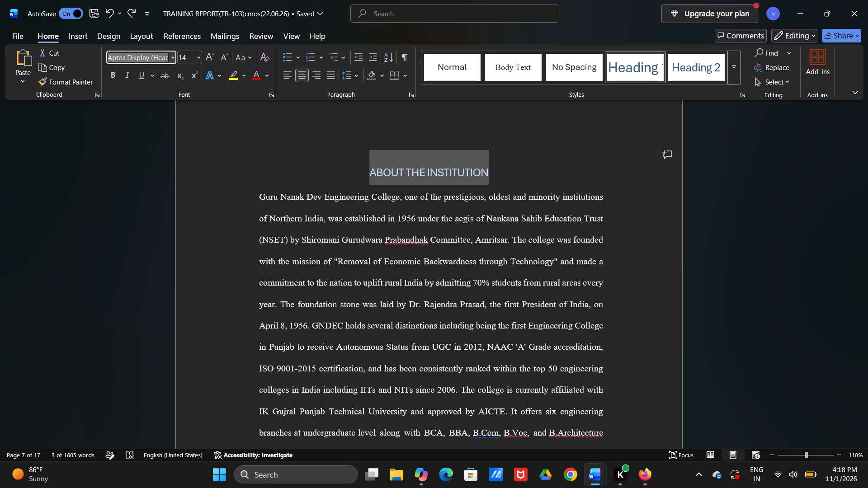
text(times)
key(Return)
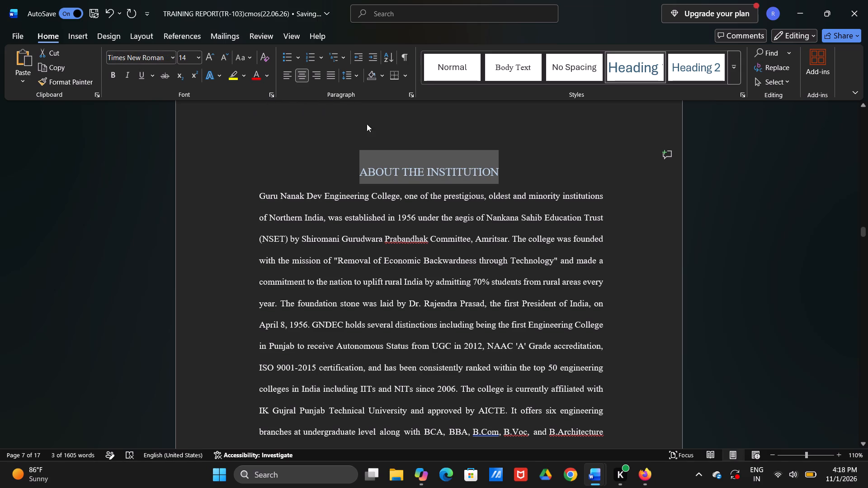
key(ctrl+b)
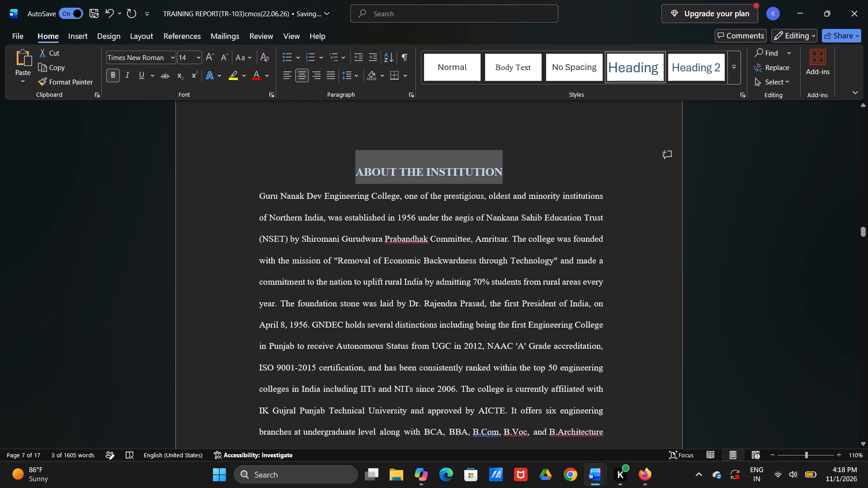
Increase the font size of the whole institution description below the heading to 12.
click(258, 196)
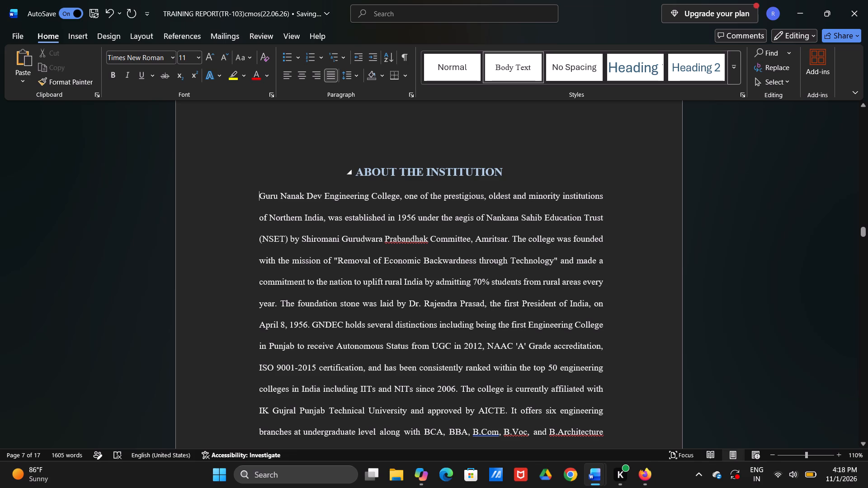
click(306, 258)
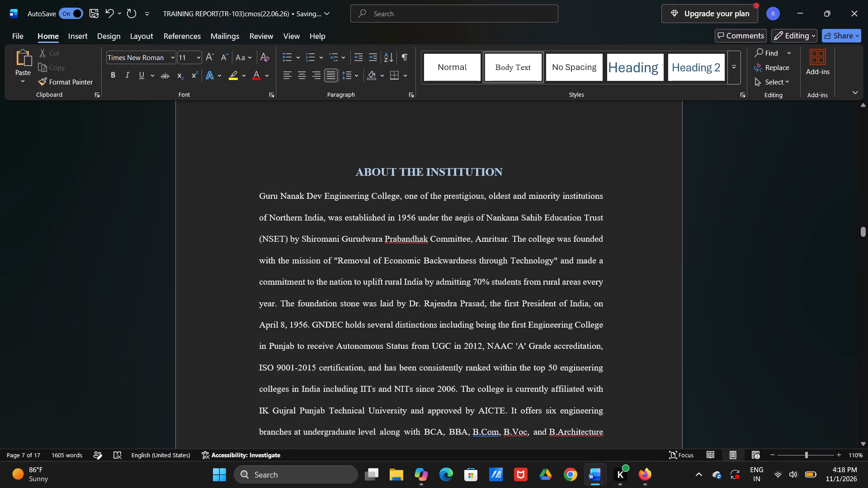
click(258, 196)
key(ctrl+shift+Down)
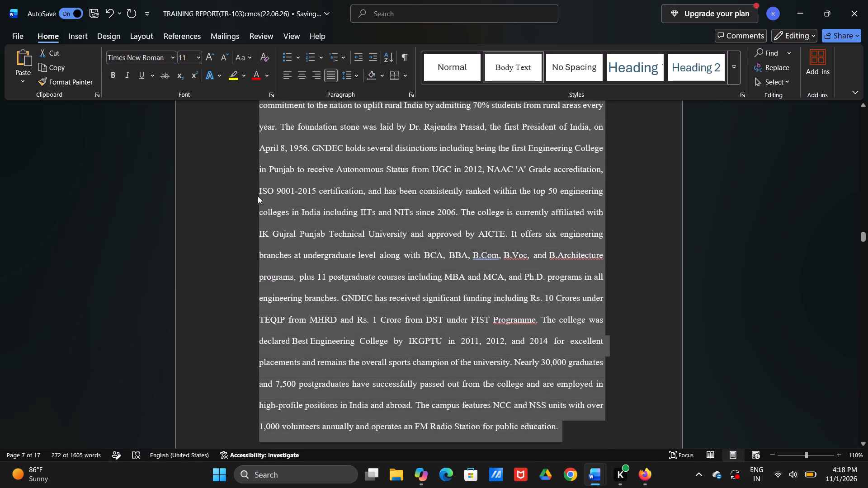
click(212, 56)
scroll(250, 110, up, 1)
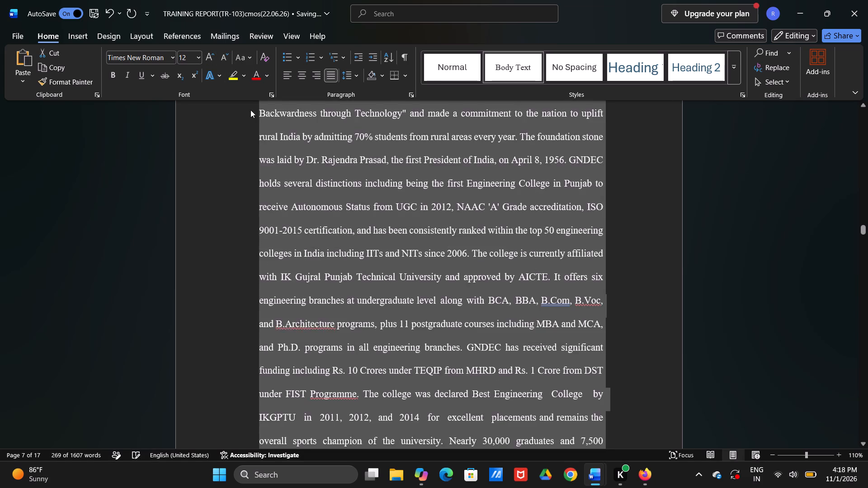
scroll(250, 110, up, 1)
scroll(250, 110, down, 1)
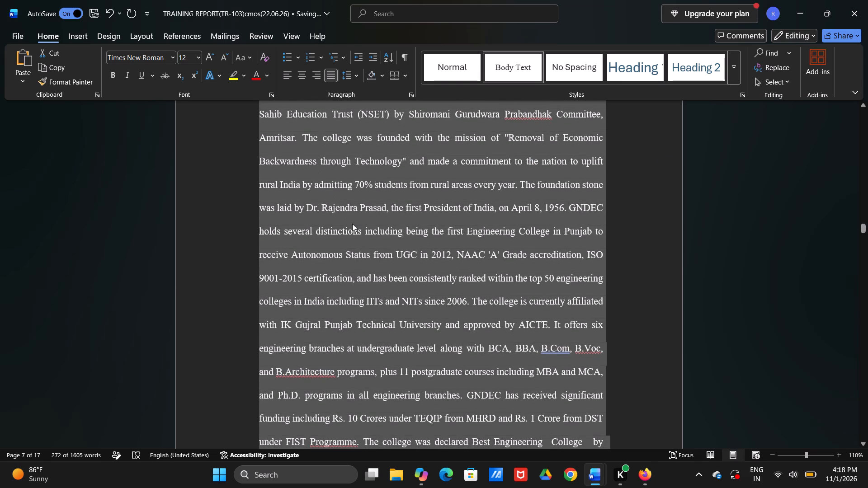
Set the institution description's line spacing to 2.0 and its alignment to justified.
click(357, 77)
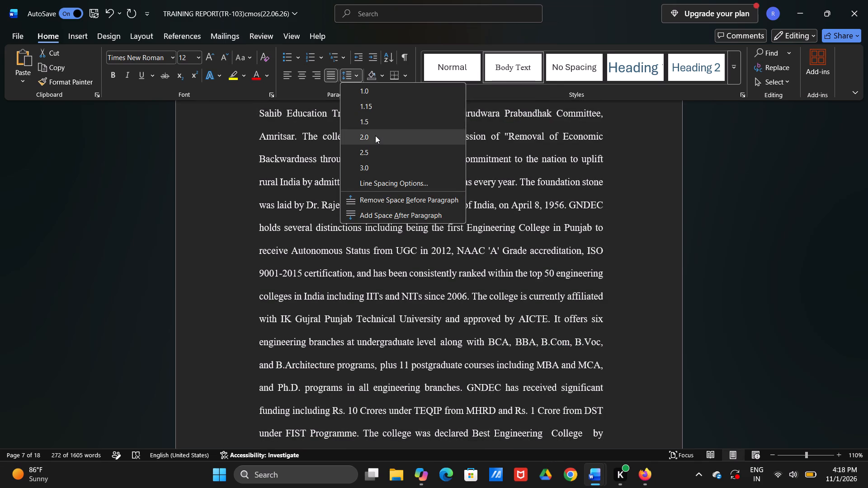
click(375, 136)
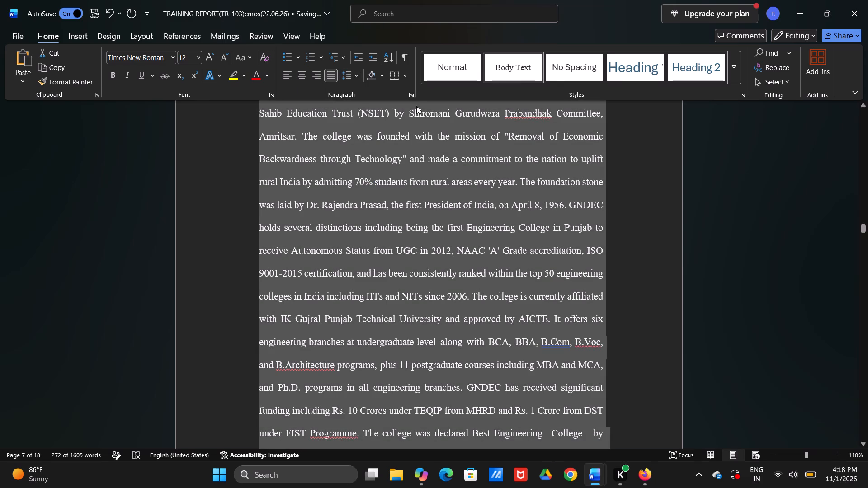
click(303, 76)
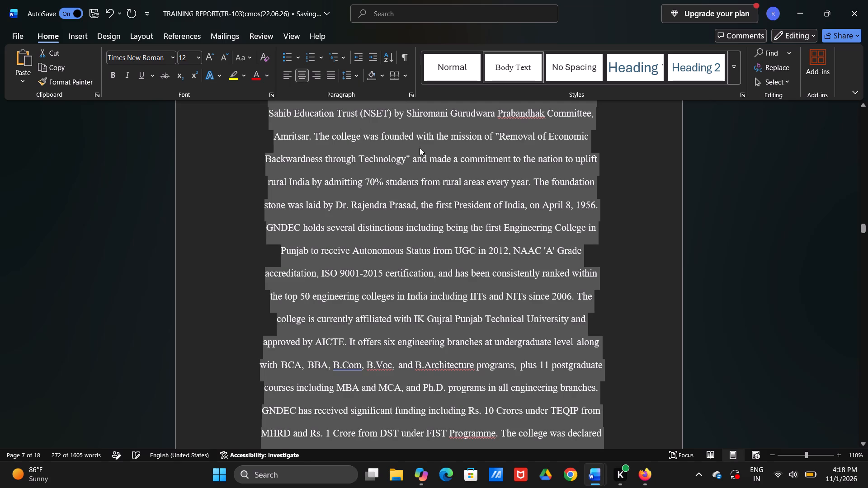
click(329, 73)
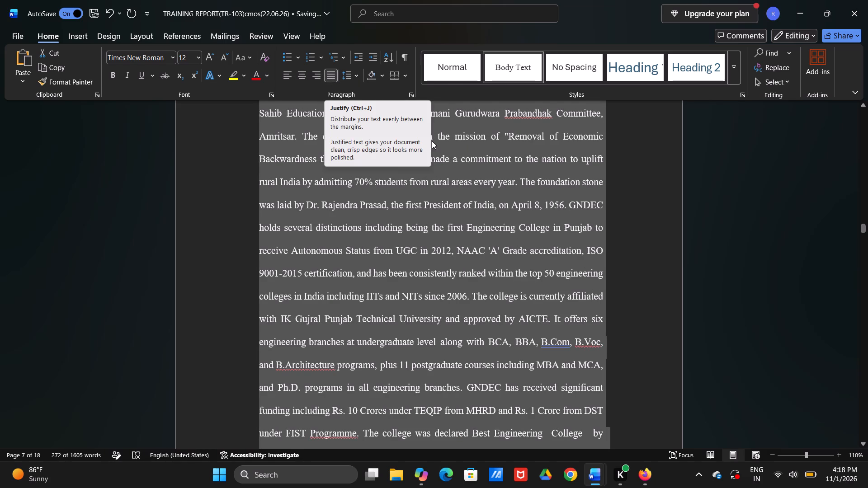
click(602, 191)
scroll(602, 191, up, 3)
scroll(602, 191, down, 1)
scroll(602, 191, up, 2)
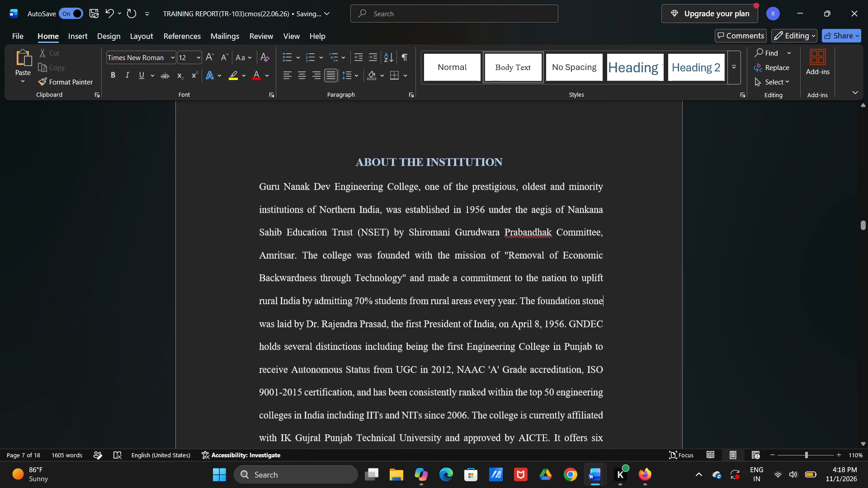
Remove the centring from the ABOUT THE INSTITUTION heading and add two line breaks after the acknowledgement's closing paragraph.
click(369, 241)
click(400, 160)
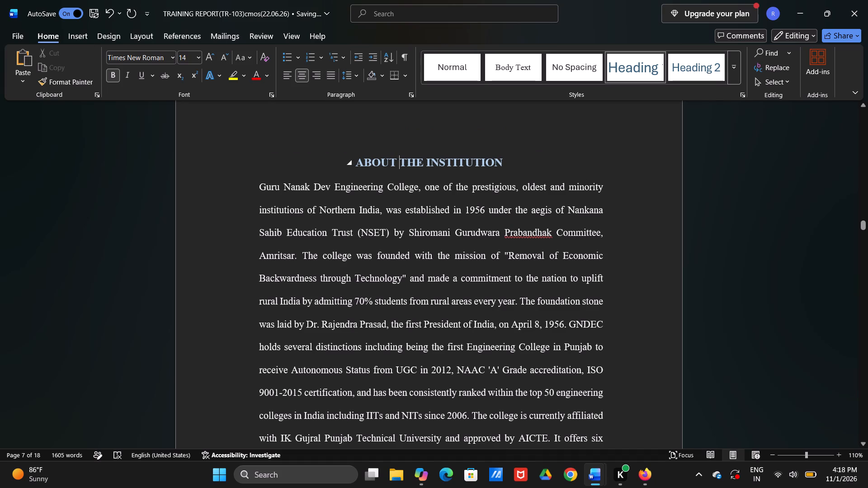
click(355, 155)
key(BackSpace)
key(BackSpace)
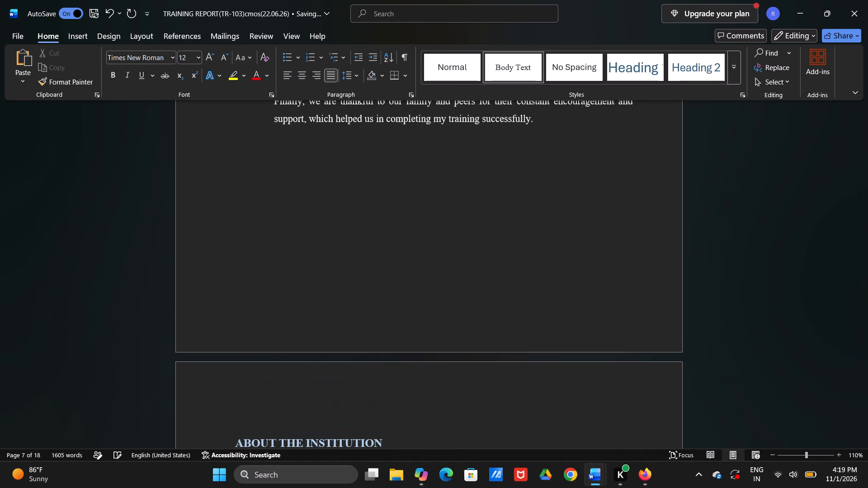
key(Return)
key(Return)
Insert a blank line between the ABOUT THE INSTITUTION heading and its description.
click(410, 433)
key(Return)
click(238, 405)
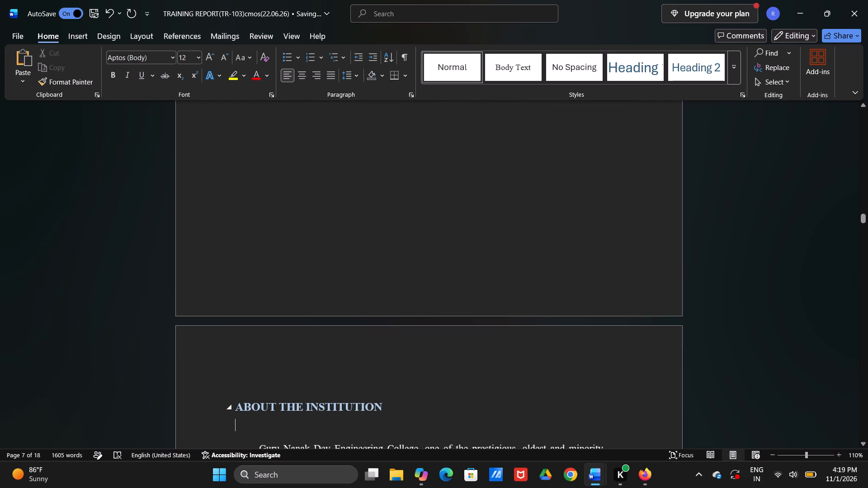
Centre the ABOUT THE INSTITUTION heading above its description.
click(303, 69)
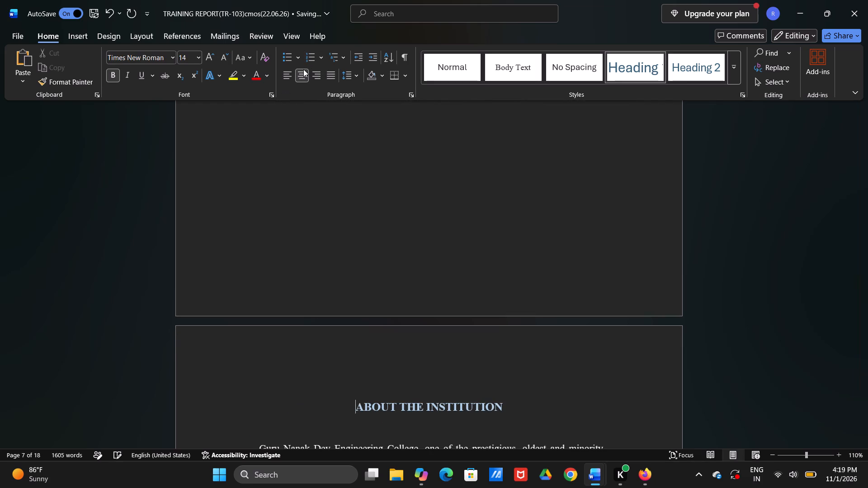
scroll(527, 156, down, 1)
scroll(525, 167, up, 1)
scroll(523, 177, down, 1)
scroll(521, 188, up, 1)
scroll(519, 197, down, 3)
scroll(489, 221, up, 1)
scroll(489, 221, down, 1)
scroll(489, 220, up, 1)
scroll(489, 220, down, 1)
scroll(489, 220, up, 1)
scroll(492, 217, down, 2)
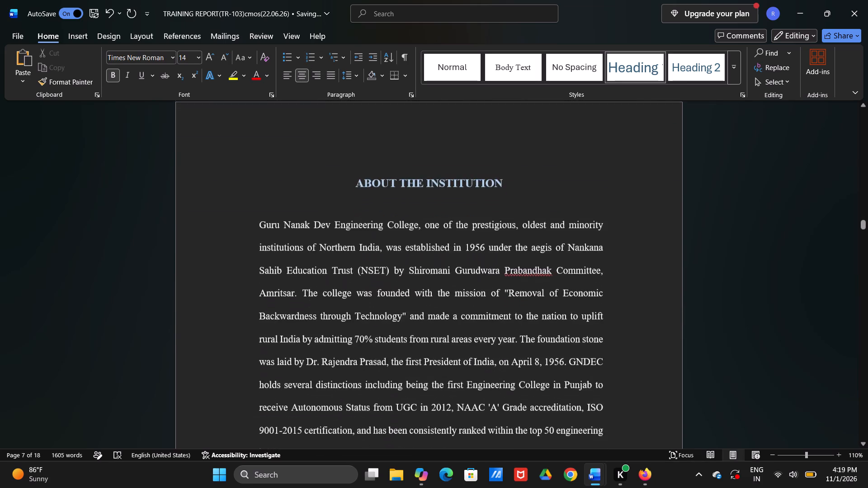
Remove the left indent from the institution description so its text starts at the page margin.
scroll(492, 217, down, 4)
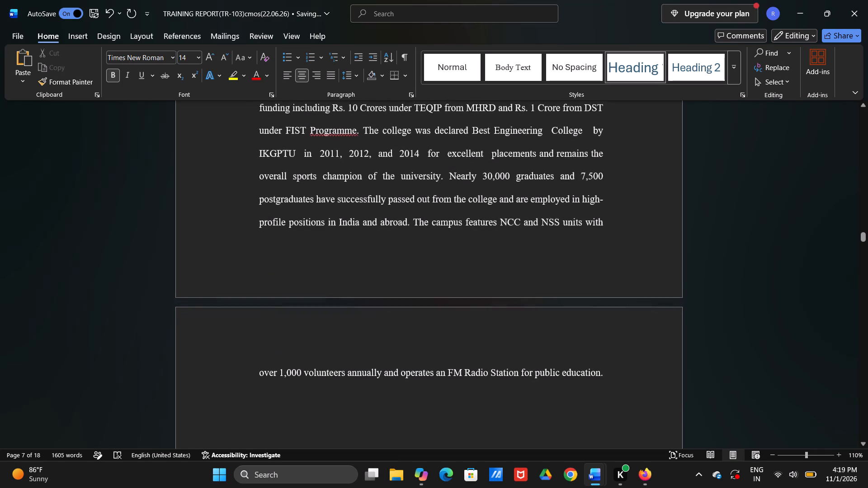
scroll(525, 232, up, 1)
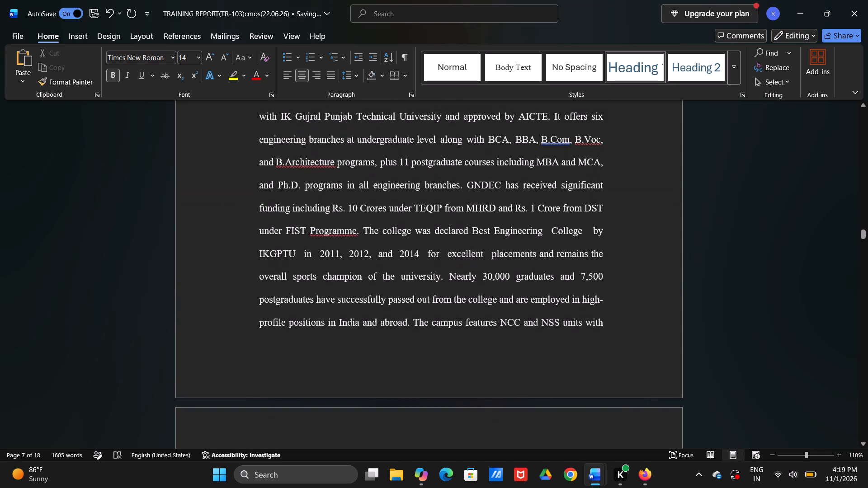
scroll(521, 236, up, 2)
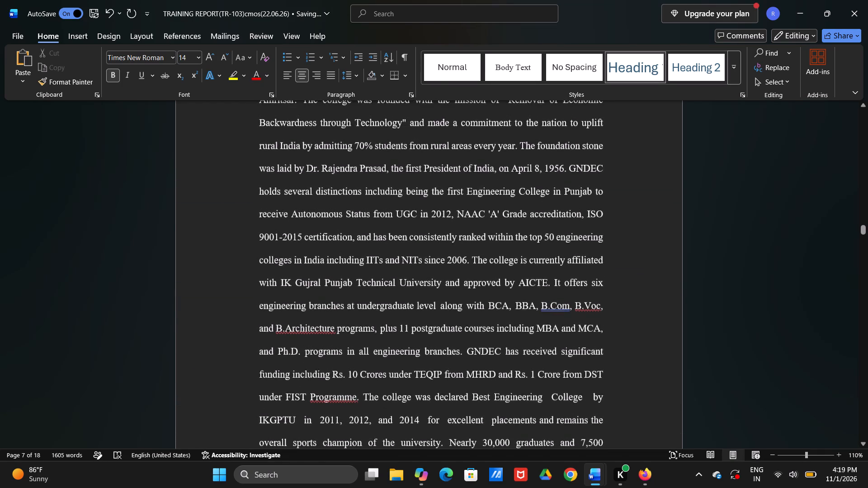
scroll(521, 236, up, 1)
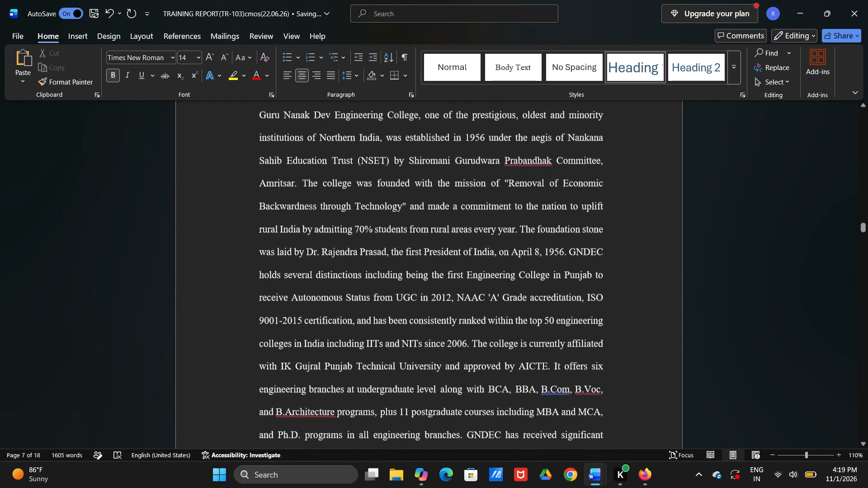
scroll(503, 246, up, 1)
click(261, 120)
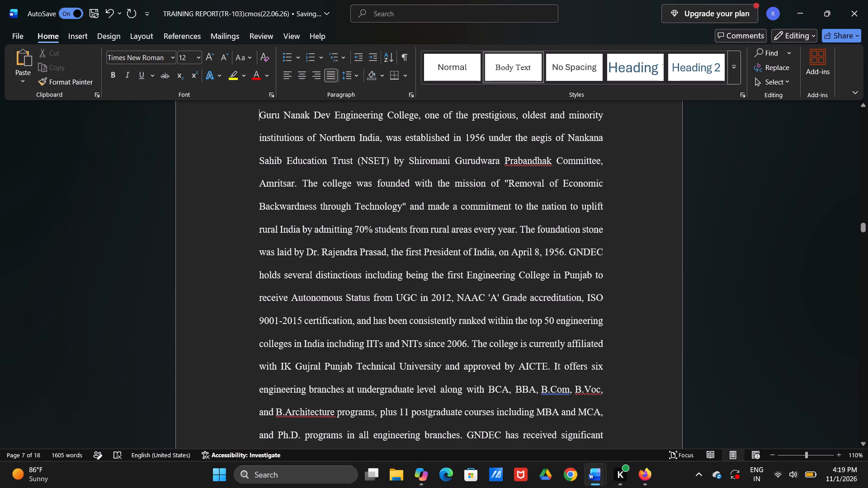
key(BackSpace)
scroll(310, 273, up, 1)
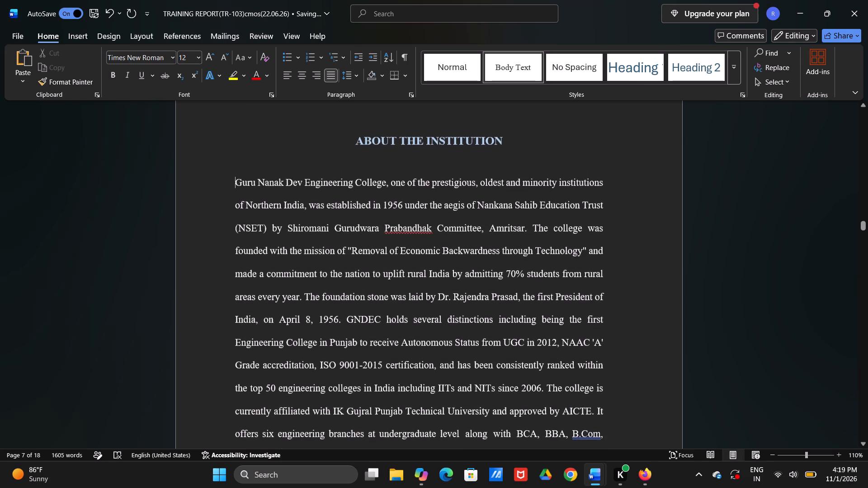
scroll(310, 273, down, 2)
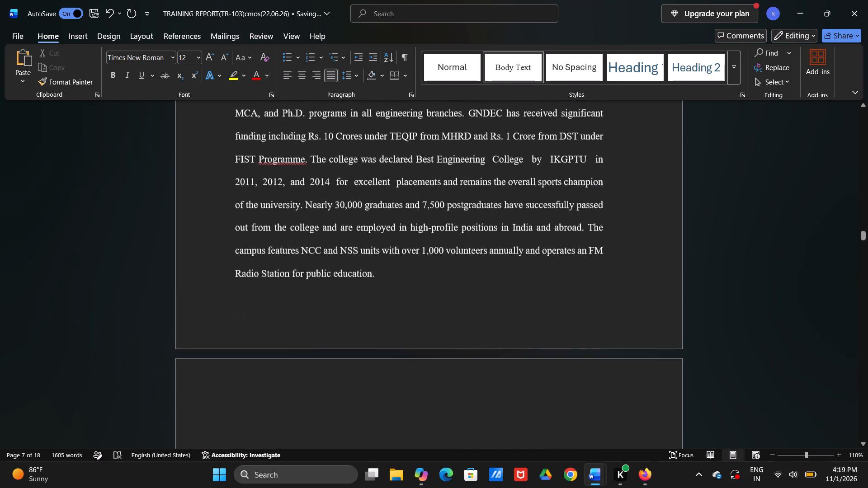
scroll(310, 273, up, 2)
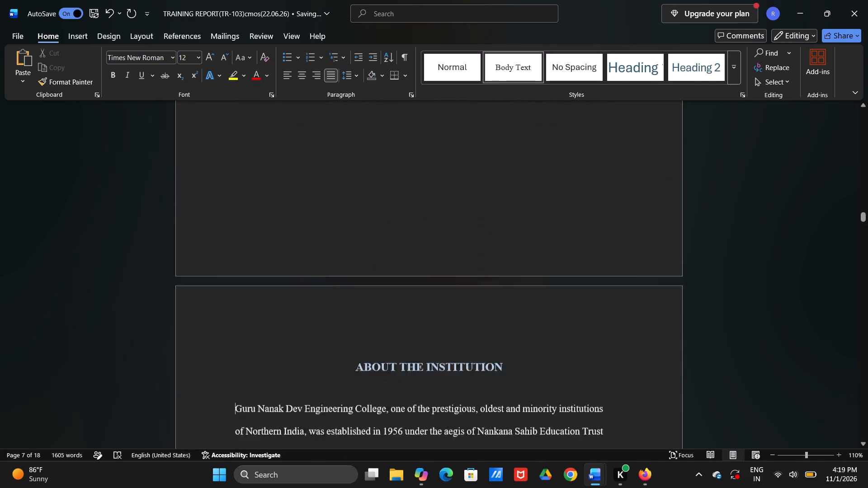
scroll(310, 273, up, 2)
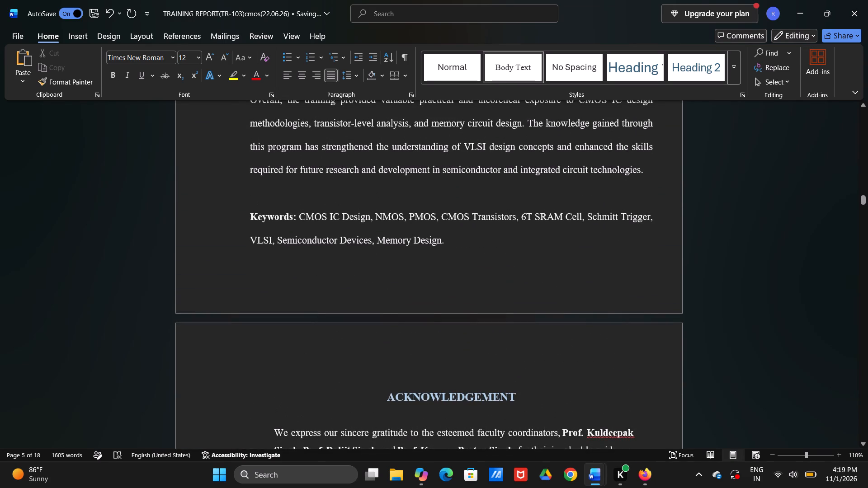
Search the computer for "what" and open WhatsApp.
text(what)
key(Return)
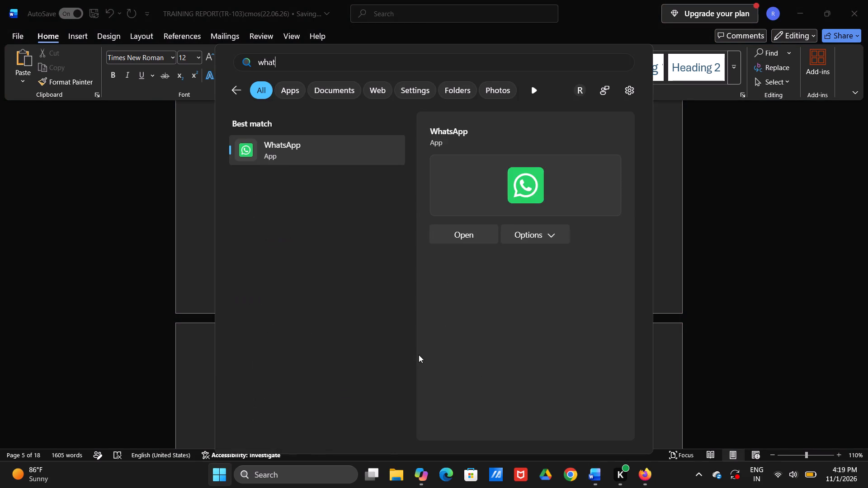
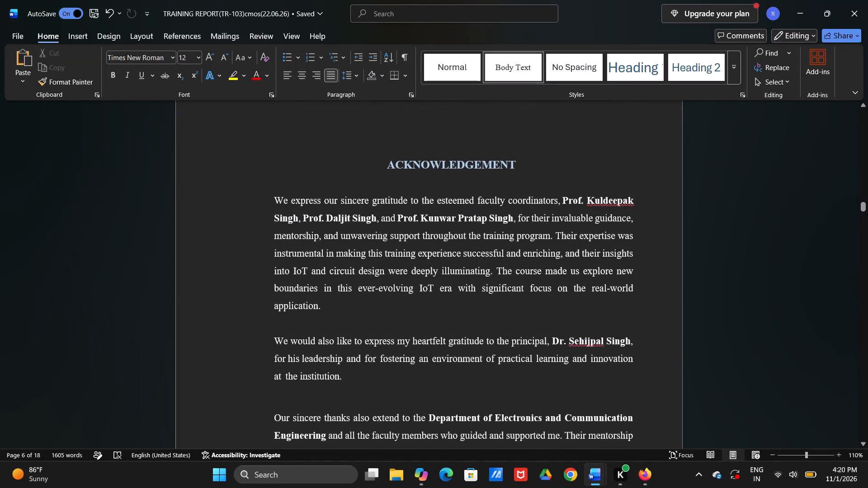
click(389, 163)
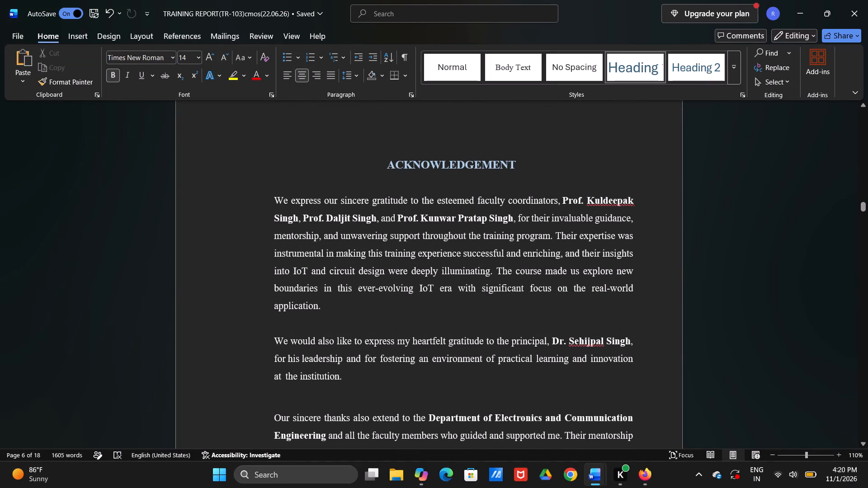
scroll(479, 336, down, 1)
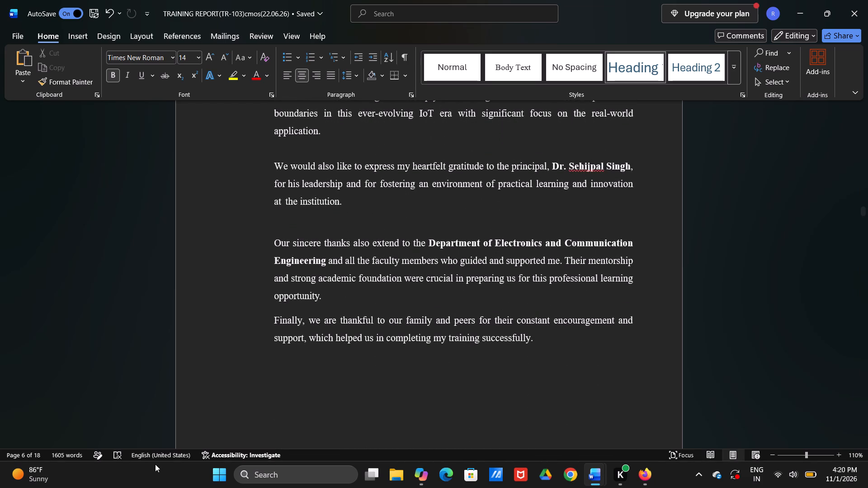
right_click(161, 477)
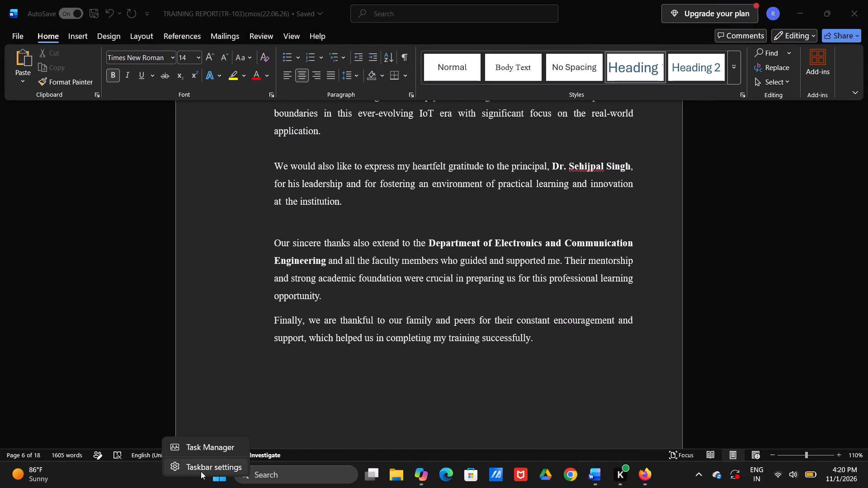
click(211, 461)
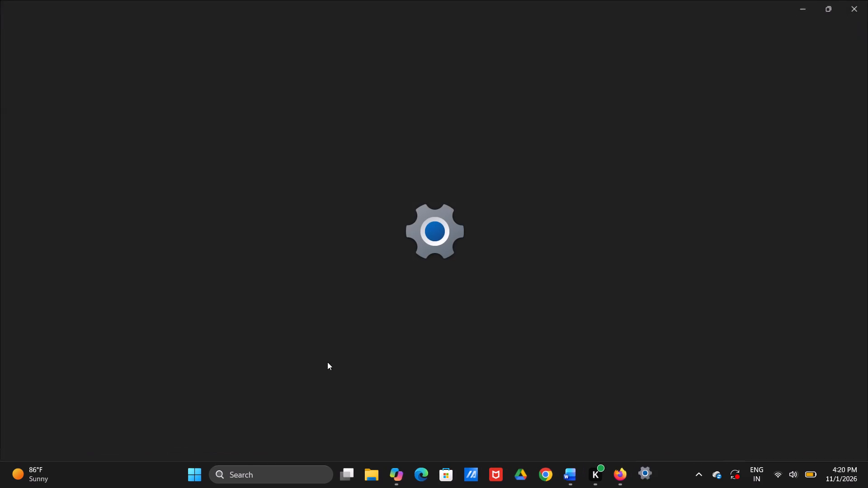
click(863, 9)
Review the ACKNOWLEDGEMENT page's heading and paragraphs, moving back towards the end of the abstract.
scroll(278, 274, up, 4)
scroll(278, 274, down, 1)
scroll(278, 274, up, 2)
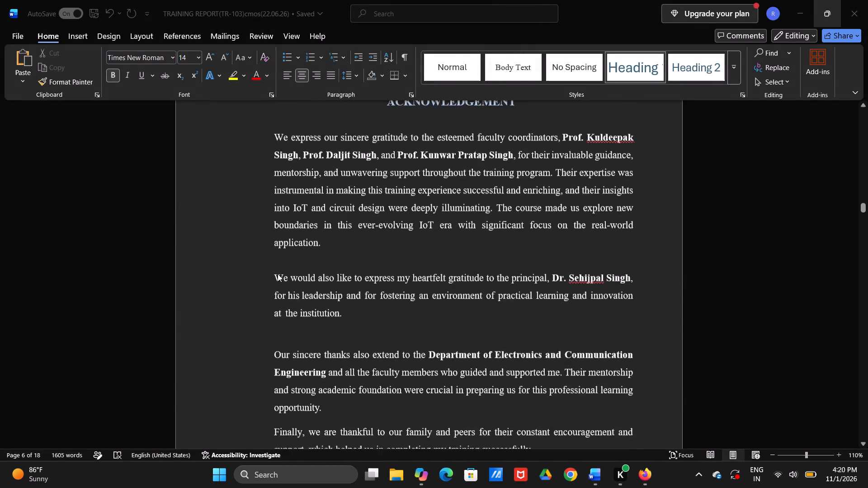
scroll(278, 274, up, 1)
scroll(278, 273, down, 1)
drag(494, 122, 492, 128)
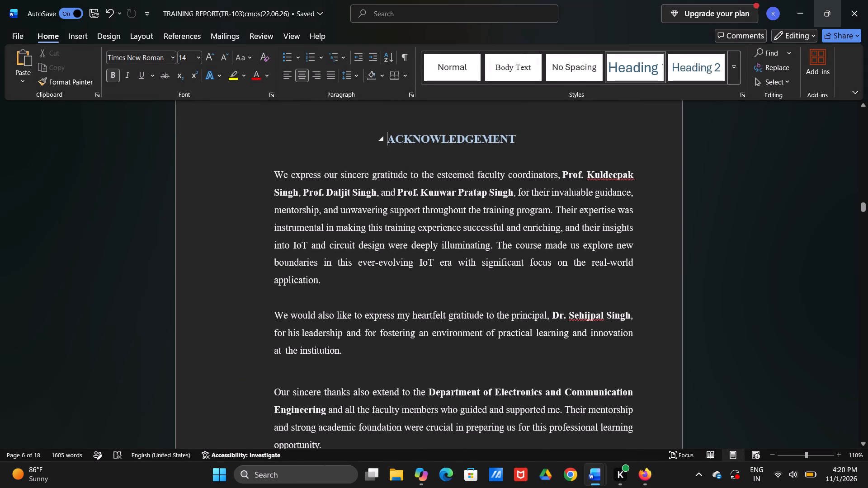
click(491, 136)
click(417, 230)
scroll(328, 214, up, 8)
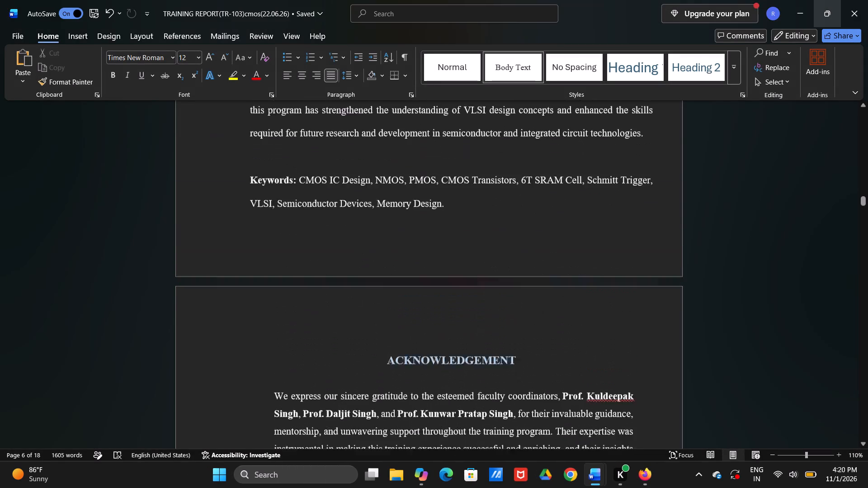
scroll(323, 224, up, 7)
Read through the ABSTRACT page from its heading to the keywords, checking the text and layout.
click(370, 325)
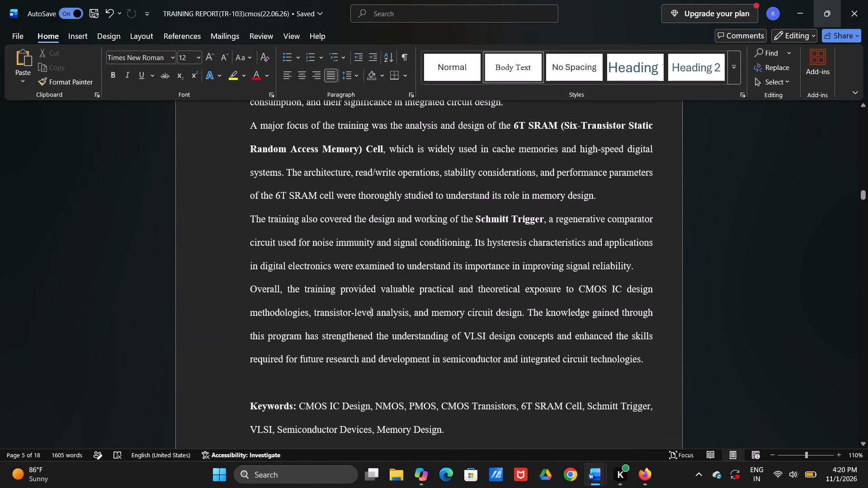
scroll(372, 324, up, 4)
scroll(372, 324, down, 1)
scroll(372, 324, up, 1)
scroll(372, 324, down, 1)
scroll(368, 265, up, 3)
scroll(368, 265, down, 1)
scroll(360, 252, up, 5)
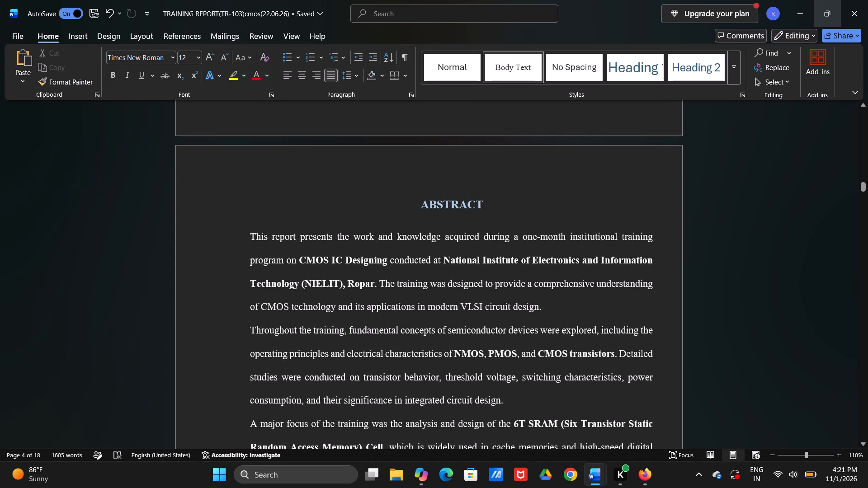
scroll(388, 296, down, 2)
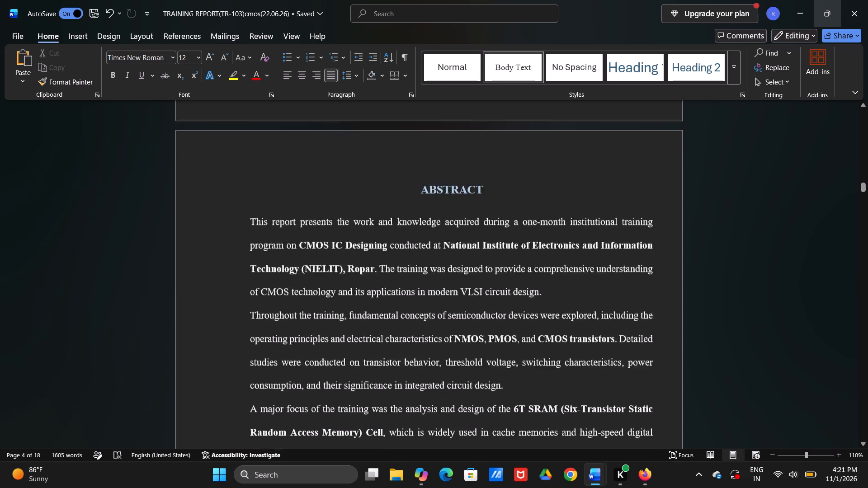
scroll(388, 296, down, 4)
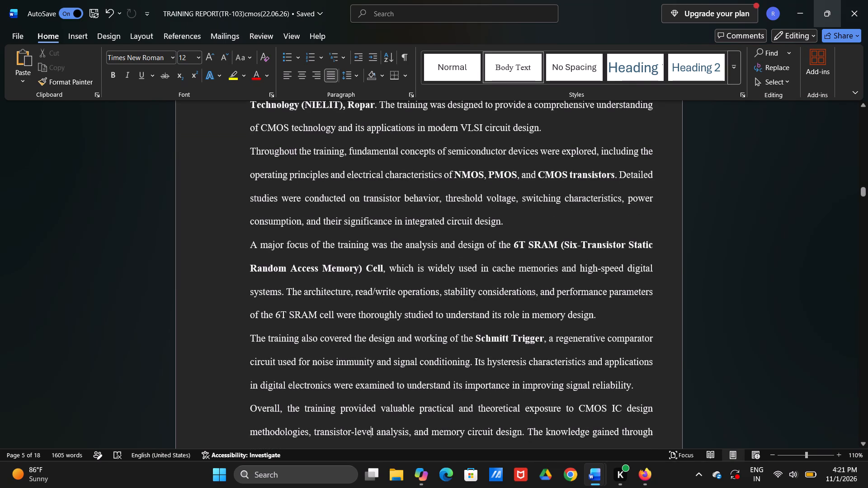
scroll(388, 296, up, 2)
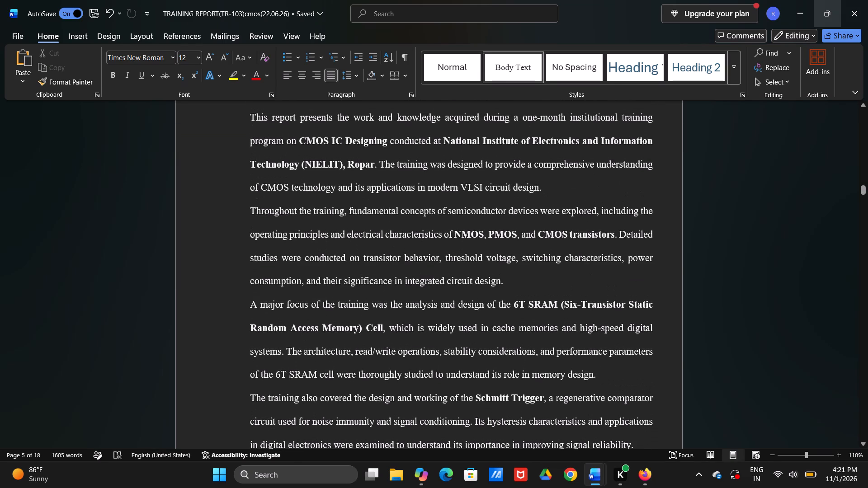
scroll(390, 296, down, 2)
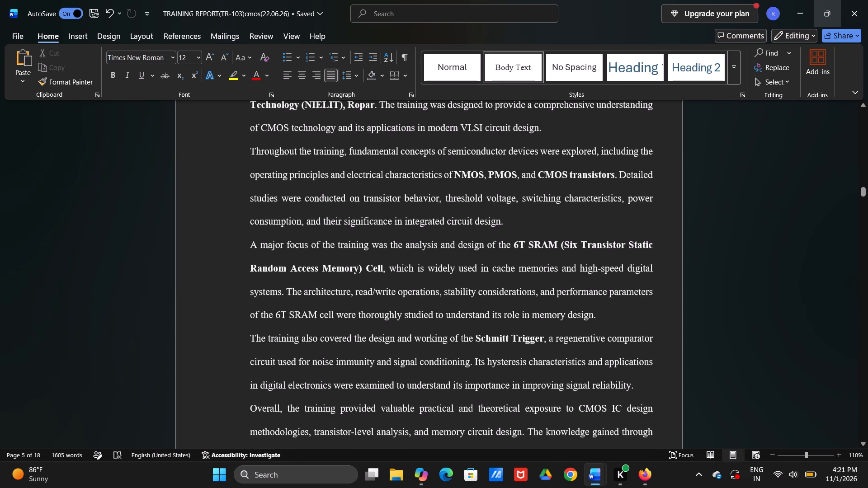
scroll(392, 297, down, 3)
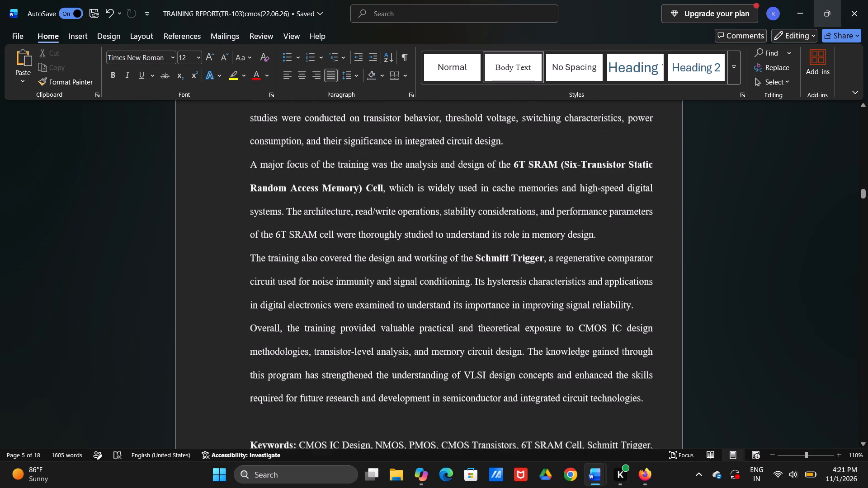
scroll(392, 297, up, 1)
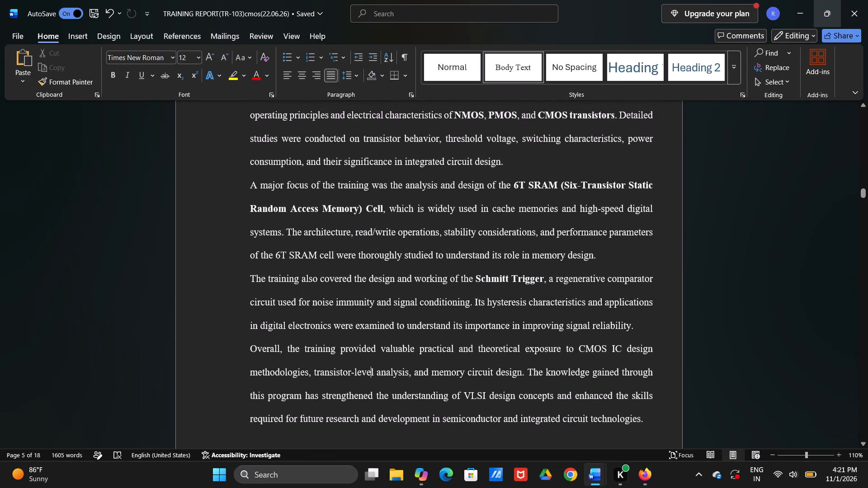
scroll(392, 297, down, 1)
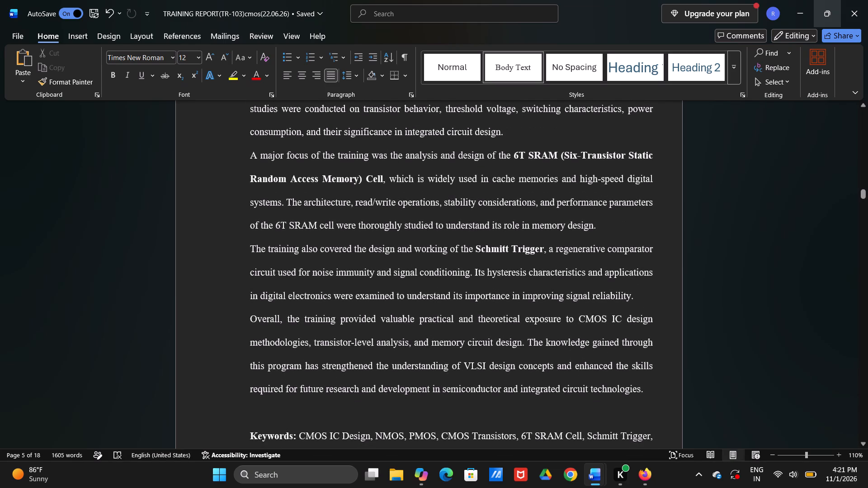
scroll(392, 297, up, 1)
scroll(392, 297, down, 2)
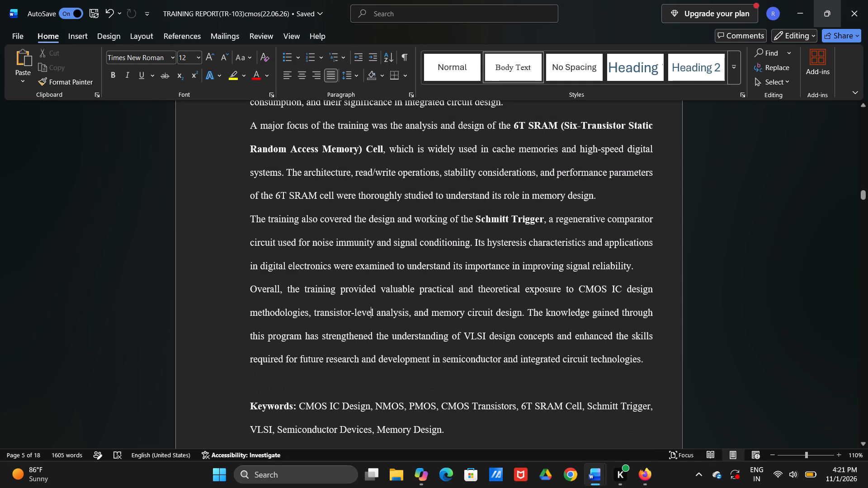
scroll(392, 297, down, 1)
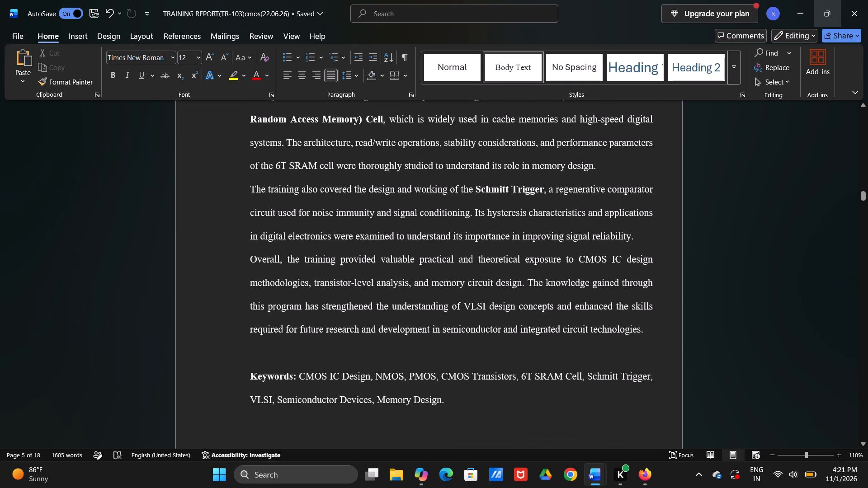
scroll(392, 297, up, 3)
scroll(392, 297, down, 1)
scroll(392, 297, up, 1)
scroll(392, 297, down, 3)
scroll(392, 297, up, 1)
scroll(392, 297, down, 1)
scroll(392, 297, up, 1)
scroll(392, 297, down, 5)
scroll(392, 297, up, 1)
scroll(392, 297, down, 2)
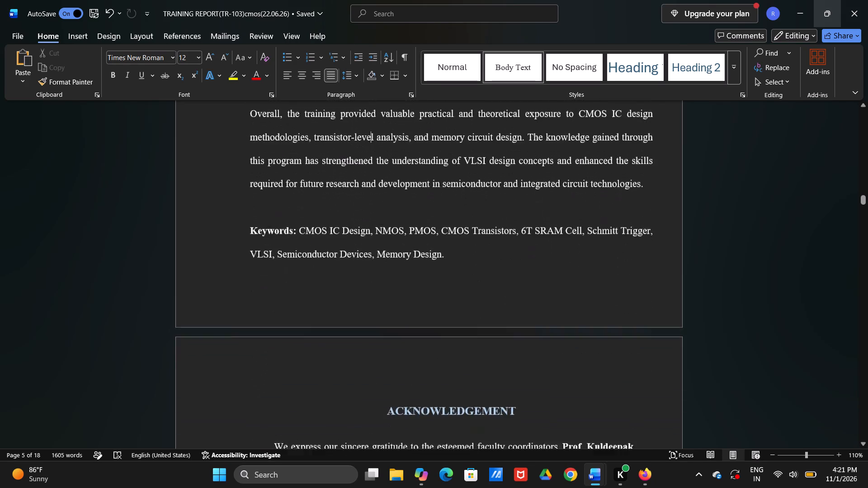
Review the ACKNOWLEDGEMENT page from its heading to its closing paragraph.
scroll(392, 297, down, 1)
scroll(392, 297, up, 1)
scroll(392, 297, down, 9)
scroll(392, 297, up, 1)
scroll(392, 297, down, 6)
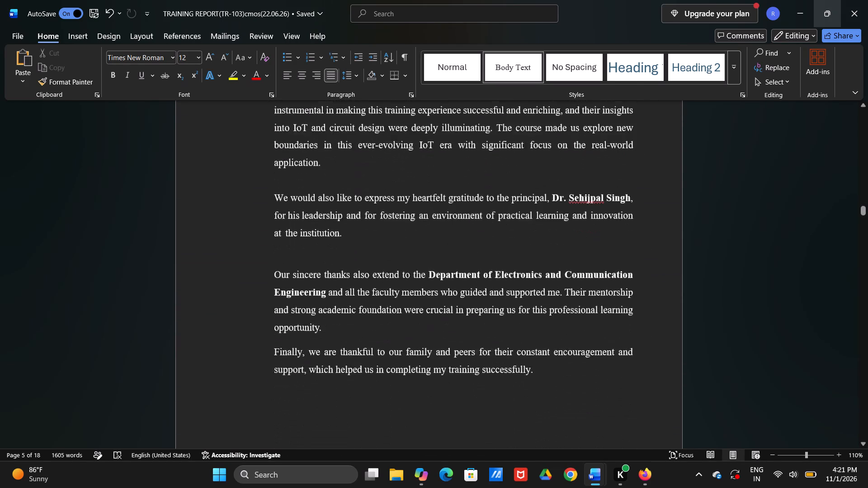
scroll(392, 297, down, 1)
scroll(392, 297, up, 1)
scroll(392, 297, down, 5)
scroll(392, 297, up, 1)
scroll(392, 297, down, 1)
scroll(392, 297, up, 1)
scroll(392, 297, down, 4)
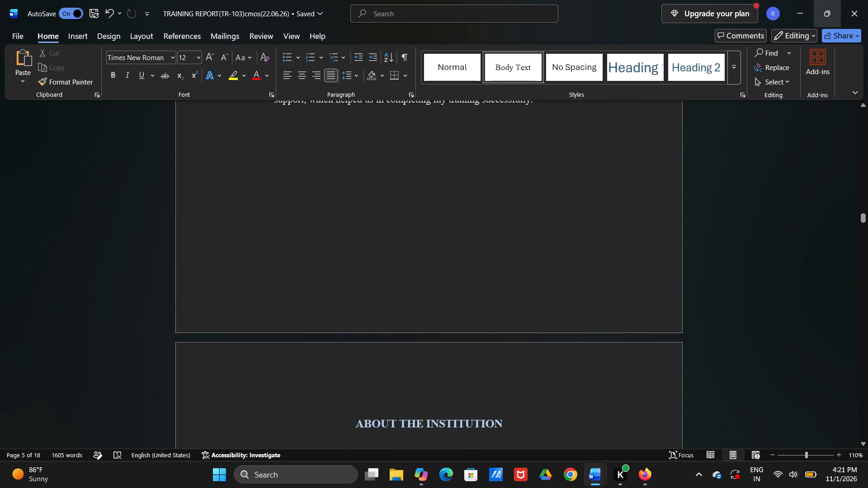
Review the ABOUT THE INSTITUTION page from its heading to the end of the description.
scroll(392, 297, down, 3)
scroll(392, 297, up, 1)
scroll(392, 297, down, 3)
scroll(393, 297, up, 1)
scroll(393, 297, down, 7)
scroll(394, 297, up, 1)
scroll(394, 296, down, 1)
scroll(426, 146, up, 1)
scroll(426, 146, down, 1)
scroll(426, 146, up, 1)
scroll(426, 146, down, 2)
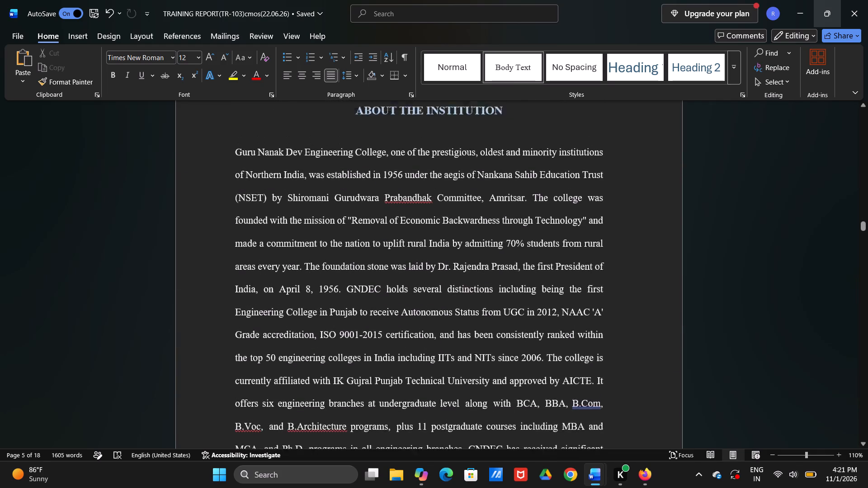
scroll(426, 148, up, 1)
scroll(426, 147, down, 6)
scroll(428, 158, up, 1)
scroll(428, 158, down, 1)
scroll(428, 158, up, 1)
scroll(428, 158, down, 3)
scroll(428, 158, up, 1)
scroll(428, 158, down, 1)
scroll(428, 158, up, 1)
scroll(428, 158, down, 1)
scroll(428, 158, up, 1)
scroll(428, 158, down, 1)
scroll(428, 158, up, 1)
scroll(428, 158, down, 1)
scroll(428, 158, up, 1)
scroll(428, 158, down, 1)
scroll(428, 158, up, 1)
scroll(428, 158, down, 2)
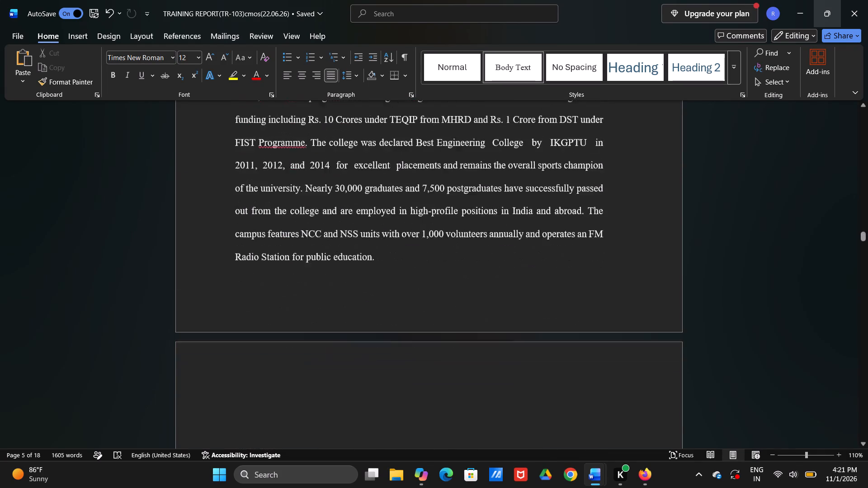
Inspect the blank pages after the institution description and check the sample contents order in the guidelines PDF in Firefox.
scroll(428, 158, down, 6)
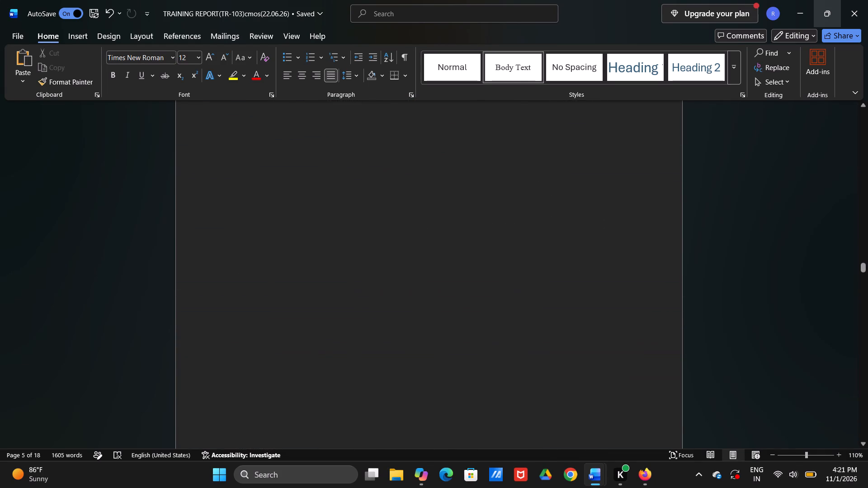
scroll(423, 200, down, 8)
scroll(423, 200, up, 5)
click(406, 196)
key(alt+Tab)
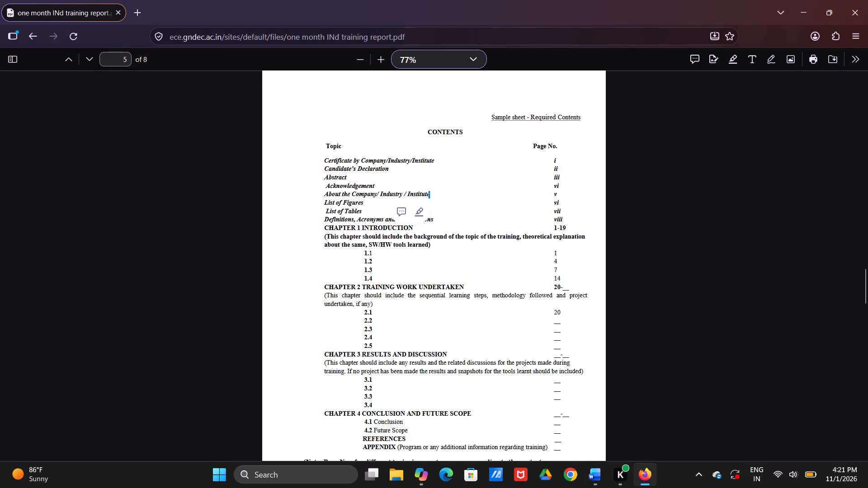
key(alt+Tab)
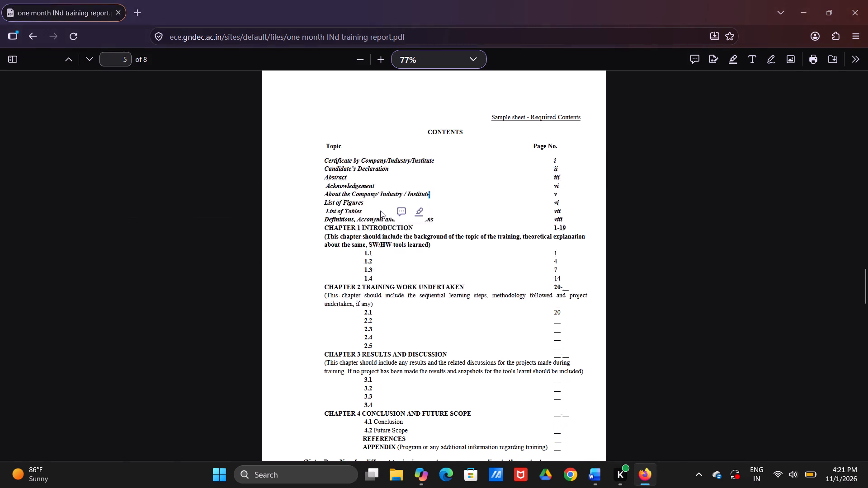
Delete the blank page directly after the ABOUT THE INSTITUTION page, rechecking the sample contents sheet in Firefox first.
scroll(380, 211, up, 4)
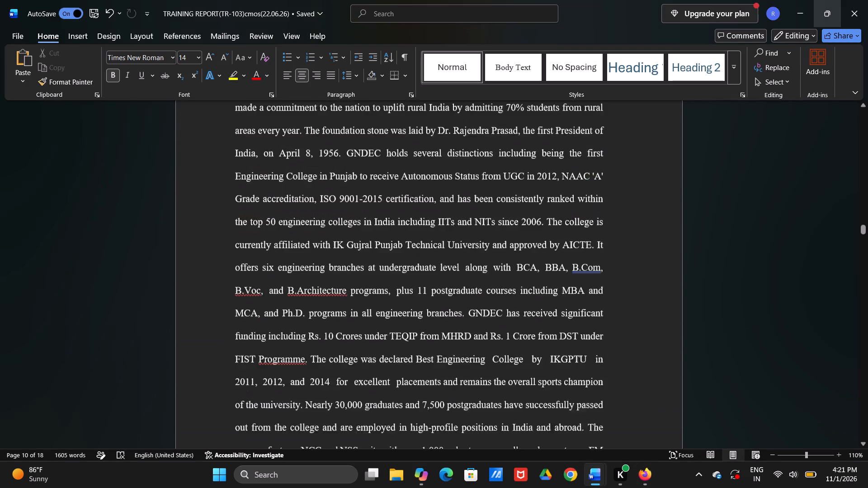
scroll(380, 211, down, 1)
click(367, 152)
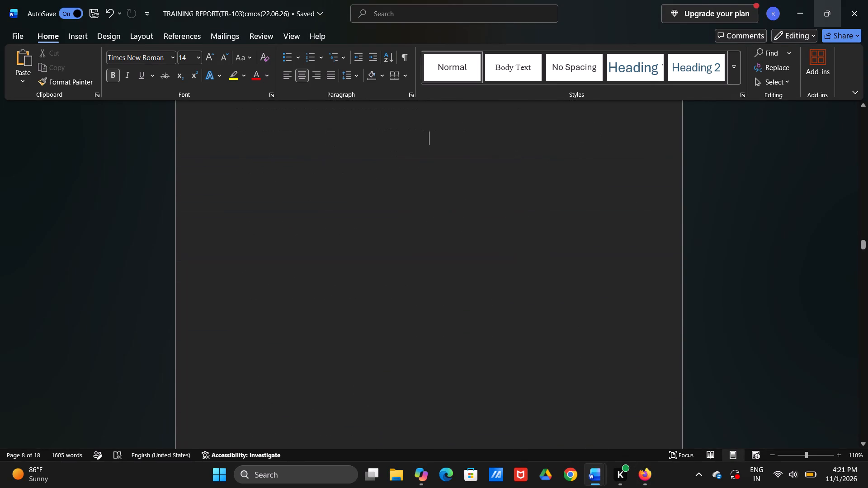
scroll(367, 152, up, 2)
click(378, 214)
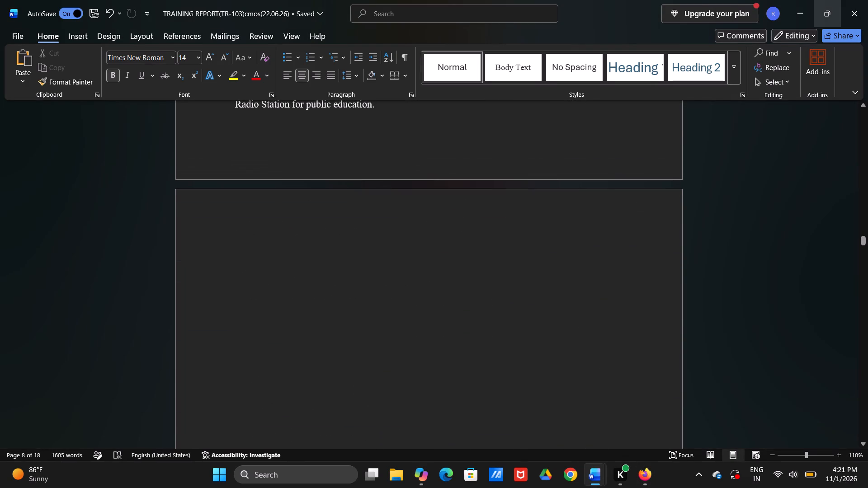
click(378, 214)
click(417, 227)
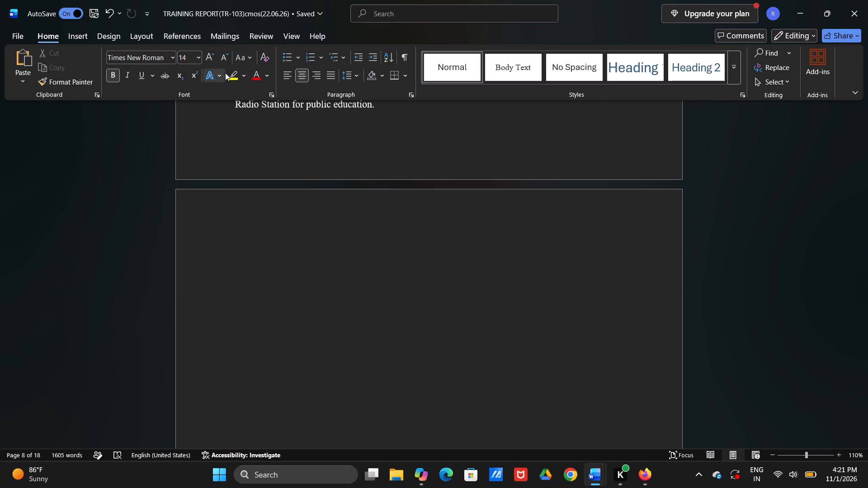
key(alt+Tab)
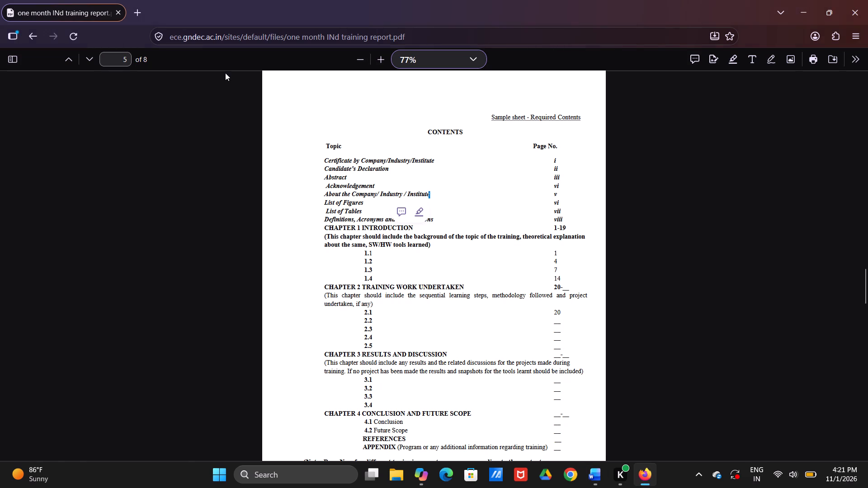
key(alt+Tab)
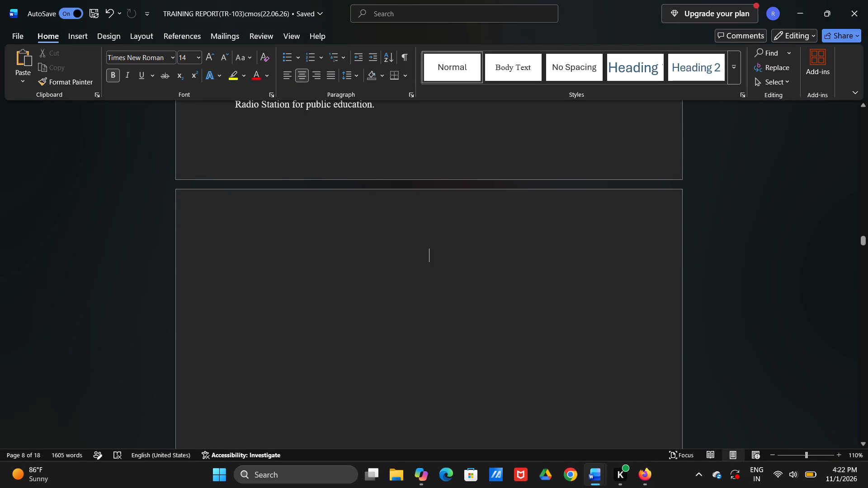
key(BackSpace)
key(BackSpace)
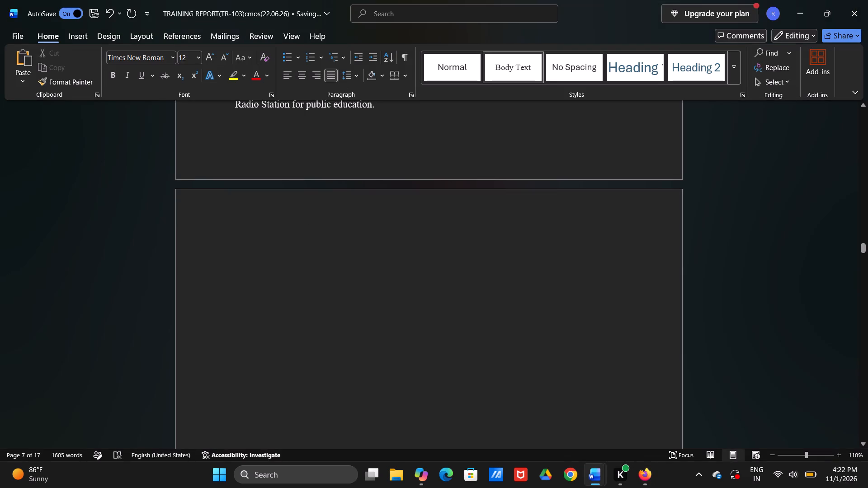
Add a centred, bold, 14 pt heading LIST OF FIGURES on the blank page after the institution page.
key(Return)
click(300, 78)
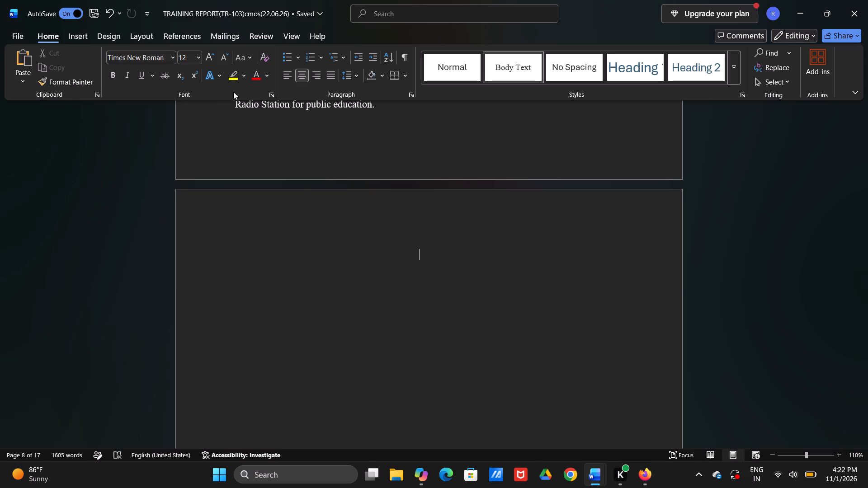
click(215, 61)
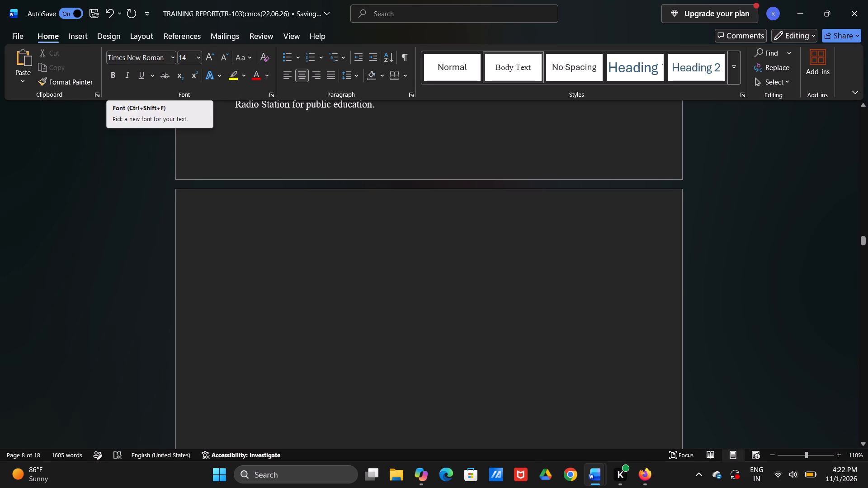
key(ctrl+b)
key(shift+l)
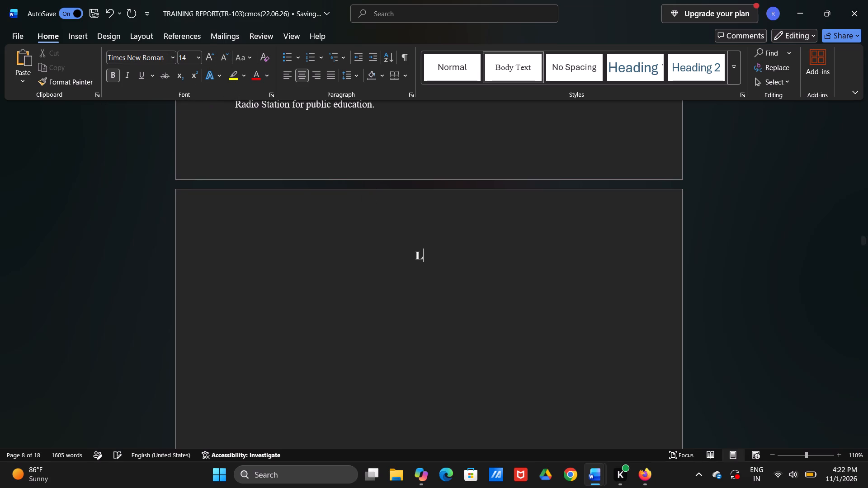
text(IST OF)
key(space)
text(FIGURES)
Add the heading LIST OF TABLES at the top of the blank page following the LIST OF FIGURES page.
scroll(278, 184, down, 2)
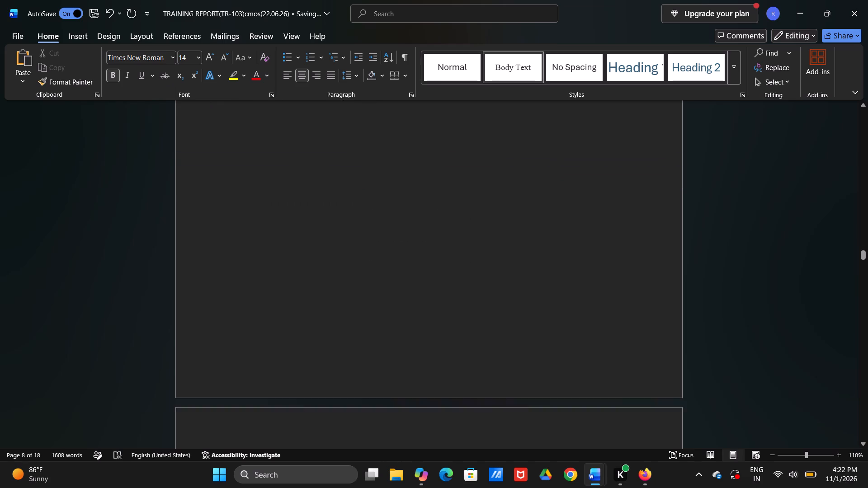
scroll(278, 184, down, 1)
right_click(278, 184)
click(435, 221)
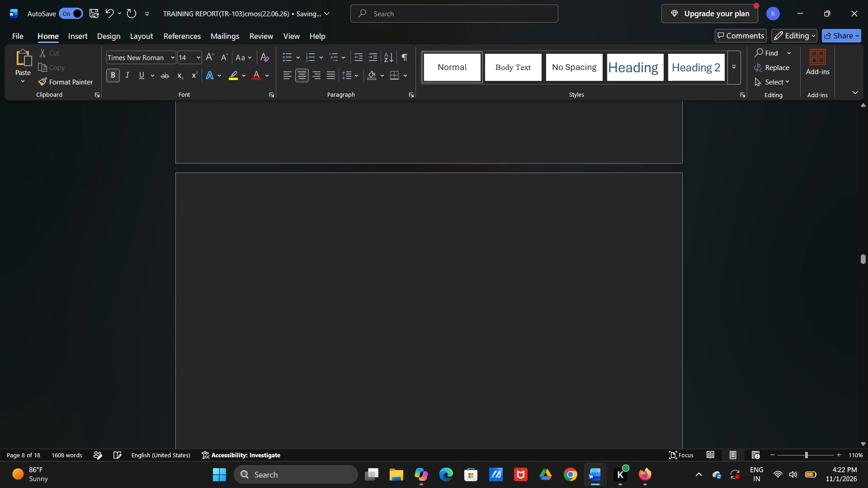
text(LIST OF TABLES)
key(space)
Switch to the guidelines PDF in Firefox and check which section follows List of Tables in the sample contents sheet.
scroll(377, 140, down, 1)
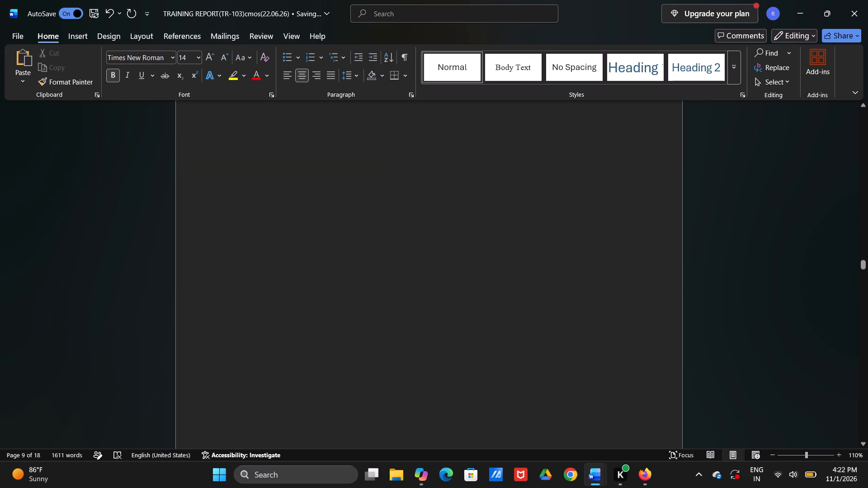
scroll(377, 140, down, 2)
key(alt+Tab)
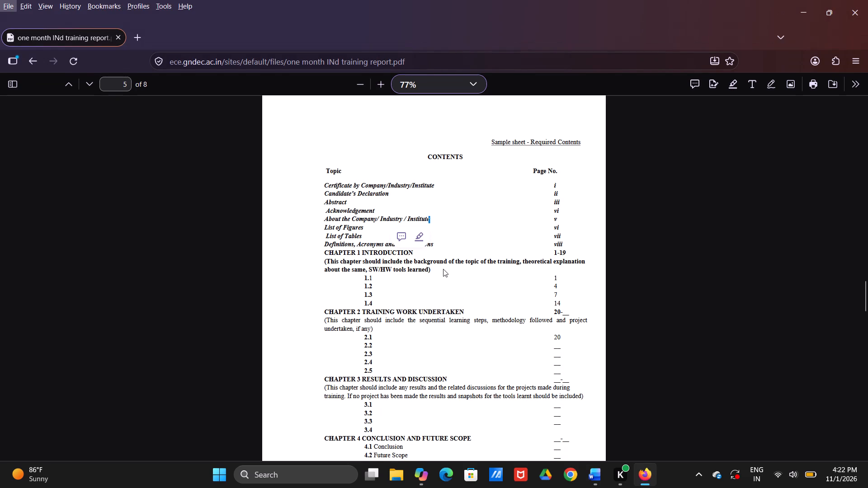
click(476, 233)
click(476, 233)
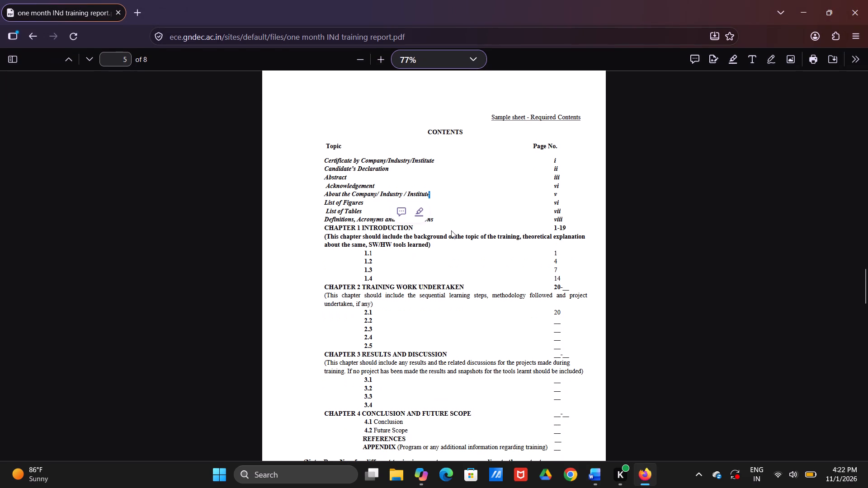
click(396, 232)
click(326, 225)
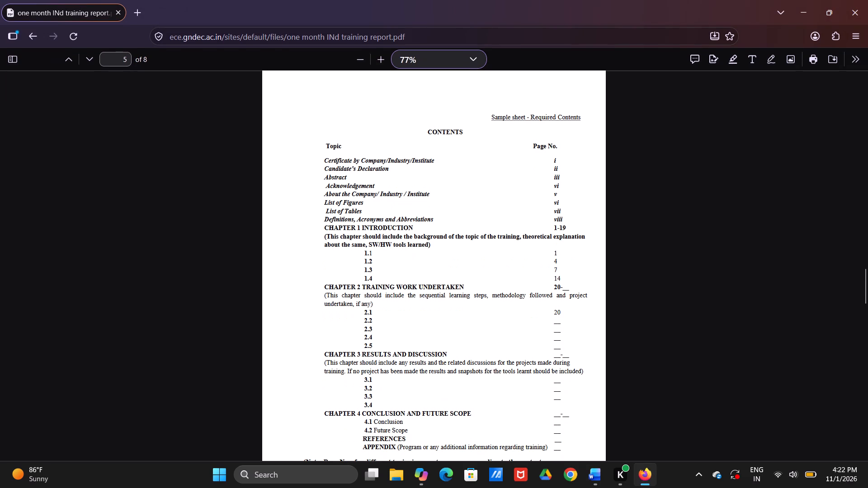
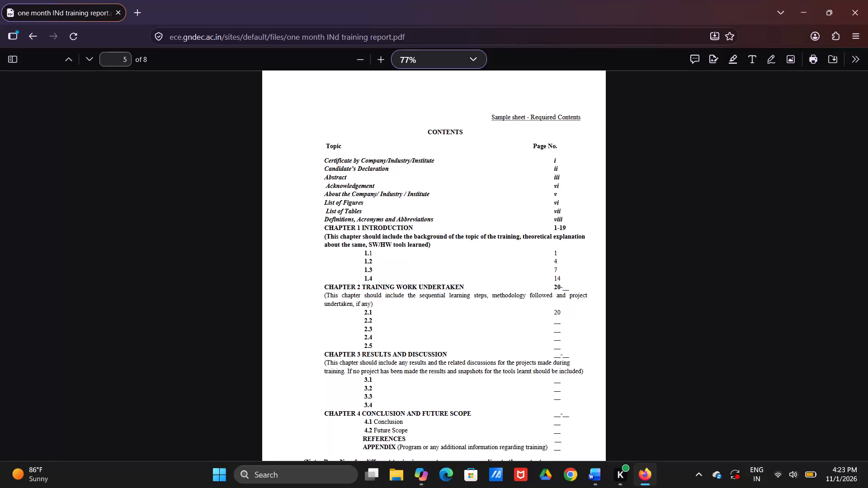
Return to the report in Word and delete surplus empty lines on the blank pages following the LIST OF TABLES page.
key(alt+Tab)
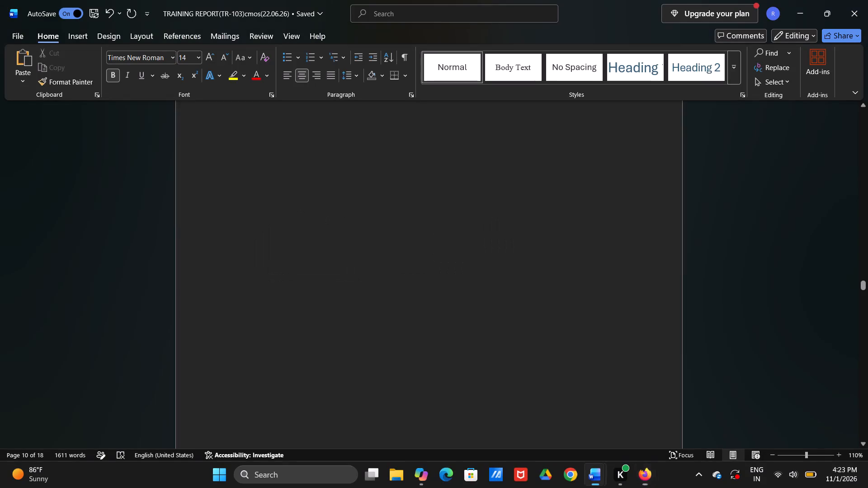
scroll(326, 225, up, 3)
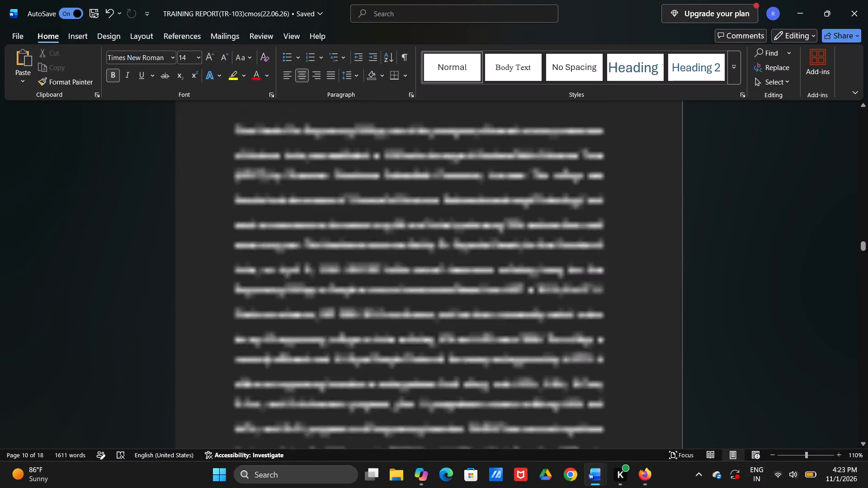
scroll(326, 225, down, 6)
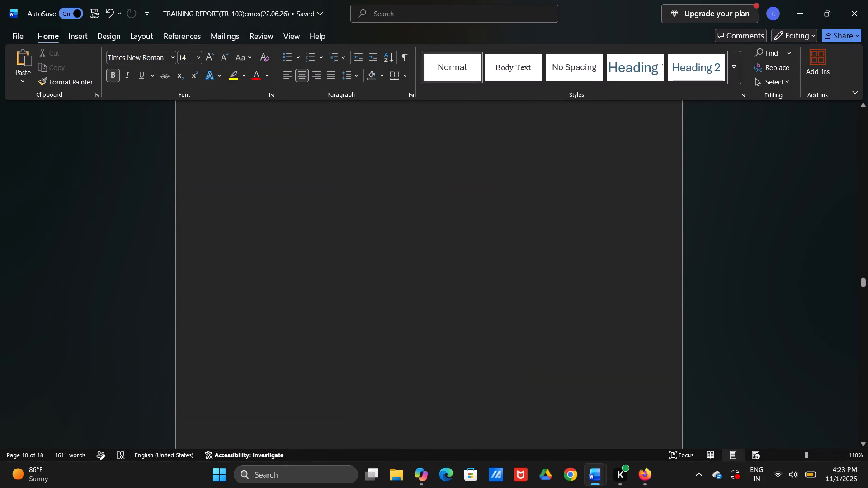
click(338, 229)
key(BackSpace)
key(BackSpace)
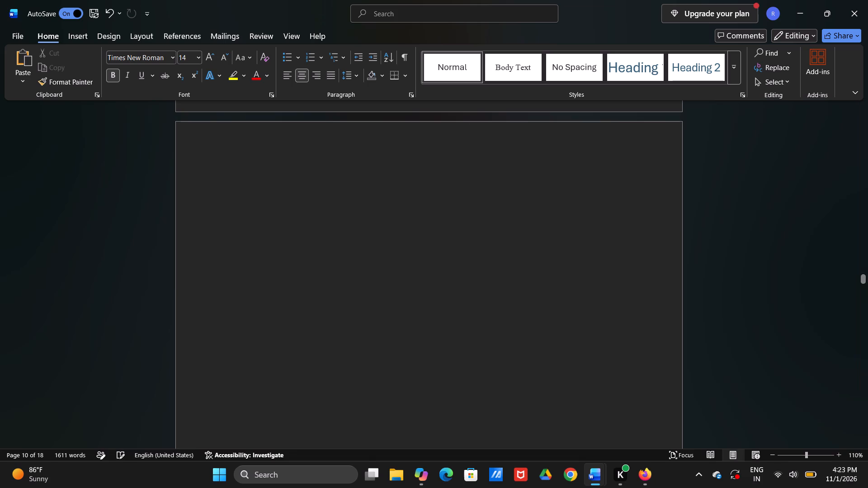
key(BackSpace)
key(BackSpace)
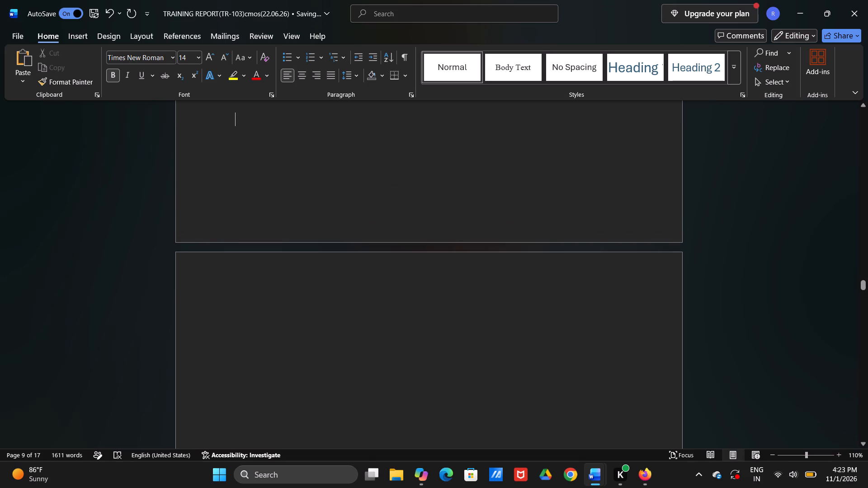
click(296, 340)
key(plus)
key(BackSpace)
key(BackSpace)
key(BackSpace)
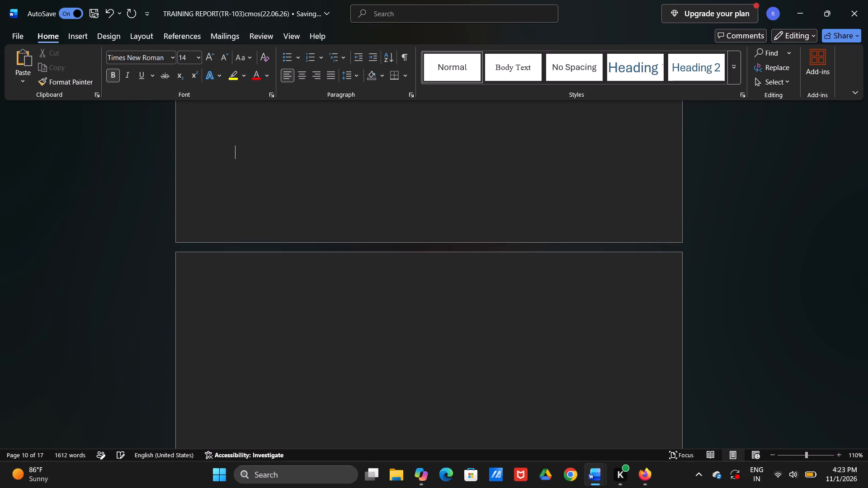
Delete the run of empty lines directly above the CHAPTER 1: INTRODUCTION heading, closing the blank page before it.
scroll(271, 487, down, 3)
scroll(326, 359, down, 2)
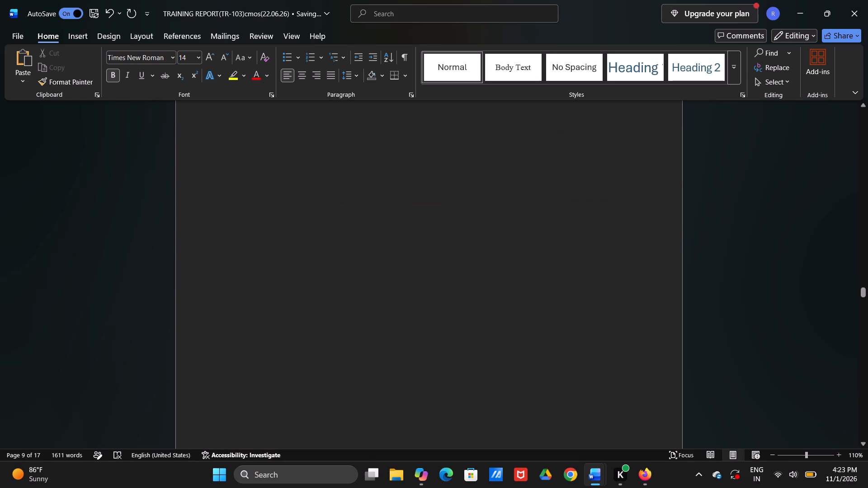
scroll(326, 359, down, 1)
scroll(326, 359, up, 4)
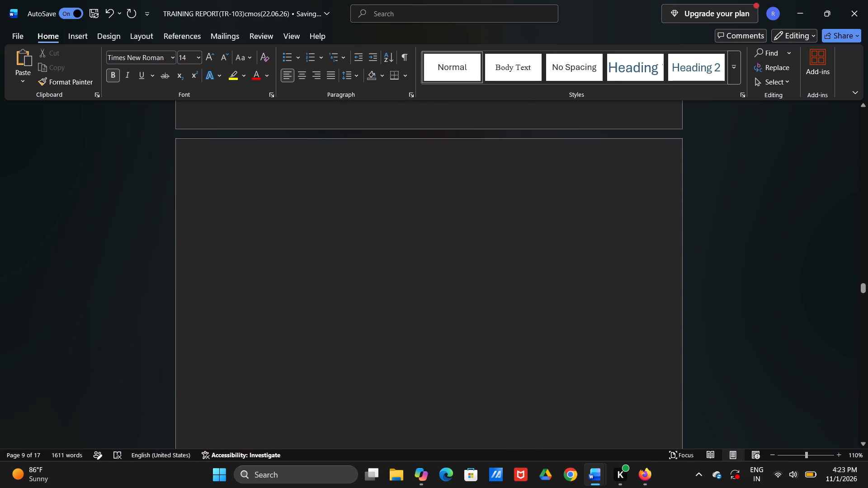
scroll(326, 359, up, 5)
scroll(326, 359, down, 1)
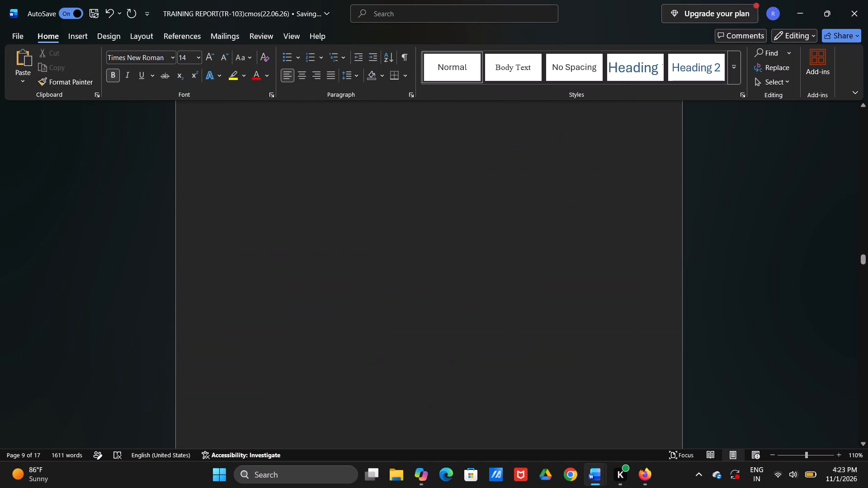
scroll(326, 359, down, 3)
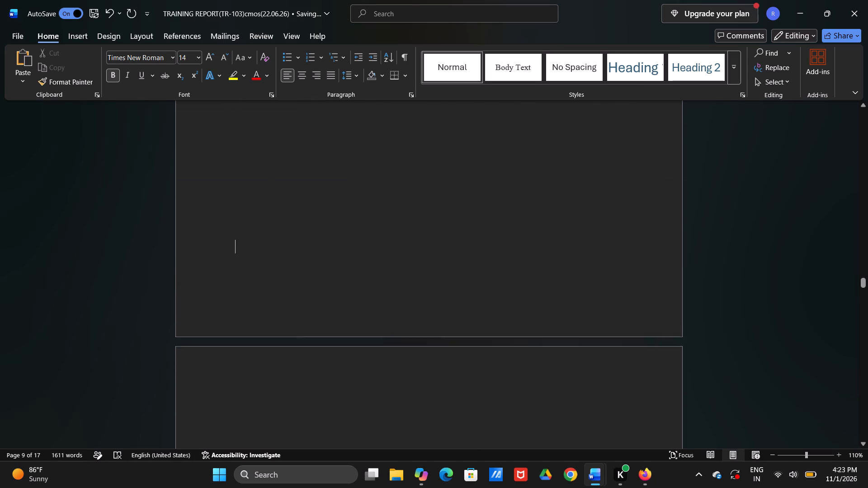
scroll(326, 359, down, 2)
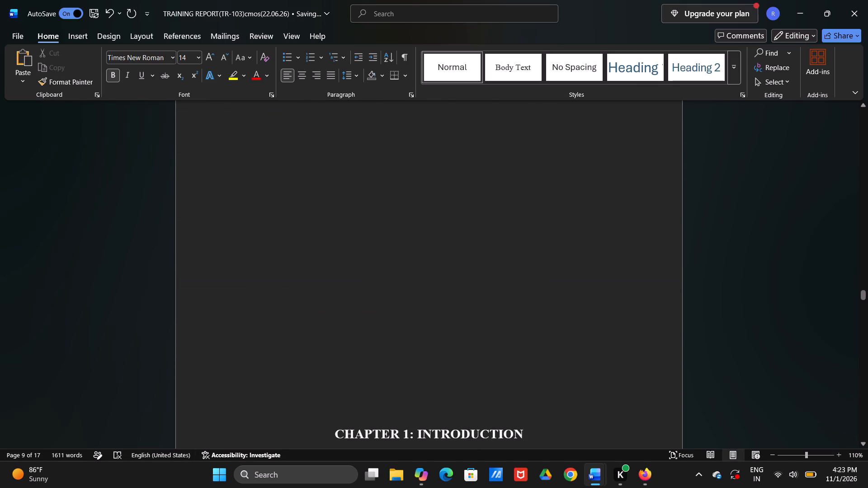
click(316, 436)
click(331, 413)
click(336, 416)
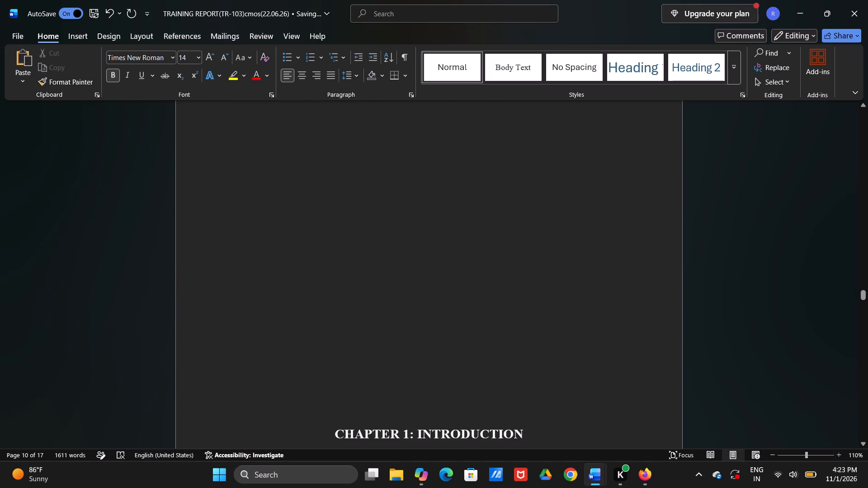
key(BackSpace)
key(BackSpace)
key(BackSpace)
key(BackSpace)
key(BackSpace)
key(BackSpace)
key(BackSpace)
key(BackSpace)
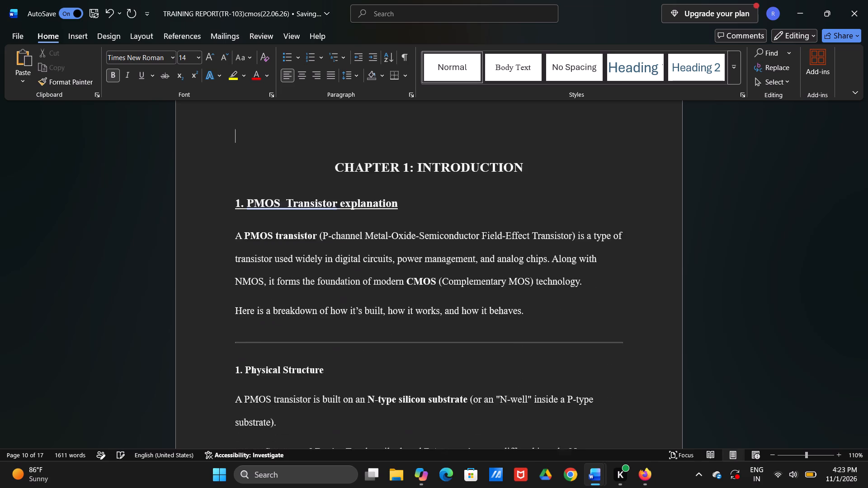
key(BackSpace)
key(BackSpace)
key(BackSpace)
key(BackSpace)
key(BackSpace)
key(BackSpace)
key(BackSpace)
key(BackSpace)
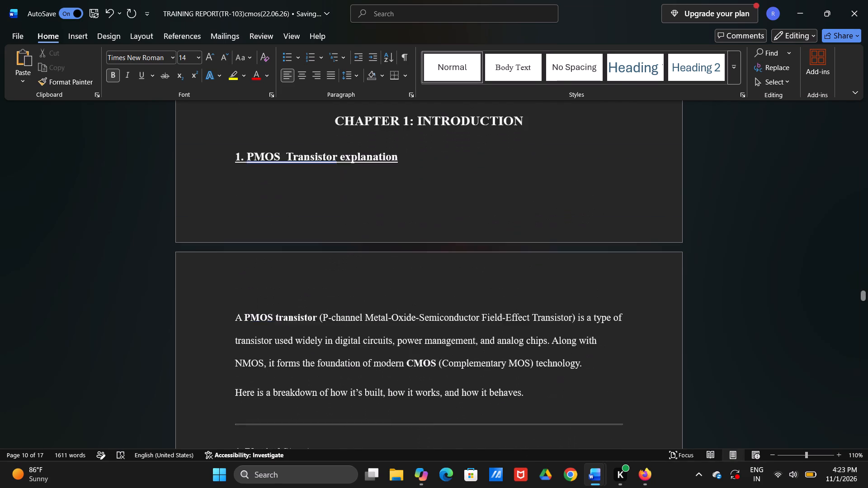
key(BackSpace)
key(BackSpace)
Insert empty lines above CHAPTER 1: INTRODUCTION so the heading starts at the top of the page after LIST OF TABLES.
scroll(335, 412, up, 2)
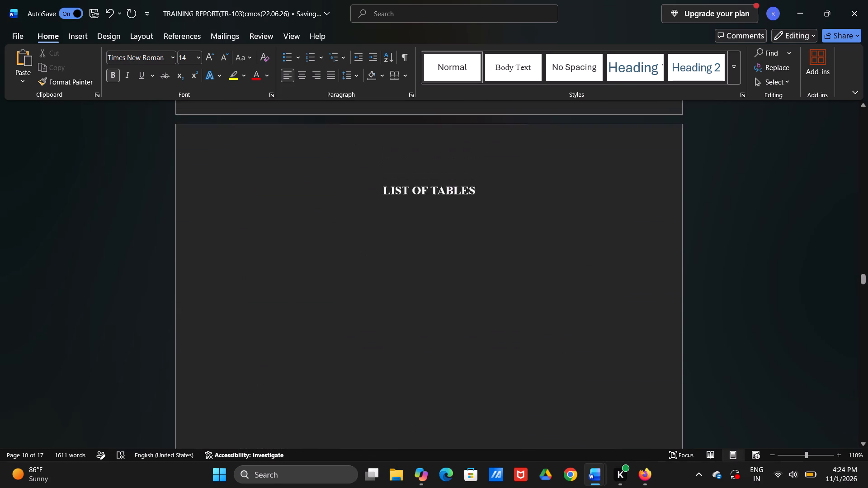
scroll(335, 412, up, 1)
key(Return)
key(Return)
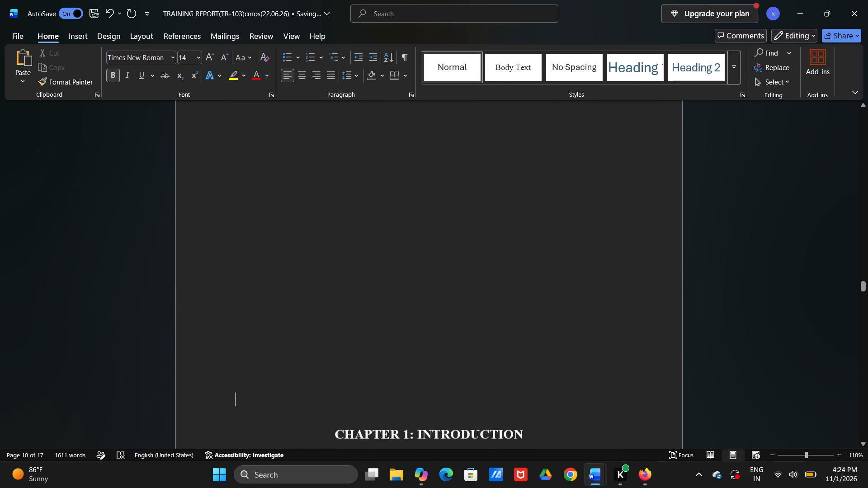
scroll(335, 412, down, 1)
key(Return)
scroll(335, 412, down, 2)
key(Return)
scroll(335, 412, down, 1)
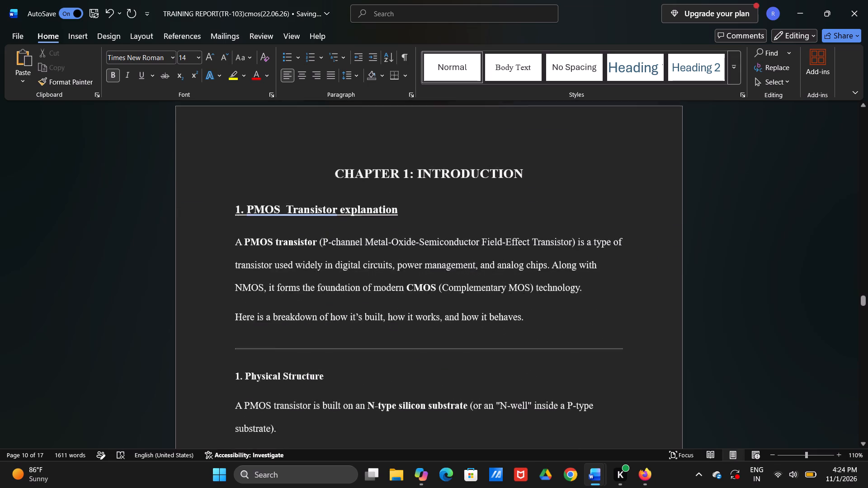
Look through Chapter 1, reviewing the PMOS transistor explanation, Physical Structure and How It Works sections and their page layout.
scroll(335, 412, down, 1)
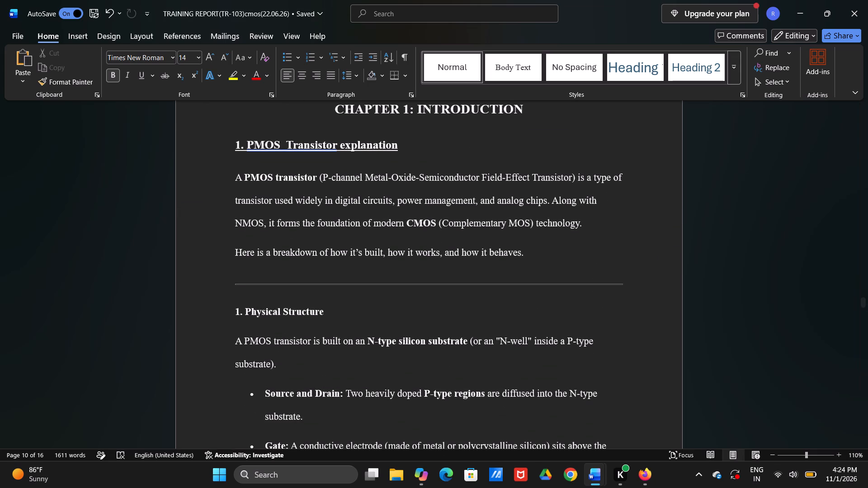
scroll(335, 412, down, 1)
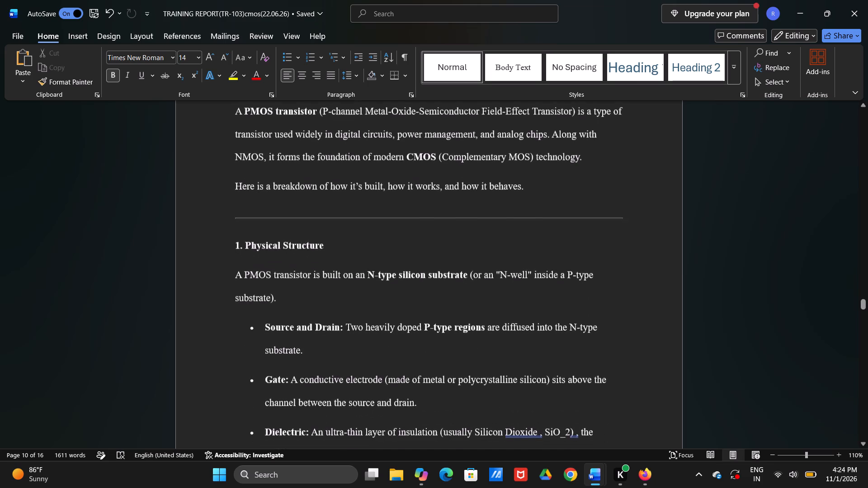
scroll(335, 412, down, 1)
scroll(335, 412, up, 1)
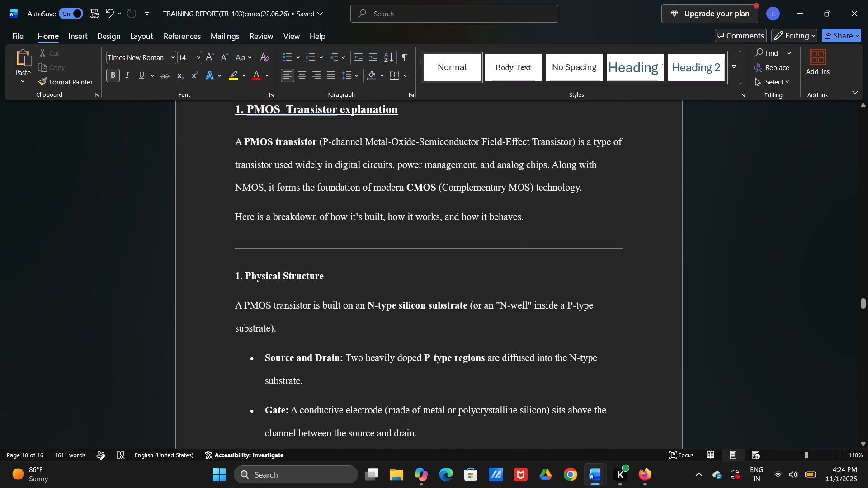
scroll(335, 412, down, 1)
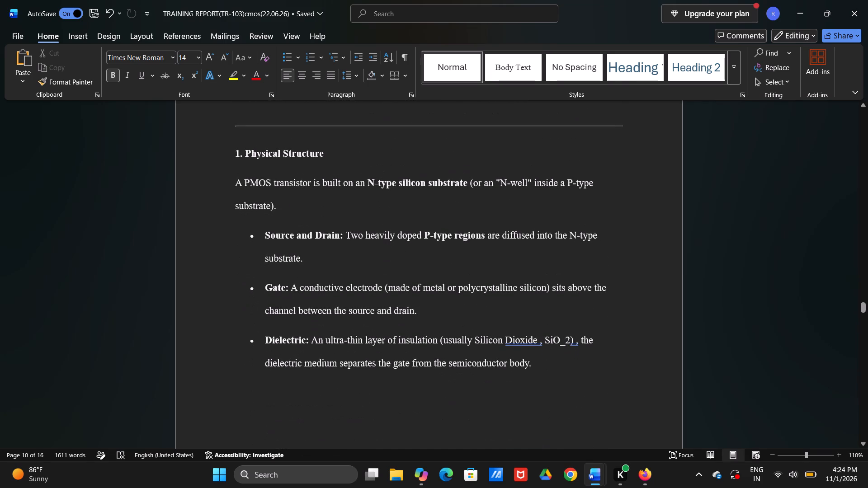
scroll(335, 412, down, 1)
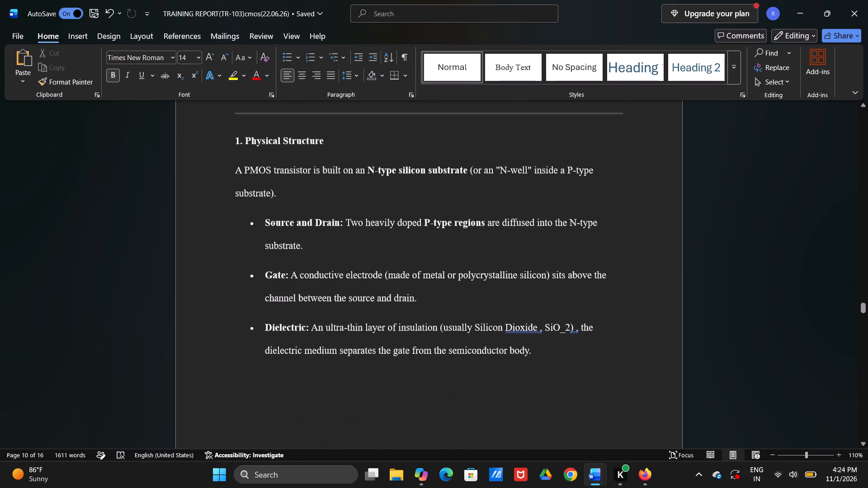
scroll(335, 412, down, 3)
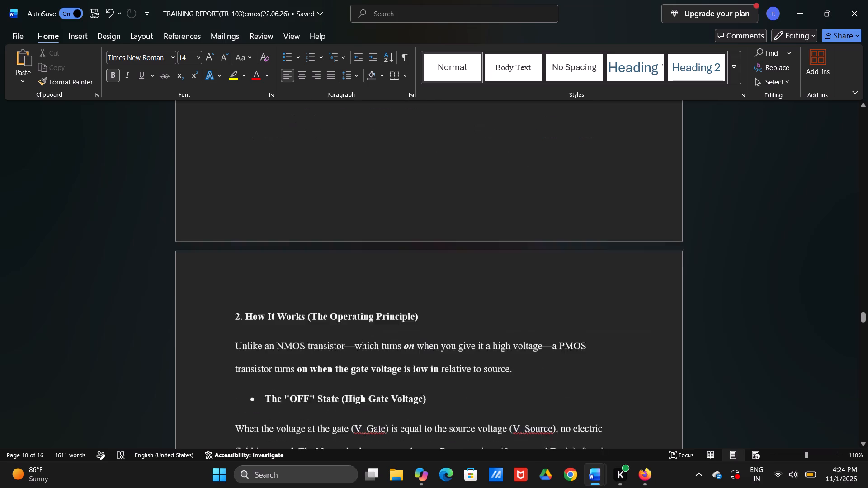
scroll(335, 412, down, 1)
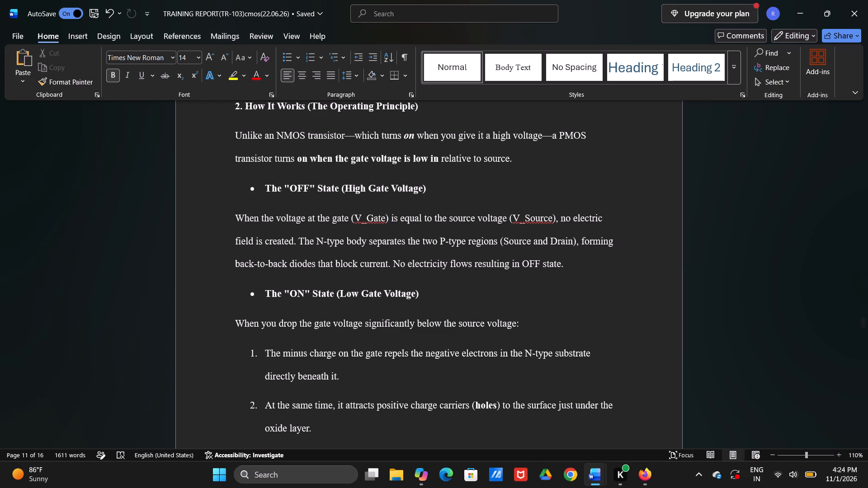
Find the WhatsApp desktop app on the computer and launch it.
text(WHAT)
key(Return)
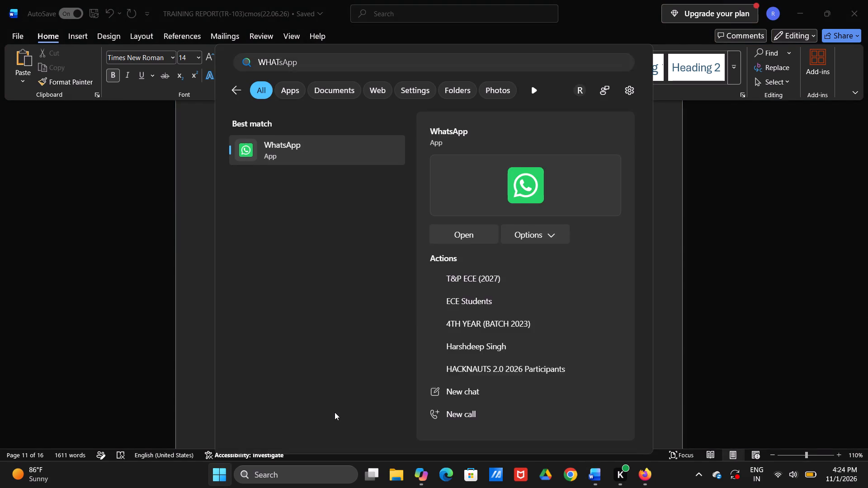
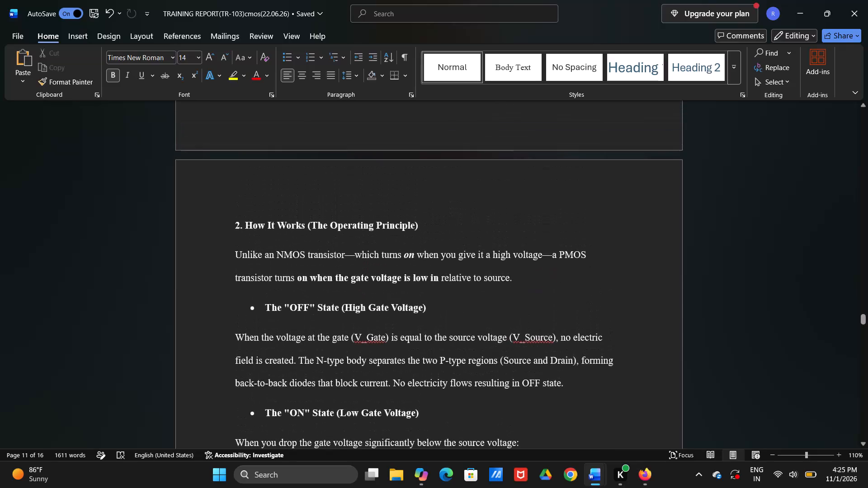
Check the page layout of the How It Works section, the following Diagram page and the preceding Physical Structure page in Chapter 1.
scroll(448, 189, up, 1)
scroll(448, 189, down, 1)
scroll(448, 189, up, 1)
scroll(448, 189, down, 3)
scroll(448, 189, up, 1)
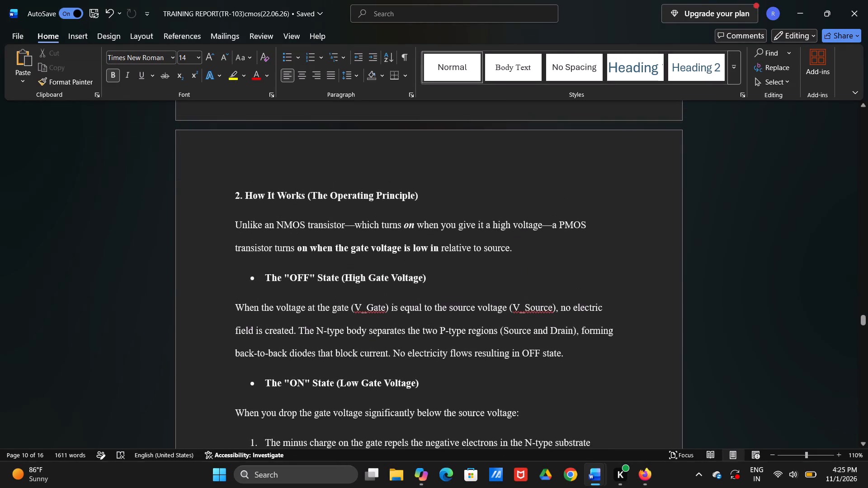
scroll(448, 189, down, 7)
scroll(448, 189, up, 1)
scroll(448, 189, down, 1)
scroll(448, 189, up, 1)
scroll(448, 189, down, 1)
scroll(448, 189, up, 1)
scroll(448, 189, down, 3)
scroll(448, 189, up, 1)
scroll(448, 189, down, 1)
scroll(448, 189, up, 1)
scroll(448, 189, down, 11)
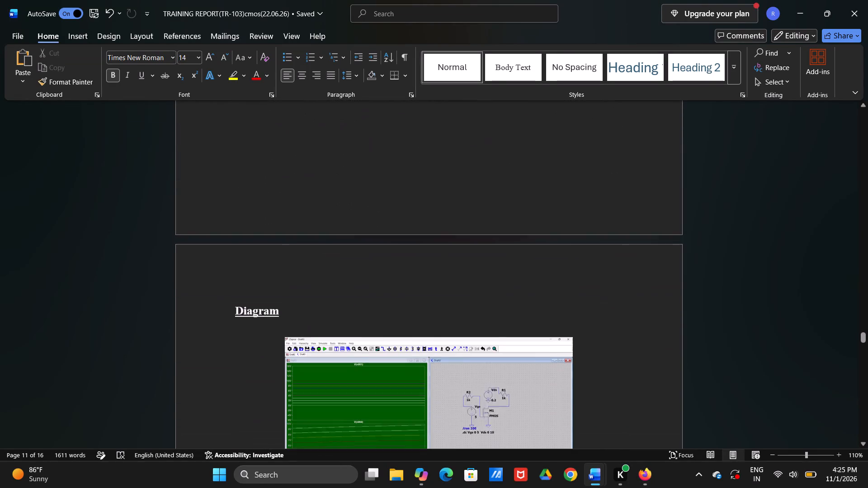
scroll(448, 189, down, 2)
scroll(448, 189, up, 1)
scroll(448, 189, down, 1)
scroll(446, 188, up, 1)
scroll(446, 188, down, 1)
scroll(446, 188, up, 13)
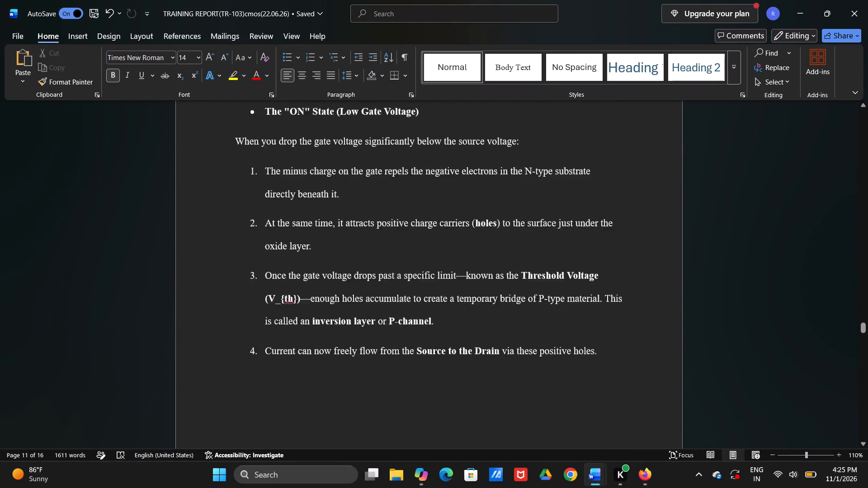
scroll(446, 188, up, 17)
scroll(446, 188, down, 1)
scroll(446, 188, up, 3)
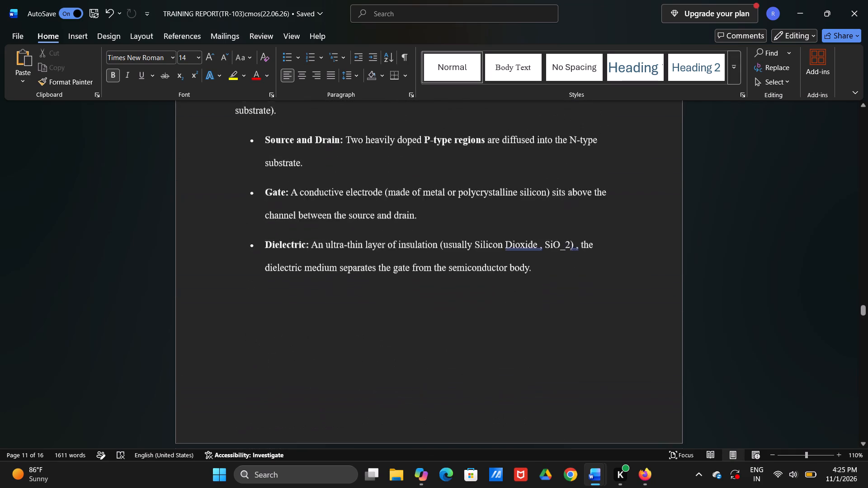
scroll(446, 188, up, 12)
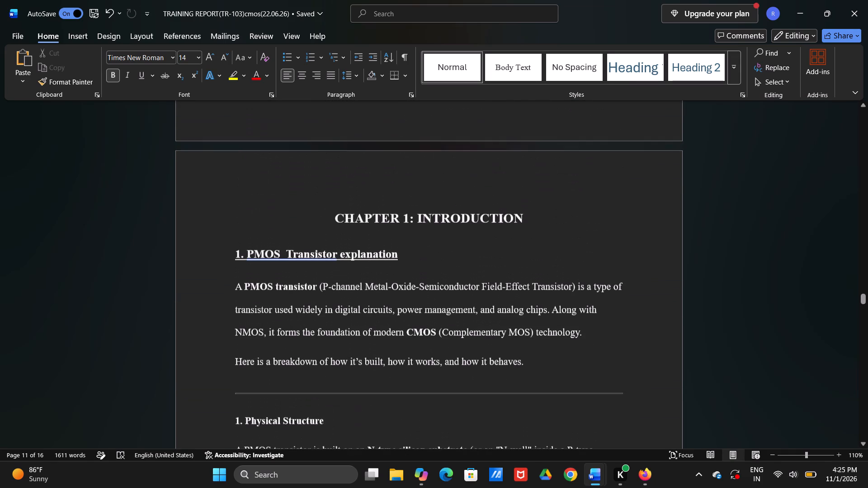
Look through the report from CHAPTER 1: INTRODUCTION past Diagram and the NMOS/PMOS text to the CMOS solved this beautifully section and its circuit picture.
scroll(446, 188, down, 4)
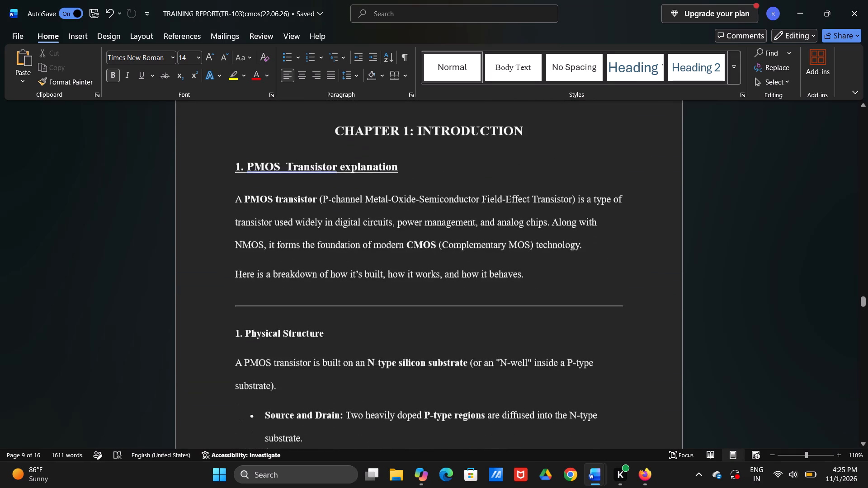
scroll(423, 214, down, 4)
scroll(302, 174, down, 3)
scroll(289, 183, up, 1)
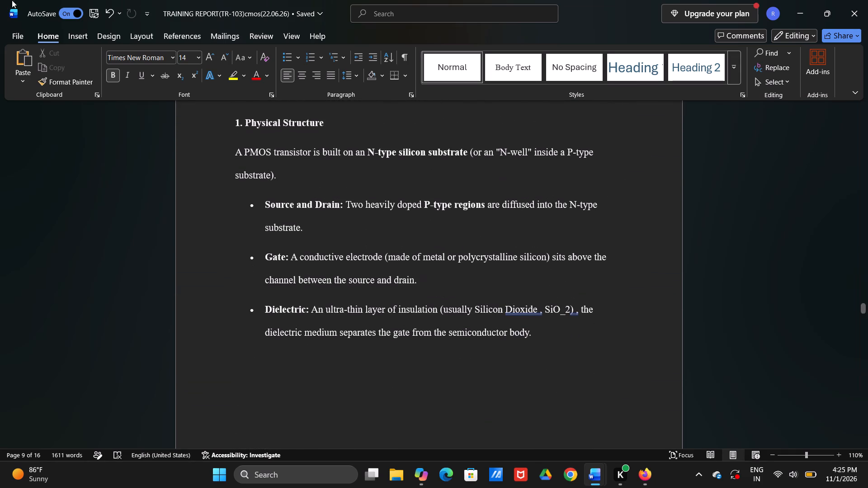
scroll(358, 312, down, 1)
scroll(353, 310, up, 1)
scroll(347, 306, down, 1)
scroll(323, 290, up, 1)
scroll(323, 290, down, 3)
scroll(323, 290, up, 1)
scroll(323, 290, down, 2)
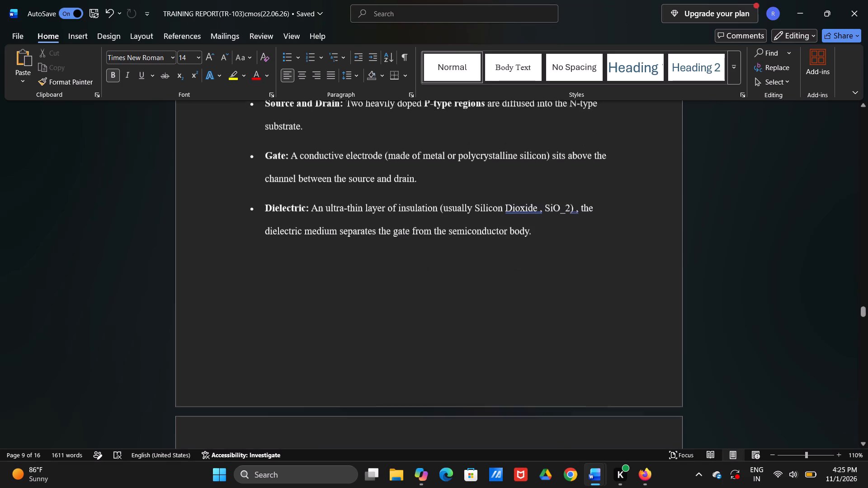
scroll(321, 279, down, 3)
scroll(321, 279, up, 1)
scroll(321, 279, down, 1)
scroll(321, 279, up, 1)
scroll(321, 279, down, 5)
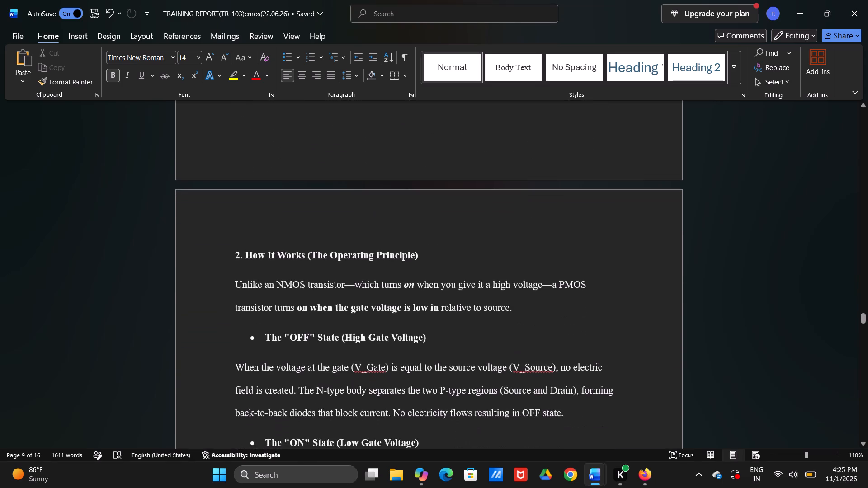
scroll(321, 279, down, 2)
scroll(321, 279, up, 1)
scroll(321, 279, down, 3)
scroll(321, 279, up, 1)
scroll(321, 279, down, 1)
scroll(321, 279, up, 1)
scroll(321, 279, down, 3)
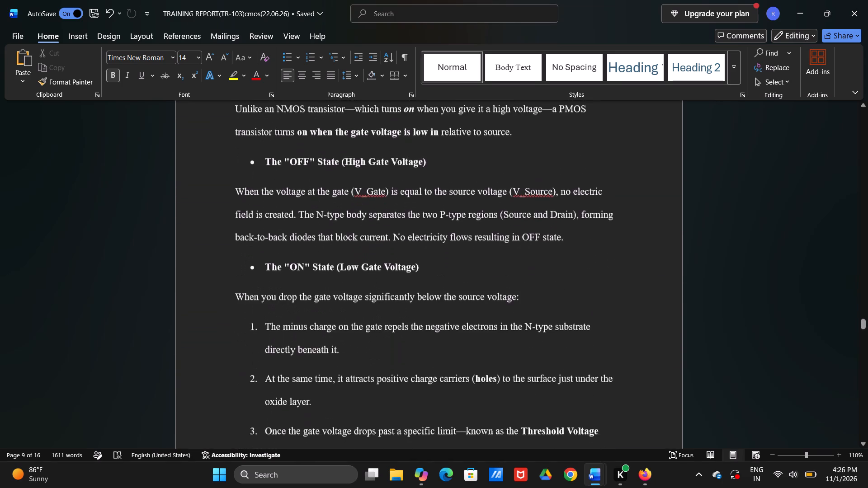
scroll(321, 279, up, 1)
scroll(321, 279, down, 1)
scroll(321, 279, up, 1)
scroll(321, 272, down, 4)
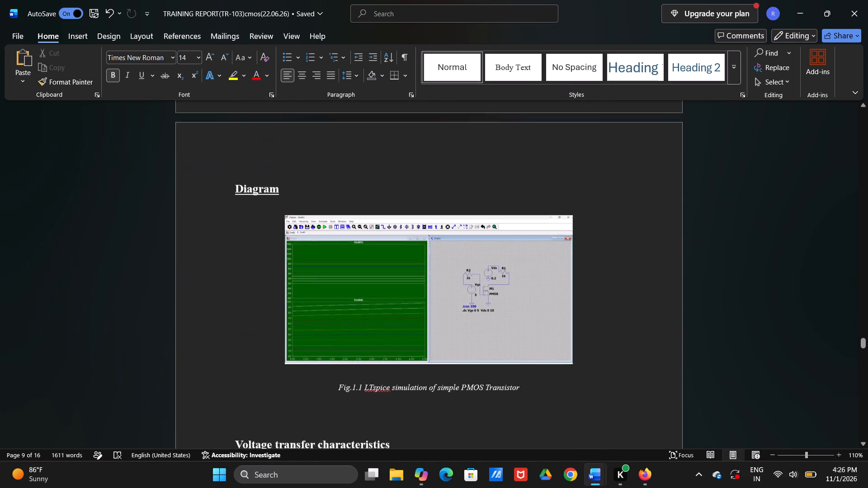
scroll(321, 272, down, 6)
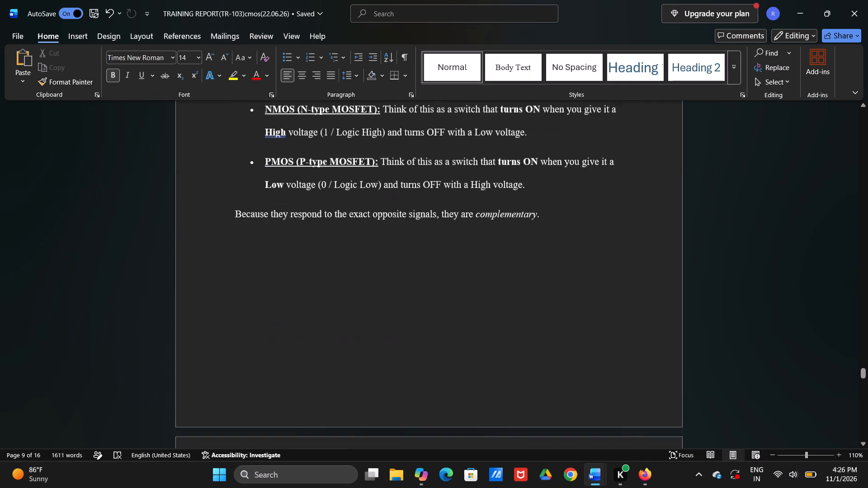
scroll(321, 272, down, 5)
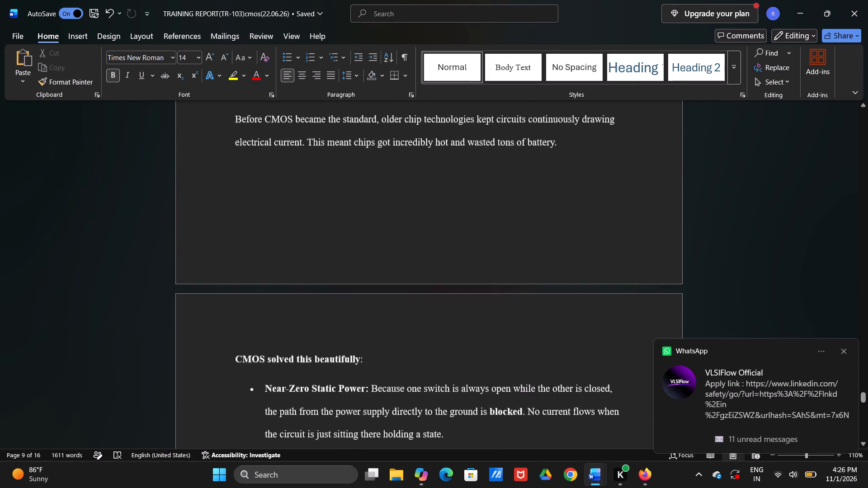
scroll(321, 272, down, 2)
scroll(362, 289, down, 1)
click(844, 356)
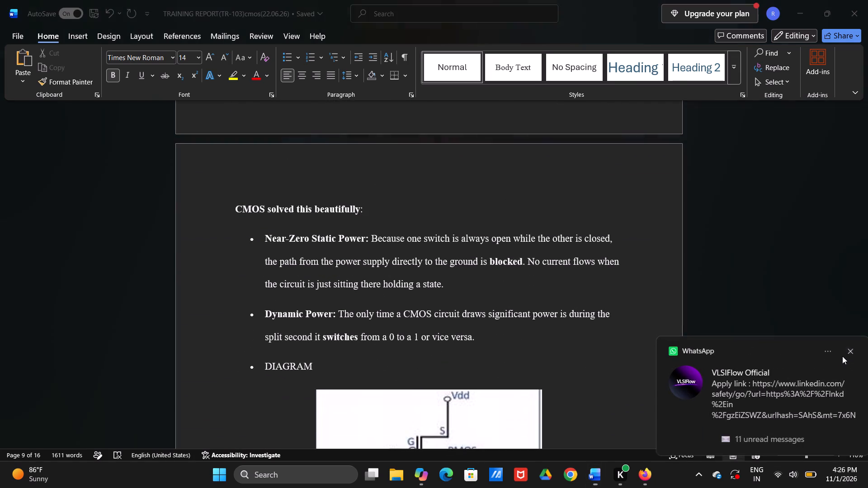
scroll(604, 361, down, 1)
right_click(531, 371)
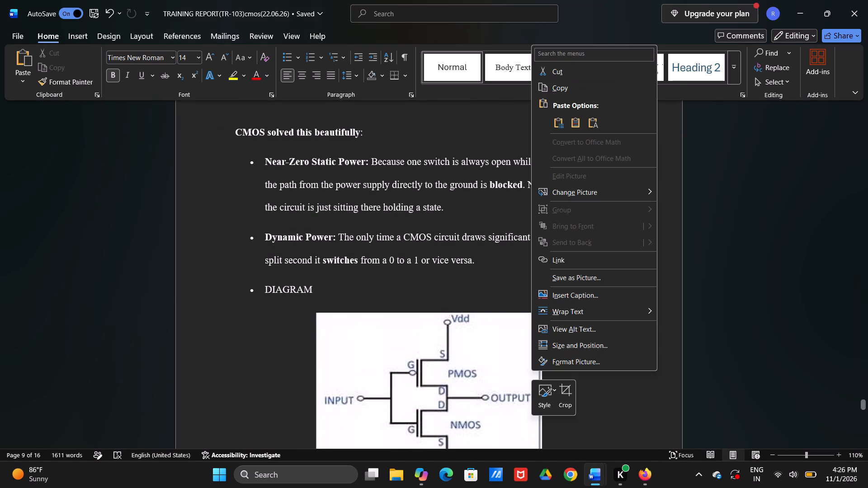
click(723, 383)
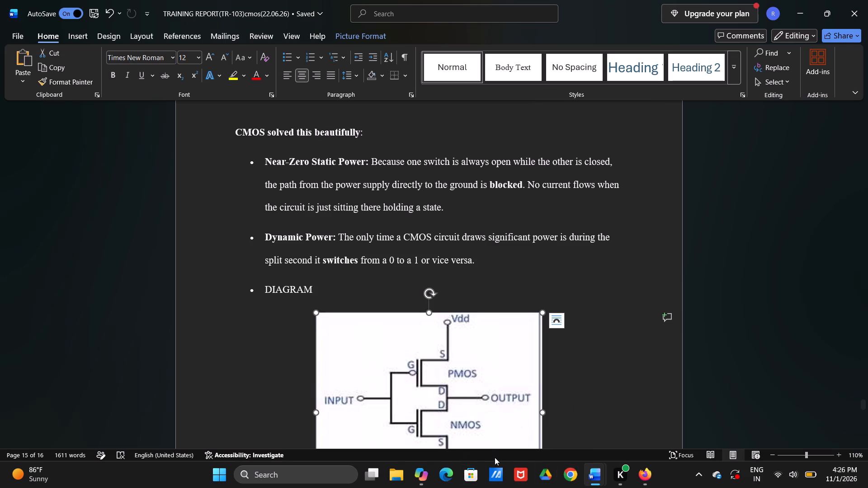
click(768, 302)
Open the Windows notification centre, expand the latest WhatsApp notification and turn on Do not disturb.
click(846, 487)
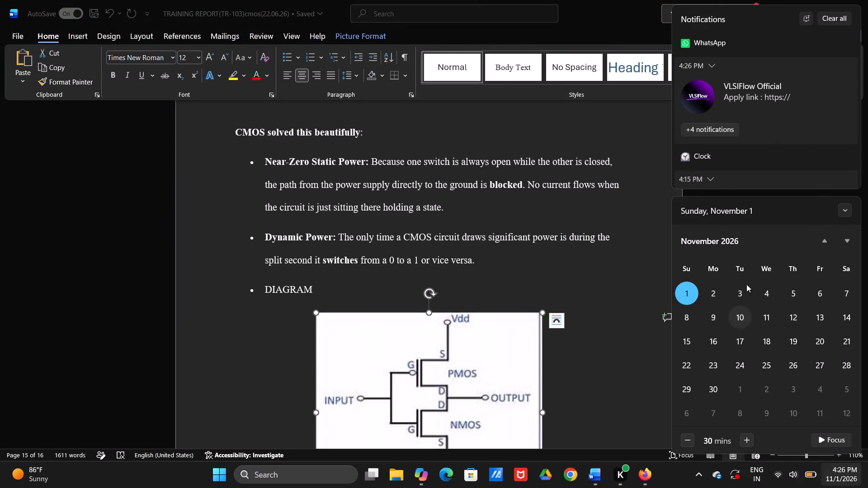
click(713, 130)
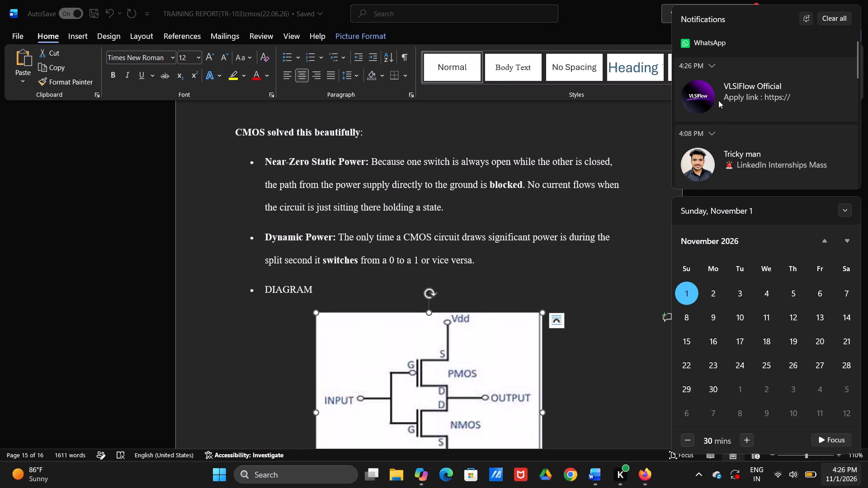
click(712, 66)
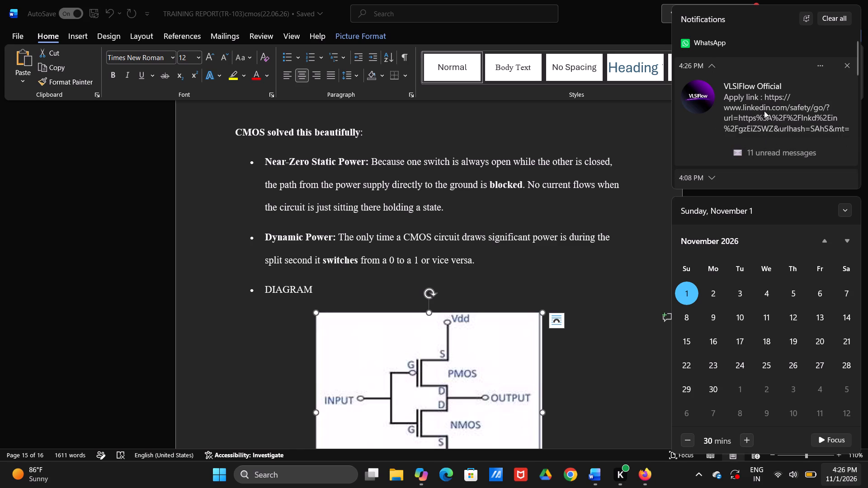
click(814, 65)
click(813, 54)
click(802, 18)
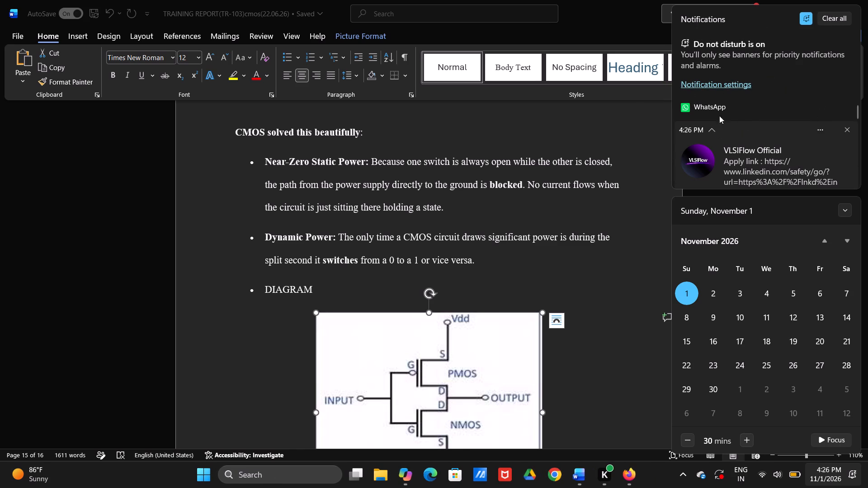
View the Windows notification settings, then close them and return to the report in Word.
click(724, 85)
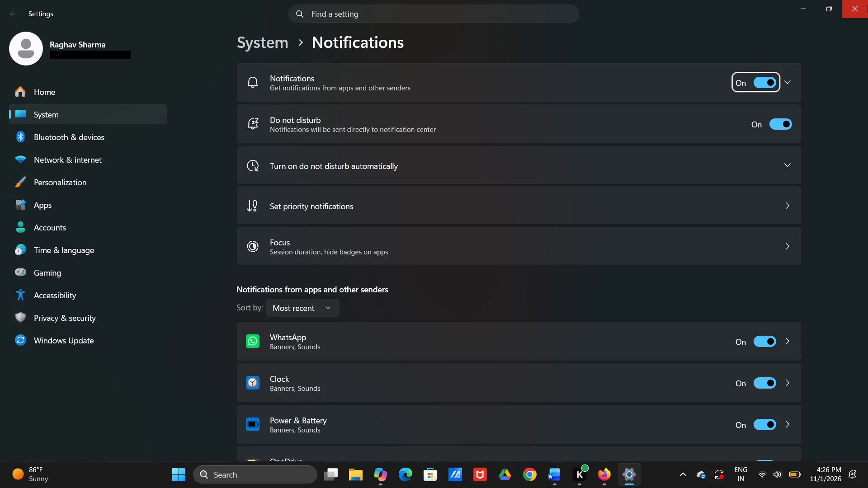
click(867, 5)
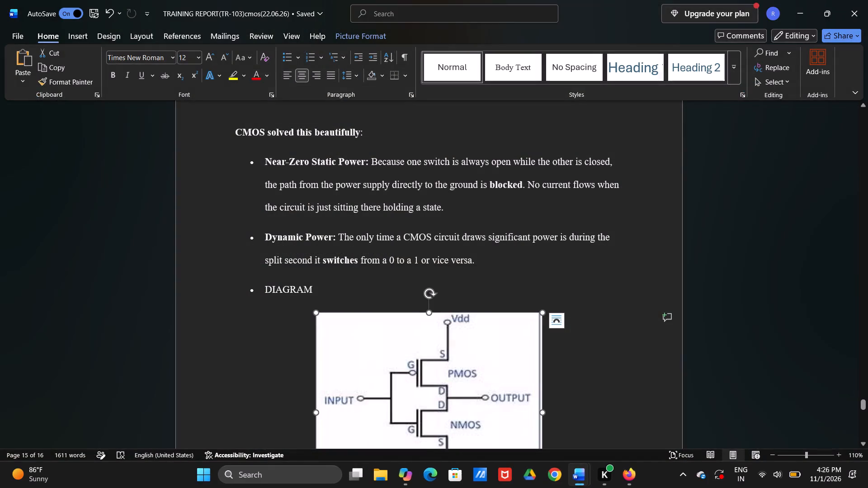
Review the "CMOS solved this beautifully" section, its Fig. 1.3 circuit diagram and terminal legend, and the page breaks around them.
scroll(434, 267, up, 9)
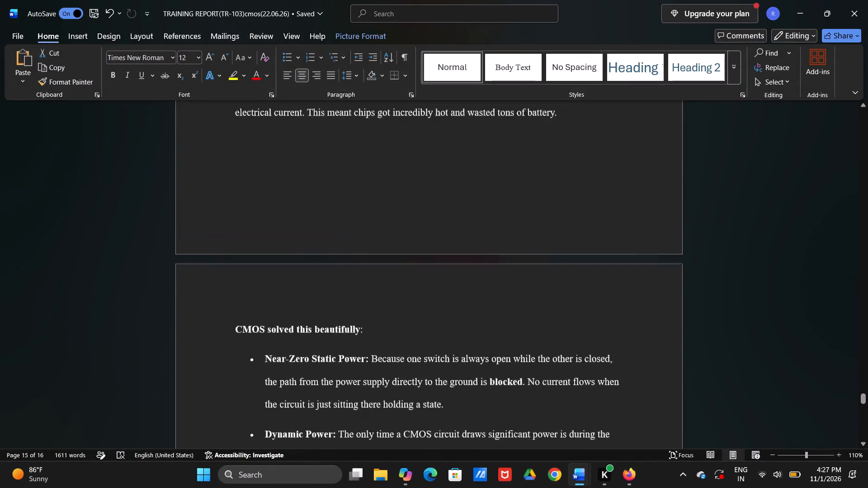
scroll(434, 267, up, 4)
scroll(432, 267, down, 2)
scroll(432, 267, up, 1)
scroll(432, 267, down, 1)
scroll(432, 267, up, 1)
scroll(432, 267, down, 6)
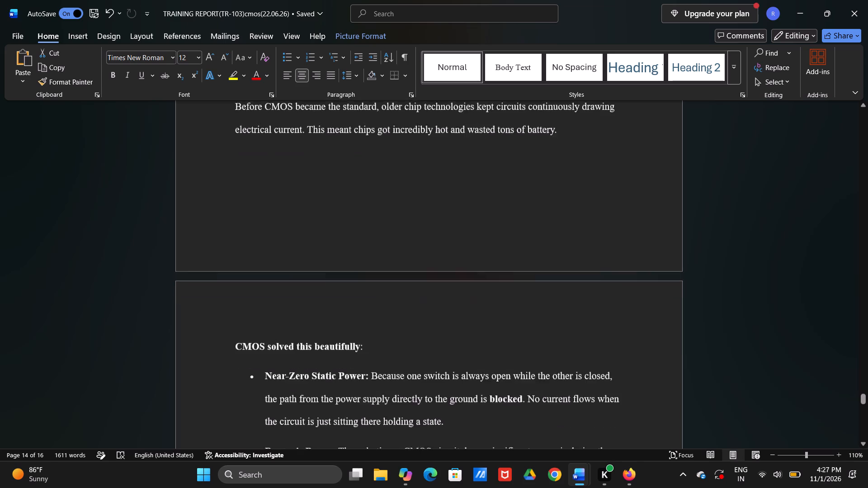
scroll(432, 267, down, 3)
scroll(432, 267, up, 1)
scroll(432, 267, down, 1)
scroll(432, 267, up, 1)
scroll(432, 267, down, 1)
scroll(432, 267, up, 1)
scroll(432, 267, down, 5)
scroll(432, 267, up, 1)
scroll(432, 267, down, 1)
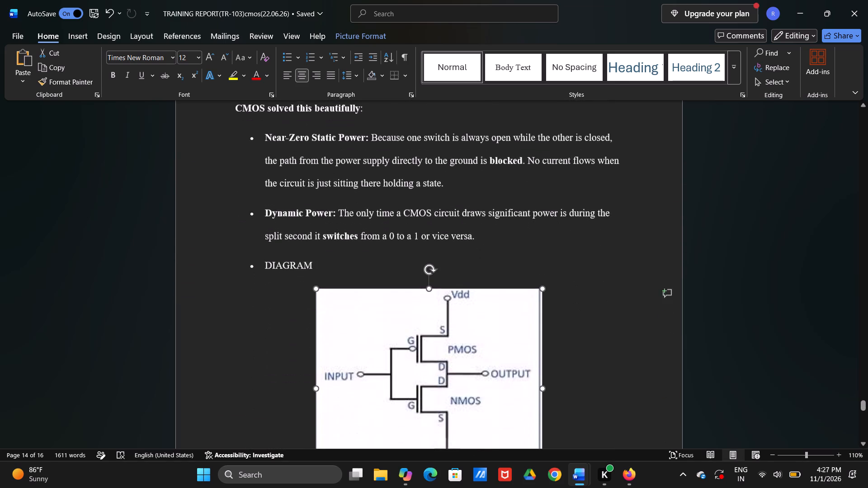
scroll(432, 267, down, 8)
scroll(432, 267, up, 1)
scroll(432, 267, down, 1)
scroll(432, 267, up, 1)
scroll(432, 267, down, 7)
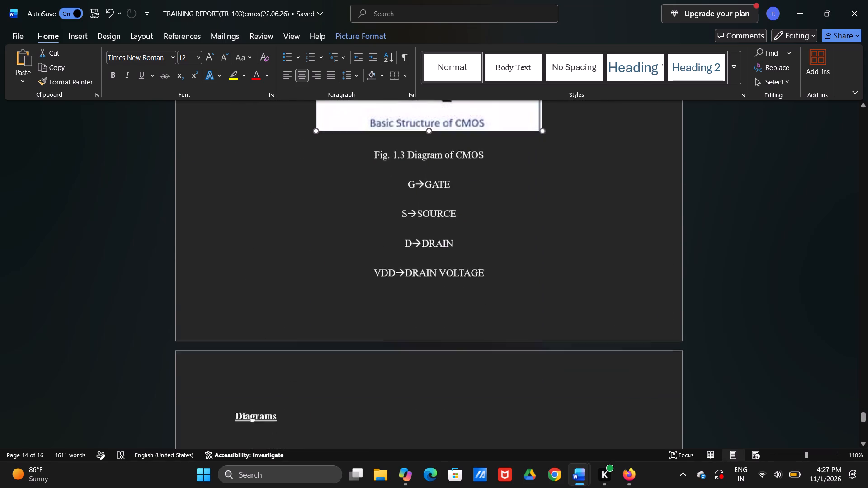
scroll(429, 265, up, 1)
scroll(428, 264, down, 1)
scroll(428, 264, up, 1)
scroll(428, 264, down, 1)
scroll(428, 264, up, 1)
scroll(428, 264, down, 1)
scroll(428, 264, up, 1)
scroll(428, 264, down, 4)
scroll(428, 264, up, 10)
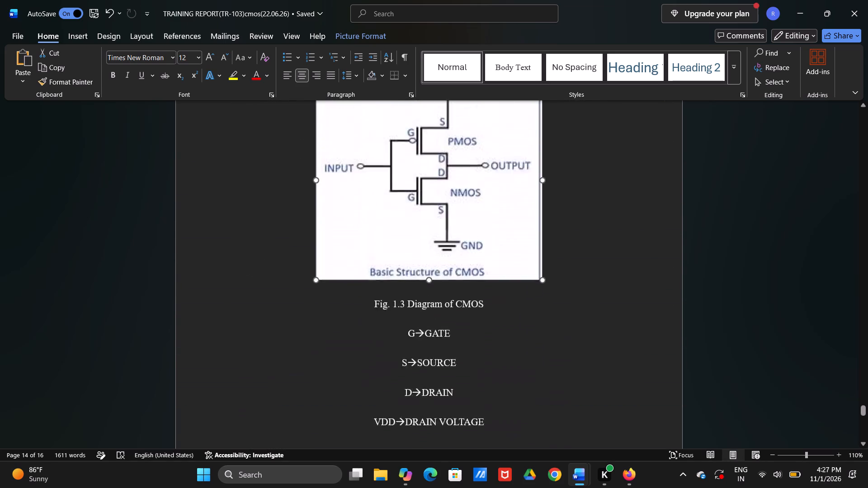
Make the DIAGRAM label above the Basic Structure of CMOS figure bold.
scroll(428, 264, up, 4)
scroll(428, 264, down, 1)
scroll(428, 264, up, 1)
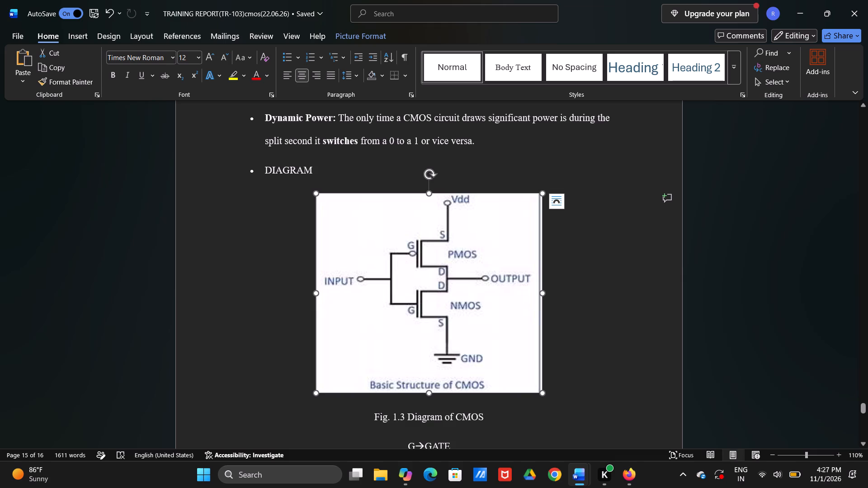
drag(316, 174, 259, 168)
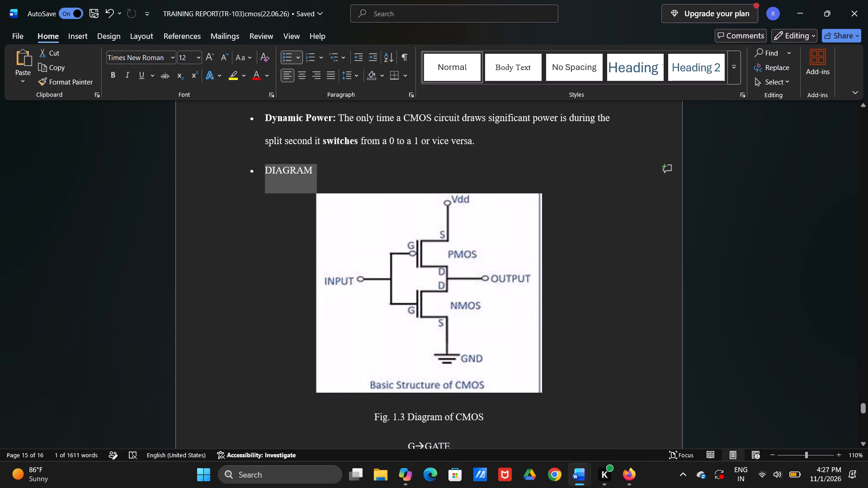
key(ctrl+b)
Remove the bullet in front of the DIAGRAM label, keeping the label's text and indent.
click(253, 174)
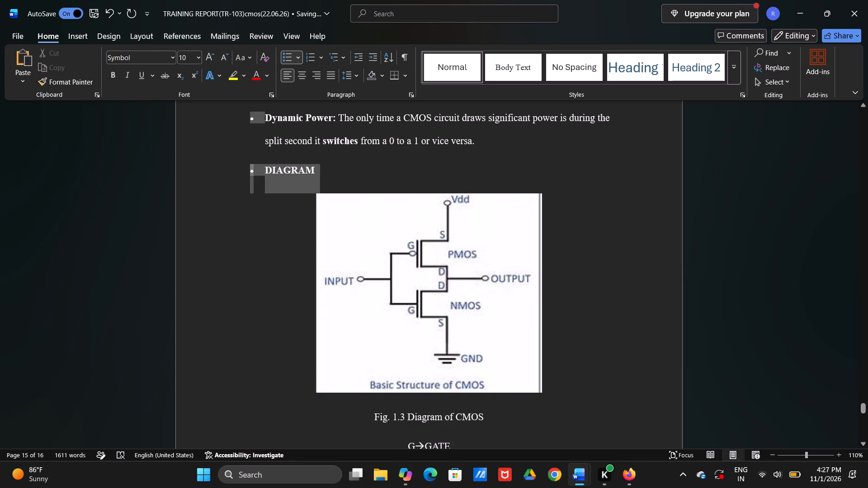
click(254, 178)
click(255, 169)
drag(255, 171, 245, 169)
drag(255, 173, 250, 172)
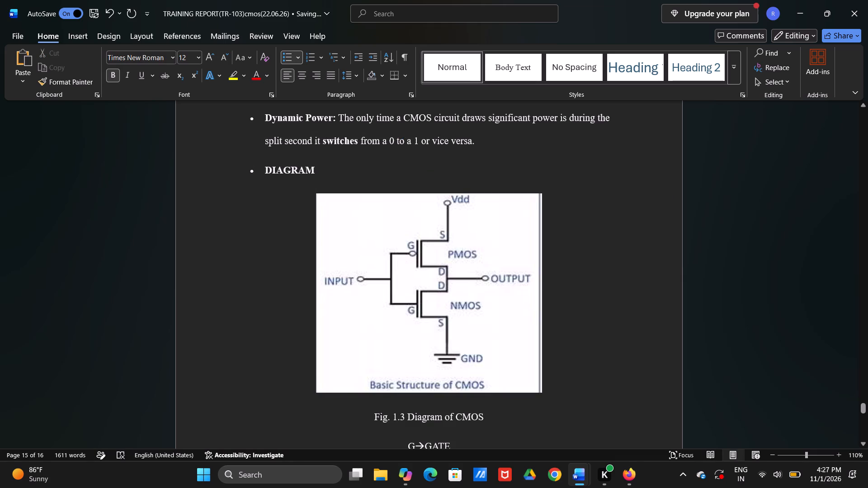
drag(250, 172, 236, 168)
drag(249, 173, 261, 171)
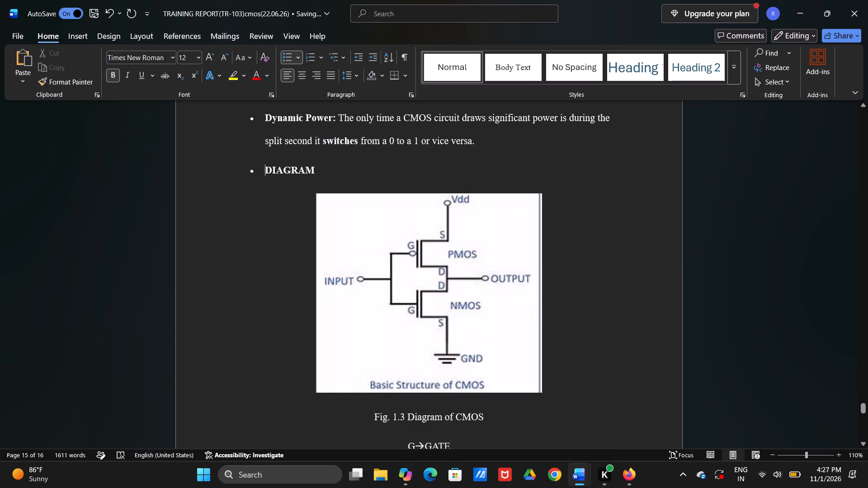
click(261, 171)
drag(260, 177, 237, 169)
click(246, 176)
click(254, 170)
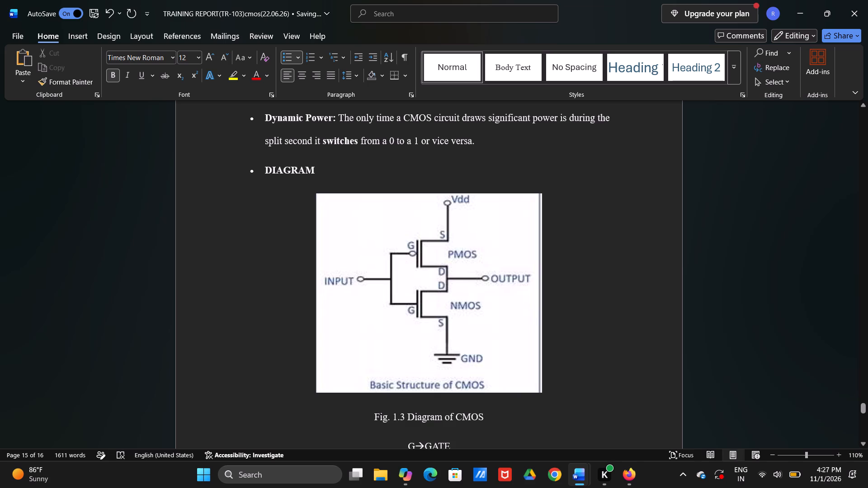
click(264, 174)
key(BackSpace)
Underline the DIAGRAM label above the Basic Structure of CMOS figure.
drag(322, 169, 254, 165)
key(ctrl+u)
Review the Diagrams page with Fig. 1.4 and Fig. 1.5, and go back over the earlier CMOS and PMOS explanation pages.
scroll(249, 166, up, 1)
scroll(249, 166, down, 1)
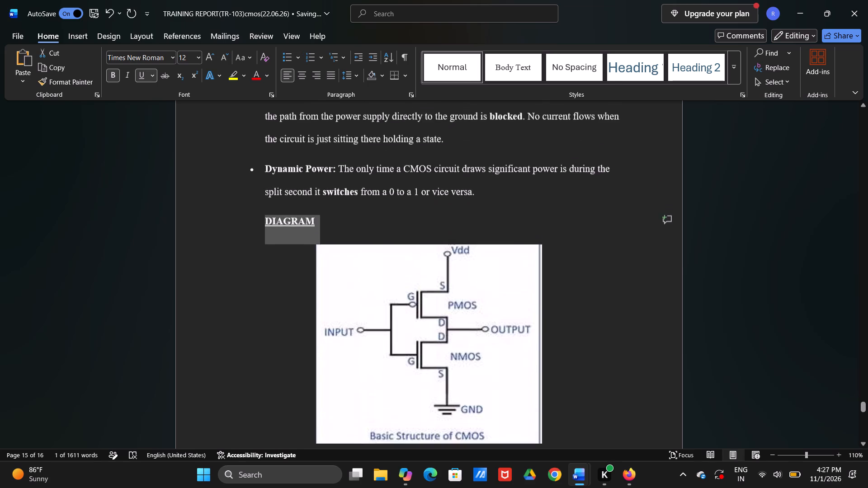
scroll(249, 166, down, 3)
right_click(249, 166)
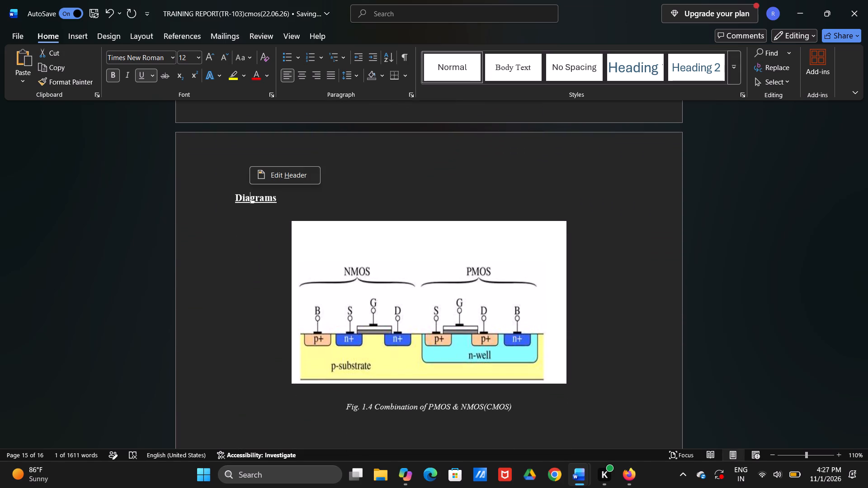
scroll(249, 166, down, 2)
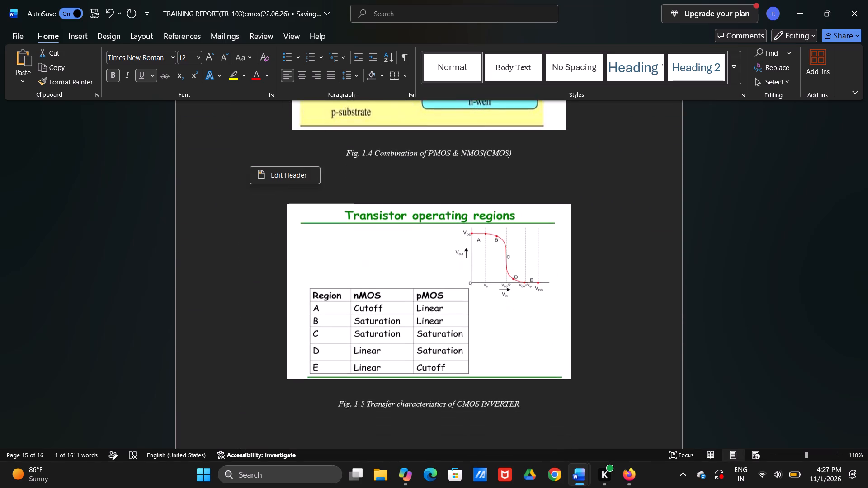
scroll(249, 166, down, 1)
scroll(420, 283, up, 2)
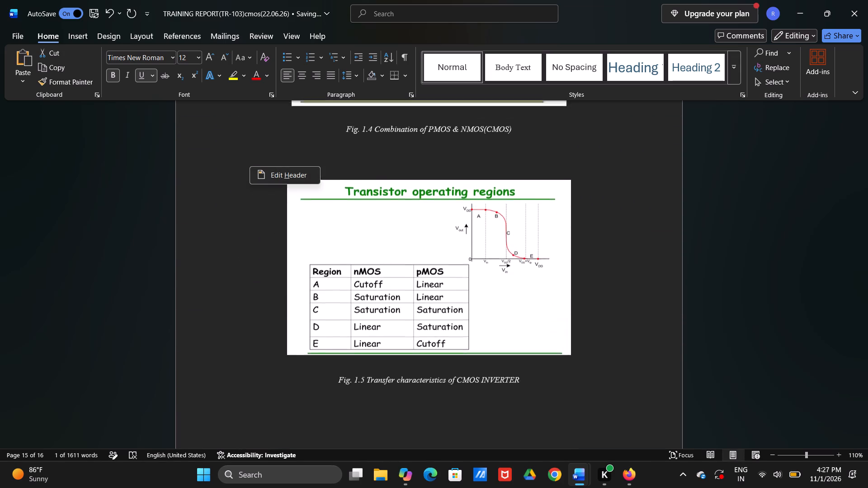
scroll(420, 283, up, 4)
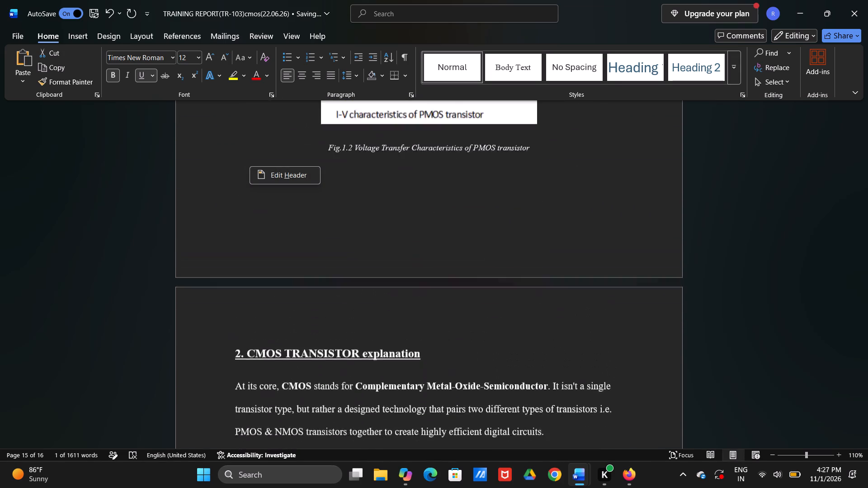
scroll(420, 283, up, 4)
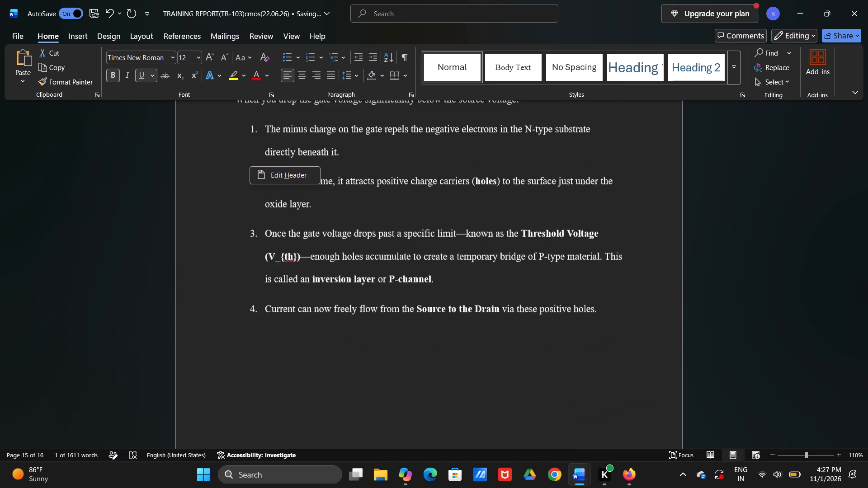
scroll(420, 283, up, 2)
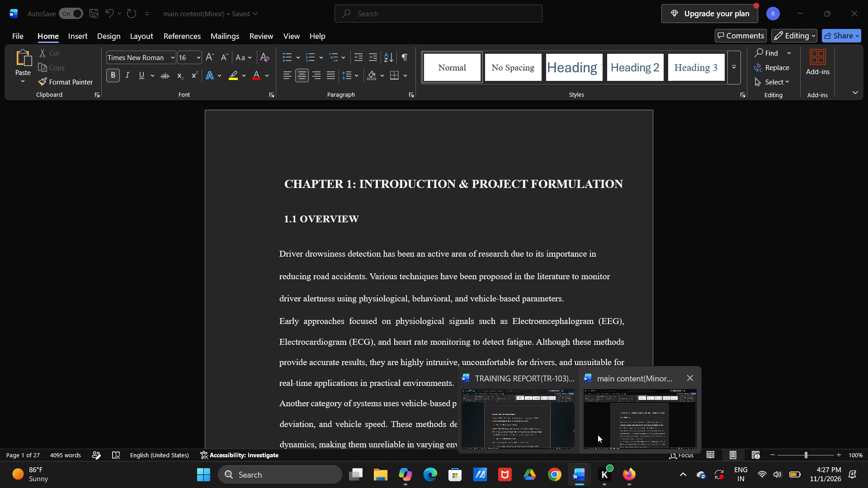
Find and open the minor synopsis document, look over its cover page and contents table for reference, and close it.
click(316, 474)
text(synopsi)
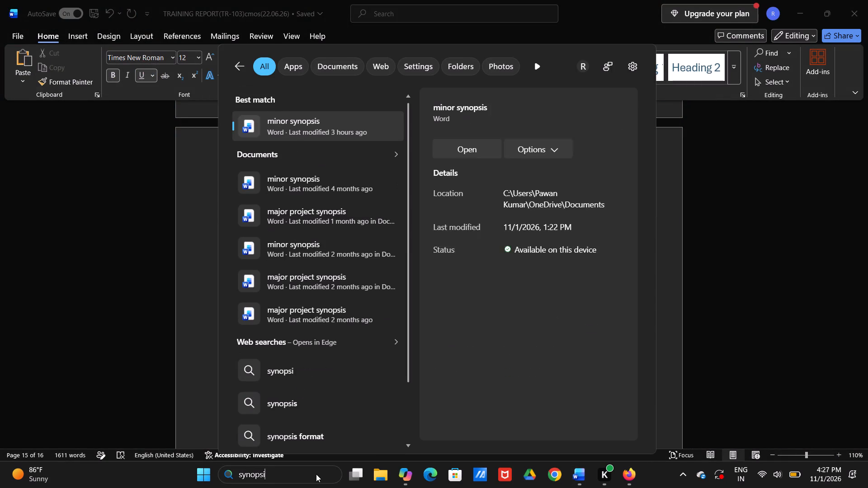
key(Return)
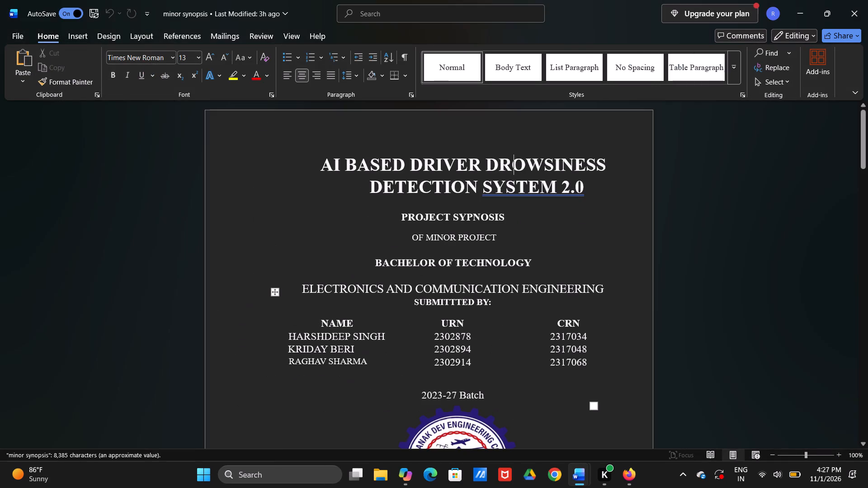
click(141, 355)
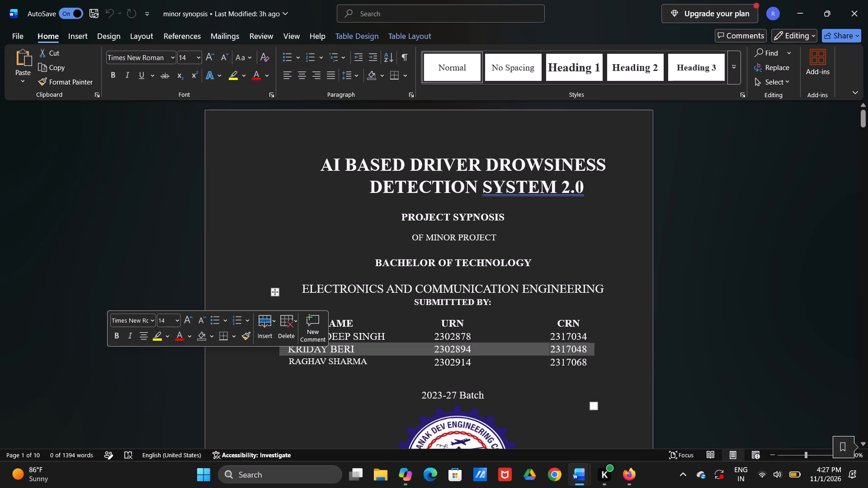
scroll(141, 355, down, 1)
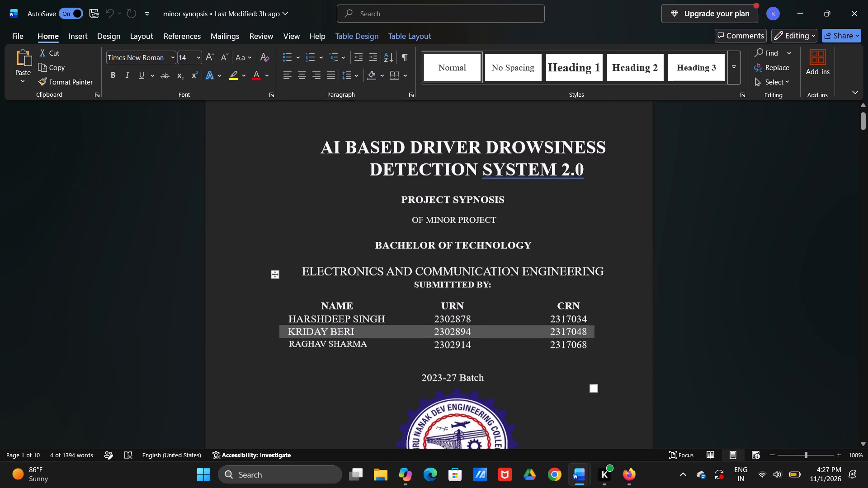
scroll(141, 355, down, 2)
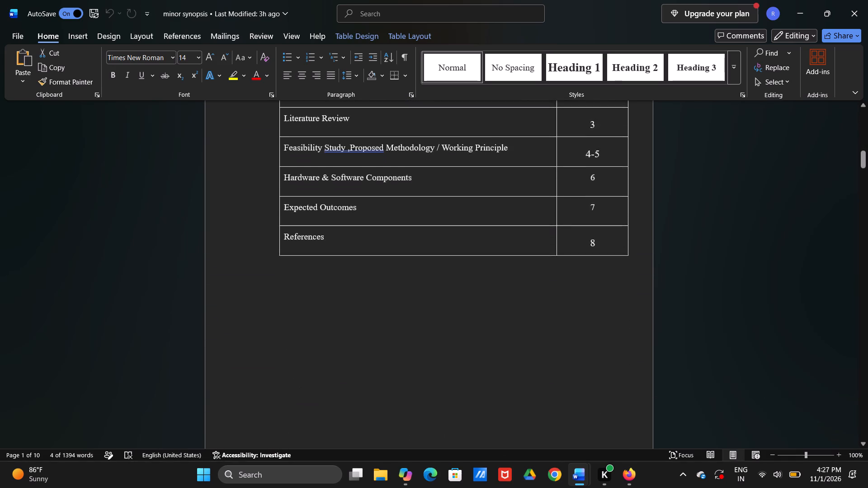
scroll(141, 355, down, 2)
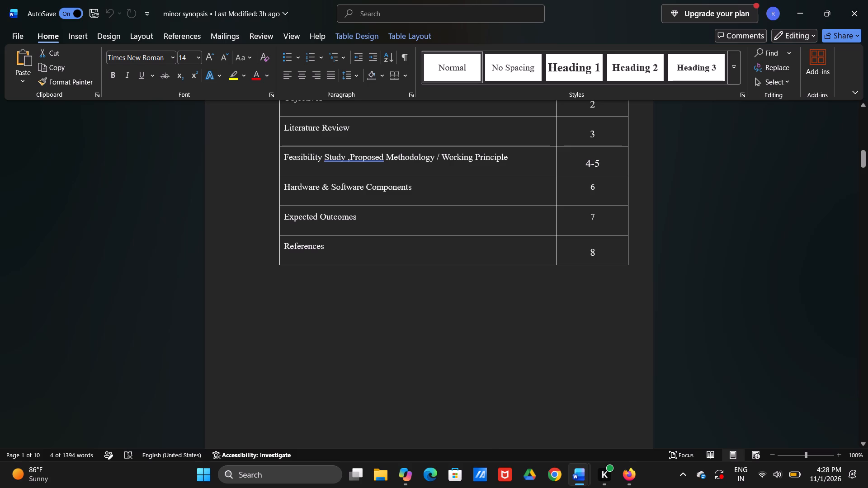
key(alt+F4)
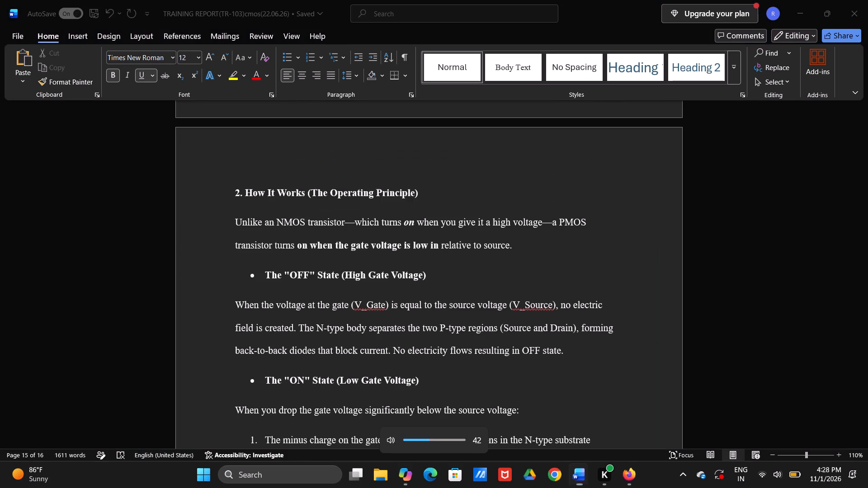
Search the computer for "1_6" and open the 1_6 pages(minor) Word document.
key(1)
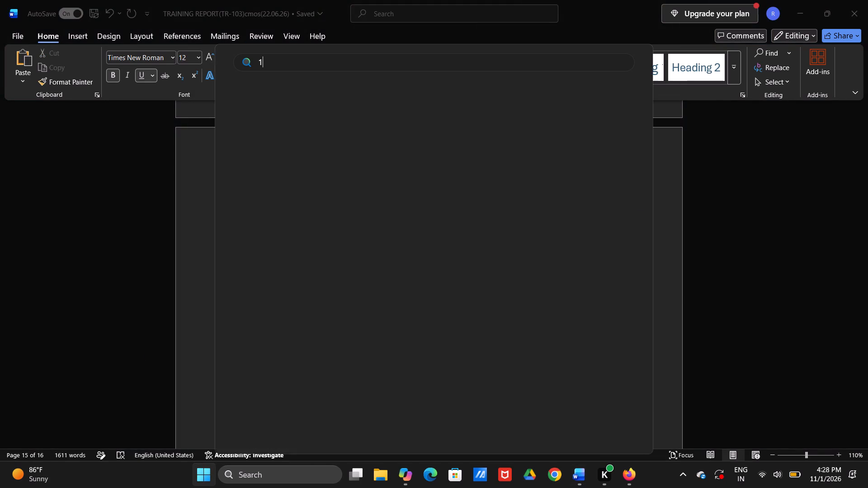
text(_6)
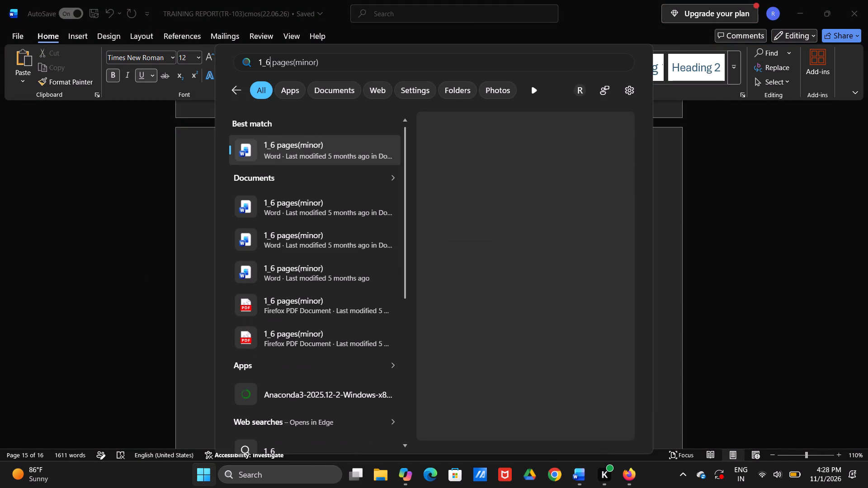
double_click(313, 146)
Look over the acknowledgement, declaration, lists of figures and tables, and contents page of the 1_6 pages(minor) document for reference, and close it.
scroll(304, 284, down, 4)
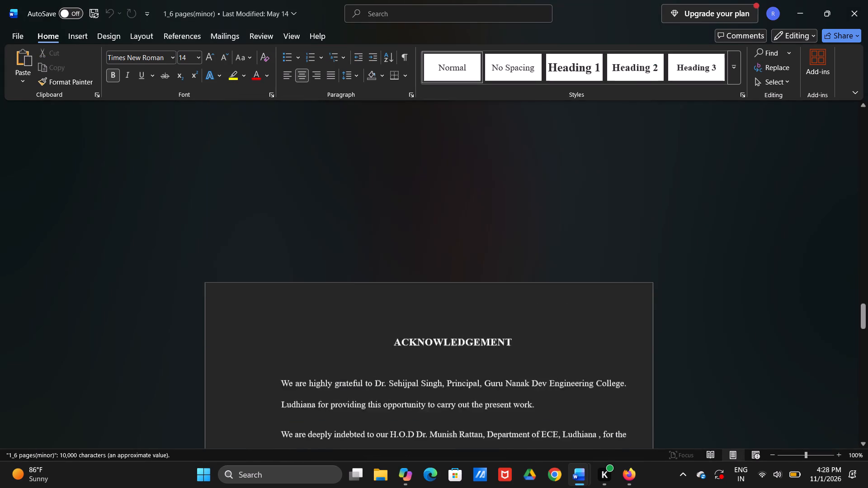
scroll(304, 284, down, 2)
scroll(304, 284, up, 2)
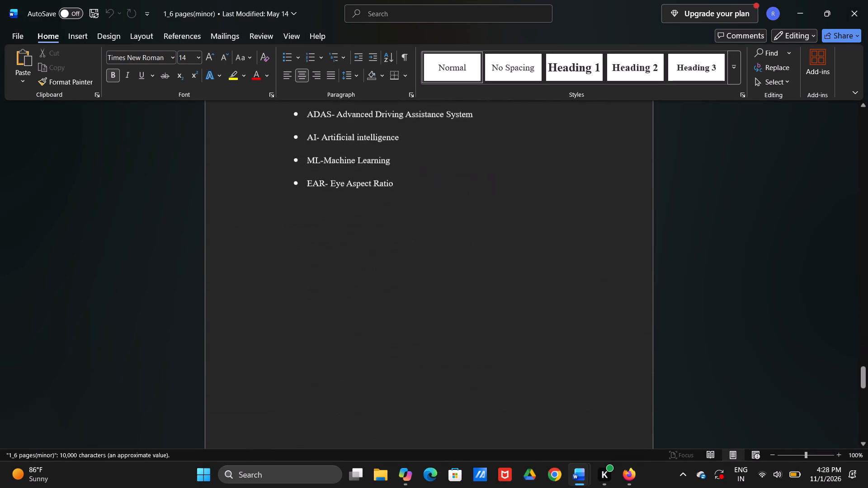
scroll(304, 284, up, 2)
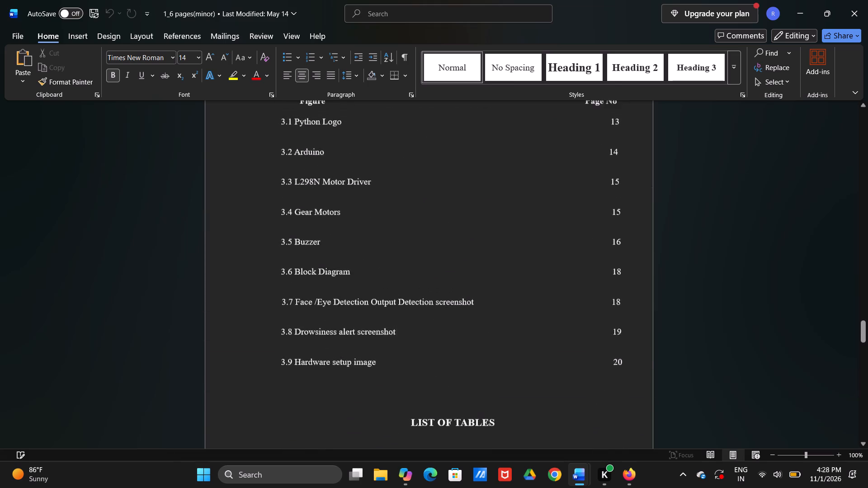
scroll(304, 284, up, 1)
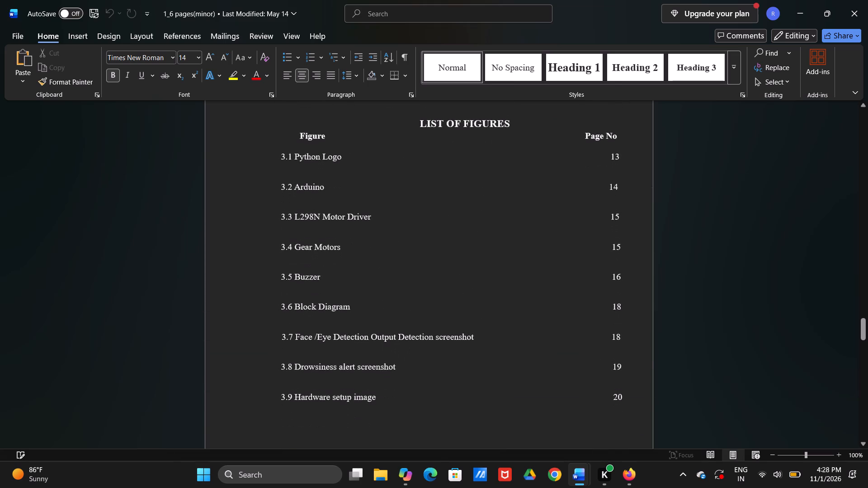
scroll(304, 284, up, 5)
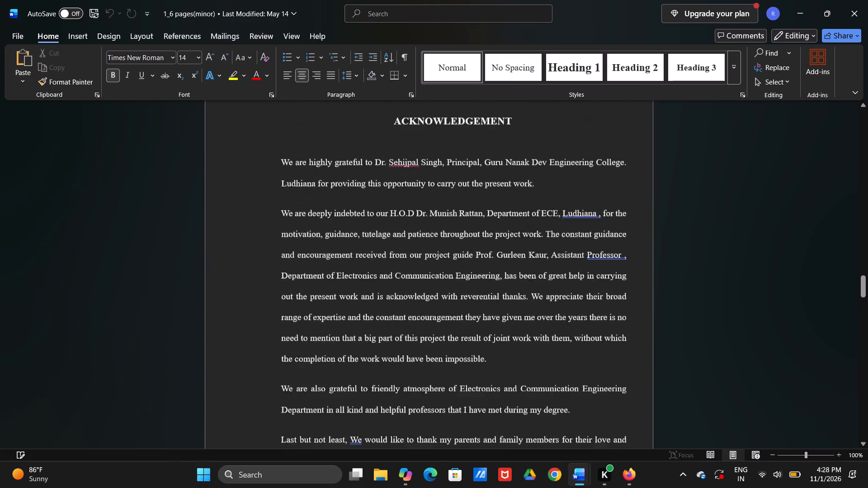
scroll(304, 284, up, 7)
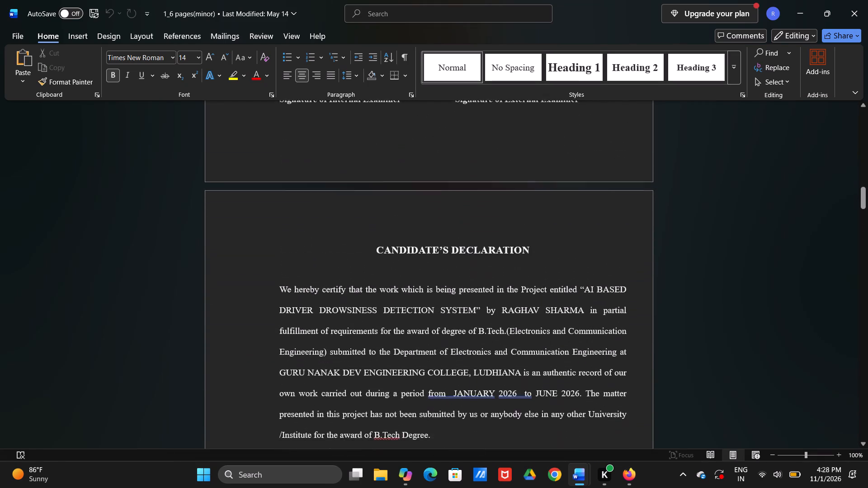
scroll(304, 284, up, 5)
scroll(304, 284, down, 2)
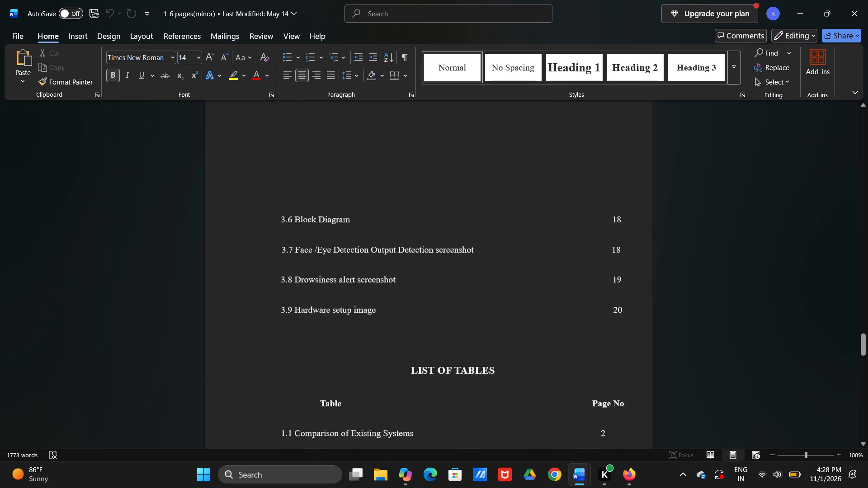
scroll(304, 284, down, 4)
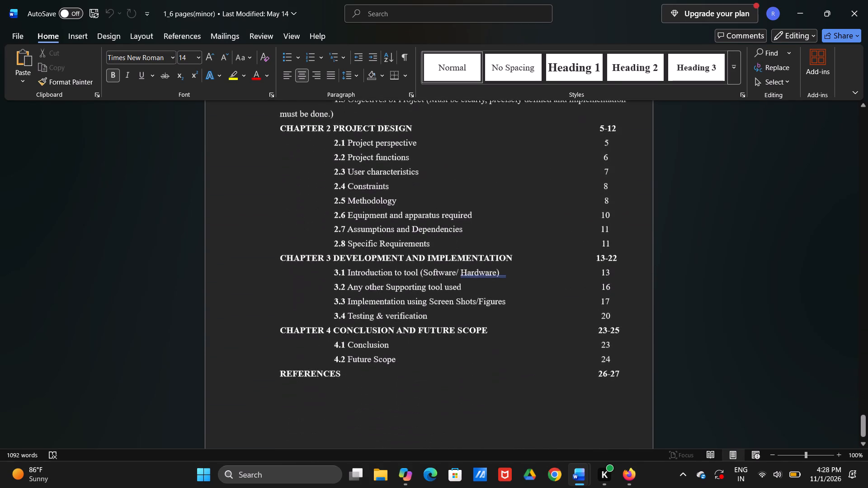
scroll(304, 284, down, 2)
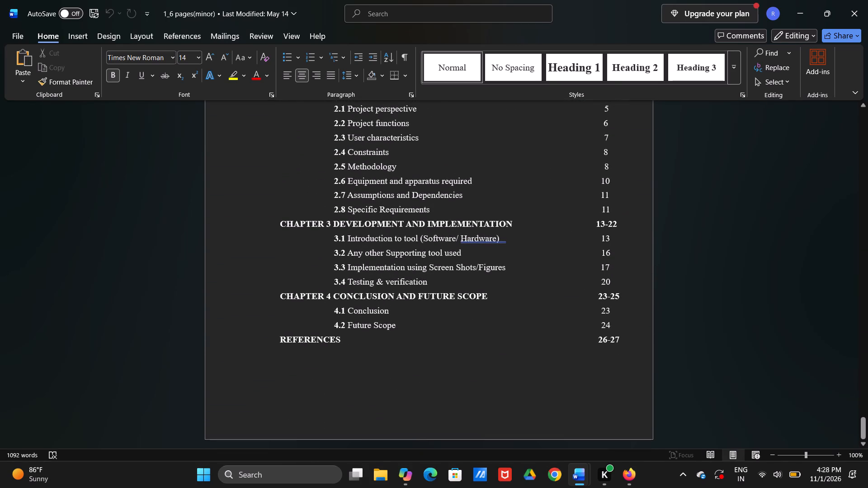
key(alt+F4)
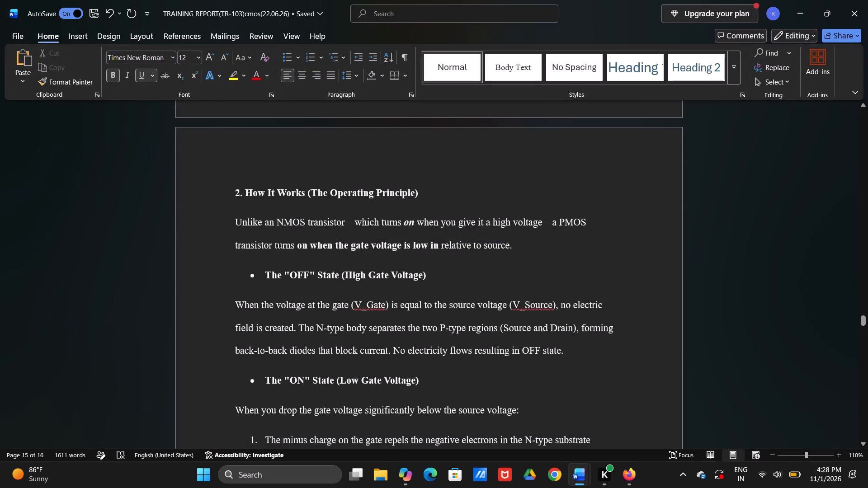
Review the PMOS Transistor explanation in Chapter 1 of the training report, from the chapter heading through to the Diagram page.
scroll(305, 304, up, 2)
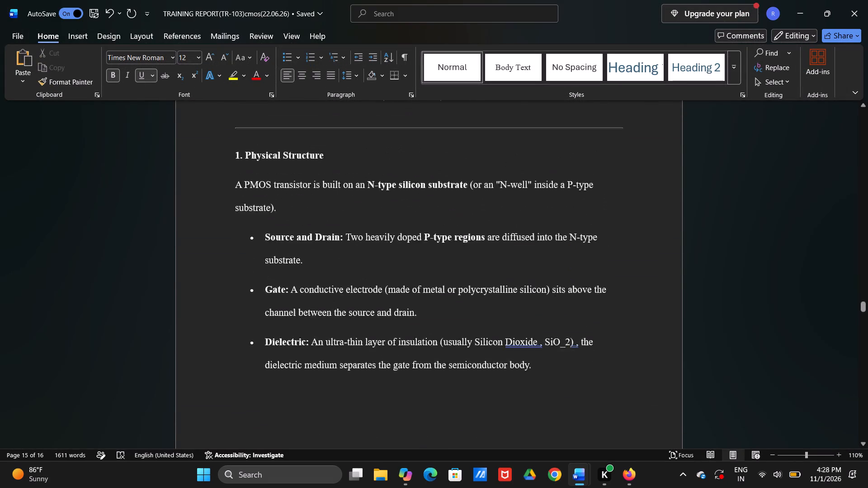
scroll(305, 304, up, 2)
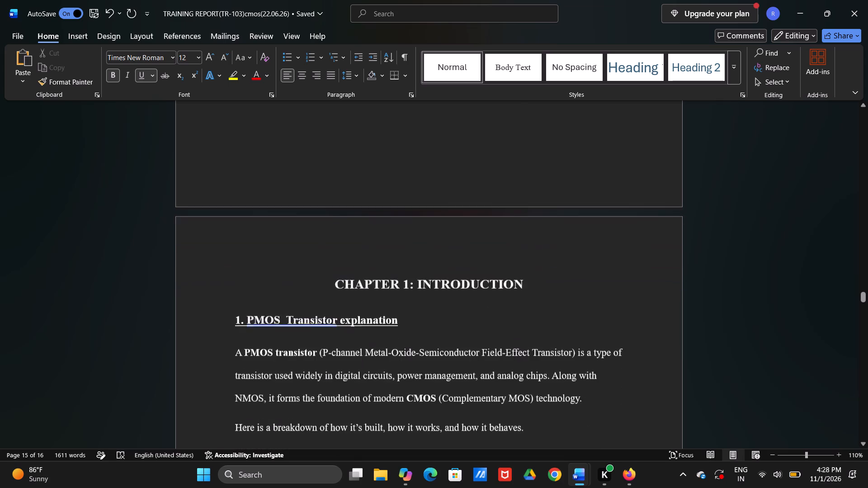
scroll(305, 304, down, 2)
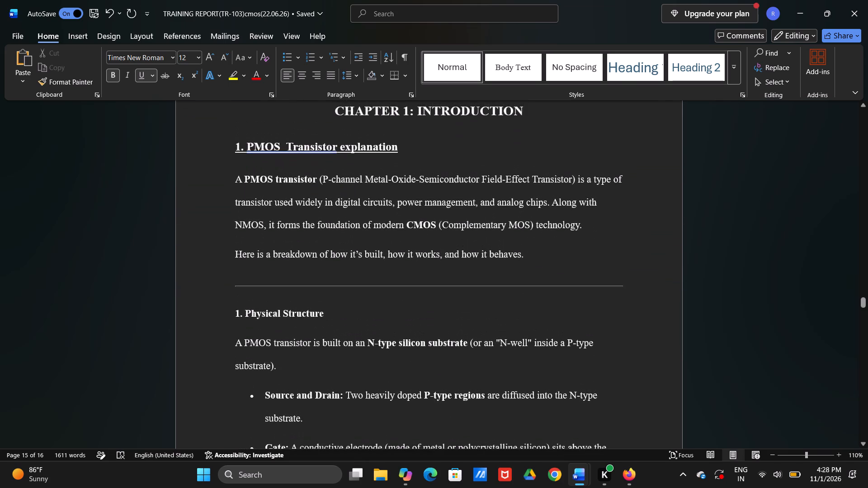
scroll(305, 304, down, 1)
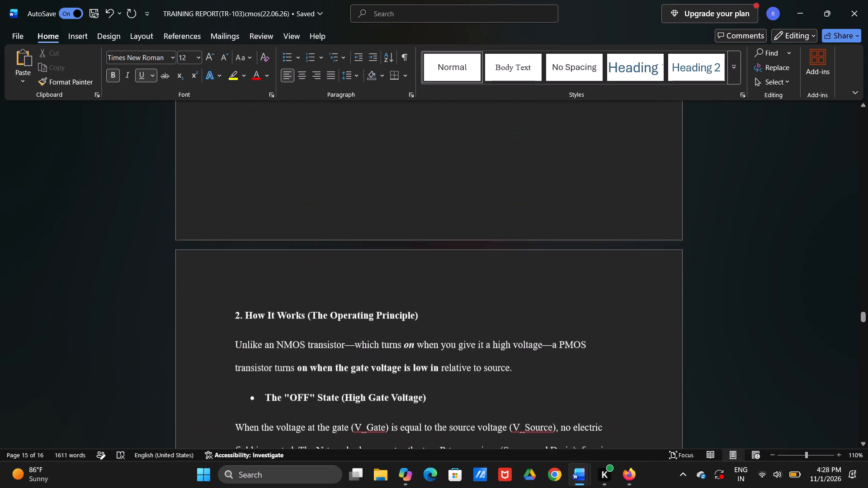
scroll(305, 304, down, 2)
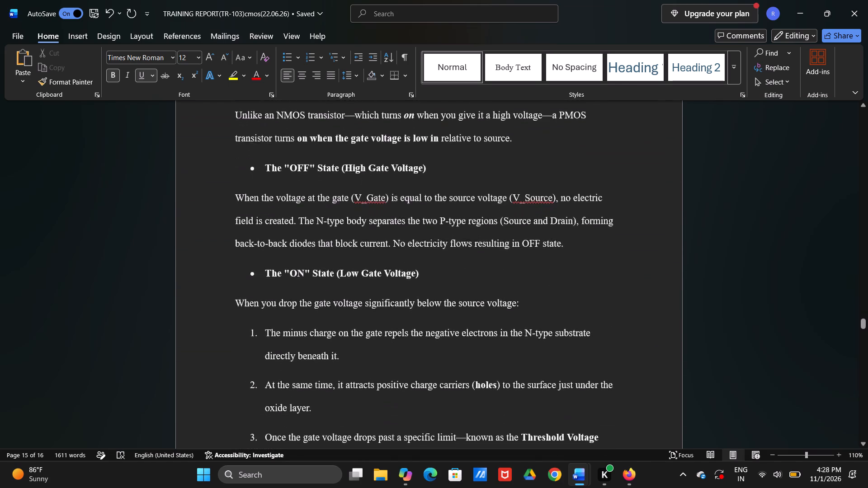
scroll(305, 304, down, 3)
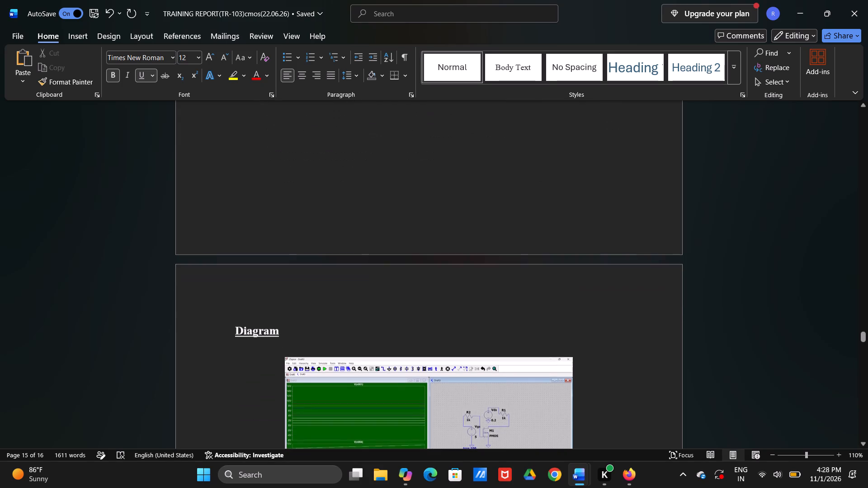
scroll(305, 304, up, 3)
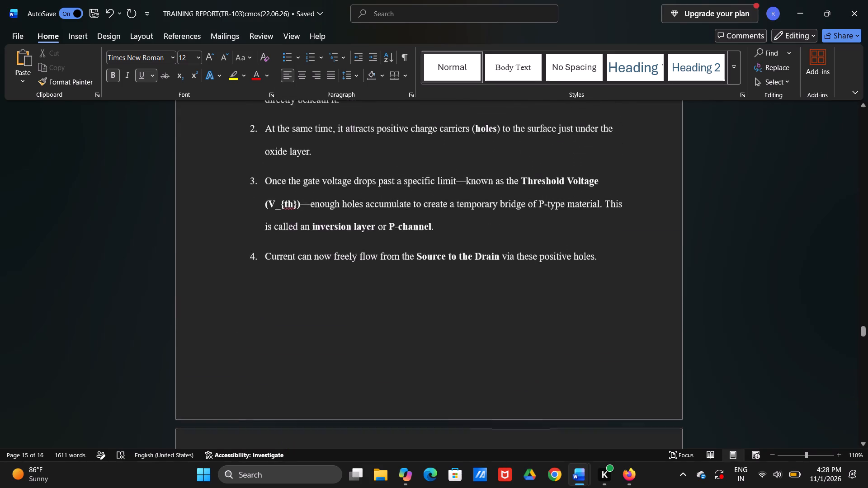
scroll(305, 304, up, 2)
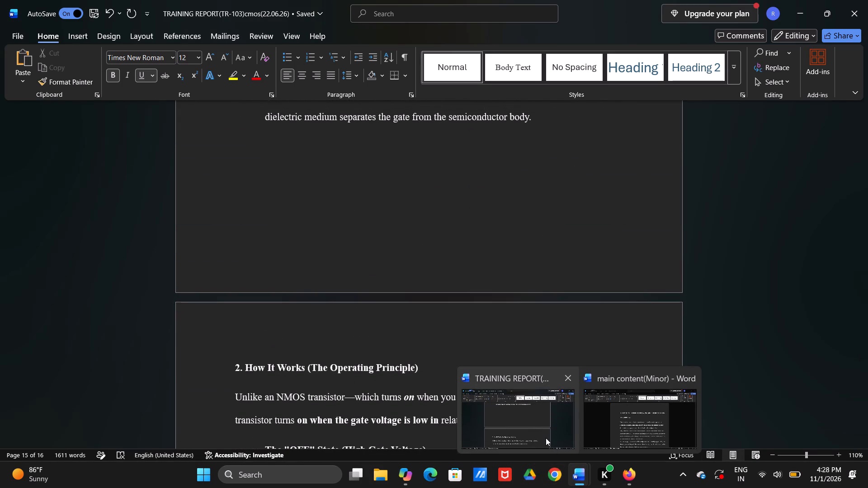
scroll(524, 314, up, 1)
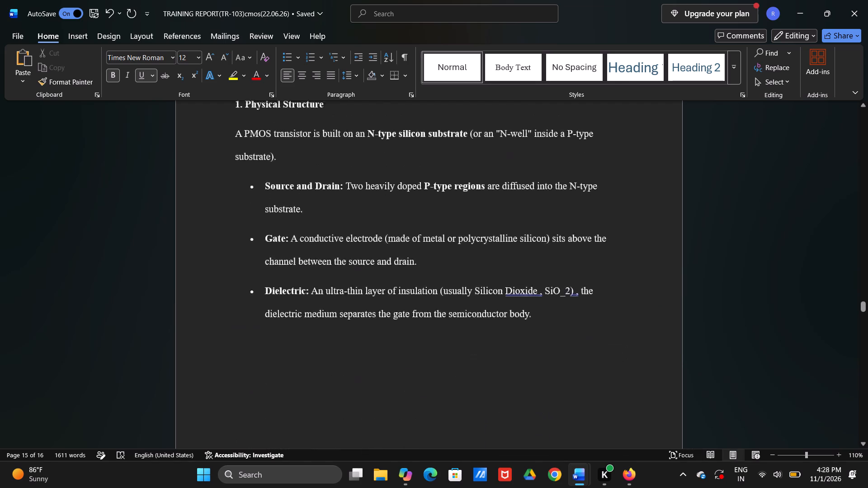
scroll(524, 314, up, 2)
Reread the Physical Structure and How It Works sections of the PMOS explanation, checking their headings and page layout.
scroll(524, 314, down, 1)
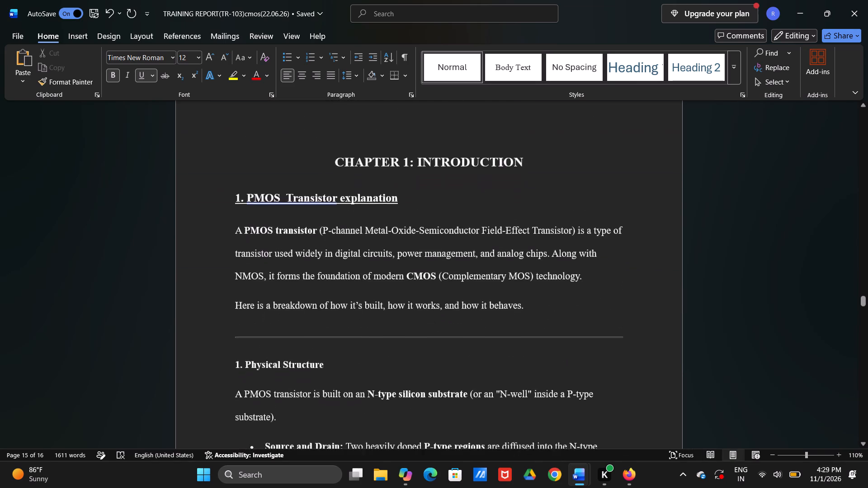
scroll(524, 314, down, 2)
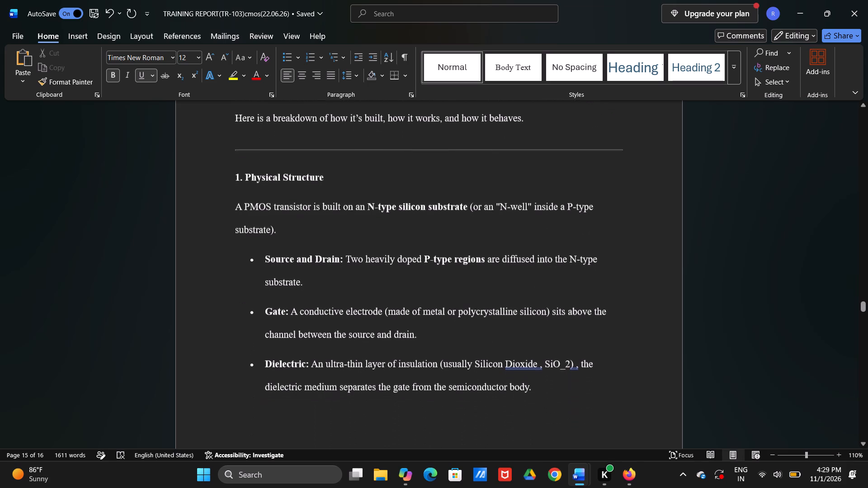
scroll(524, 314, down, 1)
scroll(524, 314, up, 1)
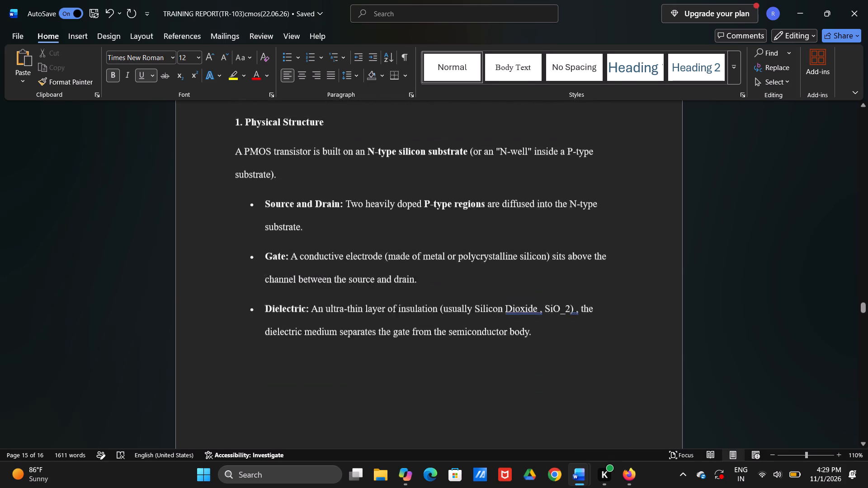
scroll(524, 314, up, 1)
scroll(524, 314, down, 1)
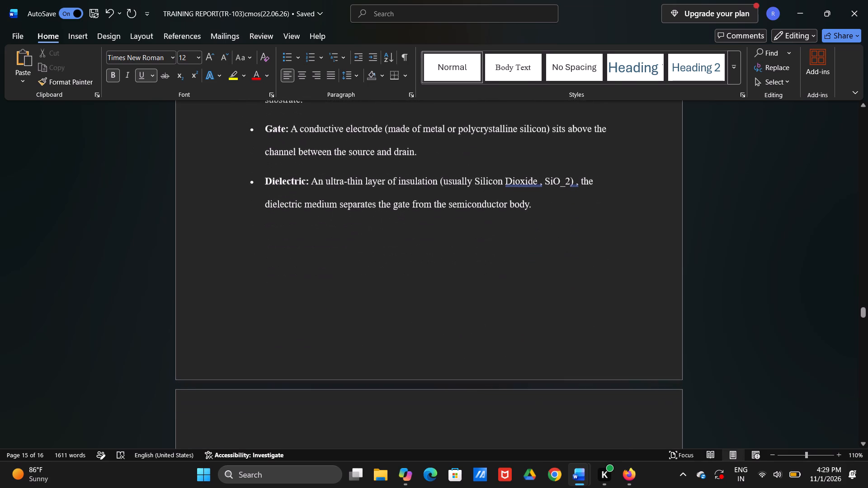
scroll(524, 314, down, 1)
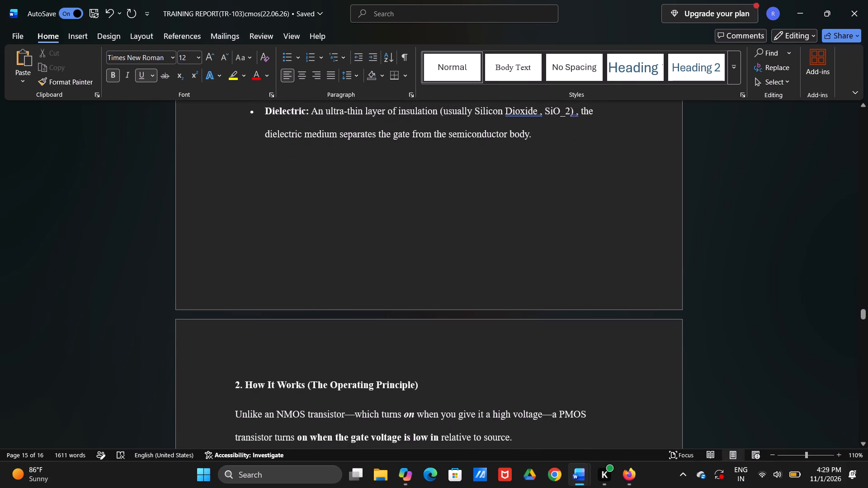
scroll(524, 314, down, 2)
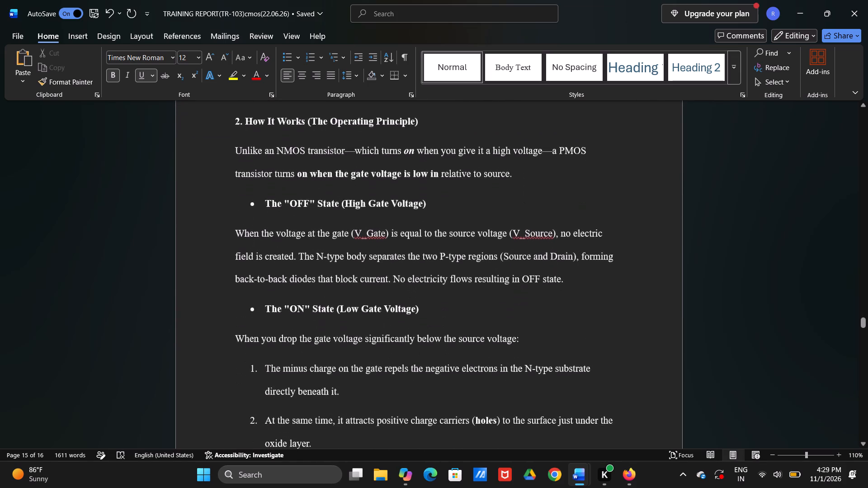
scroll(524, 314, down, 1)
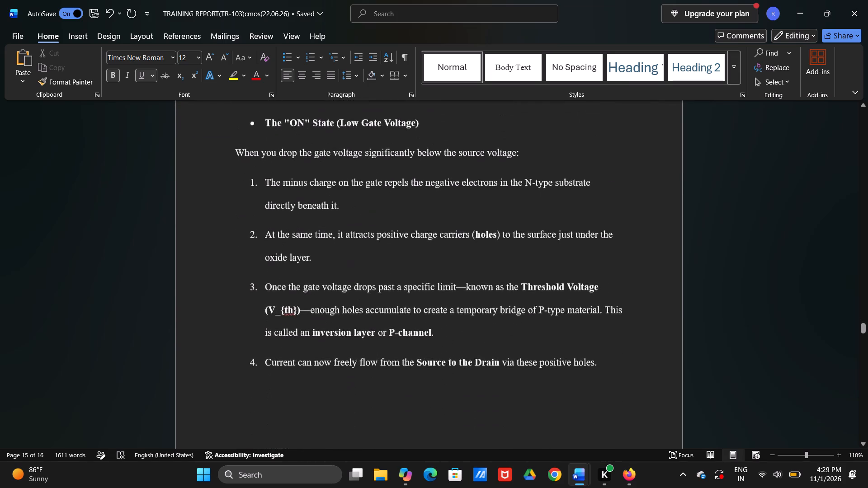
scroll(524, 314, down, 3)
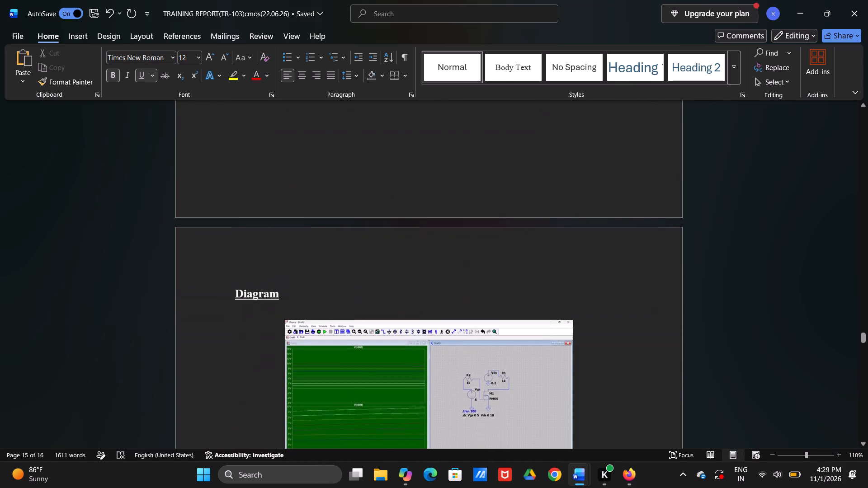
Change the Diagram heading above the Fig.1.1 LTspice simulation of the PMOS transistor to "Diagrams".
scroll(524, 314, down, 1)
scroll(524, 314, up, 1)
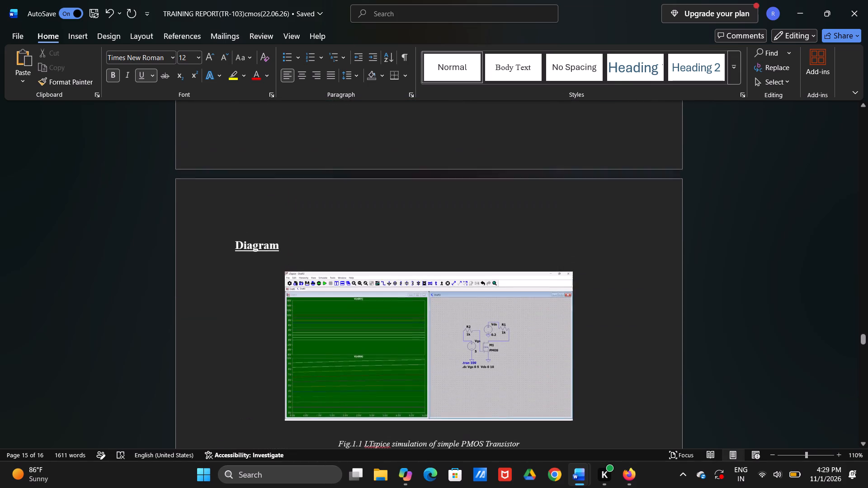
scroll(524, 314, up, 1)
scroll(524, 314, down, 1)
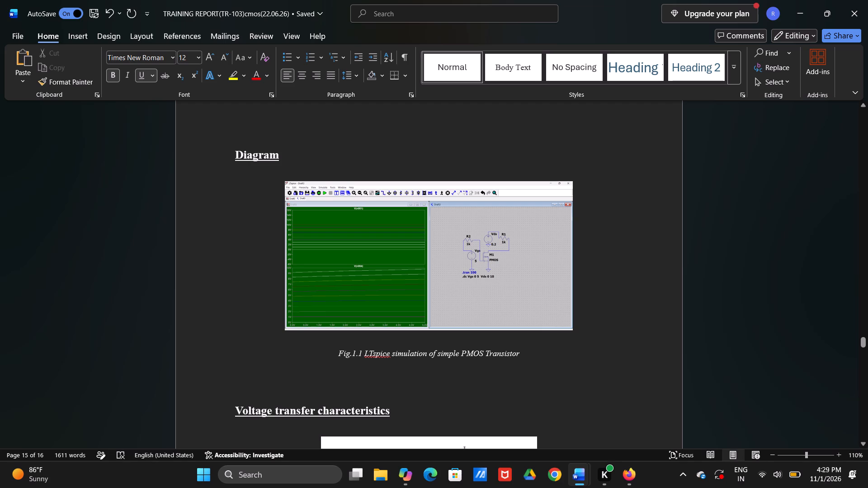
scroll(316, 174, down, 1)
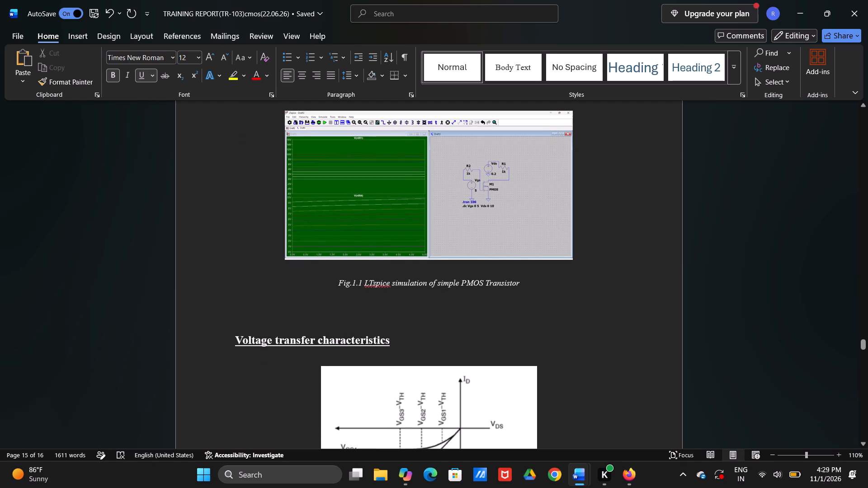
scroll(316, 174, down, 1)
scroll(316, 174, up, 1)
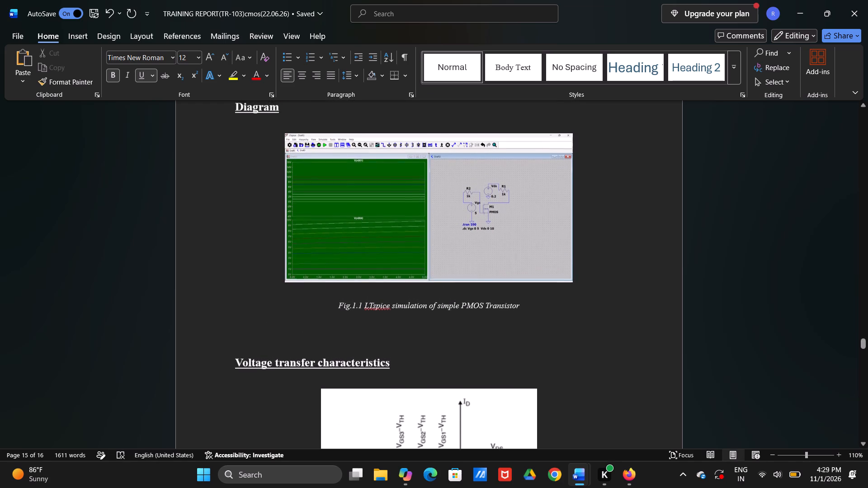
scroll(316, 174, up, 1)
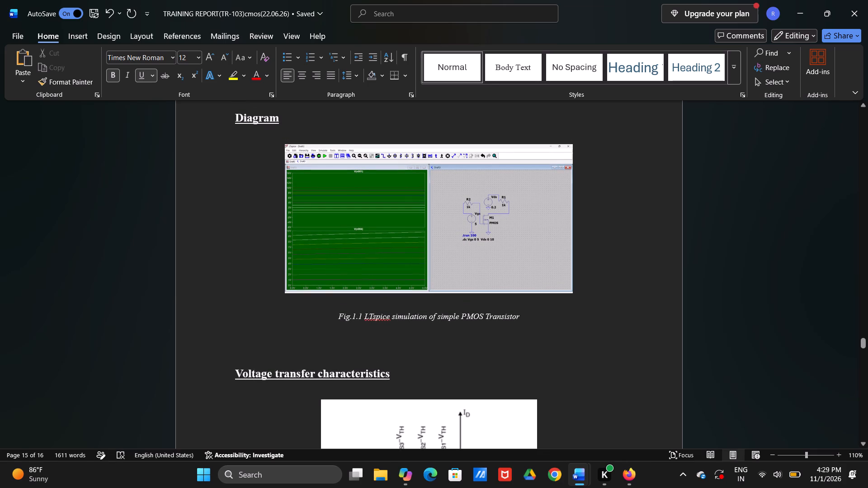
click(286, 119)
key(s)
Review the rest of Chapter 1, from the voltage transfer characteristics through the CMOS Transistor explanation to the final Diagrams page.
scroll(286, 119, down, 2)
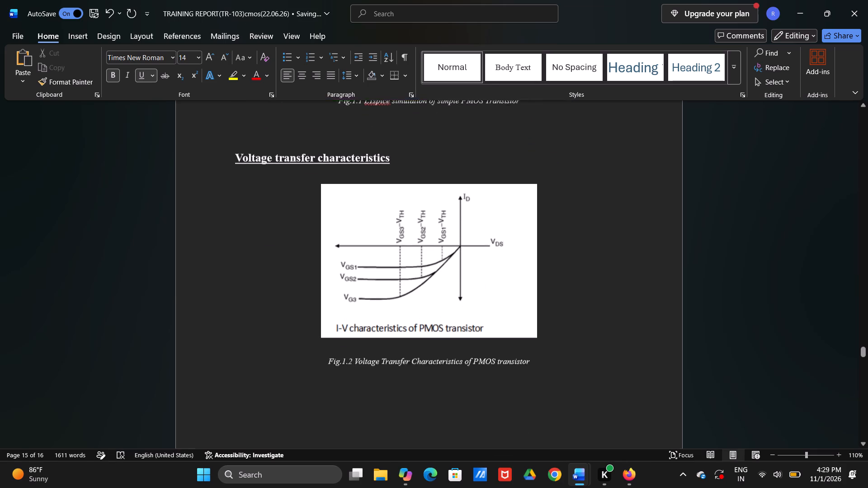
scroll(286, 119, down, 3)
scroll(286, 119, up, 1)
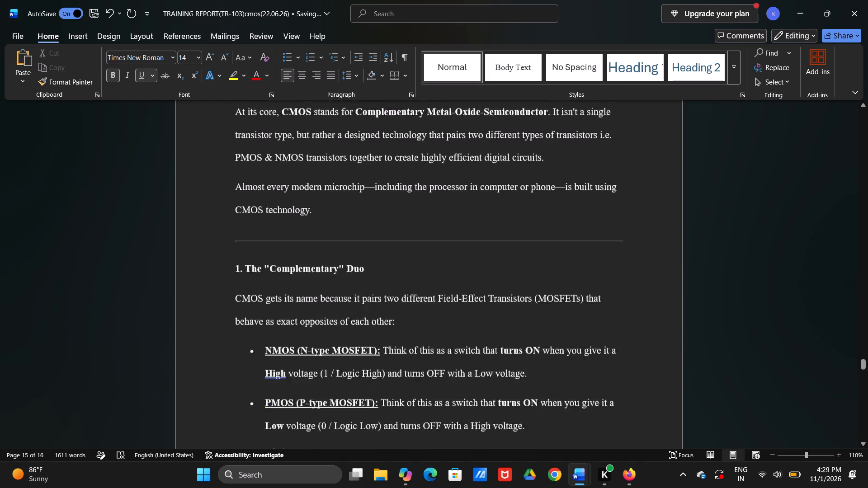
scroll(286, 119, up, 1)
ctrl+scroll(286, 119, down, 5)
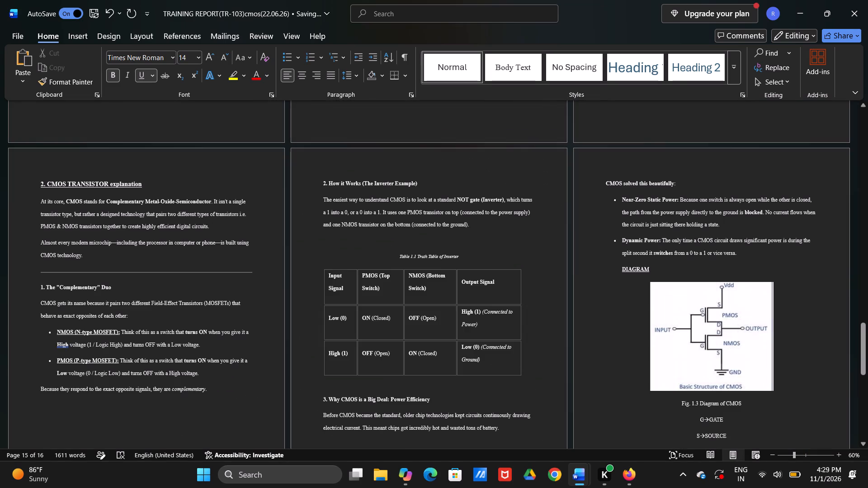
scroll(286, 119, down, 4)
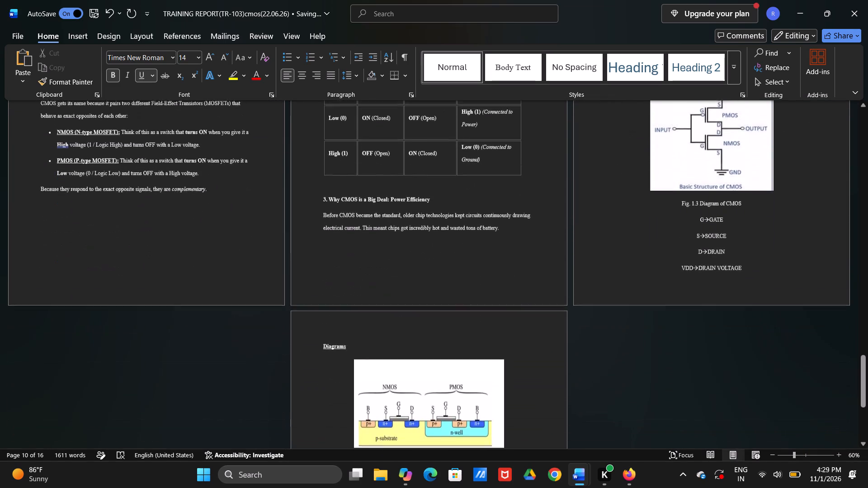
scroll(286, 119, up, 2)
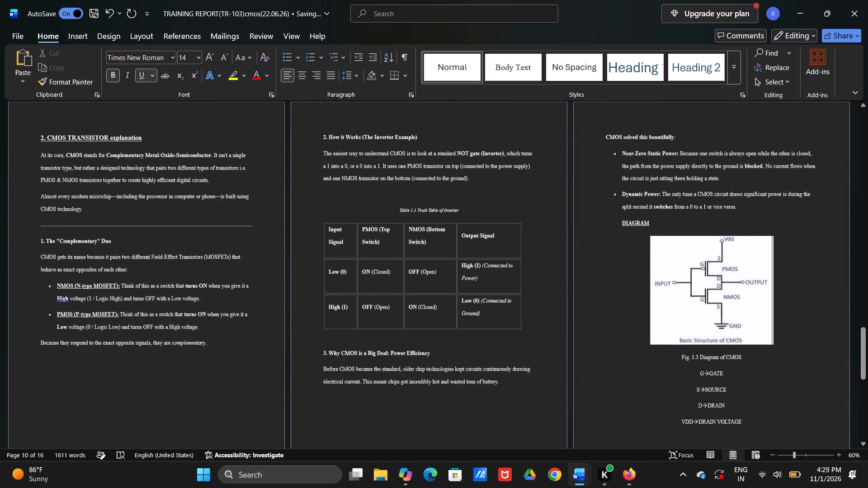
scroll(286, 119, down, 1)
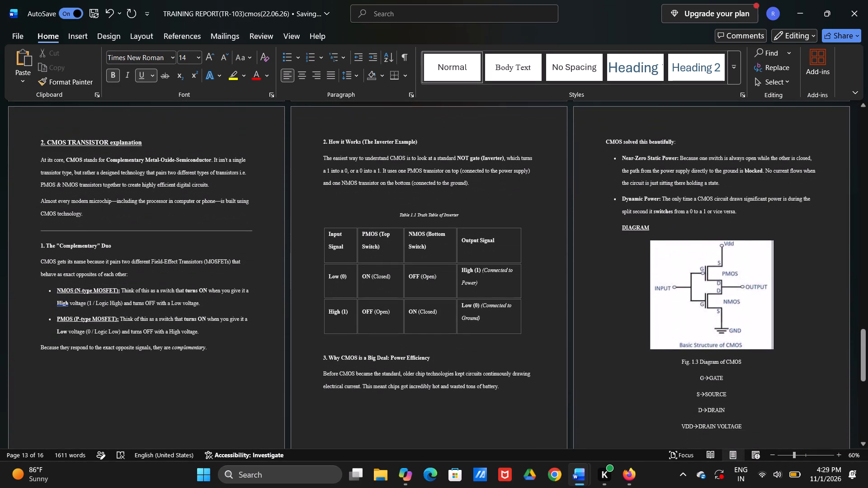
scroll(286, 119, down, 4)
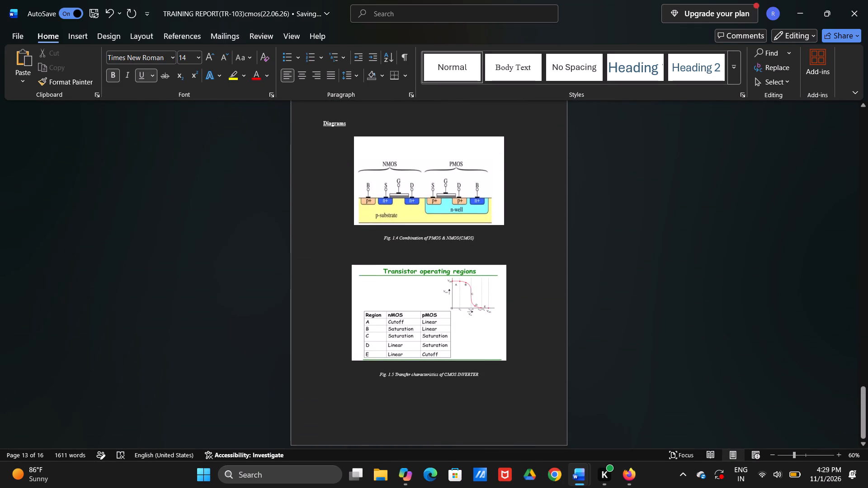
scroll(286, 119, down, 1)
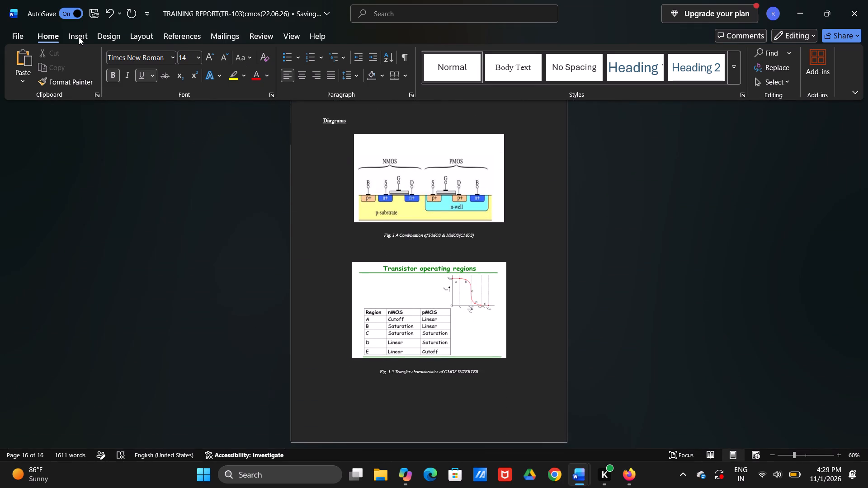
Centre the NIELIT certificate picture on the second page and enlarge it proportionally so it fills most of the page.
scroll(146, 93, up, 3)
scroll(191, 130, up, 5)
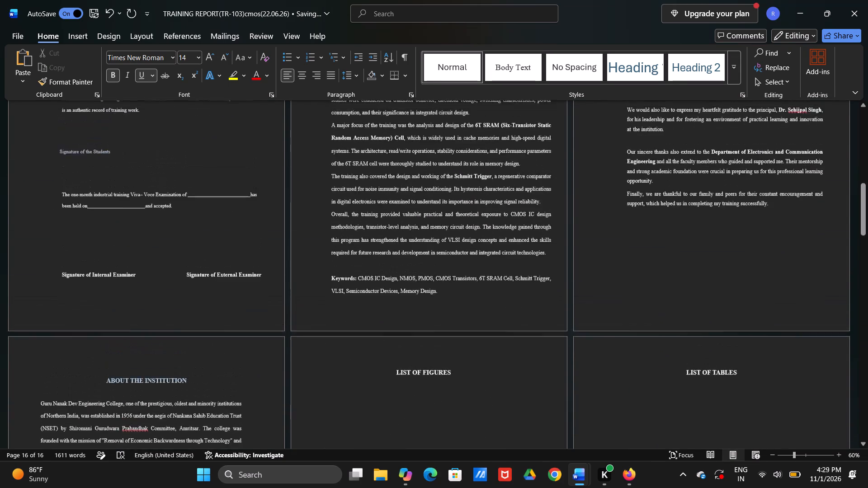
scroll(191, 130, up, 4)
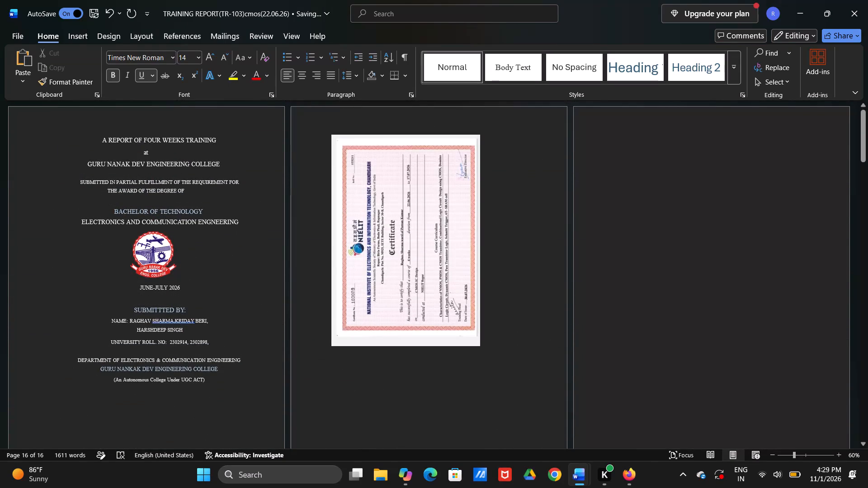
click(391, 212)
drag(391, 212, 428, 330)
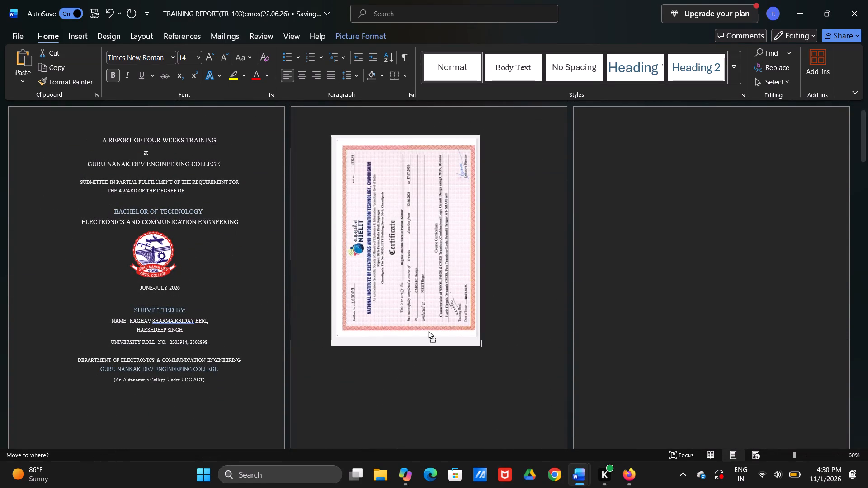
drag(428, 330, 436, 364)
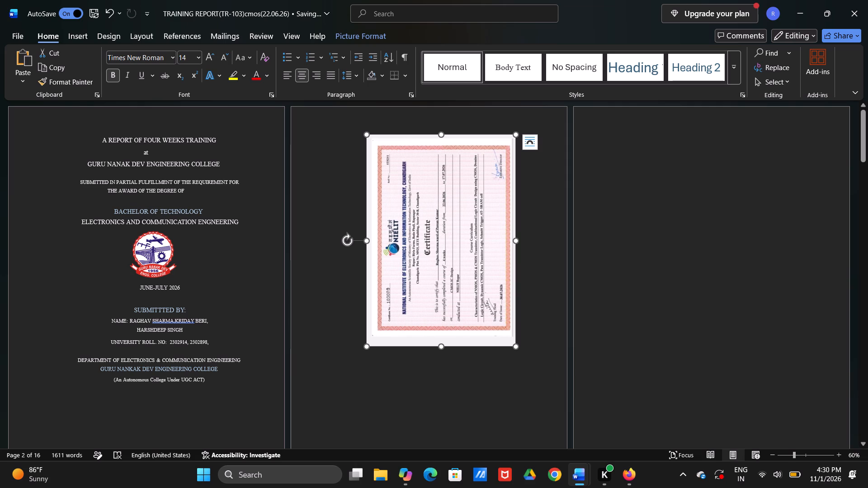
drag(515, 349, 536, 409)
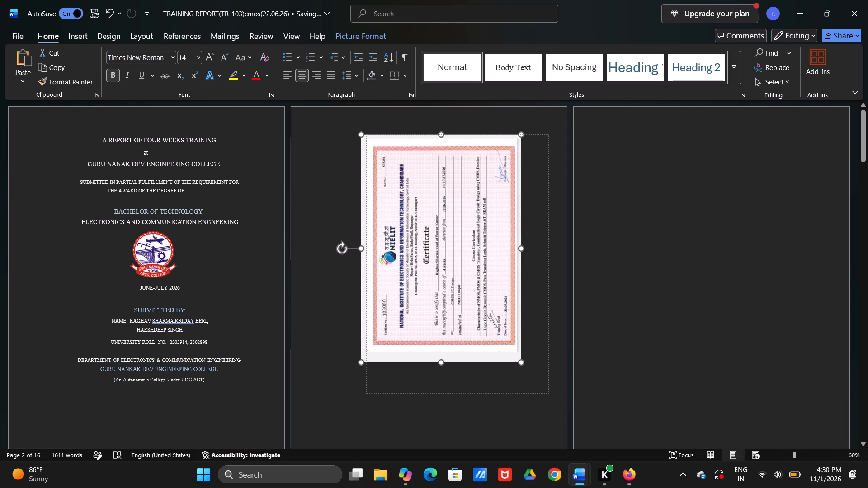
drag(536, 409, 526, 458)
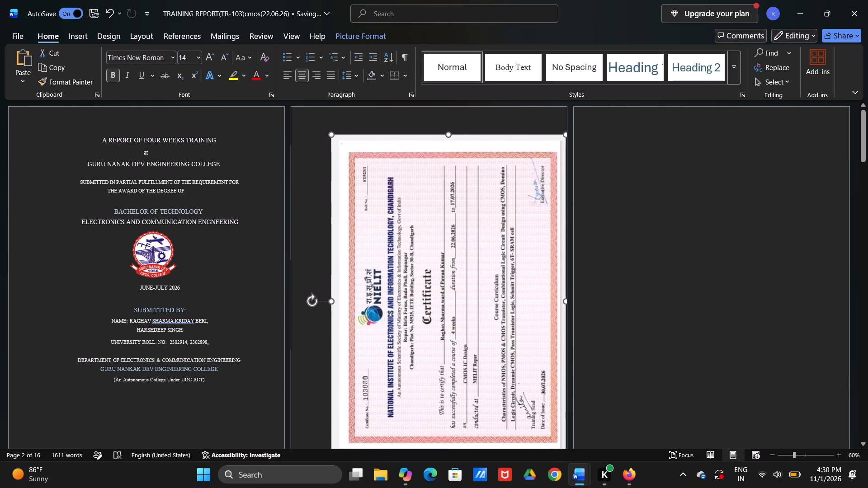
drag(526, 458, 516, 434)
click(603, 264)
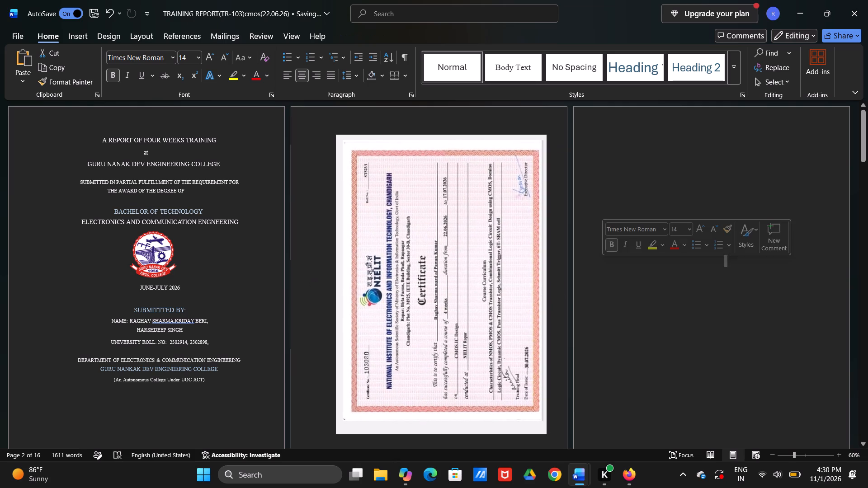
Check the layout of the pages following the certificate, including the blank page, Candidate's Declaration, examiner signatures and Abstract.
scroll(538, 236, down, 2)
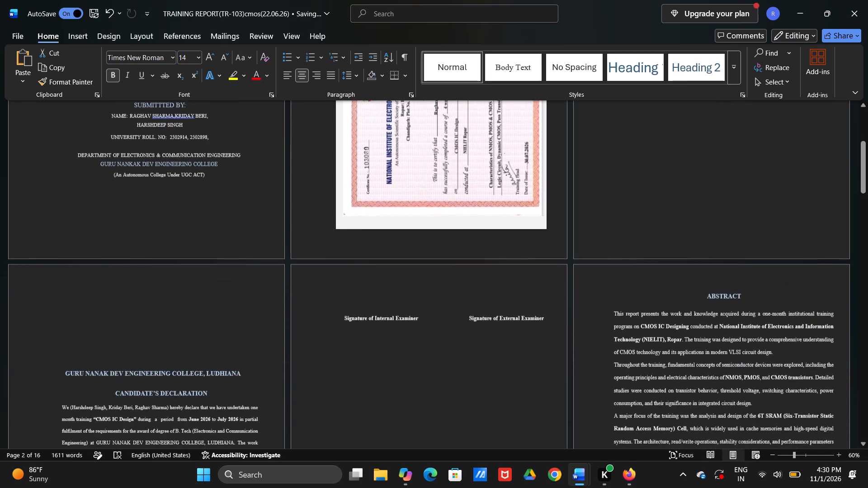
scroll(538, 236, down, 1)
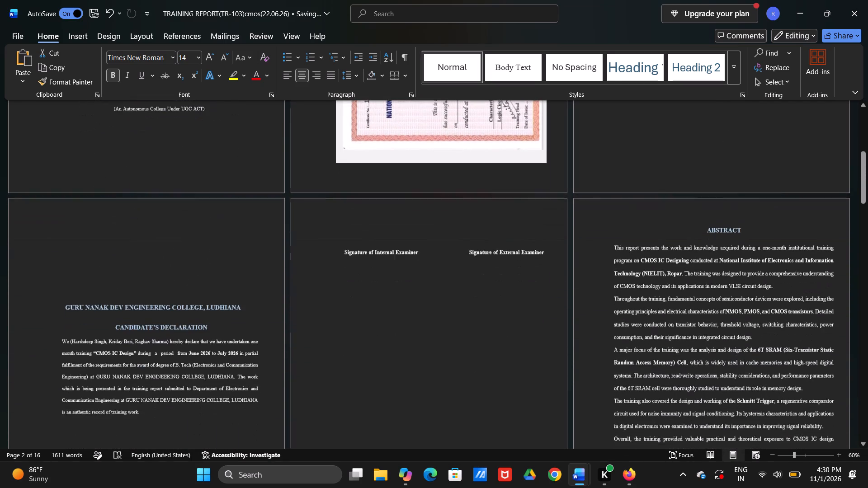
scroll(538, 236, left, 1)
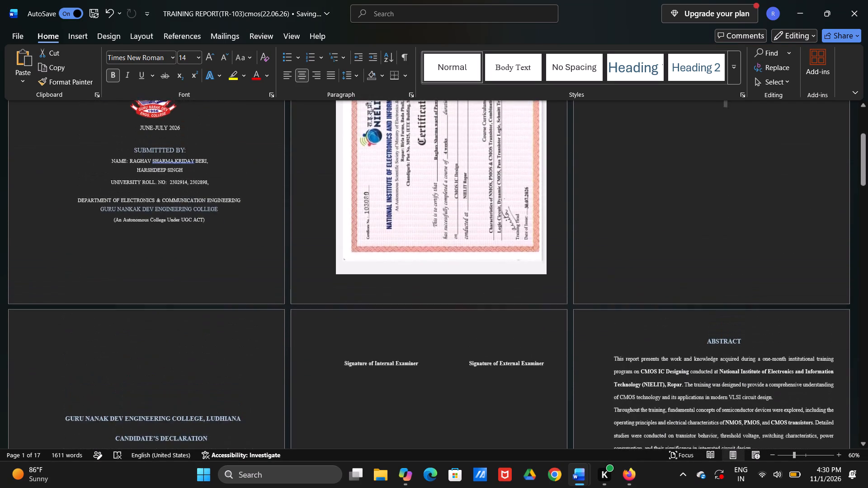
scroll(538, 236, left, 1)
scroll(432, 245, down, 1)
scroll(432, 245, left, 1)
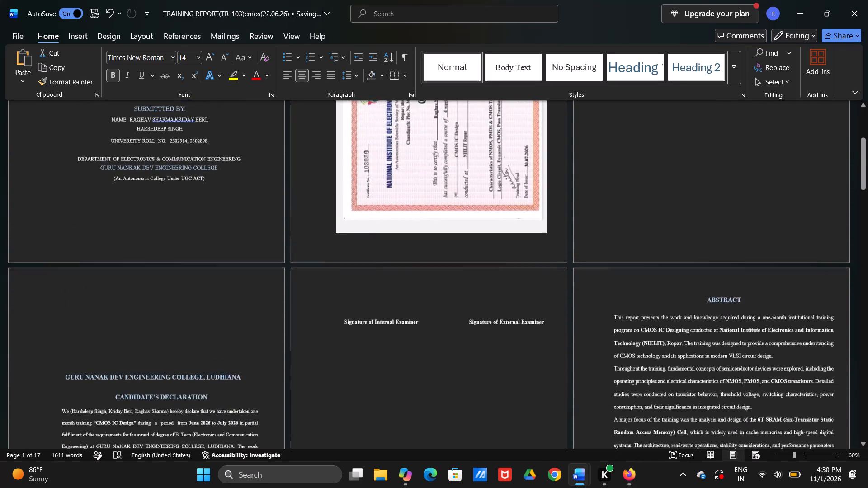
scroll(432, 245, left, 1)
ctrl+scroll(252, 228, up, 9)
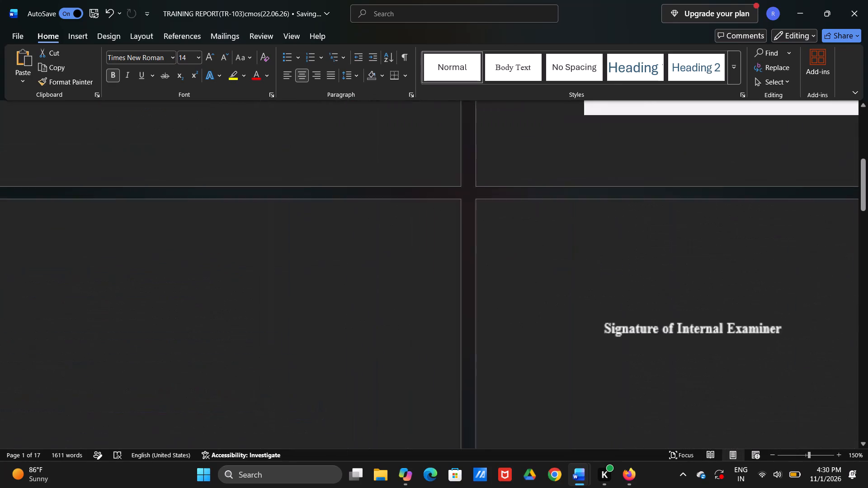
scroll(293, 242, down, 5)
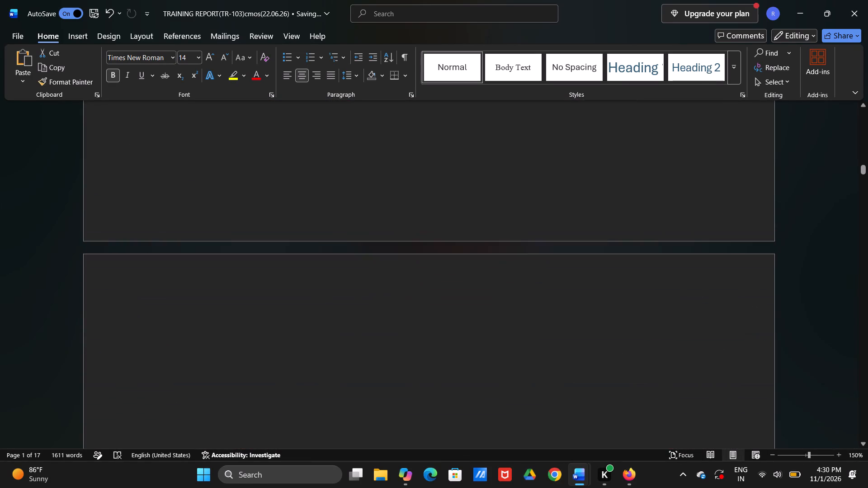
scroll(293, 242, down, 3)
scroll(293, 242, up, 3)
scroll(293, 242, down, 1)
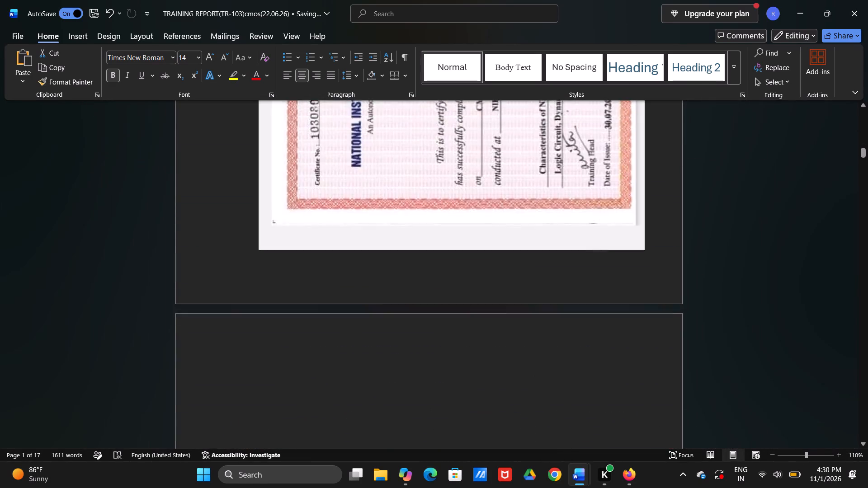
scroll(293, 242, down, 1)
scroll(293, 242, up, 4)
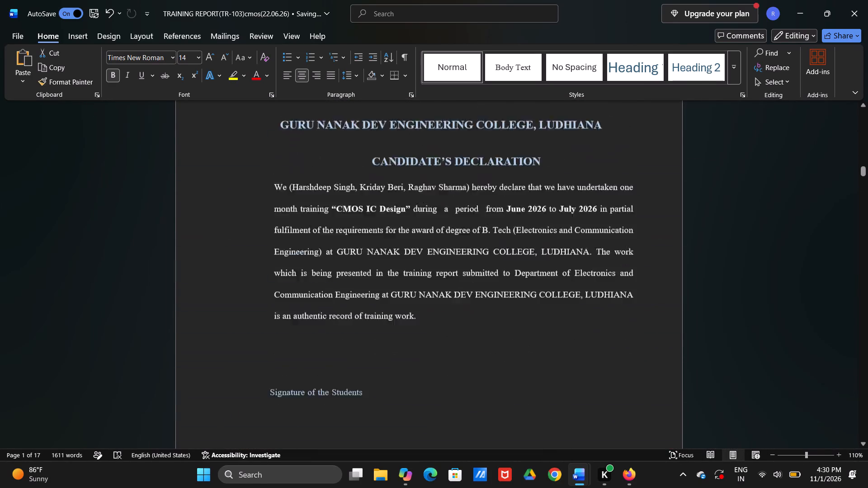
scroll(293, 242, up, 3)
Insert eleven blank lines before the college-name heading above CANDIDATE'S DECLARATION to push the declaration further down.
scroll(293, 242, down, 1)
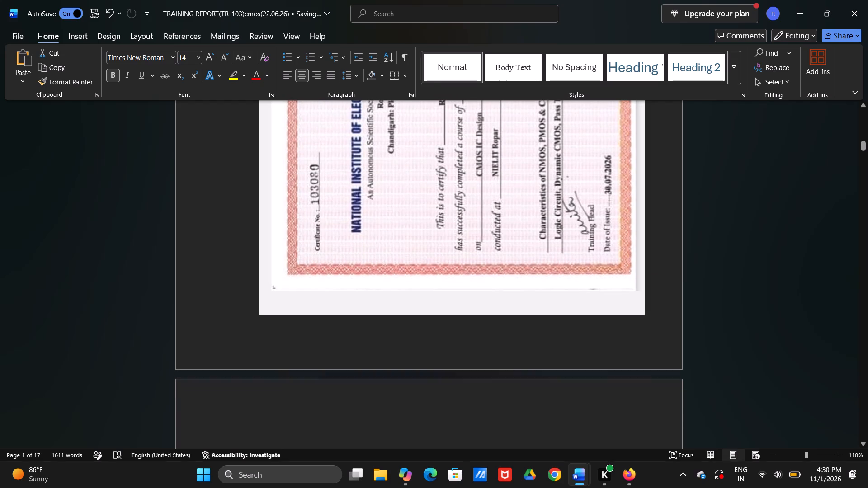
scroll(293, 242, down, 1)
scroll(408, 404, down, 2)
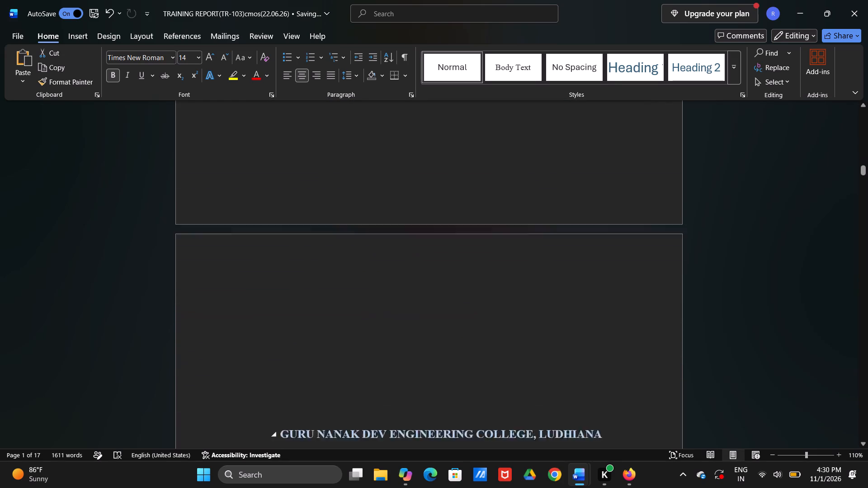
scroll(408, 404, down, 1)
click(281, 379)
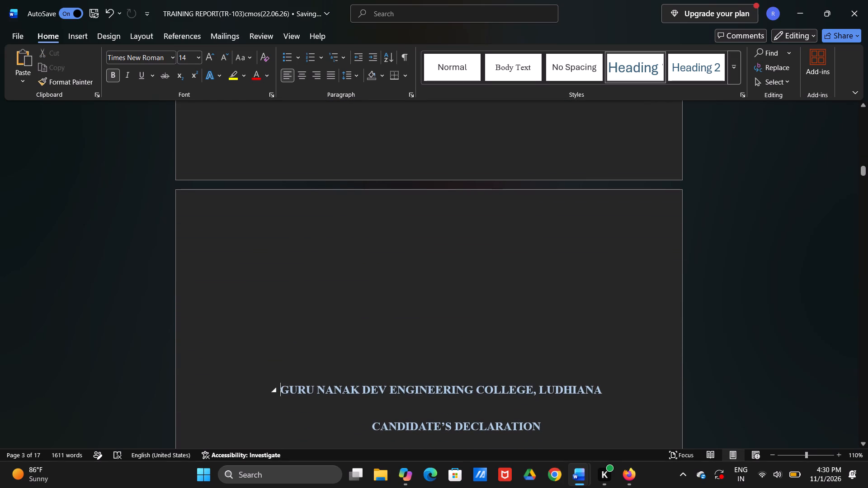
key(Return)
key(Return)
key(Return)
key(Return)
key(Return)
key(Return)
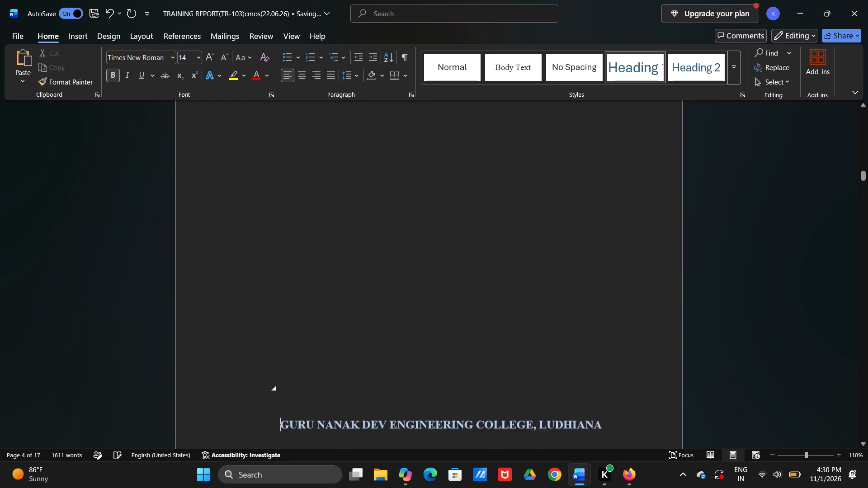
key(Return)
key(Return)
key(Return)
key(Return)
key(Return)
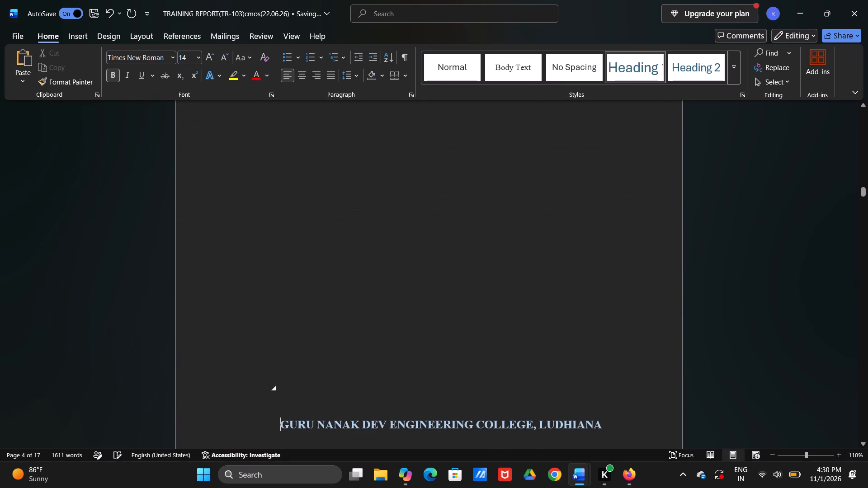
Check the page flow and spacing between the certificate page and the Candidate's Declaration.
scroll(351, 305, up, 4)
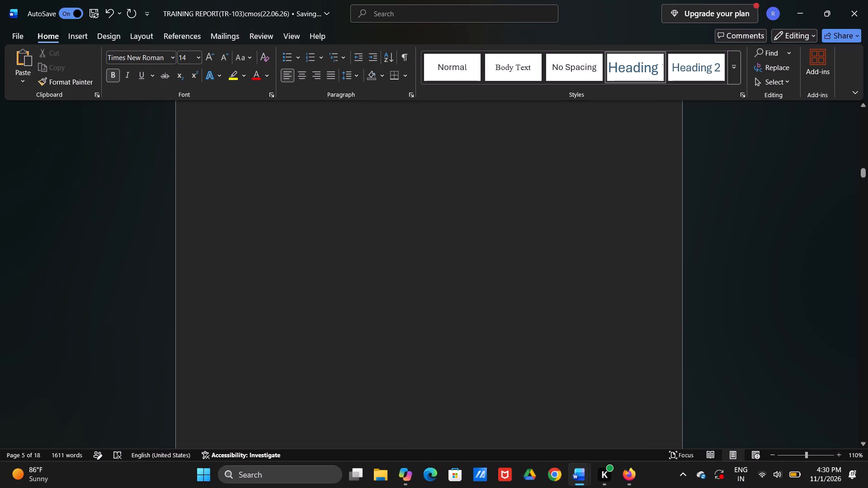
scroll(351, 305, up, 5)
scroll(351, 305, down, 7)
scroll(351, 305, up, 2)
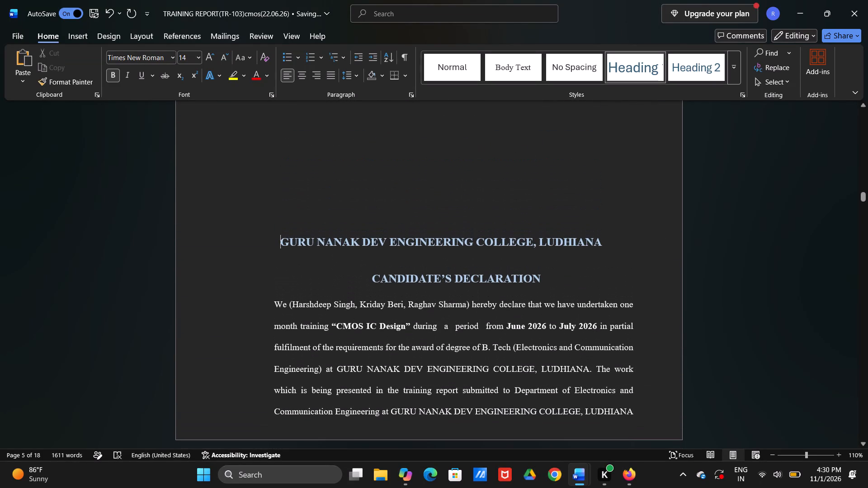
scroll(339, 410, up, 3)
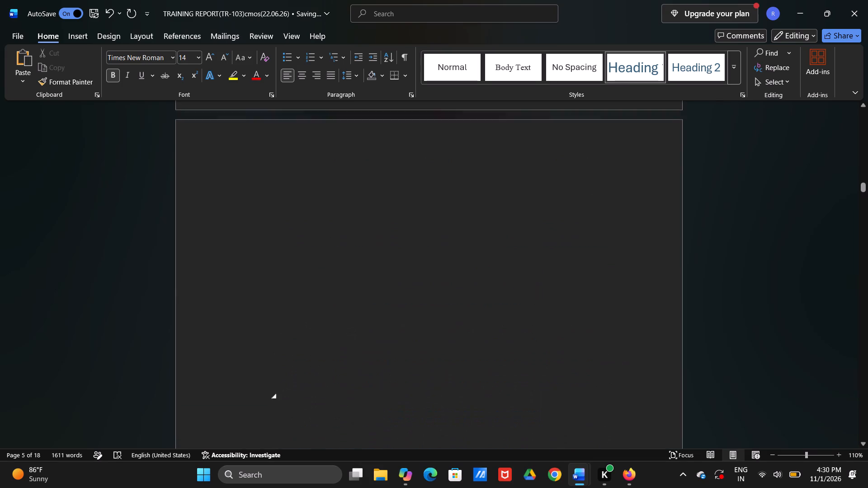
scroll(339, 410, up, 4)
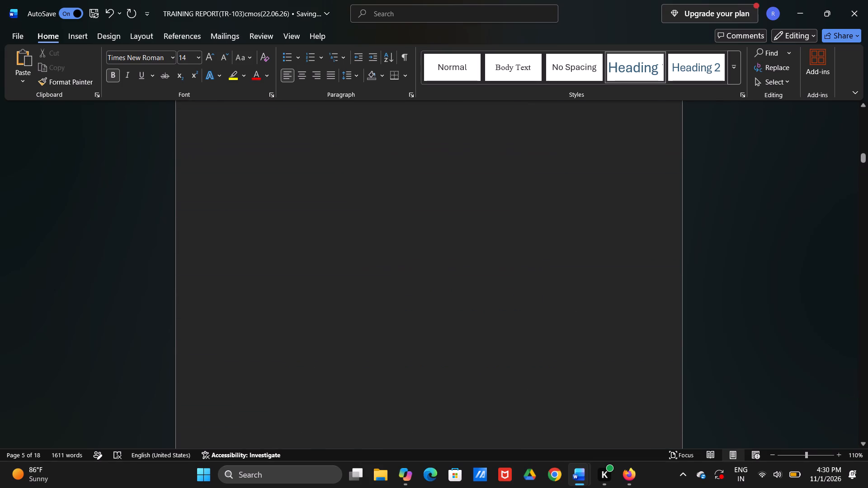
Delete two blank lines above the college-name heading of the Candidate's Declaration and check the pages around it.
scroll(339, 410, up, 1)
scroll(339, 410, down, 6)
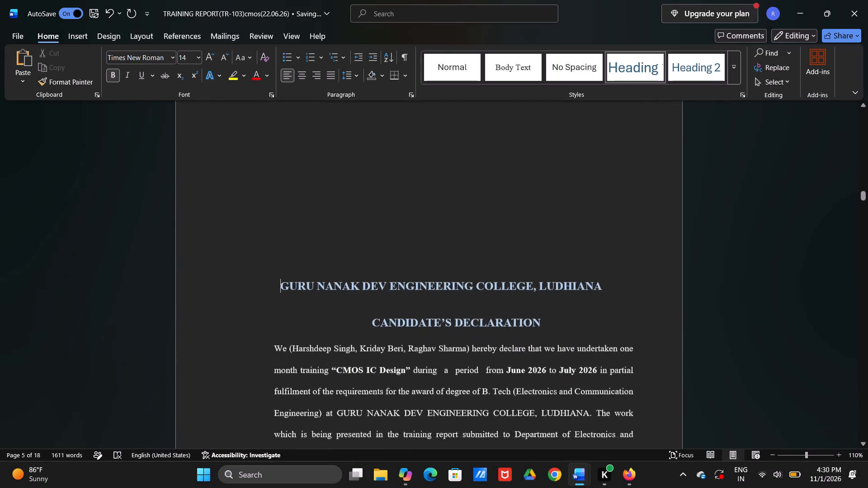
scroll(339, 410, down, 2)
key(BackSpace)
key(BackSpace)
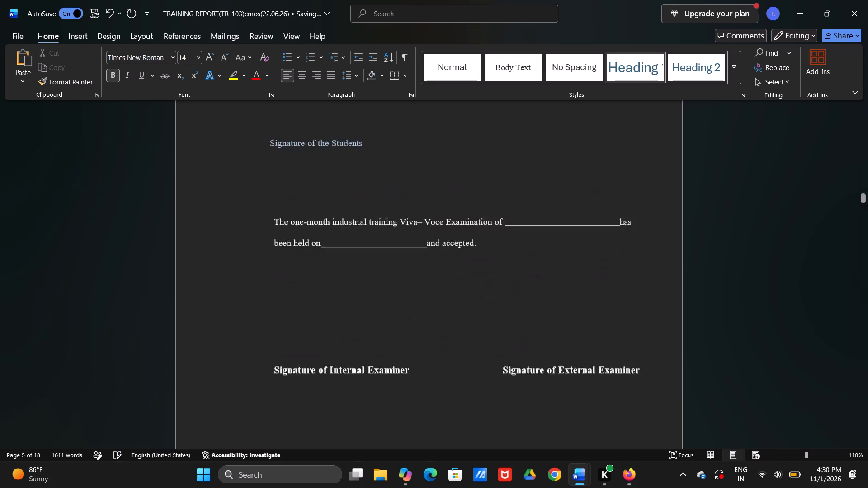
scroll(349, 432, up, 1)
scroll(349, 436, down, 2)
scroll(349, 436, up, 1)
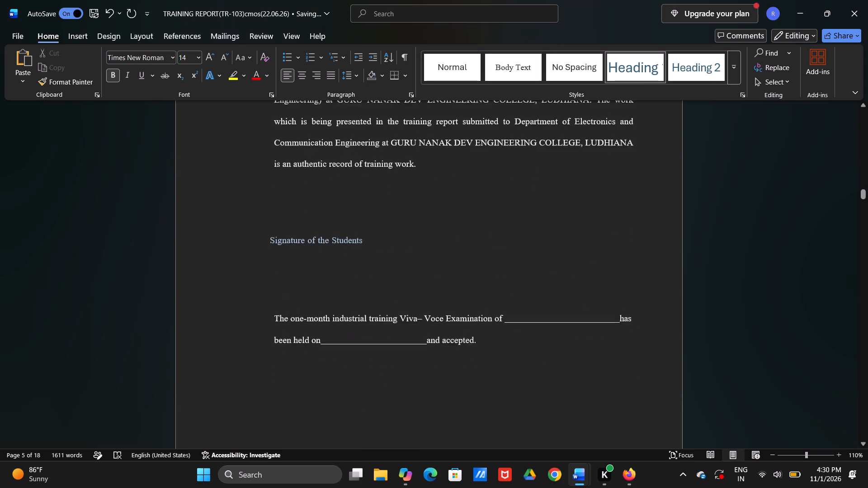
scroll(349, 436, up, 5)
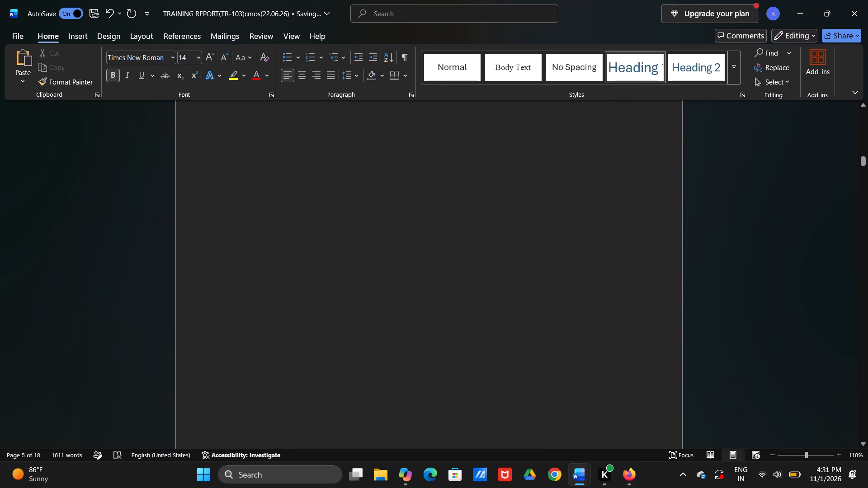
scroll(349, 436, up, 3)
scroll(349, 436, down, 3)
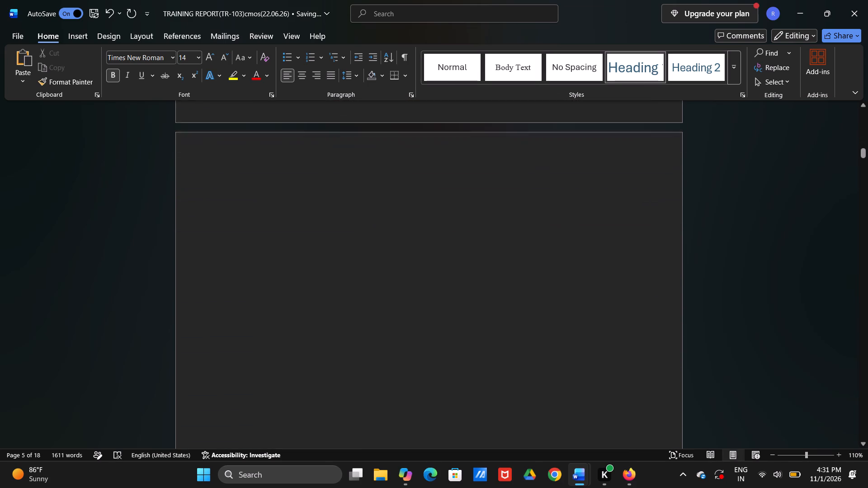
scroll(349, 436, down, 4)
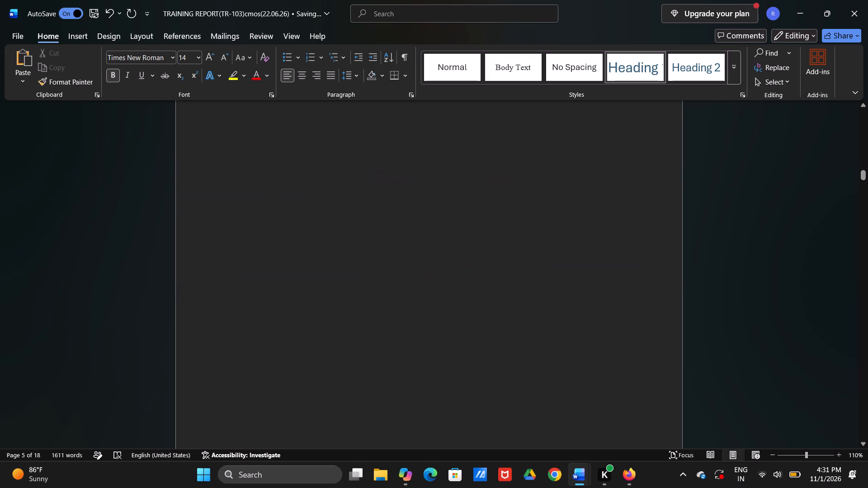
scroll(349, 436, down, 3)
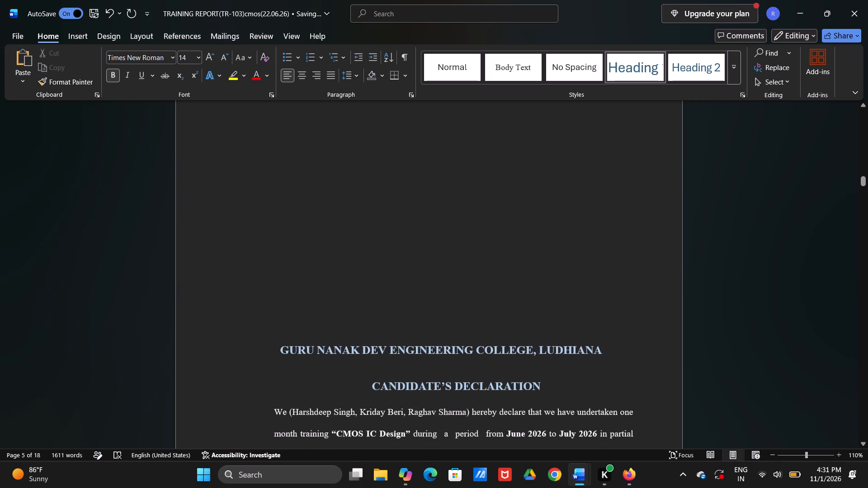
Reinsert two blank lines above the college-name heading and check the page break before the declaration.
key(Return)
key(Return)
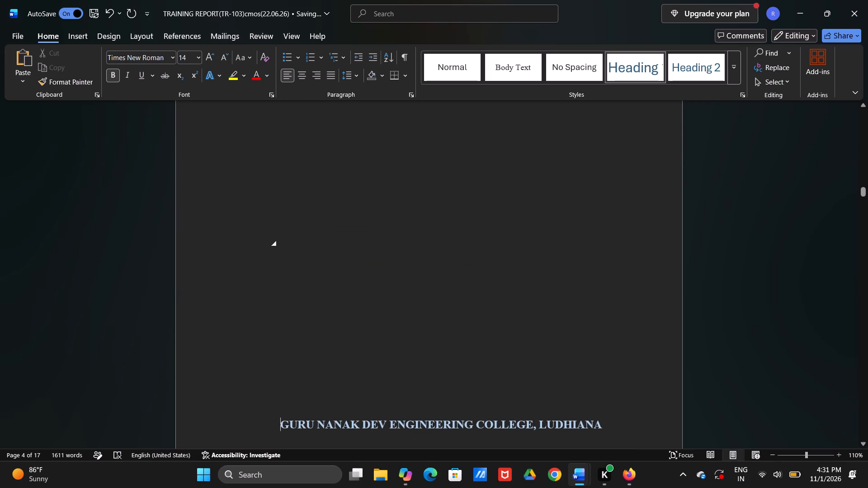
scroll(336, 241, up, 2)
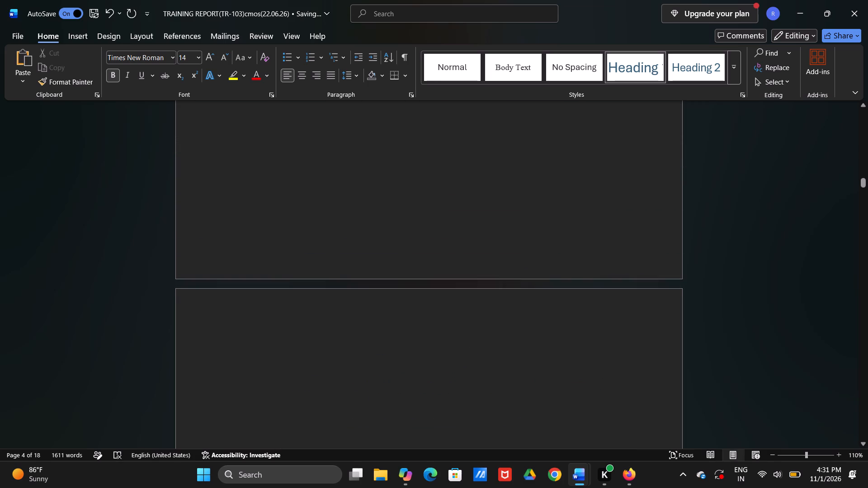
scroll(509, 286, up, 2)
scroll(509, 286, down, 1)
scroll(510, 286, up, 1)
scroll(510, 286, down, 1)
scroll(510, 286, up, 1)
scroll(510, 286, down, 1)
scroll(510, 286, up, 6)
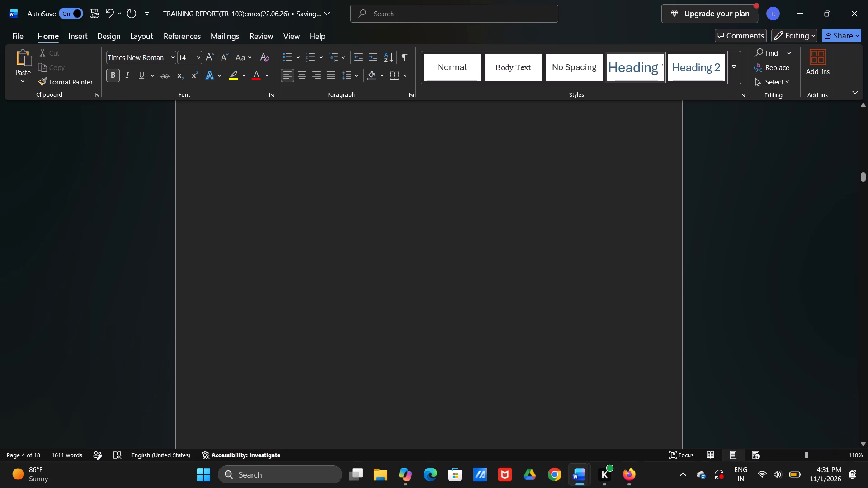
Switch to the training report PDF in Firefox and read the B.Tech Training Report Guidelines on page 2.
key(alt+Tab)
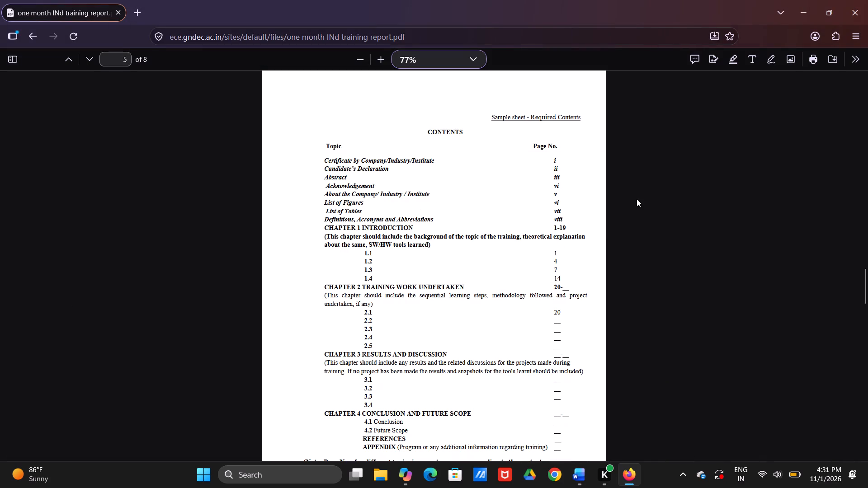
drag(864, 292, 863, 173)
drag(863, 174, 863, 145)
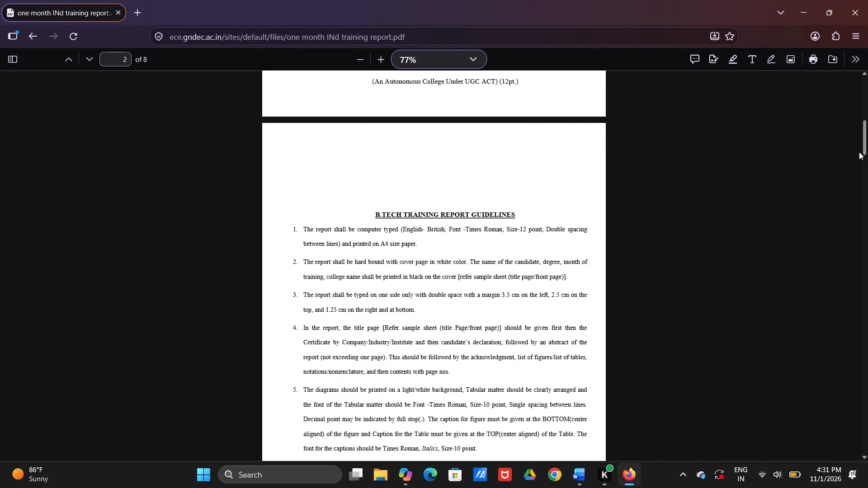
scroll(461, 282, down, 1)
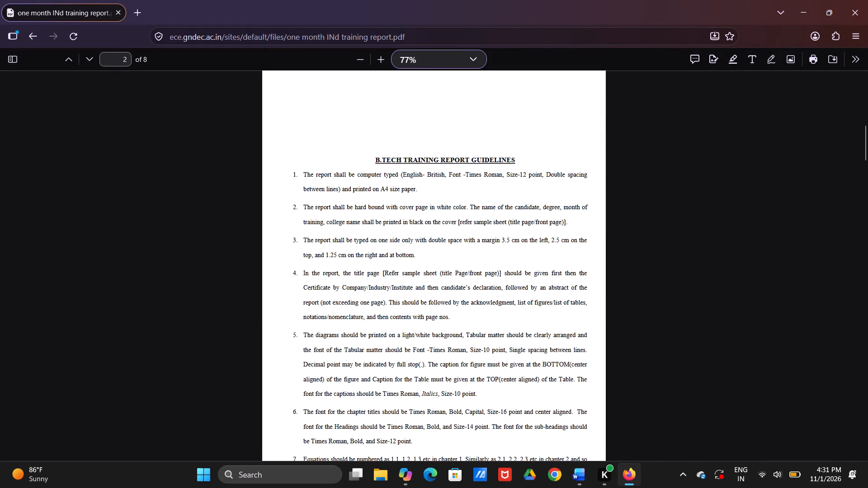
scroll(389, 241, down, 2)
scroll(477, 190, up, 1)
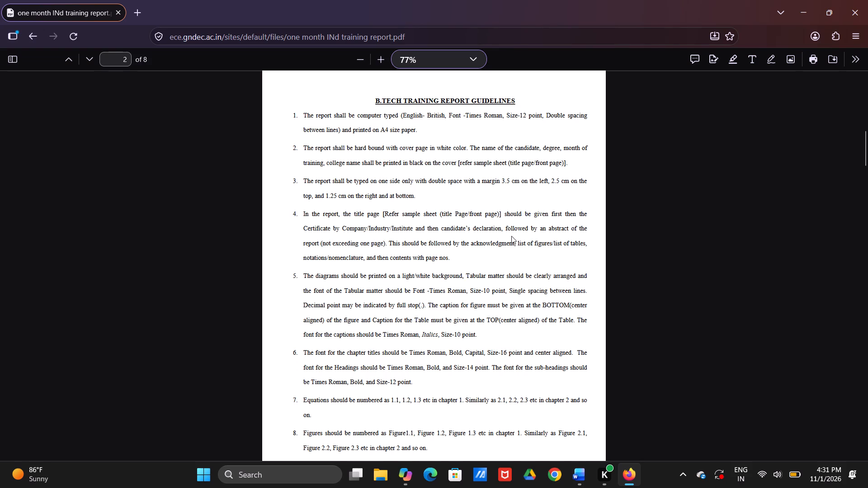
Return to the Word report and examine the blank pages and spacing leading up to the Candidate's Declaration.
key(alt+Tab)
scroll(406, 245, down, 2)
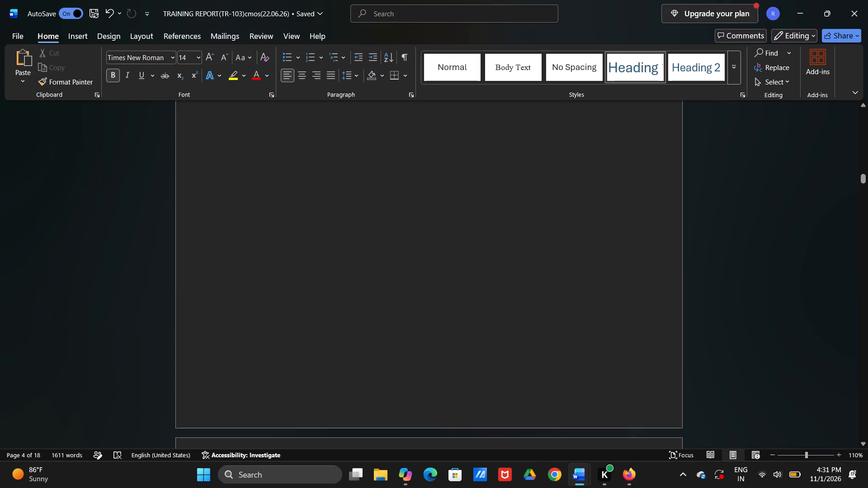
scroll(406, 245, up, 5)
scroll(406, 245, down, 1)
scroll(406, 245, up, 9)
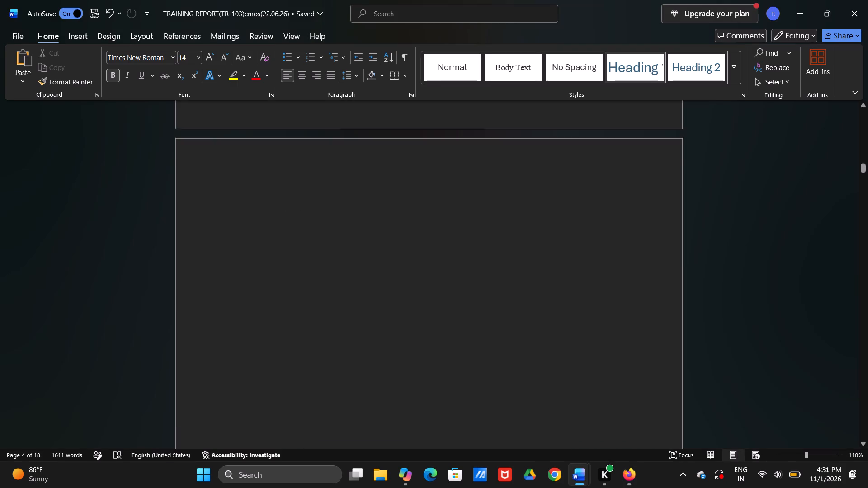
scroll(406, 245, up, 6)
scroll(406, 245, down, 1)
scroll(406, 245, up, 5)
scroll(406, 245, down, 1)
scroll(406, 245, up, 2)
scroll(406, 245, down, 1)
scroll(406, 245, up, 1)
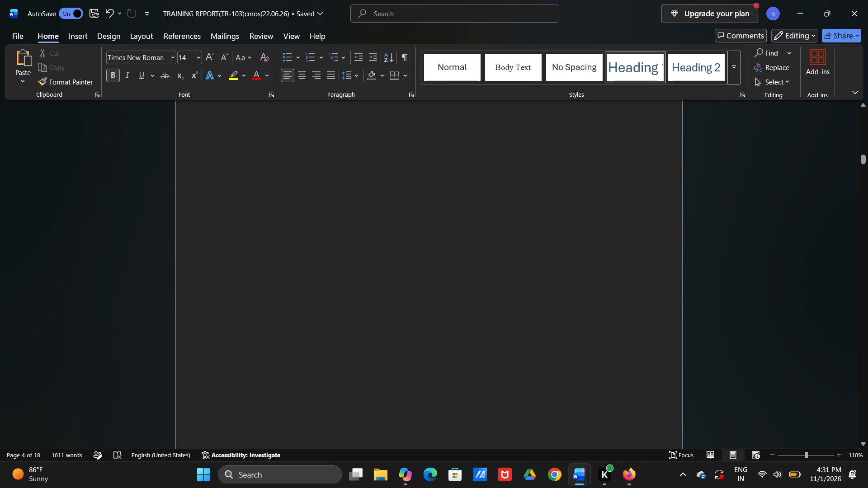
scroll(406, 245, up, 1)
scroll(406, 245, down, 1)
scroll(406, 245, up, 1)
scroll(406, 245, down, 1)
scroll(406, 245, up, 1)
scroll(406, 245, down, 1)
scroll(406, 245, up, 1)
scroll(406, 245, down, 1)
scroll(406, 245, up, 1)
scroll(406, 245, down, 1)
scroll(406, 245, up, 10)
scroll(406, 245, down, 1)
scroll(406, 245, up, 4)
scroll(406, 245, down, 3)
scroll(406, 245, up, 1)
scroll(406, 245, down, 1)
scroll(406, 245, up, 3)
scroll(406, 245, down, 1)
scroll(406, 245, up, 1)
scroll(406, 245, down, 2)
scroll(406, 245, up, 1)
scroll(406, 245, down, 4)
scroll(406, 245, up, 1)
scroll(406, 245, down, 3)
scroll(406, 245, up, 1)
scroll(406, 245, down, 4)
scroll(444, 254, down, 2)
triple_click(865, 443)
click(865, 443)
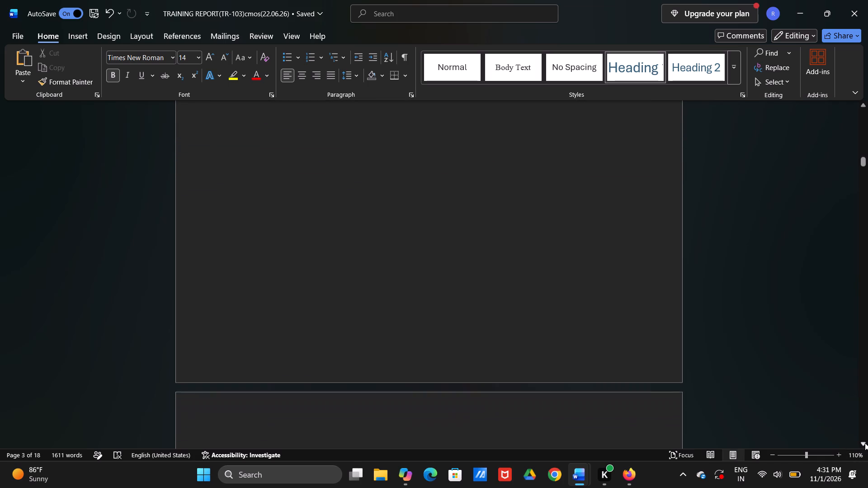
scroll(837, 429, down, 2)
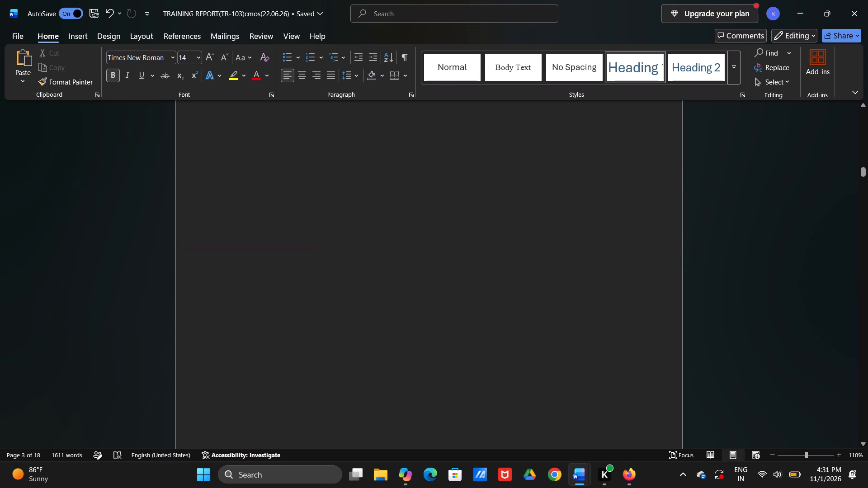
scroll(837, 429, down, 5)
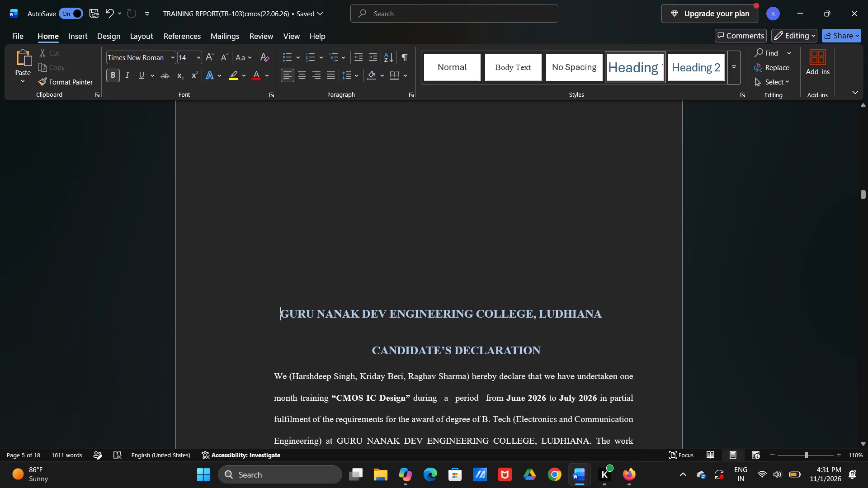
Delete one blank line above the college-name heading and check the page flow from the title page to the declaration.
key(BackSpace)
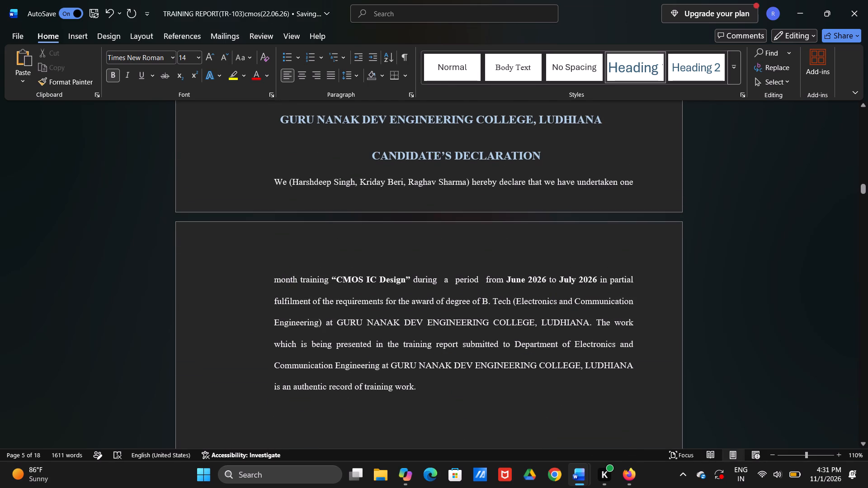
scroll(429, 375, up, 4)
scroll(429, 375, down, 1)
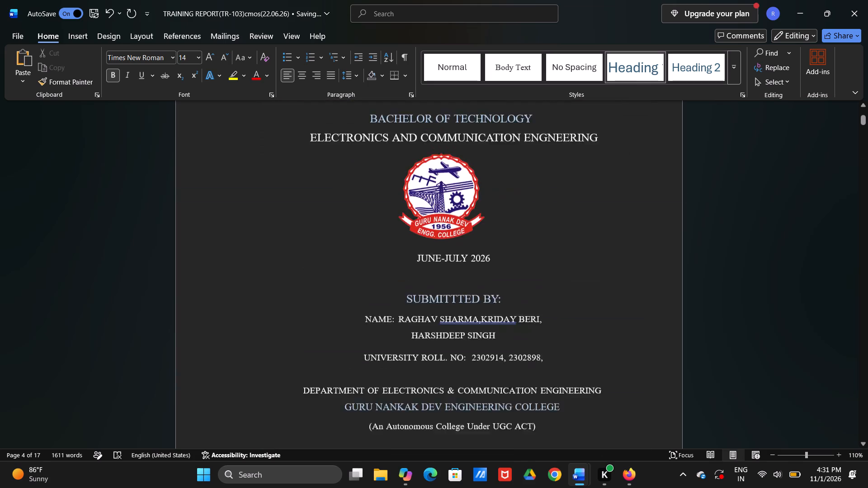
scroll(429, 375, down, 4)
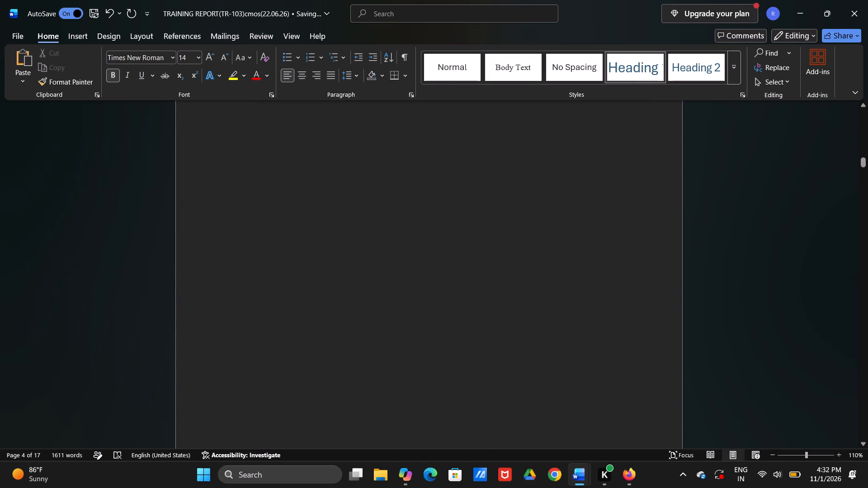
scroll(429, 375, down, 6)
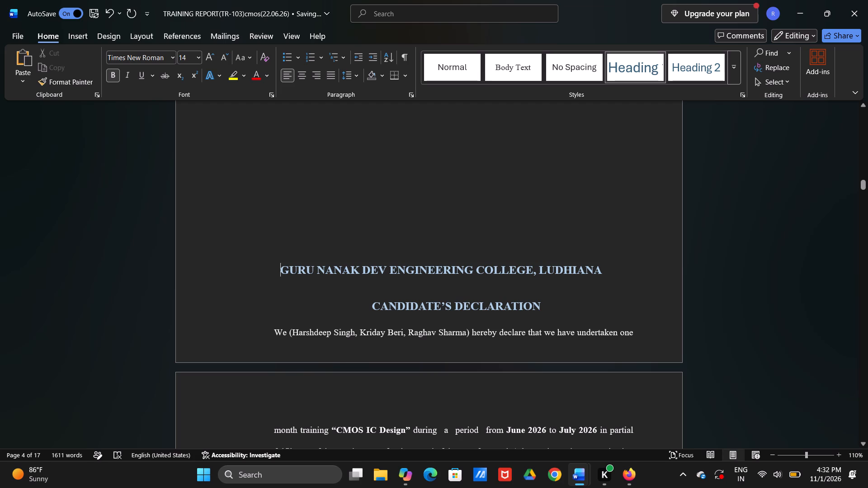
Insert six blank lines before the declaration text starting “month training “CMOS IC Design”” to make room at the top of its page.
click(273, 429)
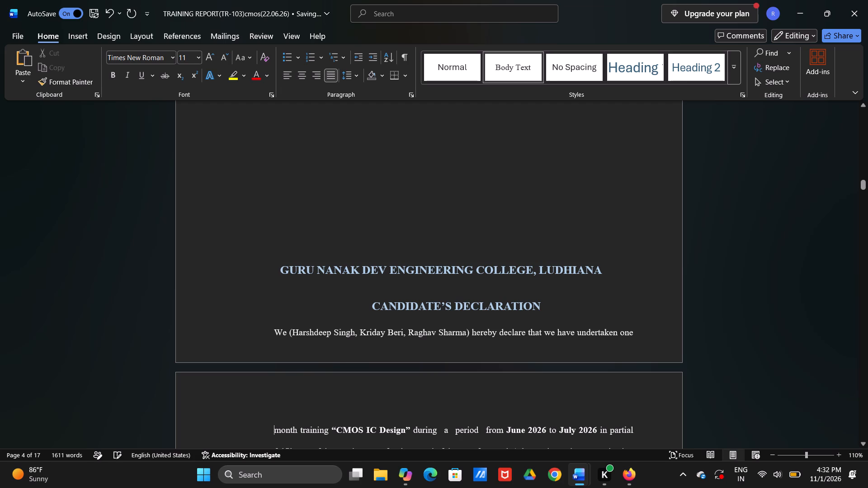
scroll(273, 429, down, 2)
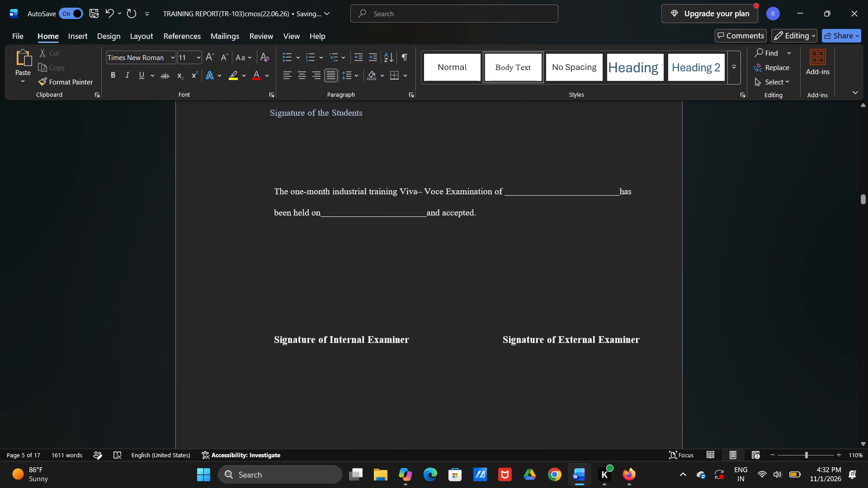
key(Return)
scroll(273, 429, down, 1)
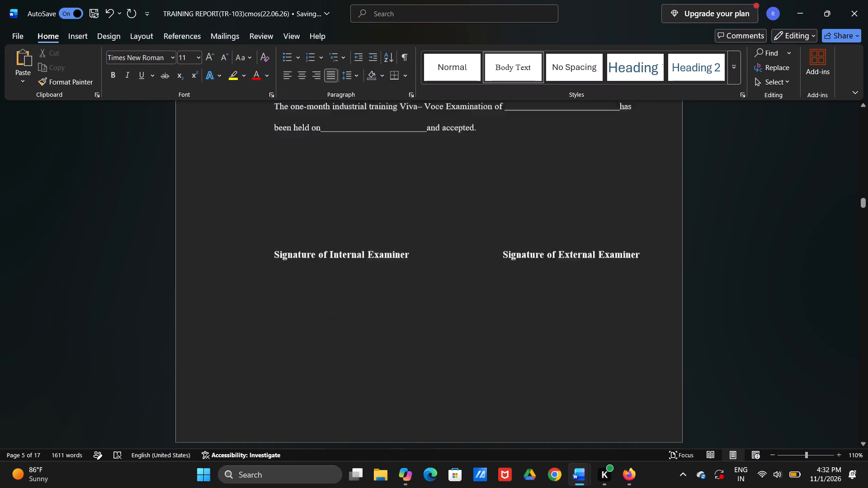
scroll(273, 429, down, 1)
key(Return)
scroll(273, 429, down, 1)
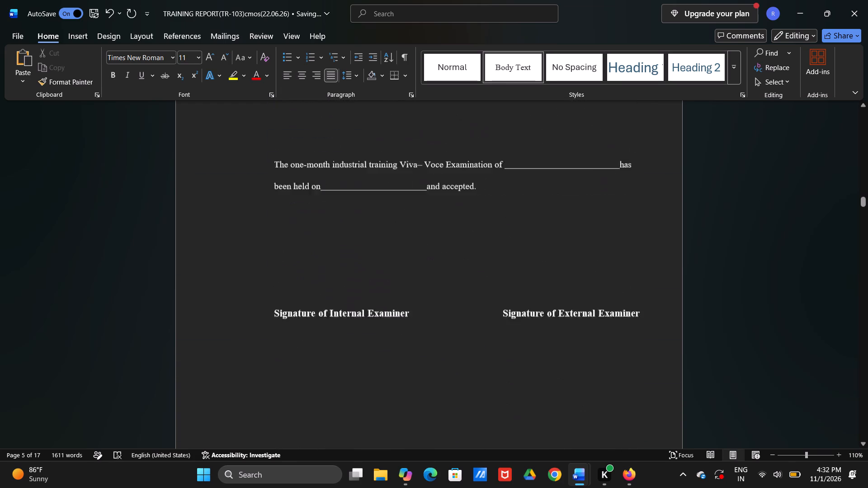
scroll(273, 429, down, 1)
key(Return)
scroll(273, 429, down, 1)
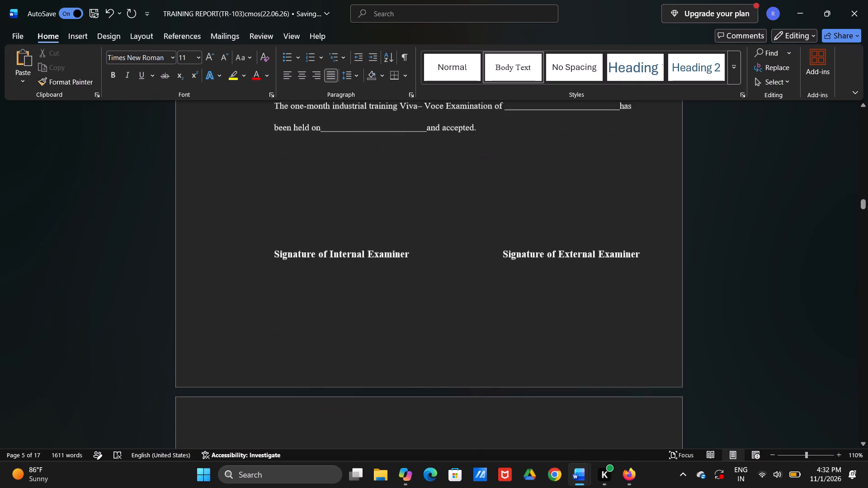
scroll(273, 429, down, 1)
key(Return)
scroll(273, 429, down, 1)
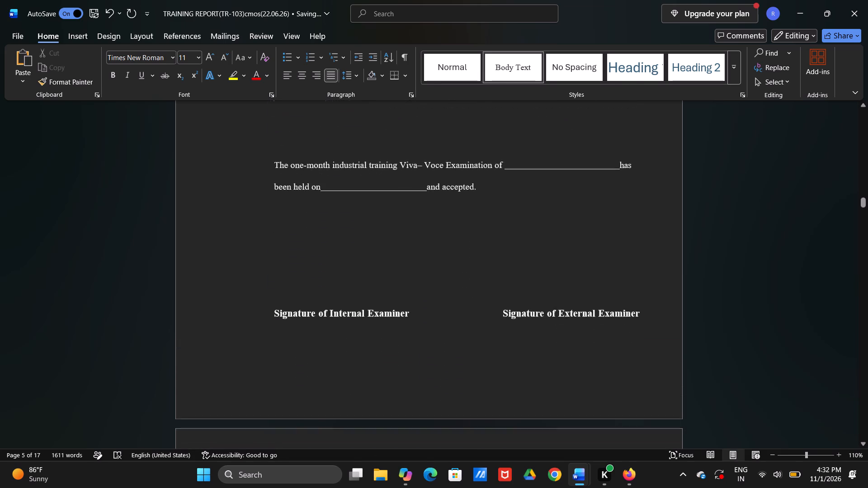
scroll(273, 429, down, 1)
key(Return)
scroll(273, 429, down, 1)
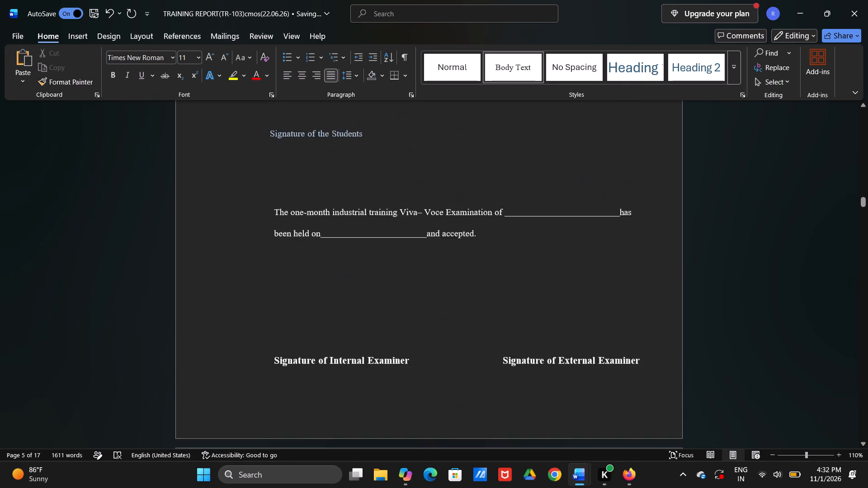
scroll(273, 429, down, 1)
key(Return)
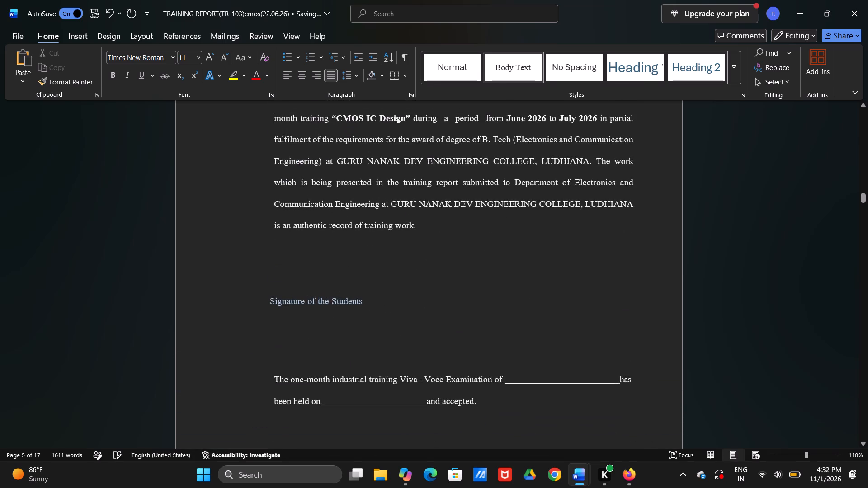
Move the college-name heading, Candidate's Declaration heading and first declaration line onto the page with the remaining declaration text, closing the gap beneath them.
scroll(273, 429, up, 1)
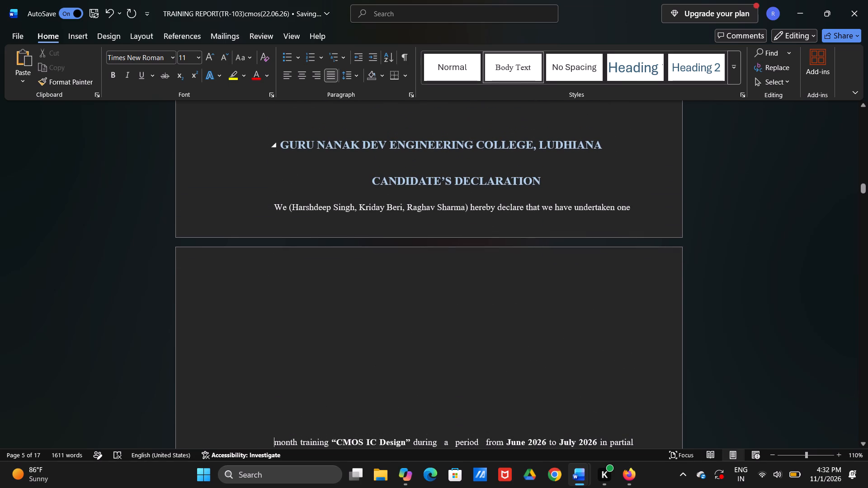
drag(280, 135, 636, 211)
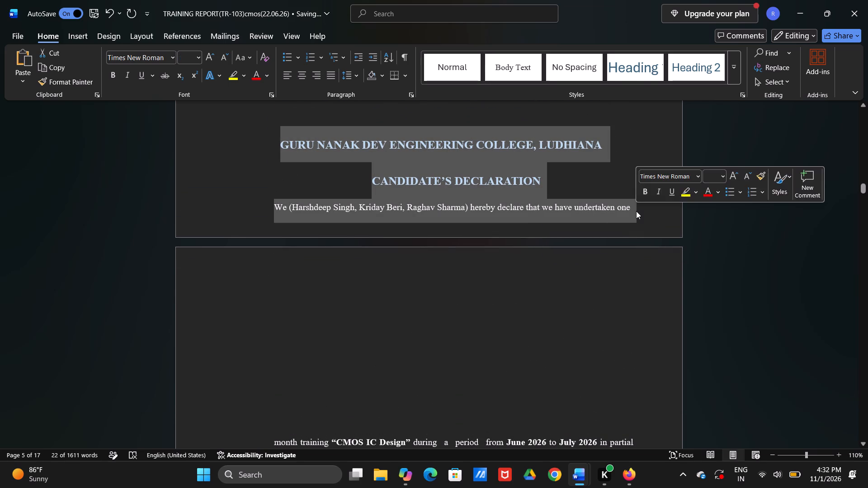
key(ctrl+x)
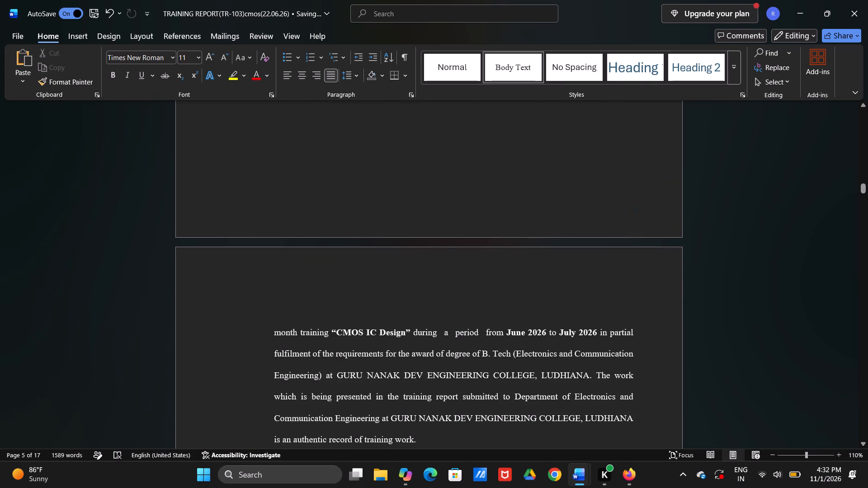
click(306, 294)
key(ctrl+v)
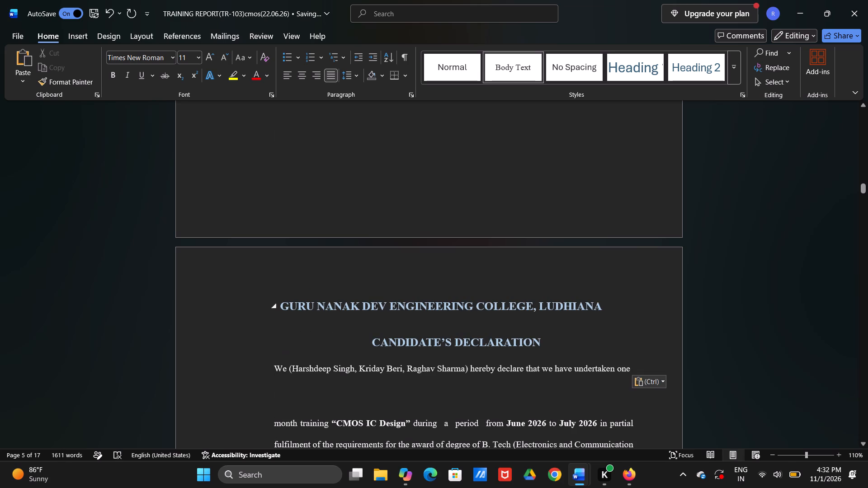
key(BackSpace)
key(BackSpace)
Check the layout of the declaration page and the page flow from the title page through the certificate and blank pages.
scroll(354, 303, down, 1)
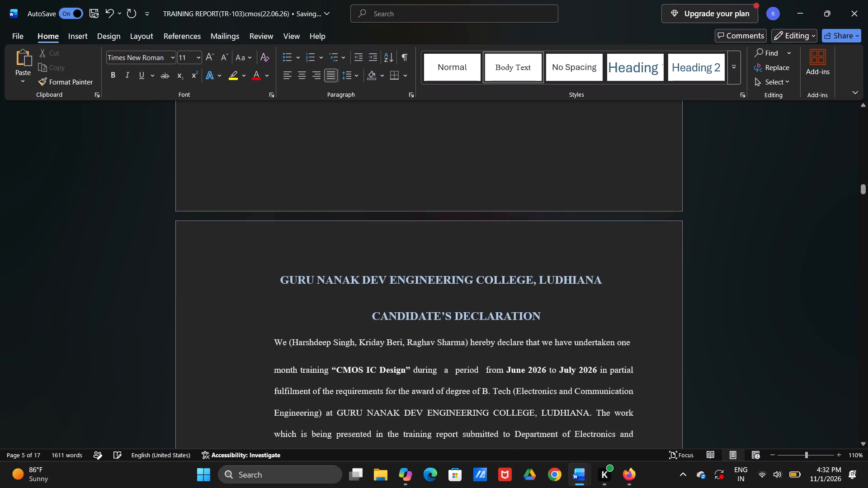
scroll(354, 303, down, 2)
scroll(354, 303, up, 1)
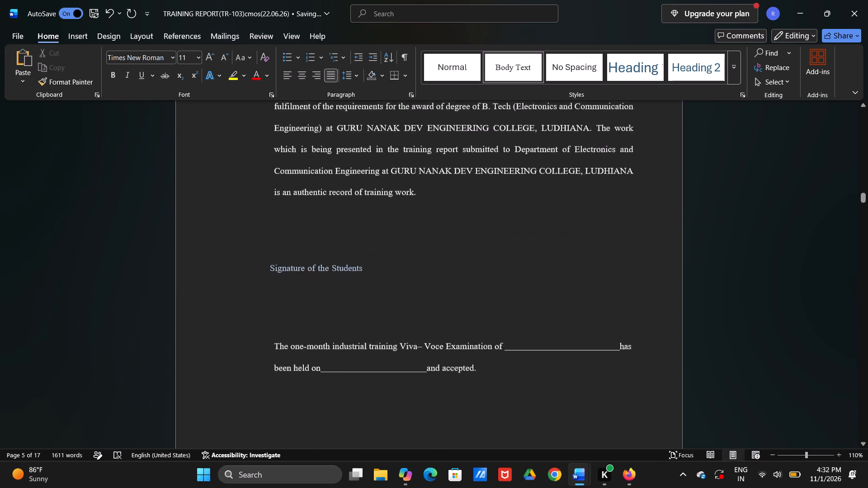
scroll(354, 303, up, 1)
scroll(354, 303, down, 1)
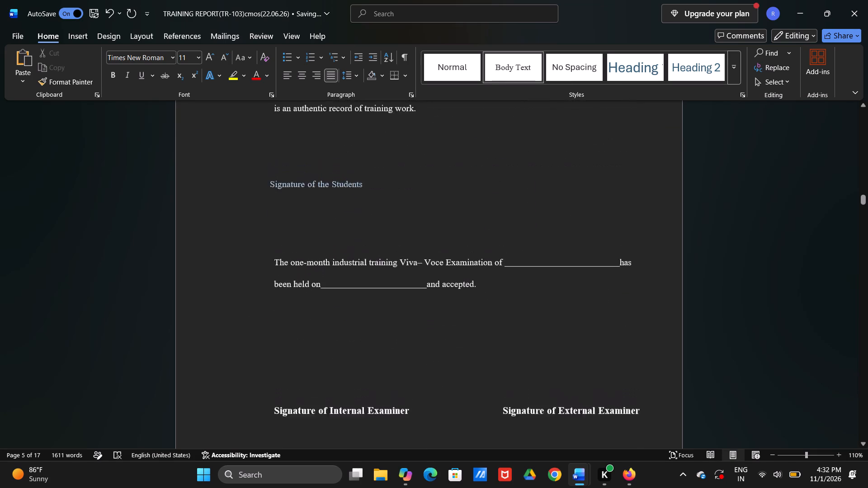
scroll(354, 303, up, 4)
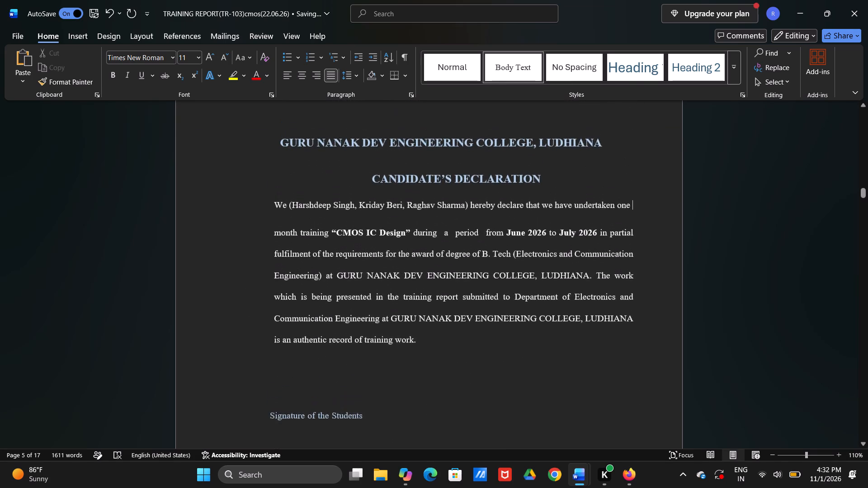
scroll(354, 303, up, 4)
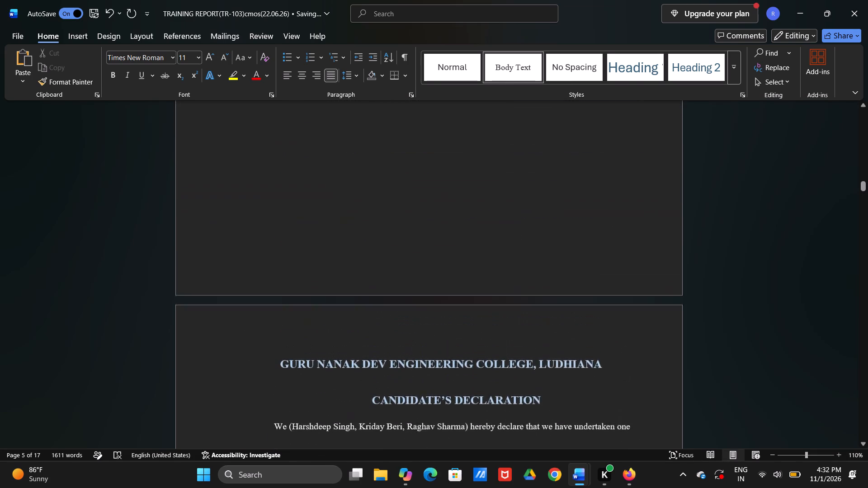
scroll(354, 303, up, 4)
scroll(354, 303, down, 1)
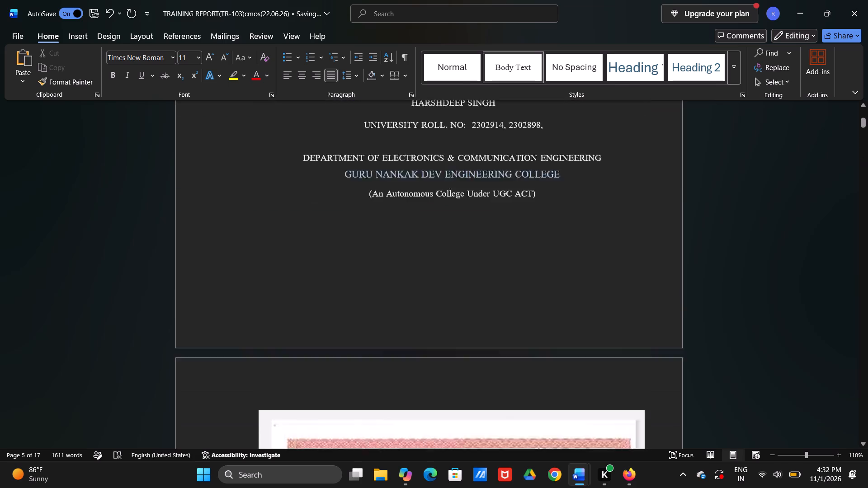
scroll(354, 303, down, 1)
scroll(354, 303, up, 2)
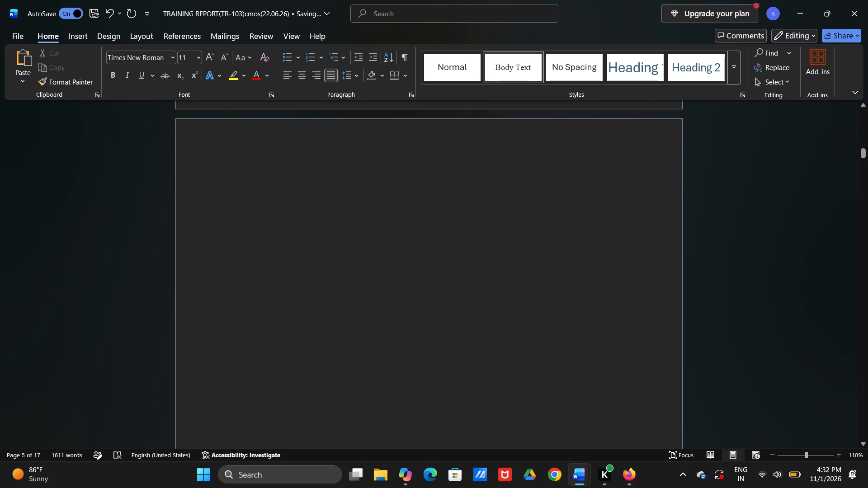
scroll(354, 303, up, 2)
scroll(354, 303, down, 3)
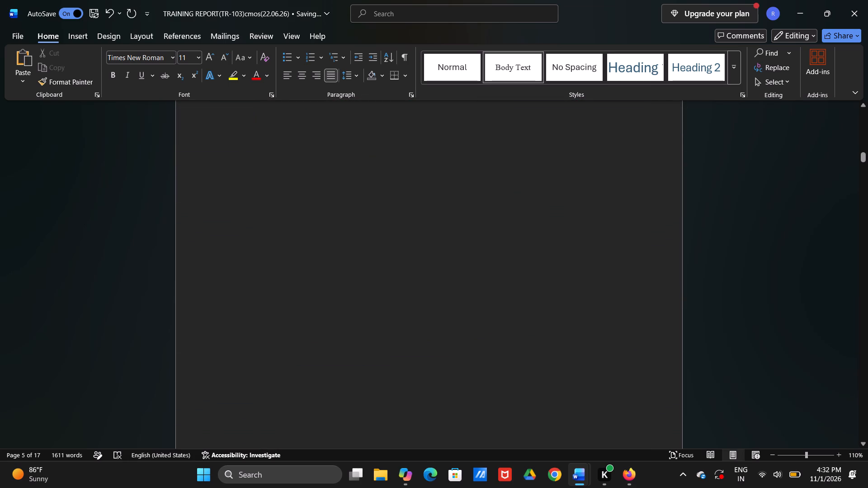
scroll(354, 303, down, 4)
scroll(354, 303, up, 1)
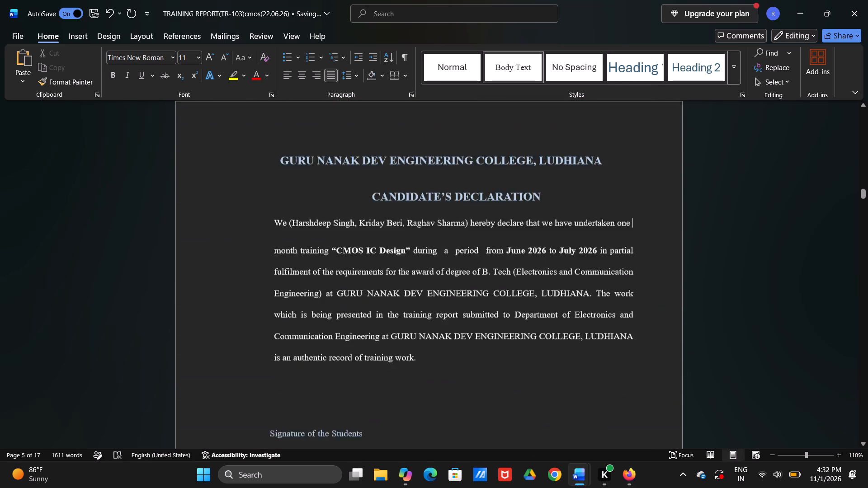
scroll(354, 303, up, 3)
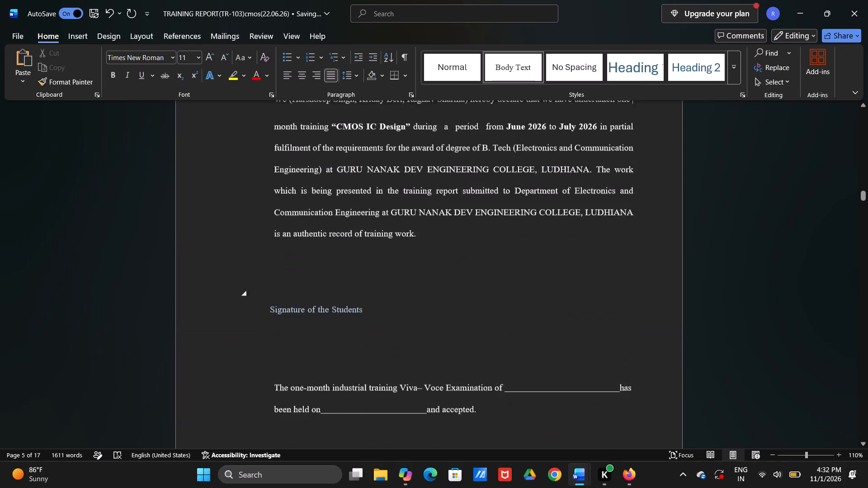
scroll(354, 303, up, 3)
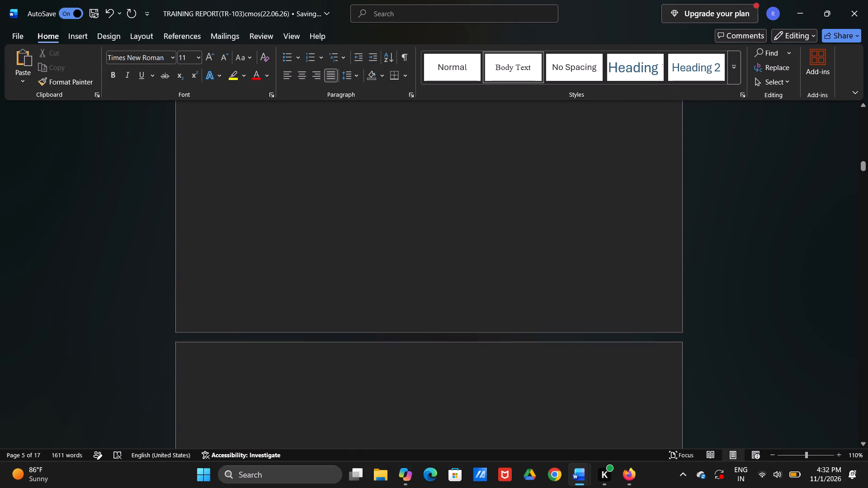
scroll(354, 303, up, 1)
scroll(354, 303, down, 2)
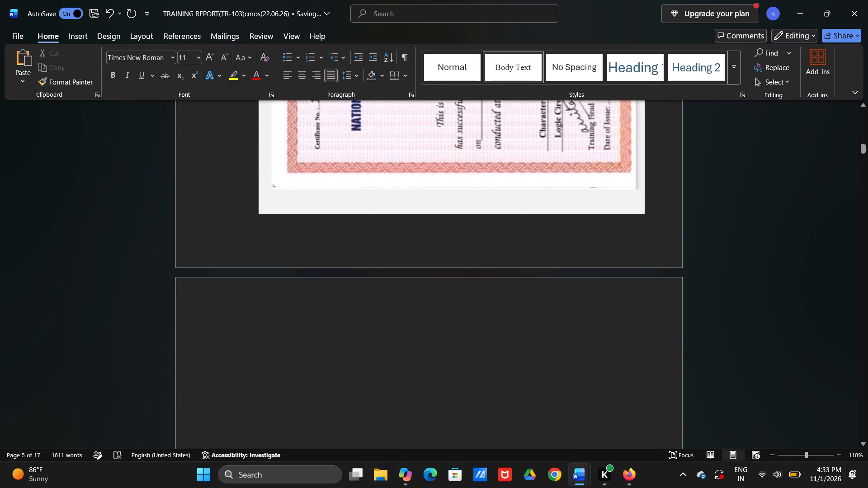
scroll(354, 303, down, 3)
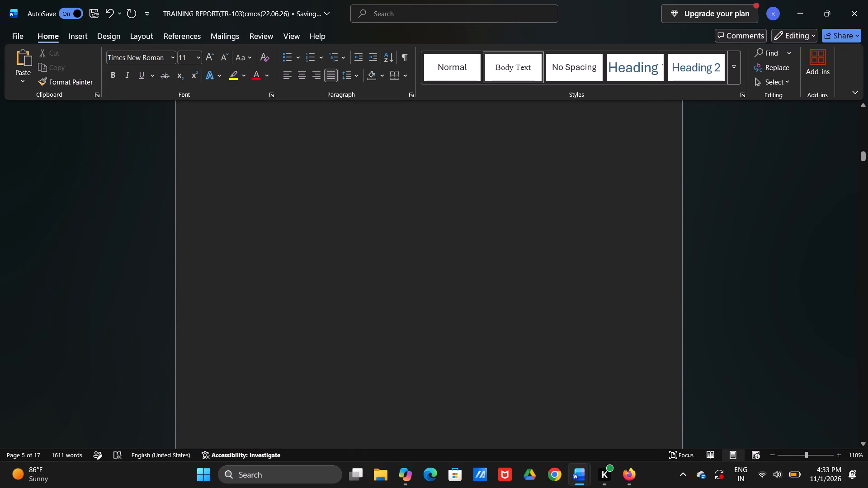
Probe the empty lines on the blank pages before the declaration and review the pages through to the Abstract.
click(222, 256)
click(294, 274)
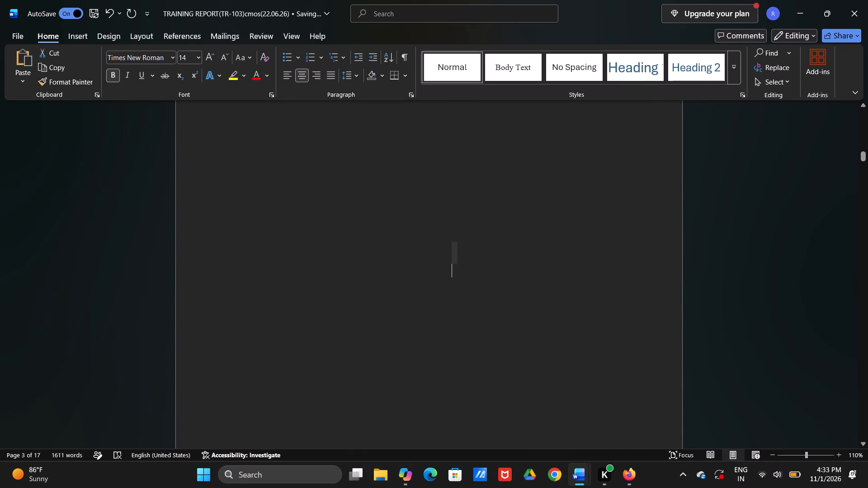
scroll(294, 274, down, 3)
click(306, 308)
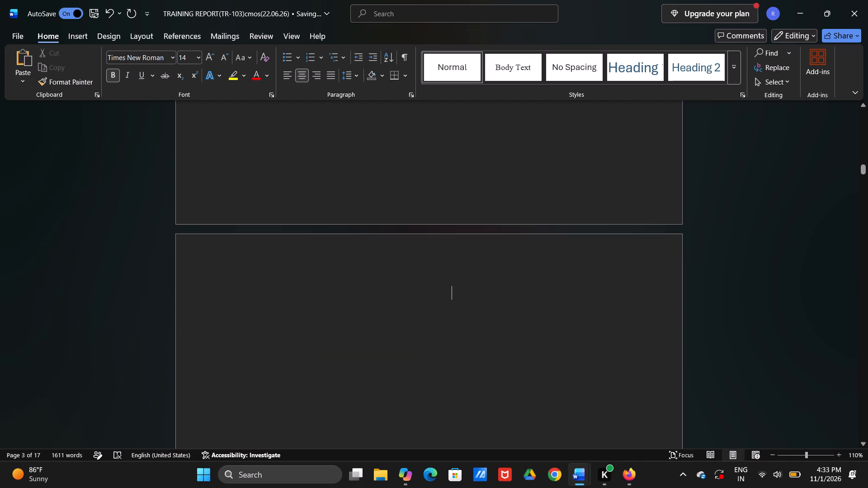
scroll(306, 308, down, 4)
click(306, 308)
scroll(306, 308, down, 1)
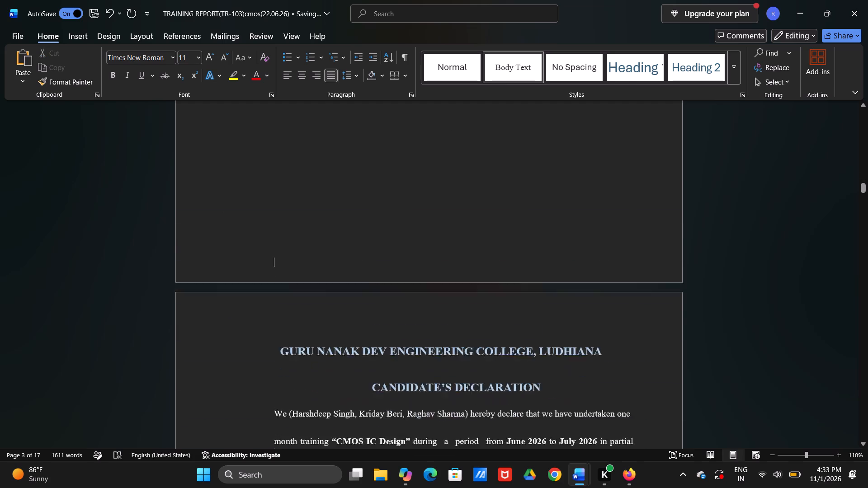
scroll(306, 308, down, 1)
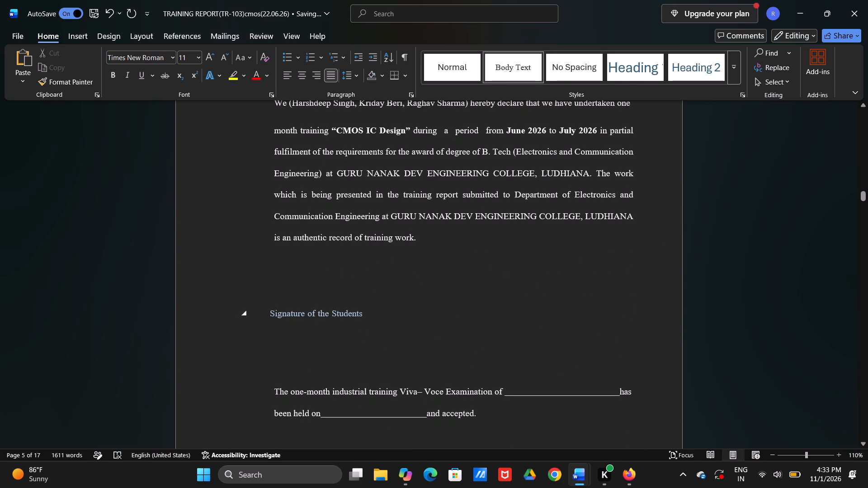
scroll(306, 308, down, 2)
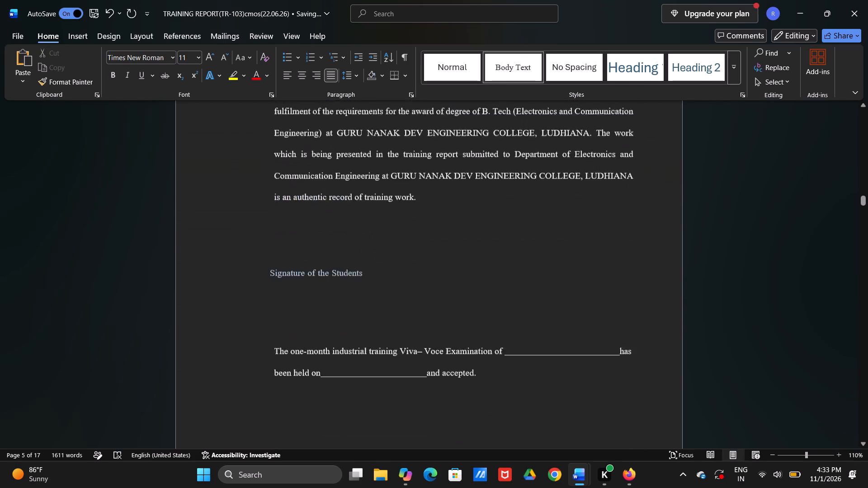
scroll(306, 308, down, 2)
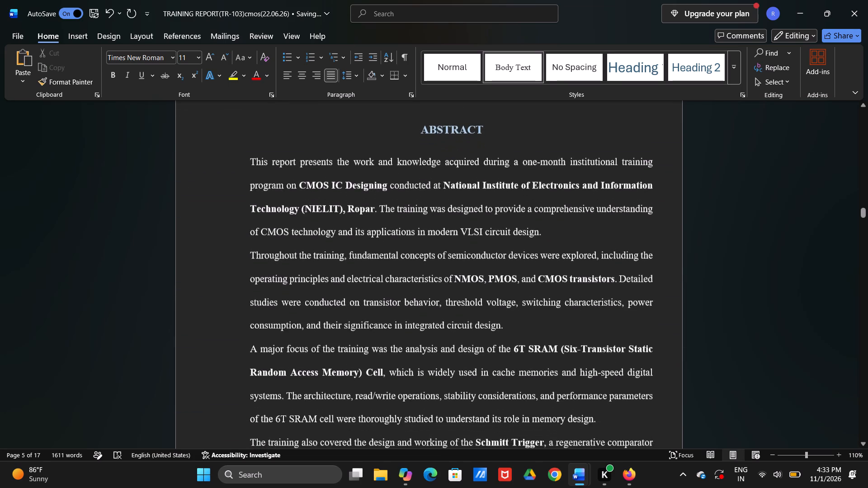
scroll(306, 308, down, 1)
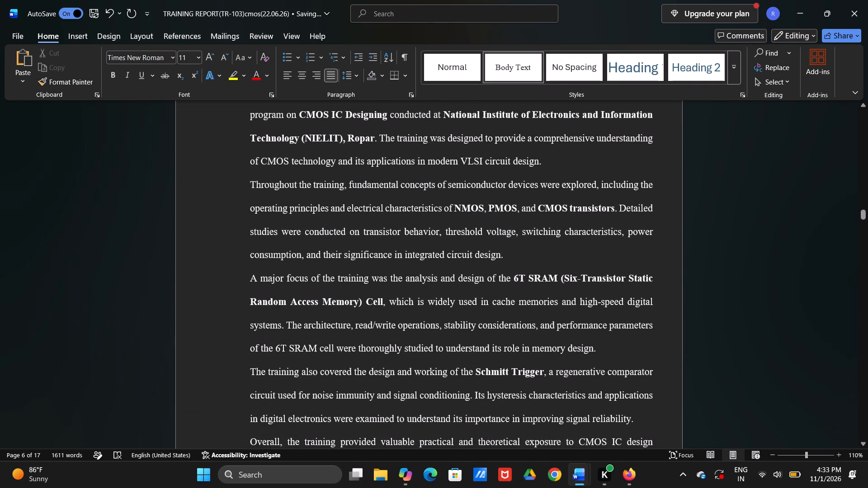
Switch to the main content(Minor) Word document and examine the layout of the first page of Chapter 1.
key(alt+Tab)
key(alt+Tab)
key(alt+Tab)
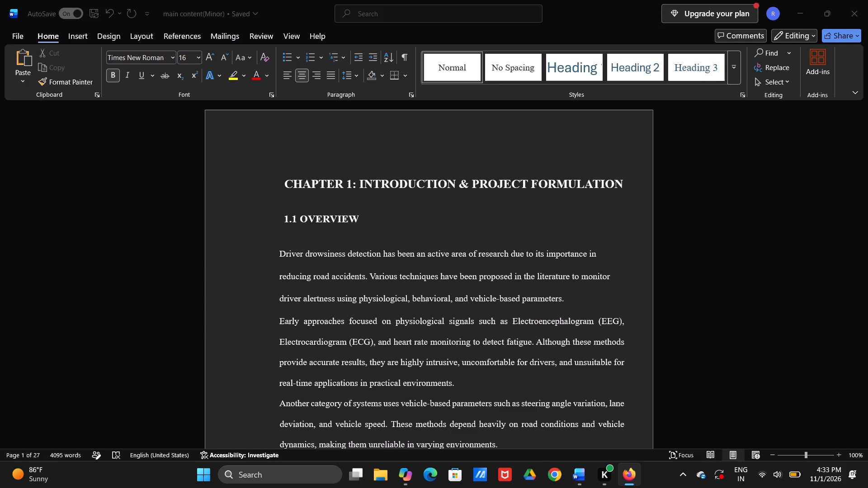
scroll(507, 298, down, 3)
scroll(507, 298, up, 1)
scroll(507, 298, down, 1)
scroll(507, 298, up, 1)
scroll(507, 298, down, 3)
scroll(507, 298, up, 1)
scroll(507, 298, down, 1)
scroll(507, 298, up, 1)
scroll(507, 298, down, 4)
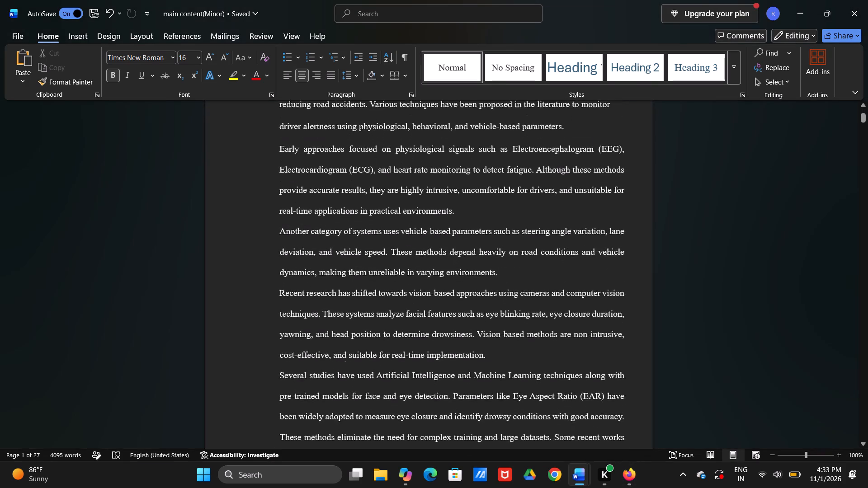
scroll(507, 298, down, 1)
scroll(507, 298, up, 1)
scroll(507, 298, down, 1)
scroll(507, 298, up, 1)
scroll(507, 298, down, 5)
scroll(507, 298, up, 1)
scroll(507, 298, down, 1)
scroll(507, 298, up, 1)
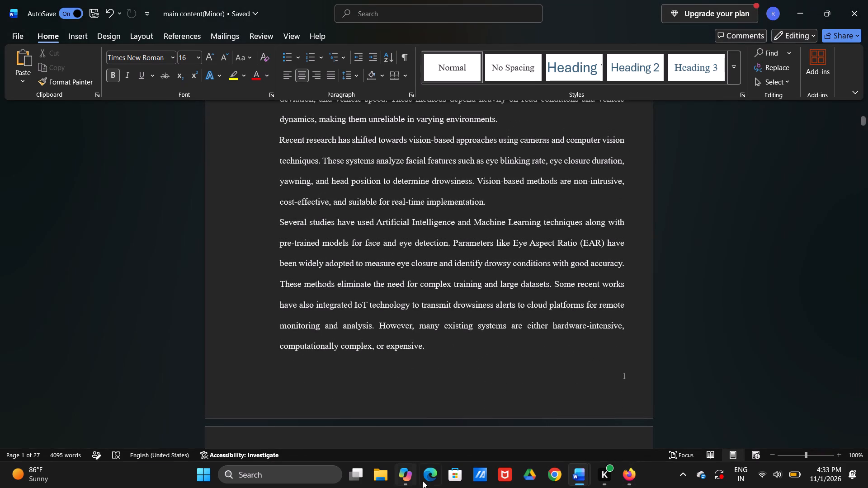
Switch to the training report guidelines PDF in Firefox and examine the chapter requirements and page numbering on the required-contents sample sheet.
key(alt+Tab)
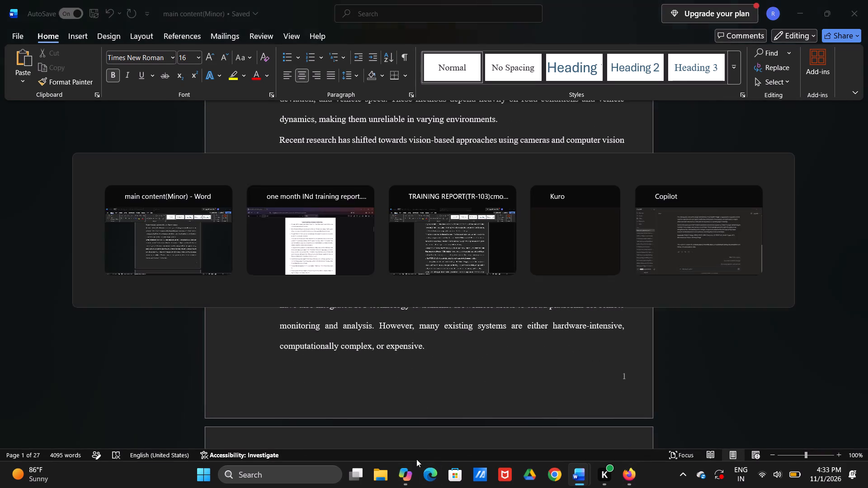
scroll(692, 282, up, 5)
scroll(687, 289, down, 1)
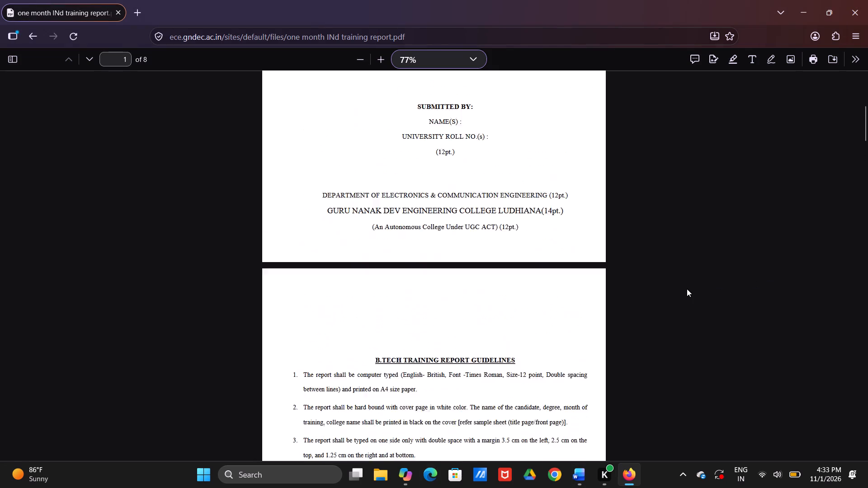
scroll(687, 289, down, 7)
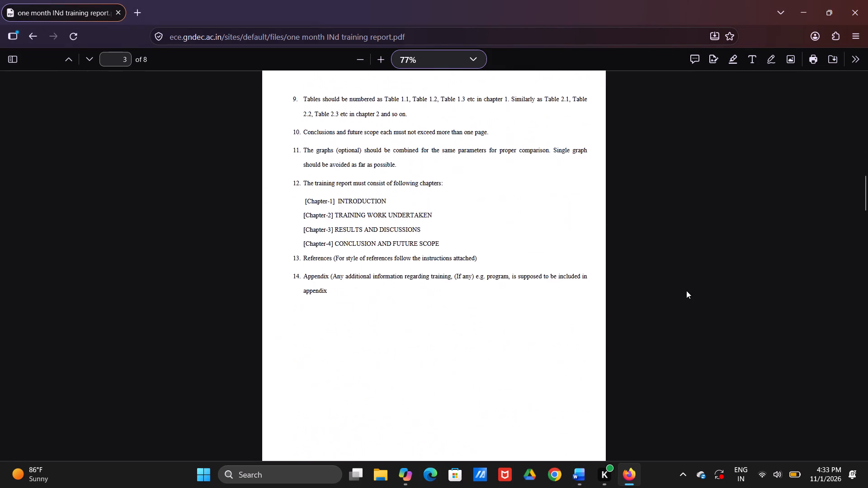
scroll(686, 291, down, 5)
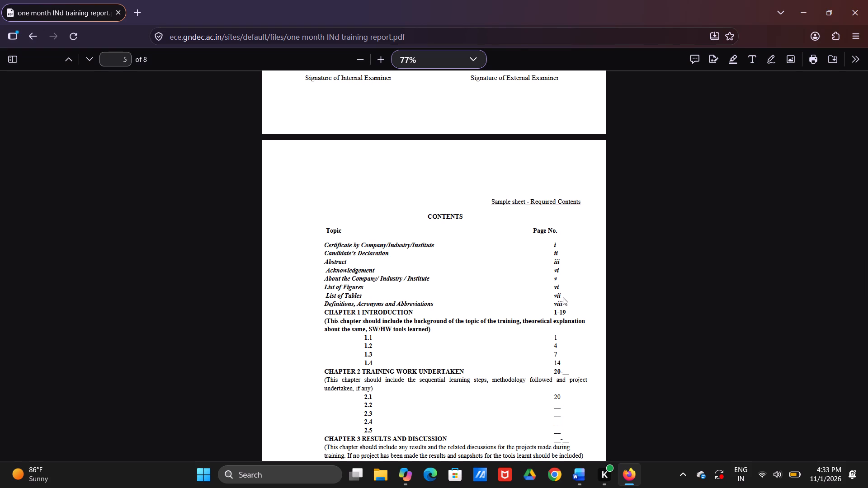
Switch back to the CMOS training report in Word and review its pages from the Abstract back through the declaration and certificate to the title page.
key(alt+Tab)
key(alt+Tab)
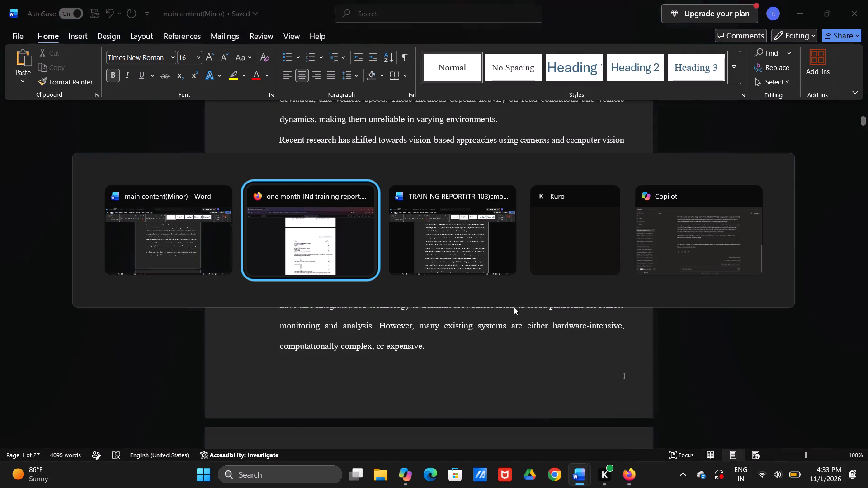
key(alt+Tab)
scroll(486, 230, up, 3)
scroll(486, 230, down, 1)
scroll(486, 230, up, 1)
scroll(486, 230, down, 1)
scroll(486, 230, up, 4)
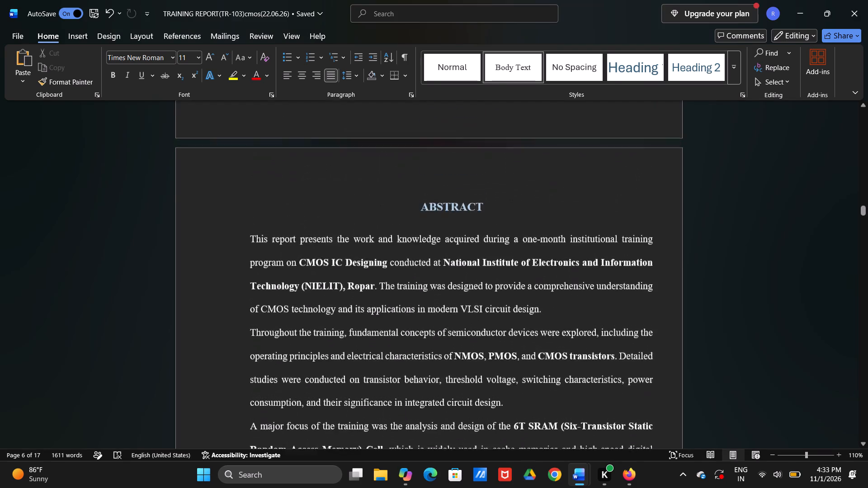
scroll(486, 230, up, 7)
scroll(486, 230, down, 1)
scroll(486, 230, up, 11)
scroll(486, 230, down, 1)
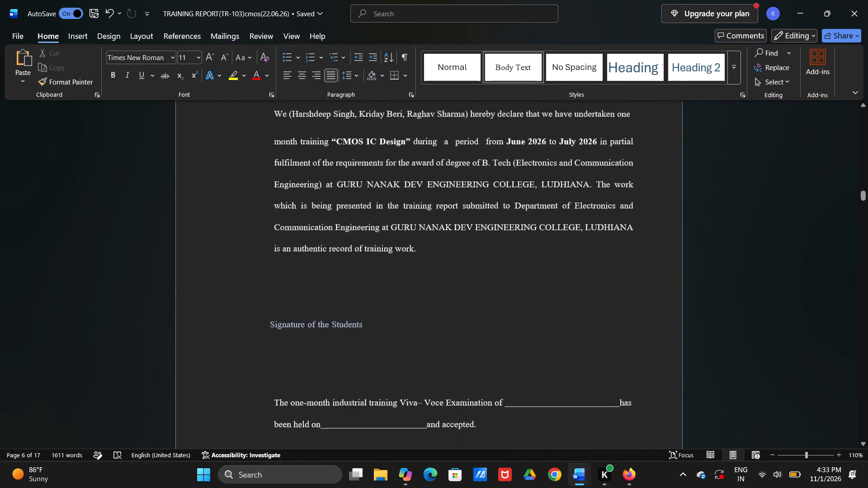
scroll(486, 230, up, 4)
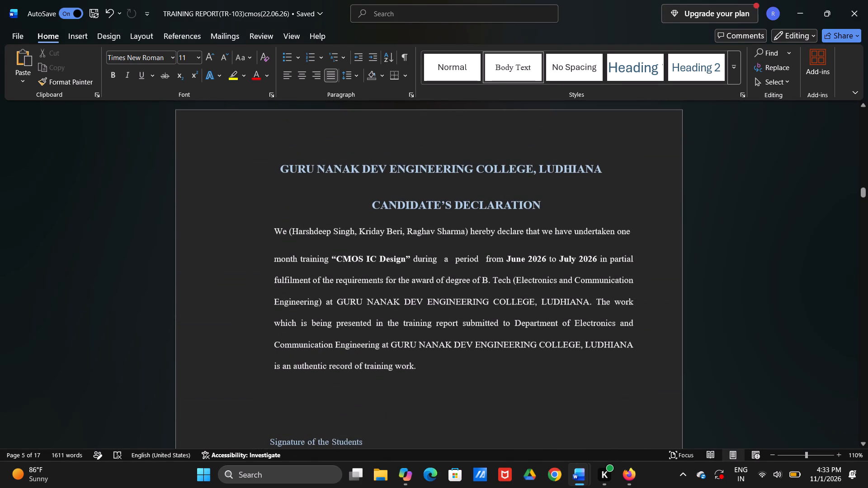
scroll(490, 253, up, 5)
scroll(490, 253, down, 1)
scroll(490, 253, up, 7)
scroll(490, 253, down, 1)
scroll(490, 253, up, 3)
scroll(490, 253, down, 1)
scroll(490, 253, up, 5)
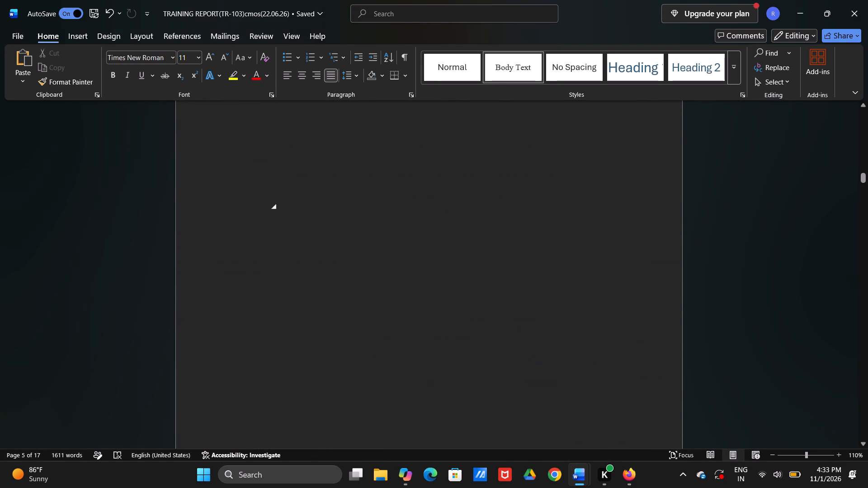
scroll(490, 253, down, 3)
scroll(490, 253, up, 1)
scroll(490, 253, down, 1)
scroll(490, 253, up, 9)
scroll(490, 253, down, 1)
scroll(490, 253, up, 4)
scroll(490, 253, down, 1)
scroll(490, 253, up, 1)
scroll(490, 253, down, 1)
scroll(490, 253, up, 5)
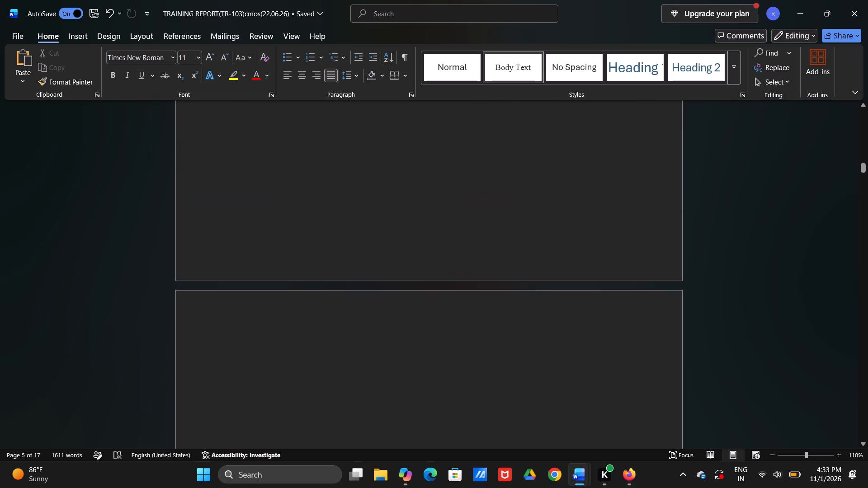
scroll(490, 253, up, 4)
scroll(490, 253, down, 1)
scroll(490, 253, up, 7)
scroll(490, 253, down, 1)
scroll(490, 253, up, 3)
scroll(490, 253, down, 1)
scroll(490, 253, up, 3)
scroll(490, 253, down, 1)
scroll(490, 253, up, 5)
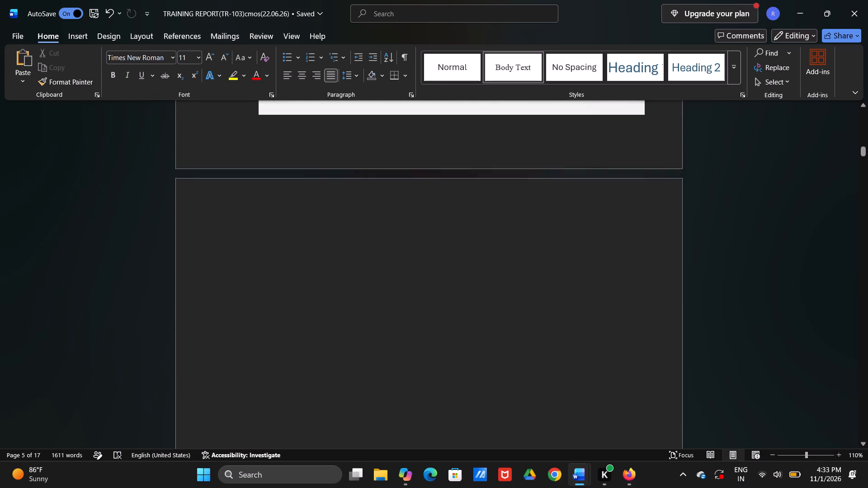
scroll(490, 253, up, 4)
scroll(490, 253, down, 1)
scroll(490, 253, up, 1)
scroll(490, 253, down, 1)
scroll(490, 253, up, 5)
scroll(490, 253, down, 1)
scroll(490, 253, up, 3)
scroll(490, 253, down, 1)
scroll(490, 253, up, 5)
scroll(490, 253, down, 1)
scroll(490, 253, up, 2)
scroll(490, 253, down, 1)
scroll(490, 253, up, 2)
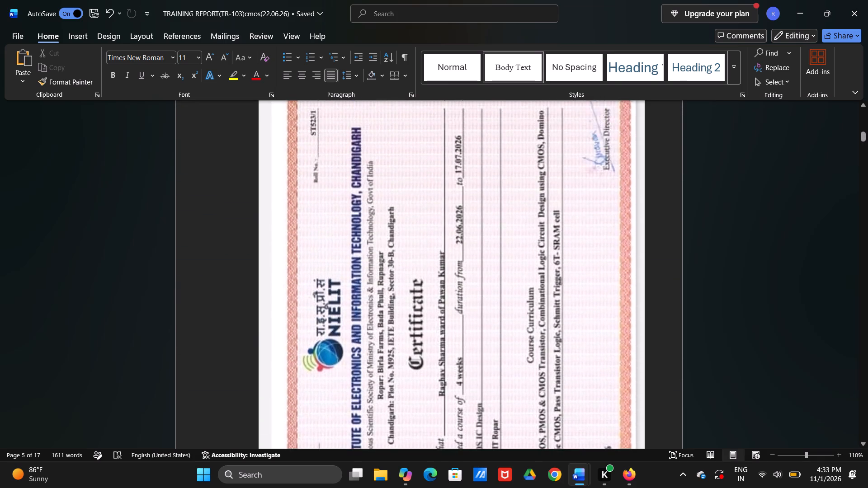
scroll(490, 253, up, 5)
scroll(490, 253, down, 1)
scroll(490, 253, up, 1)
scroll(490, 253, down, 1)
scroll(490, 253, up, 1)
scroll(490, 253, down, 1)
scroll(490, 253, up, 4)
scroll(490, 253, down, 1)
scroll(490, 253, up, 2)
scroll(490, 253, down, 1)
scroll(490, 253, up, 3)
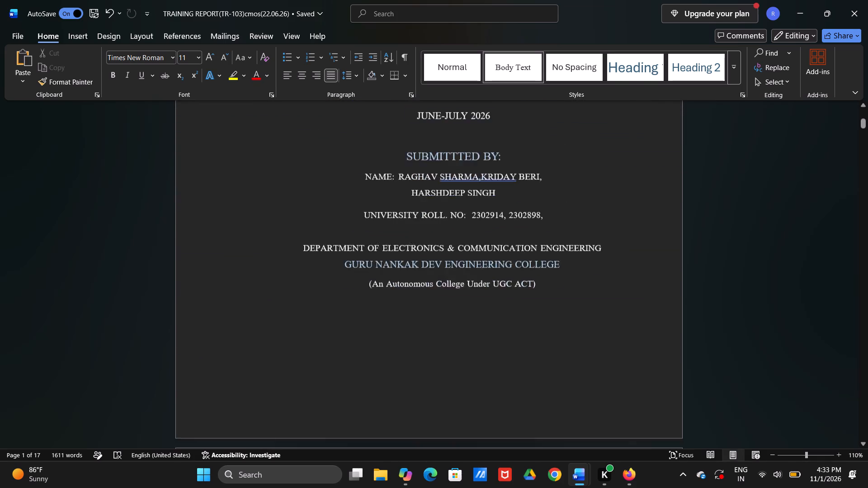
scroll(490, 253, down, 2)
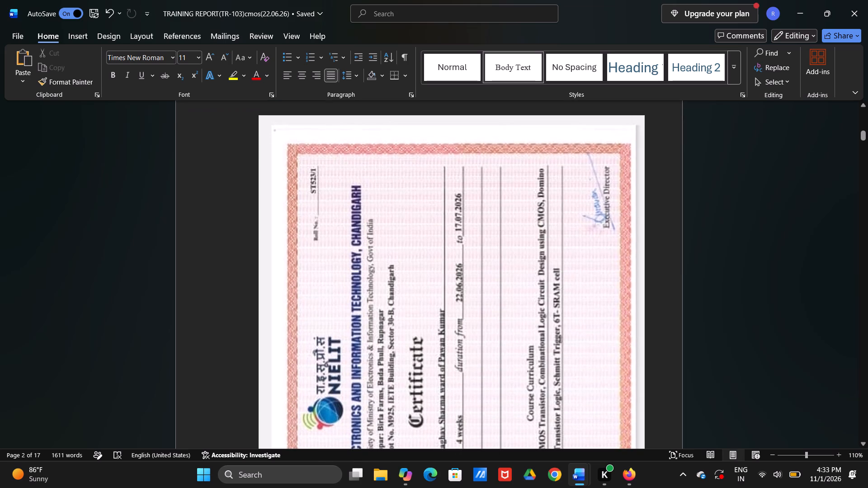
Switch to the guidelines PDF in Firefox and recheck the front-matter page numbering on the required-contents sample sheet.
key(alt+Tab)
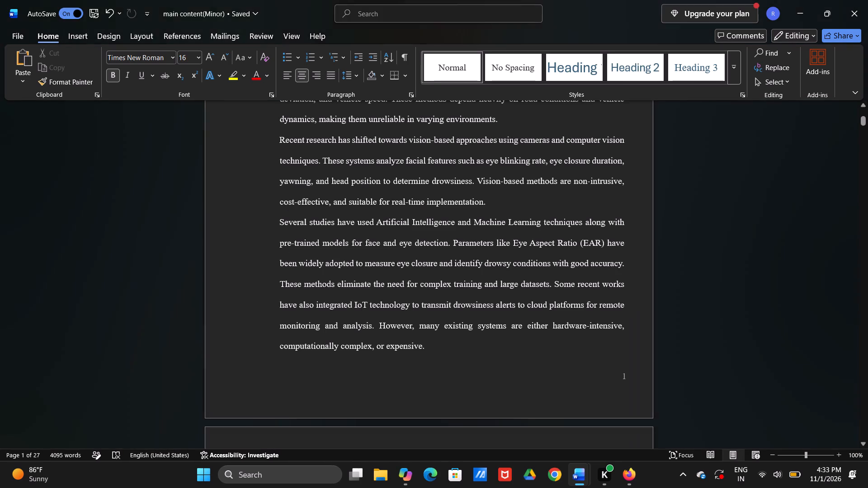
key(alt+Tab)
key(alt+Tab)
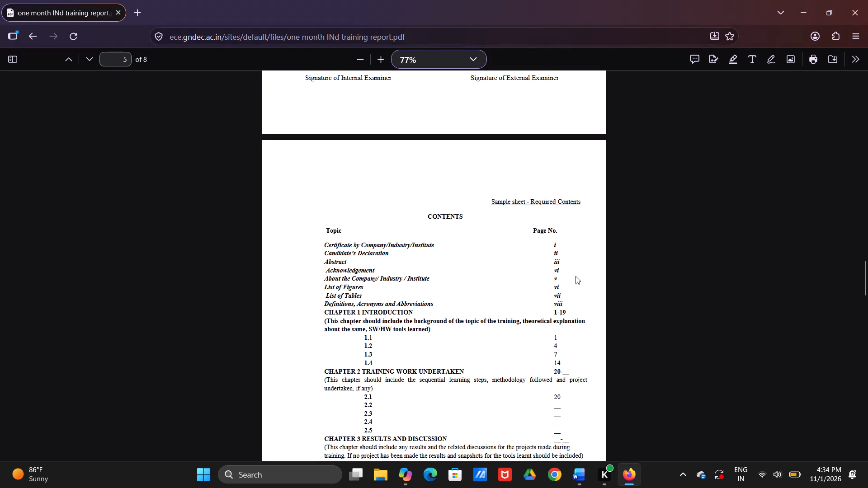
Return to the CMOS training report in Word and cut the entire title page content, from the report heading through the autonomous-college line.
key(alt+Tab)
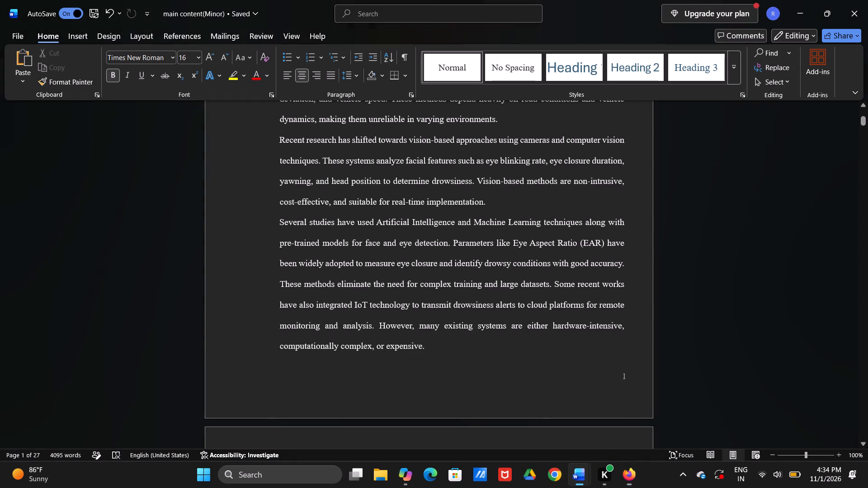
key(alt+Tab)
key(alt+Tab)
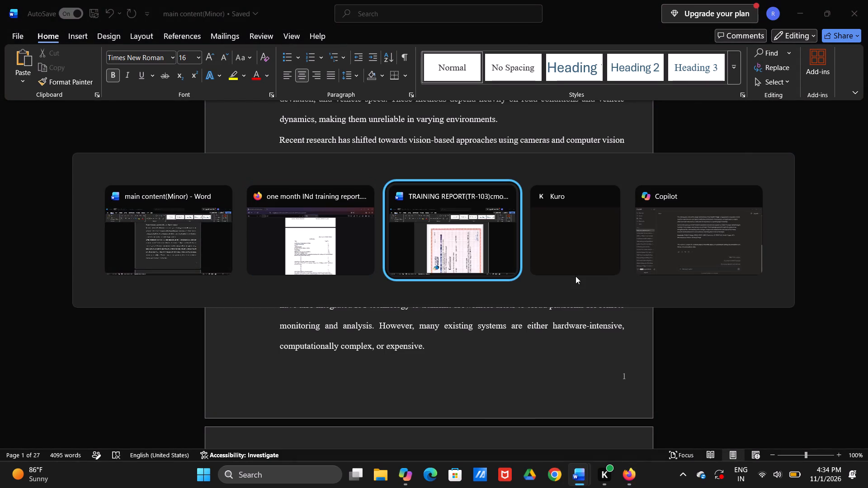
scroll(576, 276, up, 1)
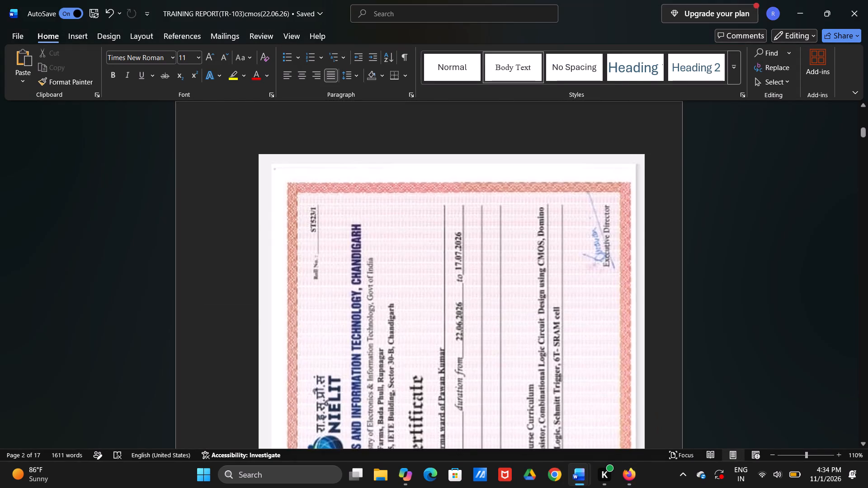
scroll(576, 276, up, 2)
scroll(576, 276, down, 1)
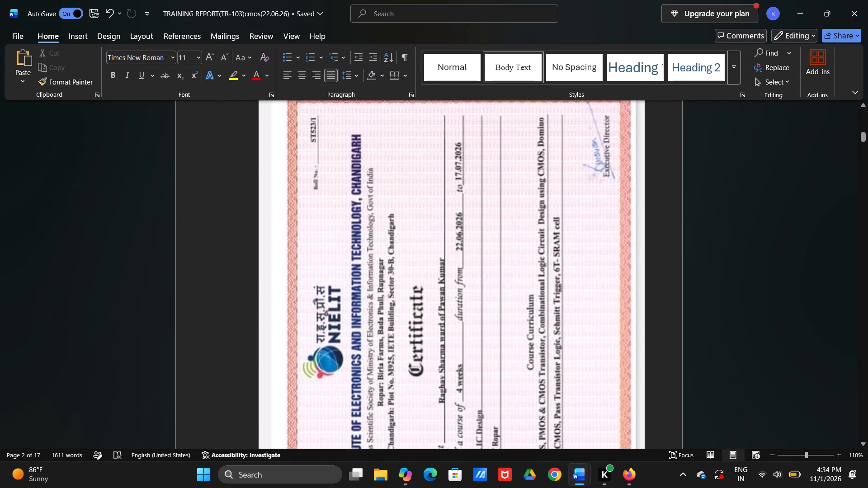
scroll(576, 276, down, 1)
scroll(576, 276, up, 3)
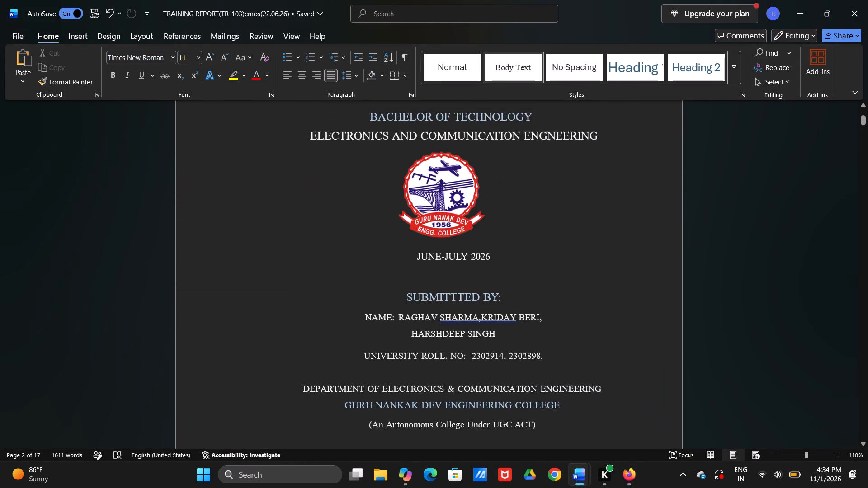
scroll(576, 276, up, 1)
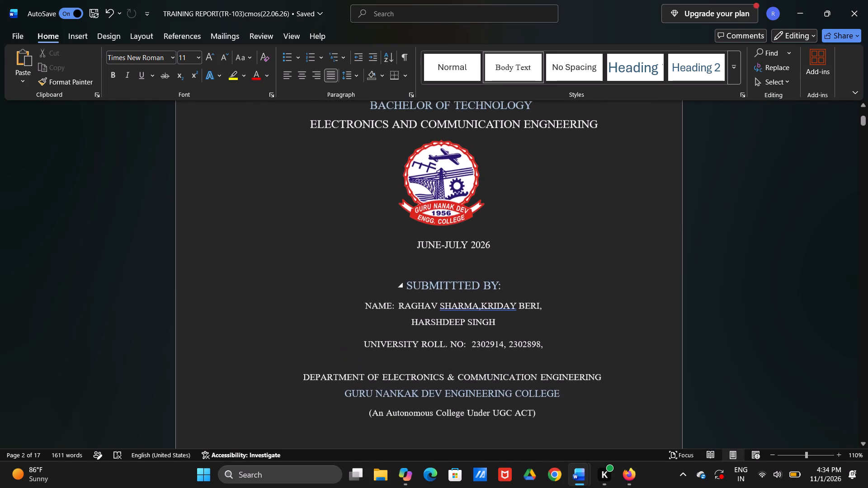
drag(548, 422, 402, 216)
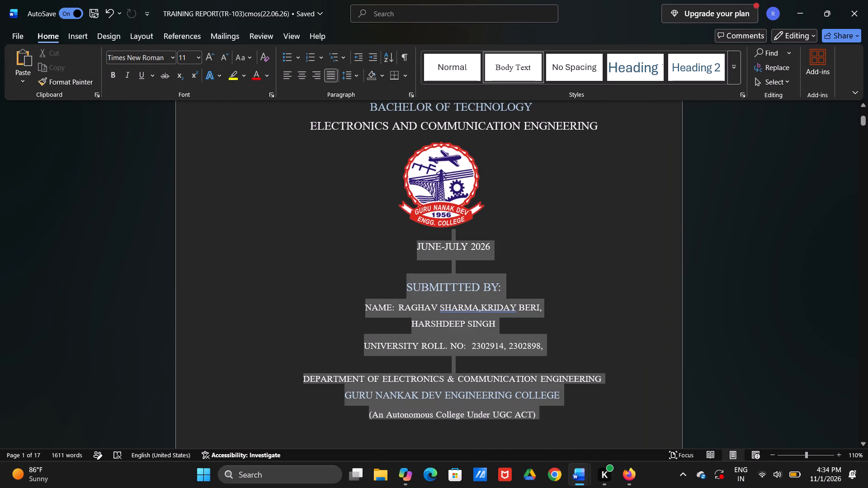
drag(402, 216, 357, 94)
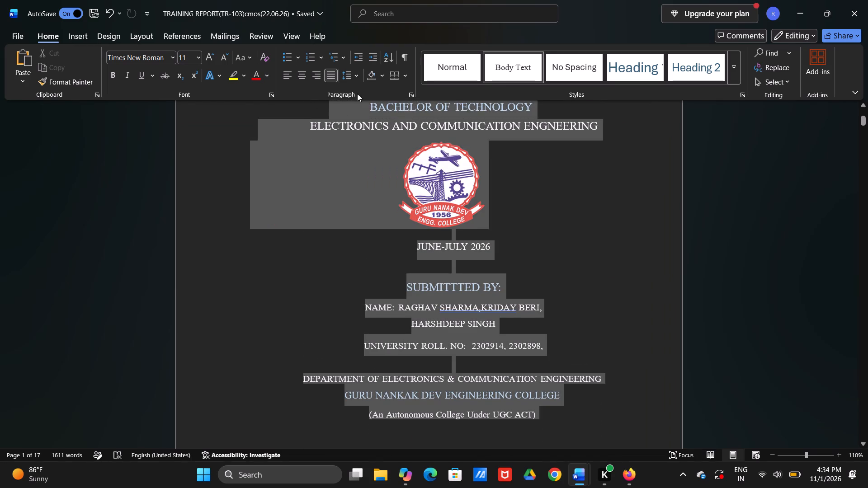
drag(357, 94, 302, 5)
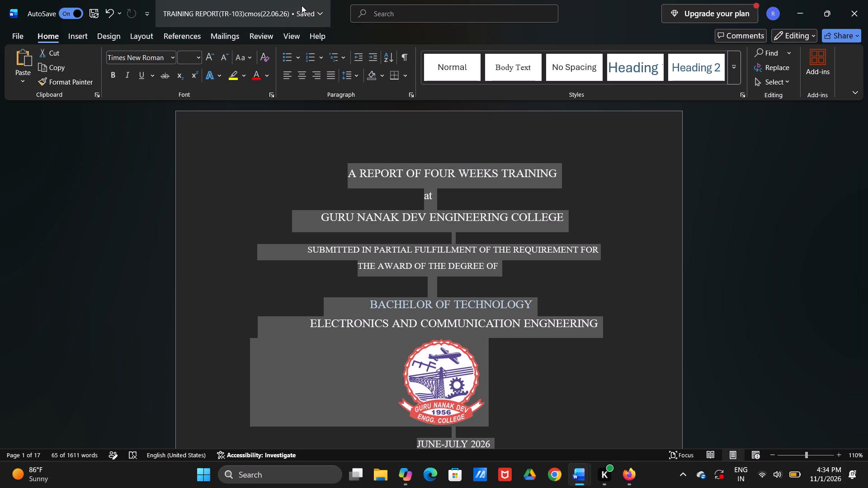
key(ctrl+x)
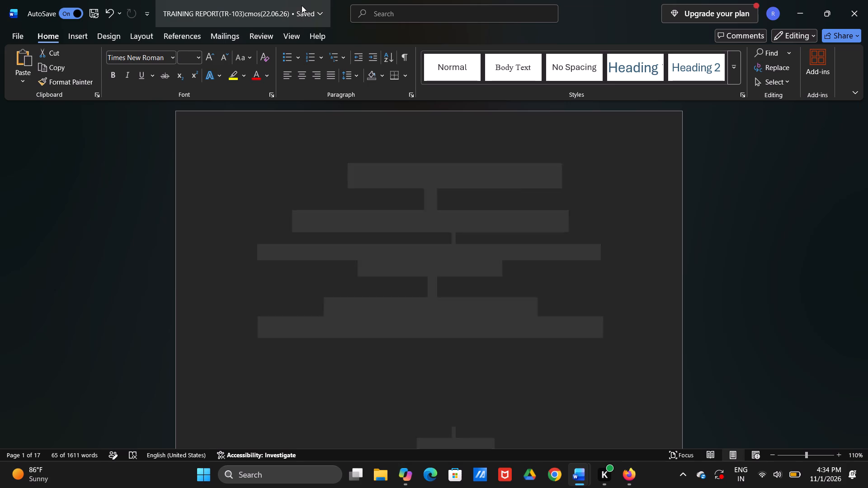
key(BackSpace)
key(BackSpace)
key(BackSpace)
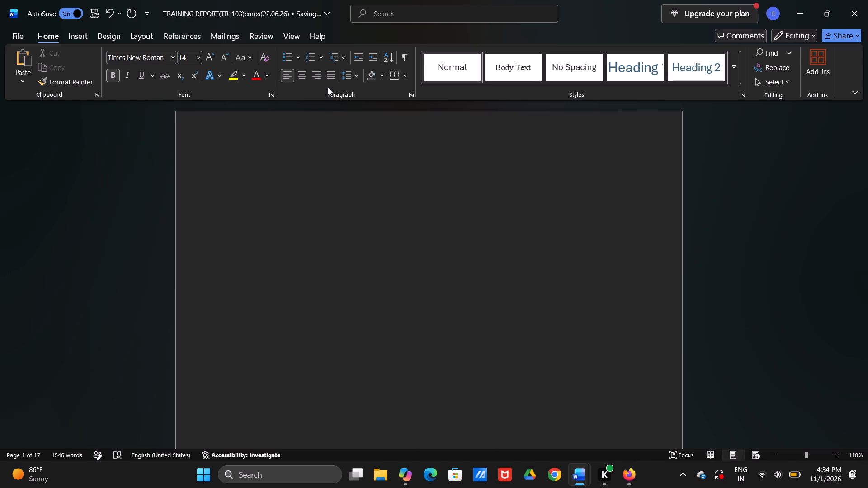
Delete the empty lines and page before the NIELIT certificate so the certificate starts on the document's first page.
scroll(328, 87, down, 2)
scroll(416, 234, down, 2)
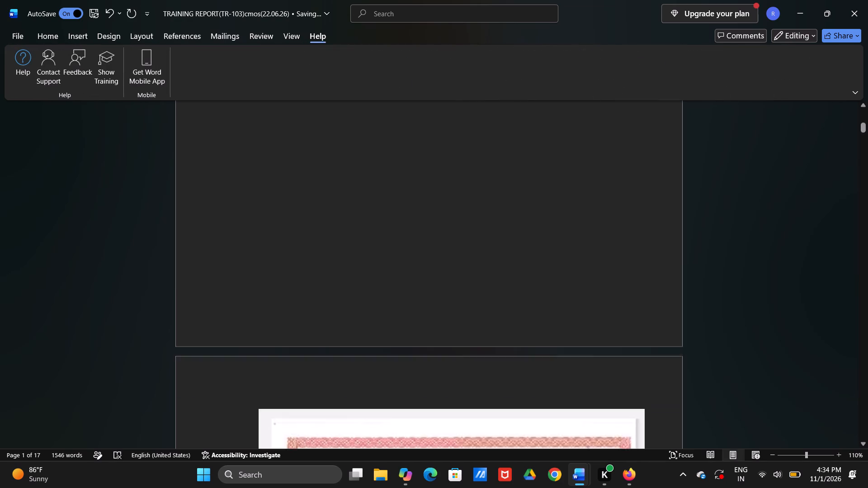
scroll(416, 234, down, 1)
scroll(371, 322, up, 2)
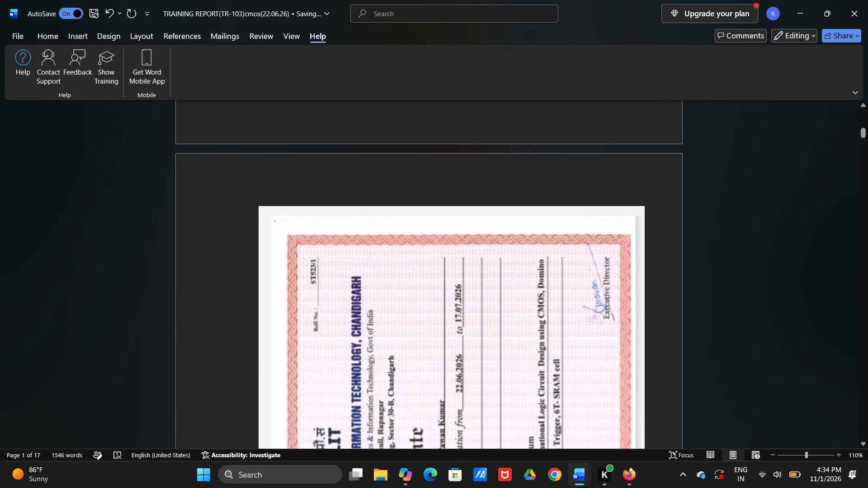
click(252, 207)
key(BackSpace)
key(BackSpace)
key(BackSpace)
key(BackSpace)
key(BackSpace)
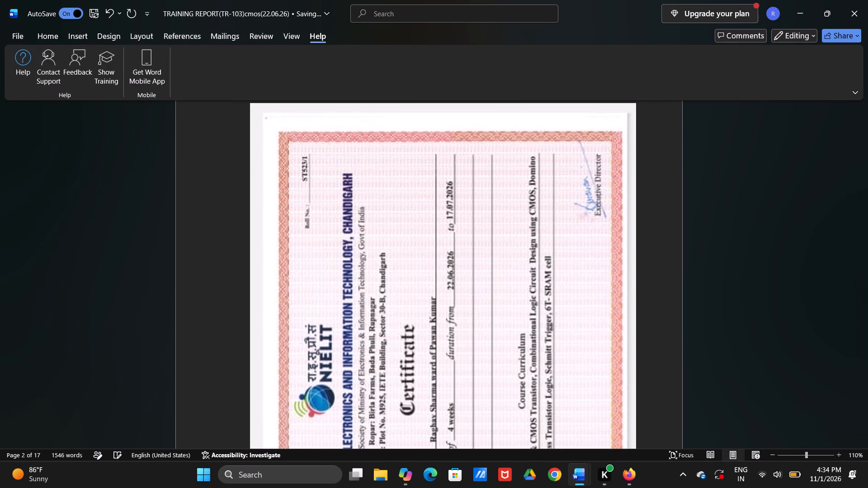
key(BackSpace)
key(BackSpace)
key(BackSpace)
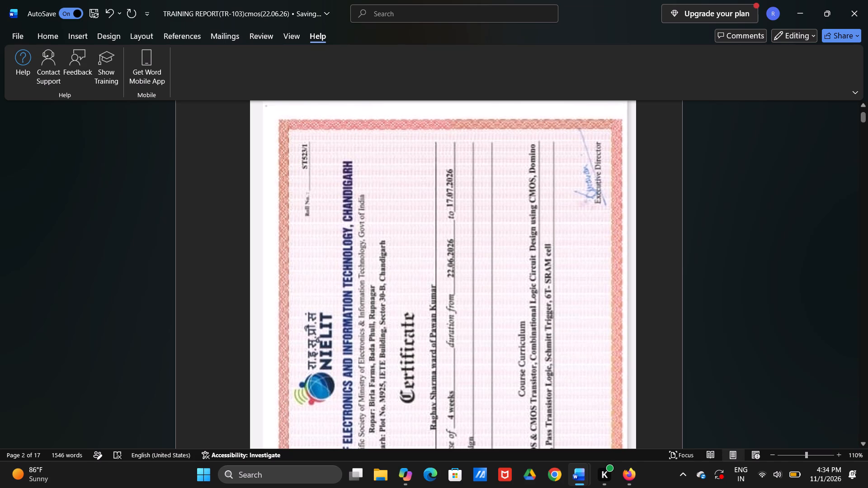
click(734, 183)
scroll(734, 183, up, 2)
scroll(734, 183, down, 1)
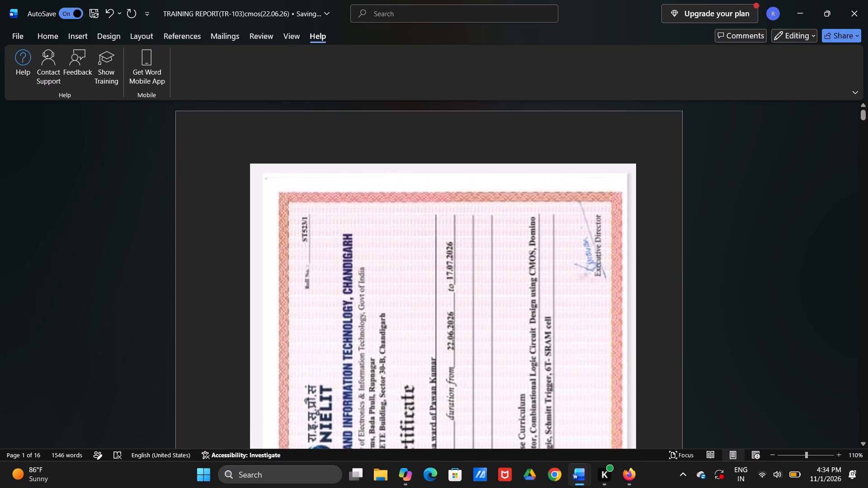
scroll(734, 183, down, 1)
scroll(734, 183, up, 3)
Set the page number format to lowercase Roman numerals (i, ii, iii, ...) for the section that starts with the certificate.
click(14, 36)
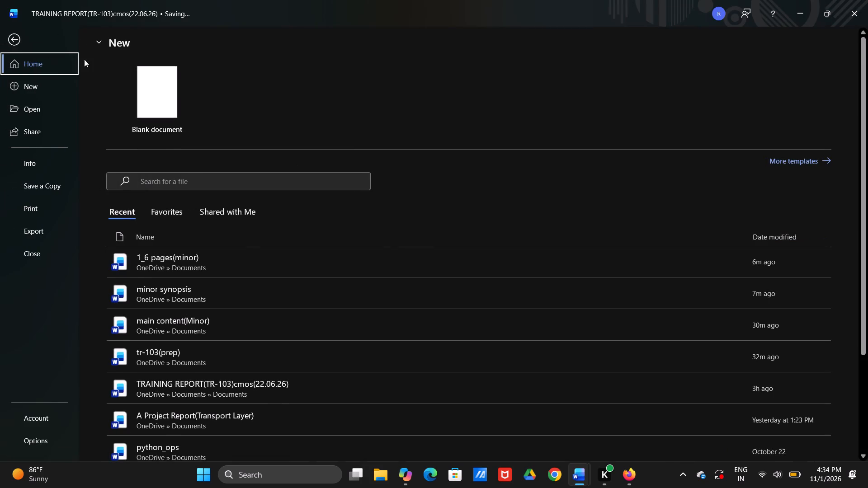
click(10, 35)
click(53, 38)
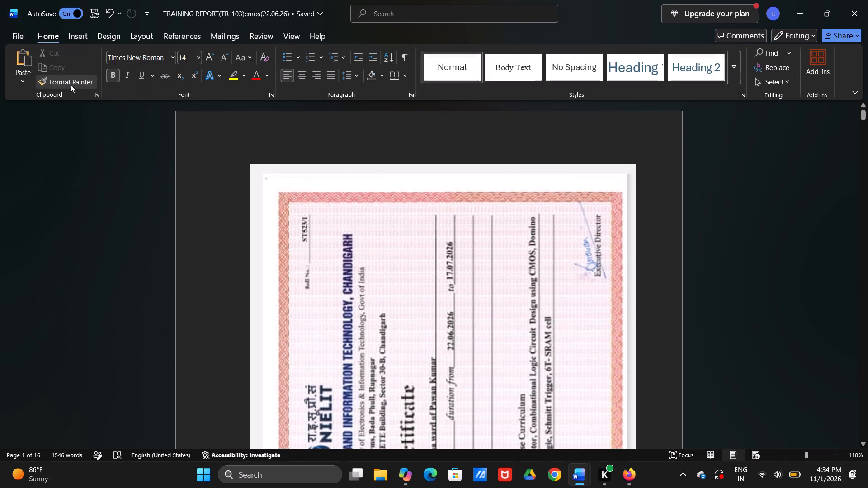
click(78, 27)
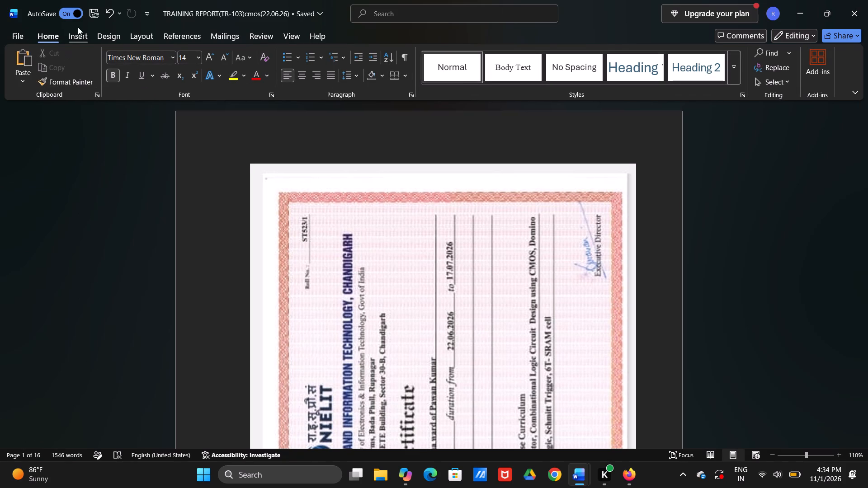
click(533, 82)
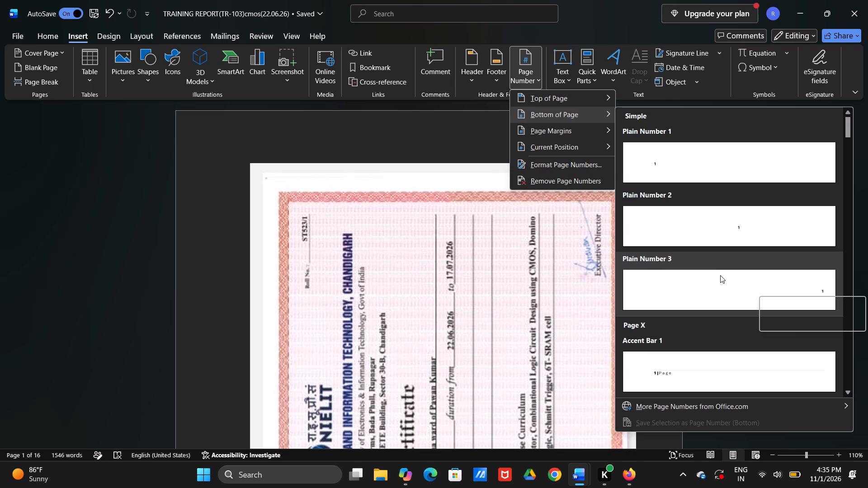
click(747, 410)
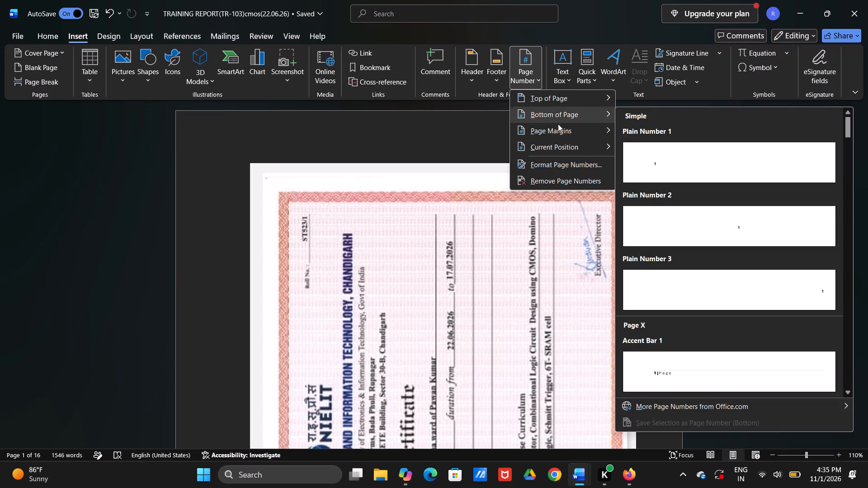
click(587, 163)
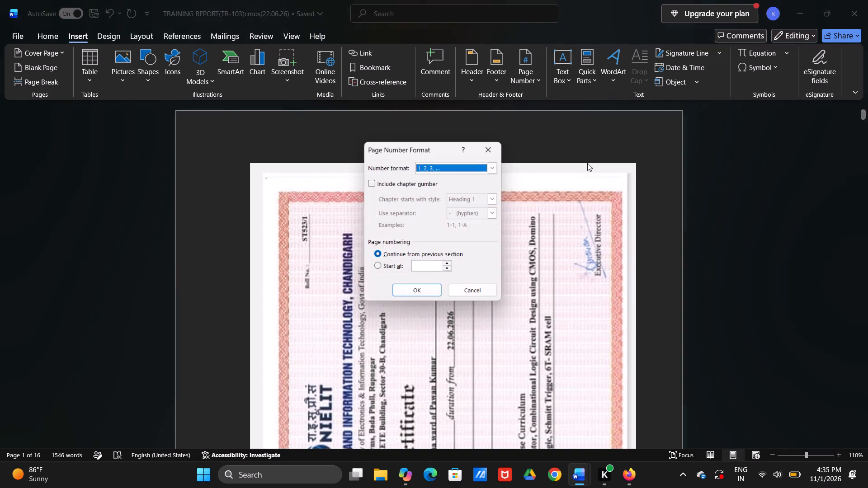
click(498, 166)
click(426, 205)
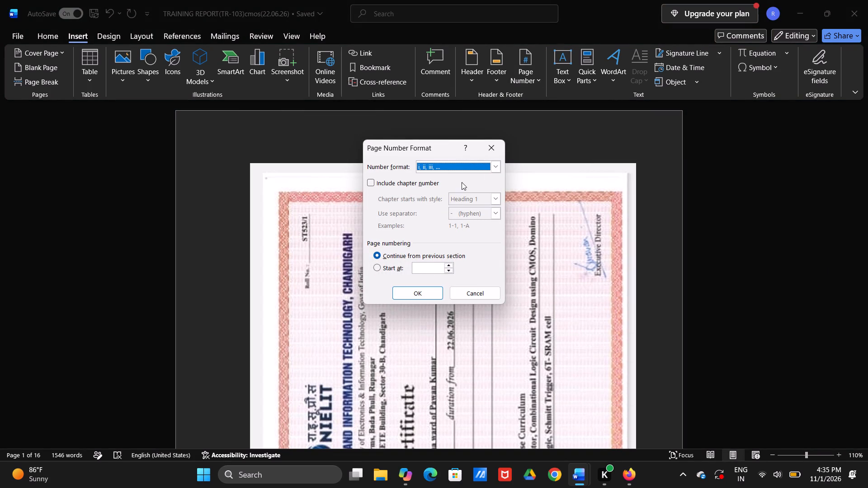
click(428, 286)
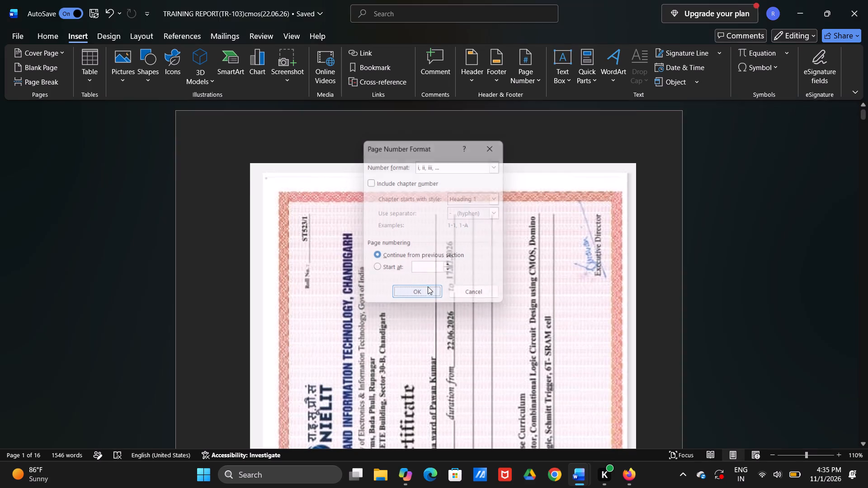
Insert page numbers at the bottom of the pages, starting from the certificate page, using the Plain Number 3 style.
scroll(605, 357, down, 1)
scroll(605, 357, up, 1)
scroll(605, 357, down, 3)
scroll(605, 357, up, 1)
scroll(605, 357, down, 1)
scroll(604, 357, up, 1)
scroll(583, 338, down, 1)
scroll(585, 337, up, 1)
scroll(585, 337, down, 1)
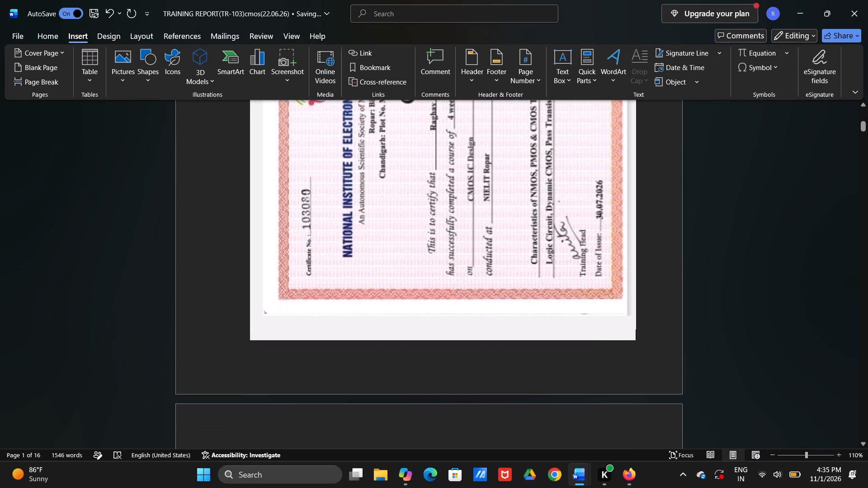
click(656, 356)
click(656, 366)
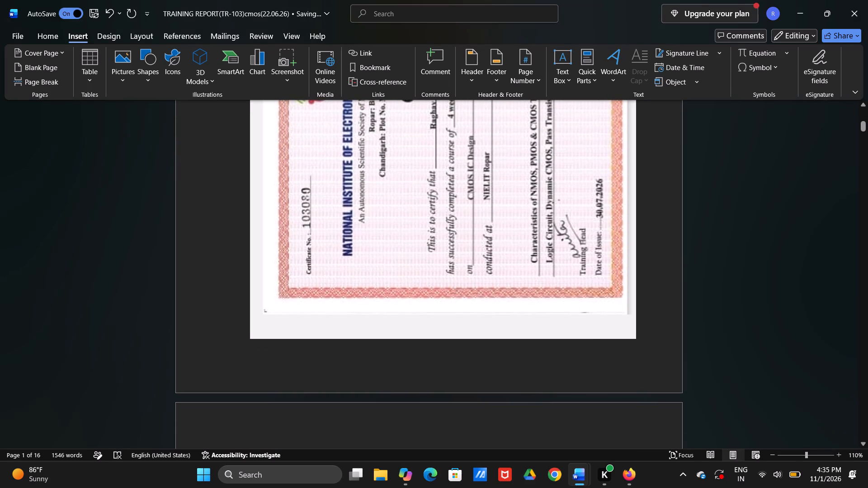
scroll(635, 269, up, 1)
scroll(635, 269, down, 1)
scroll(635, 269, up, 6)
drag(866, 122, 860, 102)
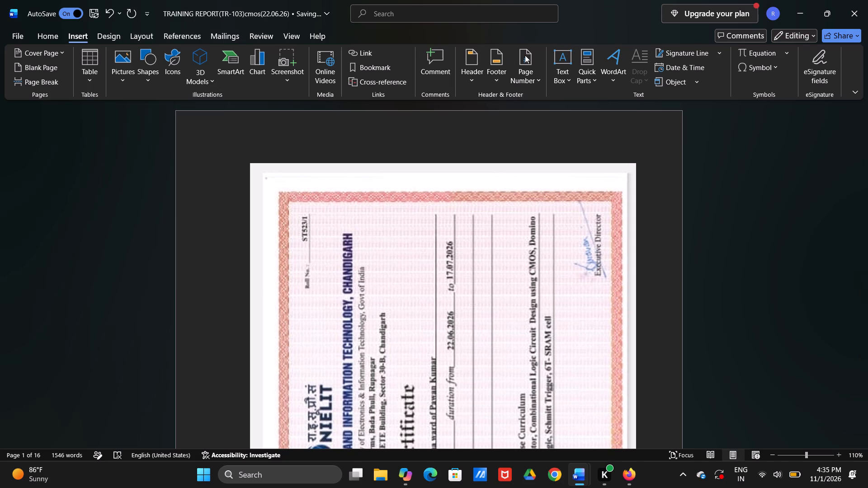
click(526, 75)
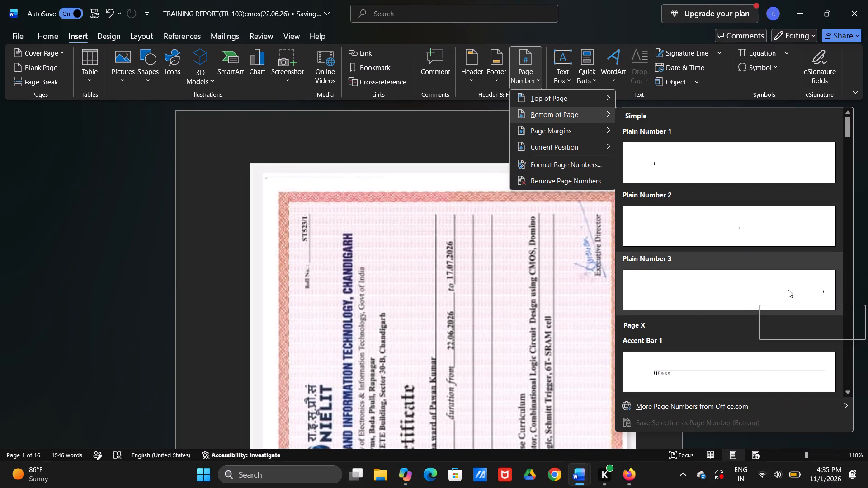
click(813, 293)
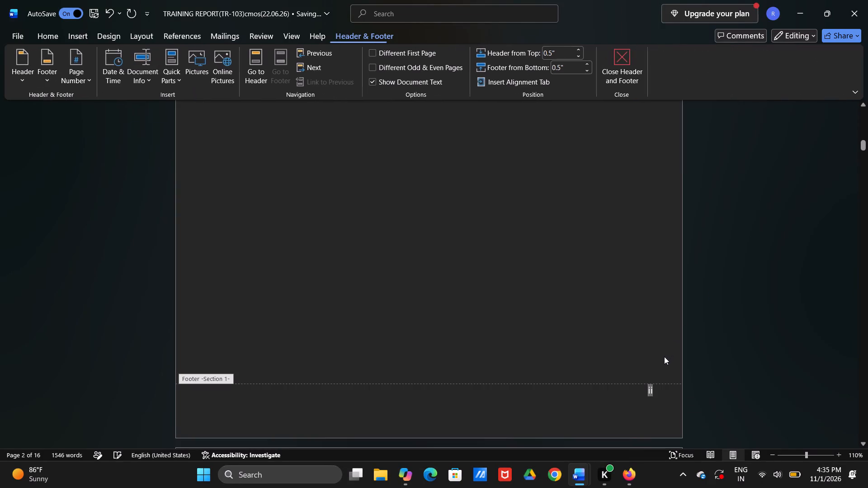
Check the footer page numbers from the certificate through the declaration and Abstract to the Acknowledgement.
scroll(711, 315, up, 5)
scroll(711, 315, down, 1)
scroll(711, 315, up, 7)
scroll(711, 315, down, 1)
scroll(711, 315, up, 5)
scroll(711, 315, down, 1)
scroll(711, 315, up, 3)
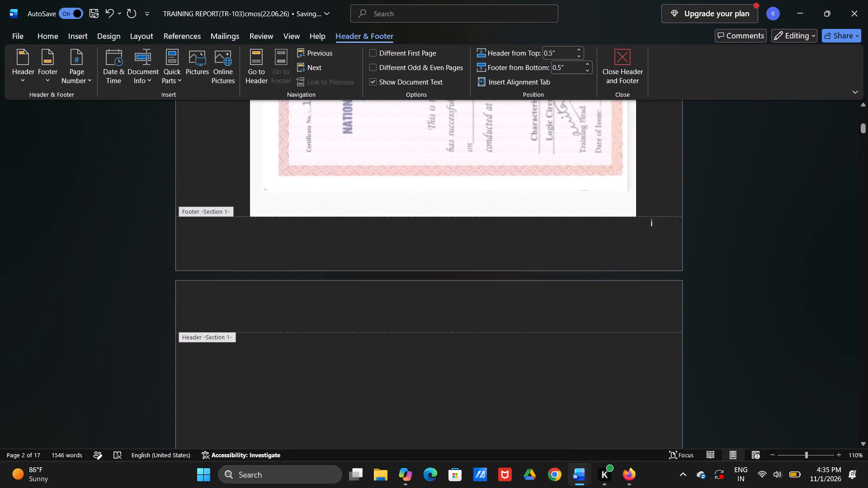
scroll(711, 315, down, 5)
scroll(712, 315, up, 1)
scroll(711, 315, down, 3)
scroll(710, 314, up, 1)
scroll(710, 314, down, 1)
scroll(710, 314, up, 1)
scroll(710, 314, down, 3)
scroll(710, 314, up, 1)
scroll(710, 314, down, 2)
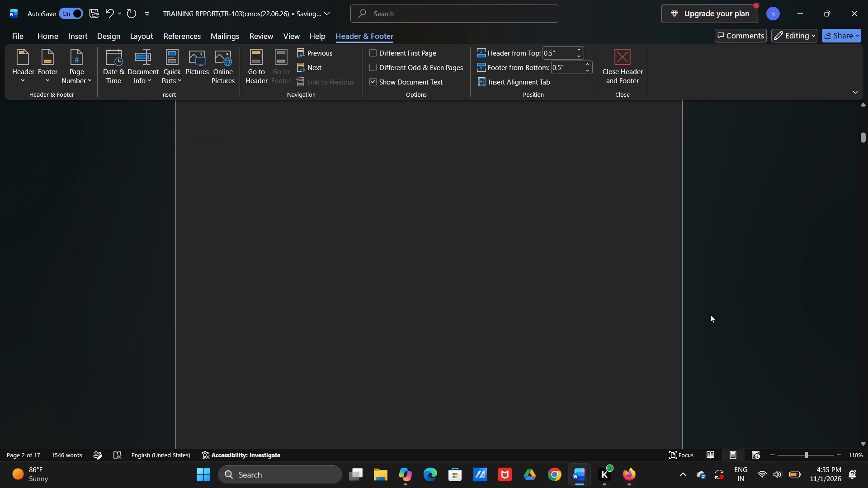
scroll(710, 314, down, 2)
scroll(654, 364, down, 1)
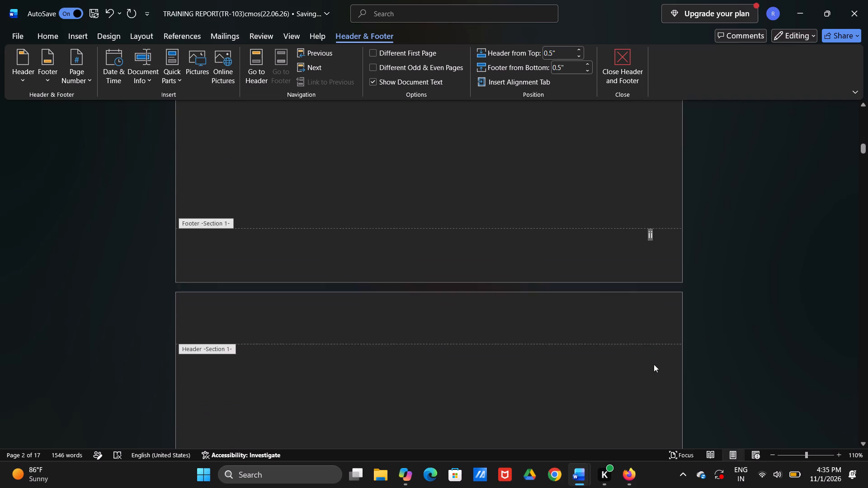
scroll(654, 364, down, 1)
scroll(651, 223, down, 4)
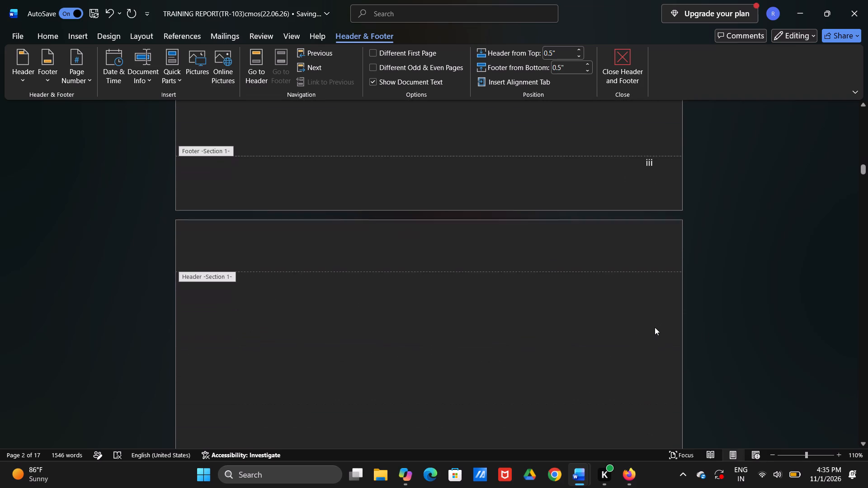
scroll(655, 327, down, 6)
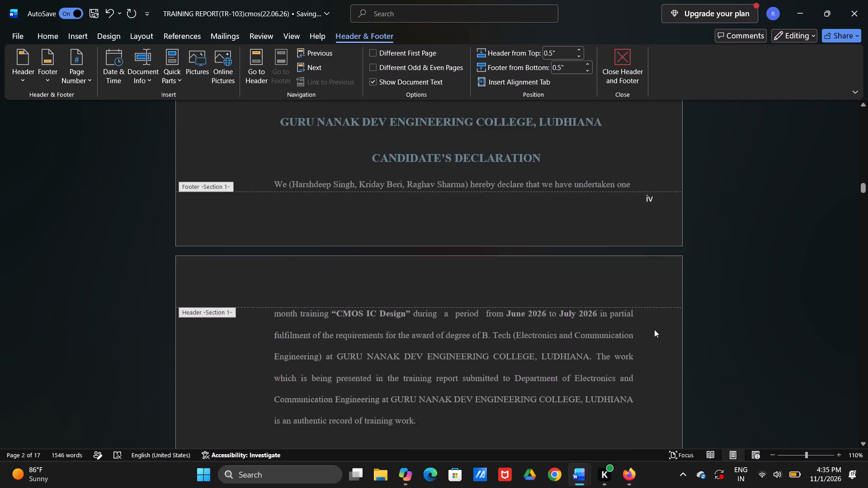
scroll(654, 329, down, 6)
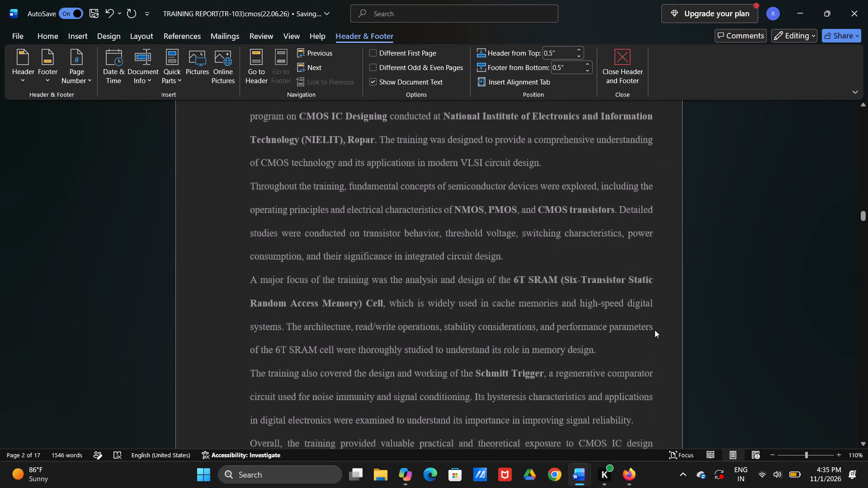
scroll(655, 330, down, 5)
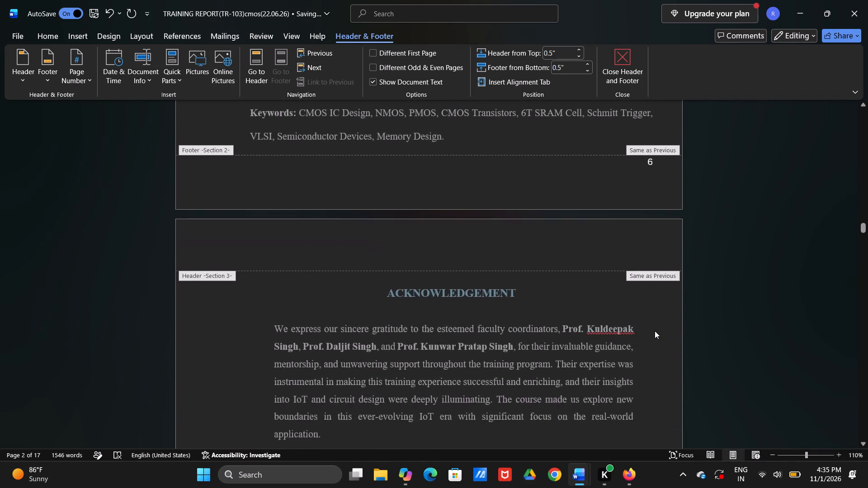
scroll(655, 331, down, 2)
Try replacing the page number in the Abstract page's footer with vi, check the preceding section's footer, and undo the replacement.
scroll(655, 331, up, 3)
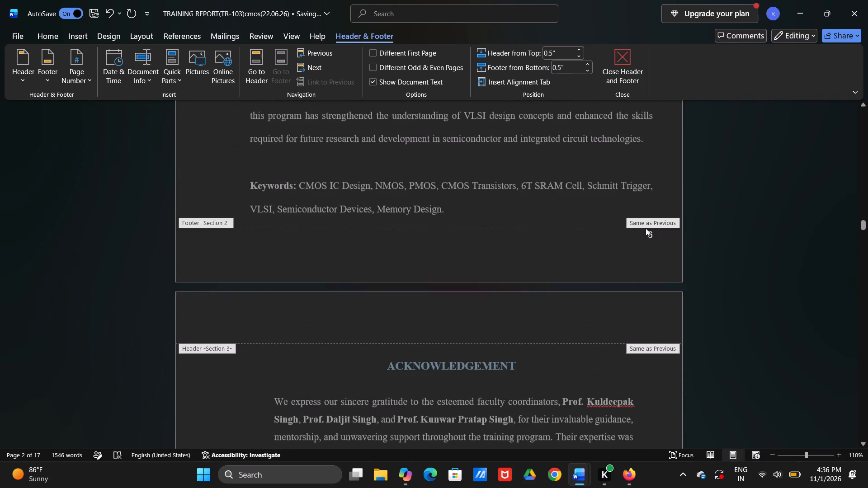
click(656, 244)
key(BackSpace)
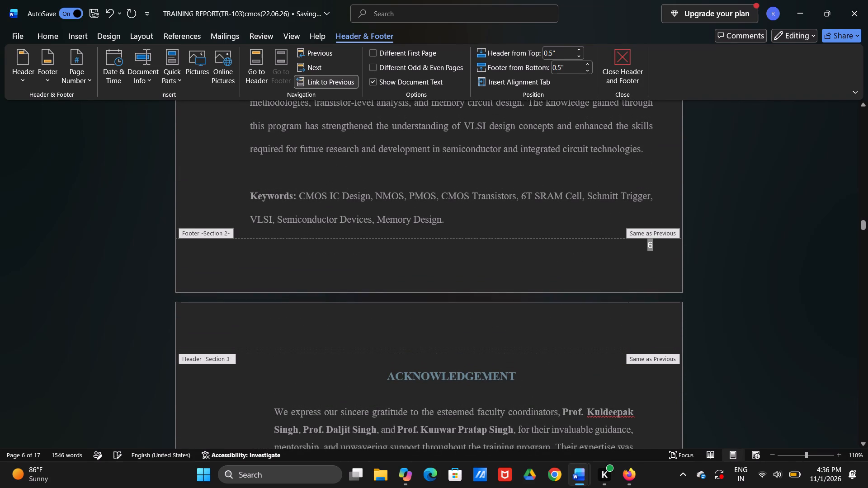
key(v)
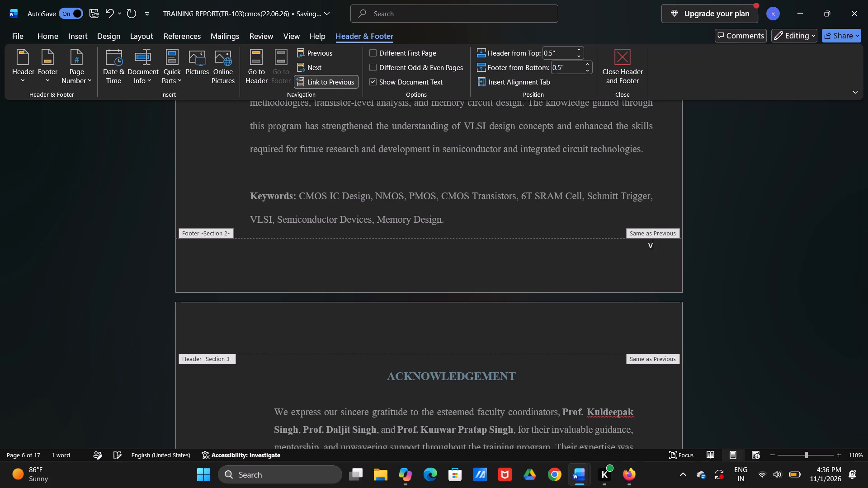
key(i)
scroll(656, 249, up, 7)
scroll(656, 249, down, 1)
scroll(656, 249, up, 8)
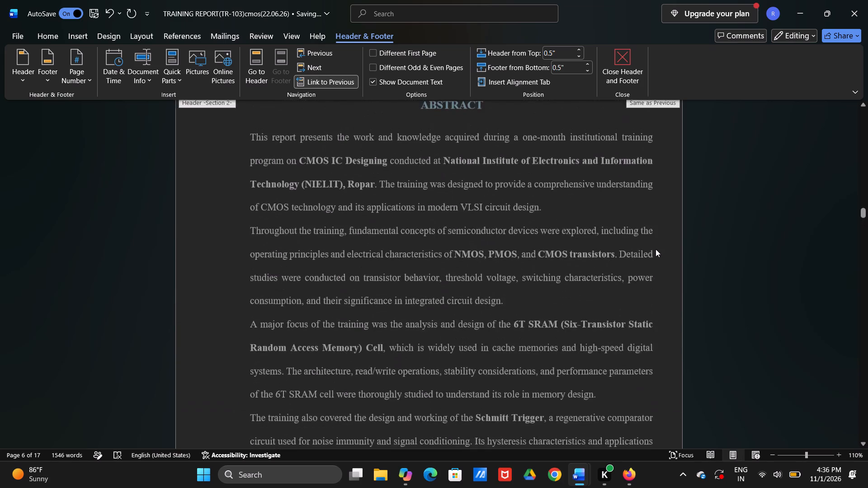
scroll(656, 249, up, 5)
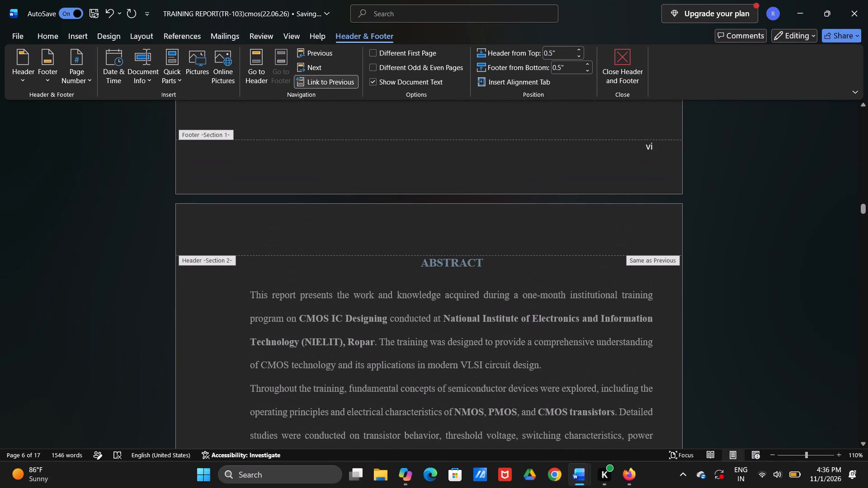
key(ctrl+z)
Examine the footer page numbering from the examiner-signature page through the Acknowledgement, institution, figure and table list pages to the PMOS content.
ctrl+scroll(681, 243, up, 3)
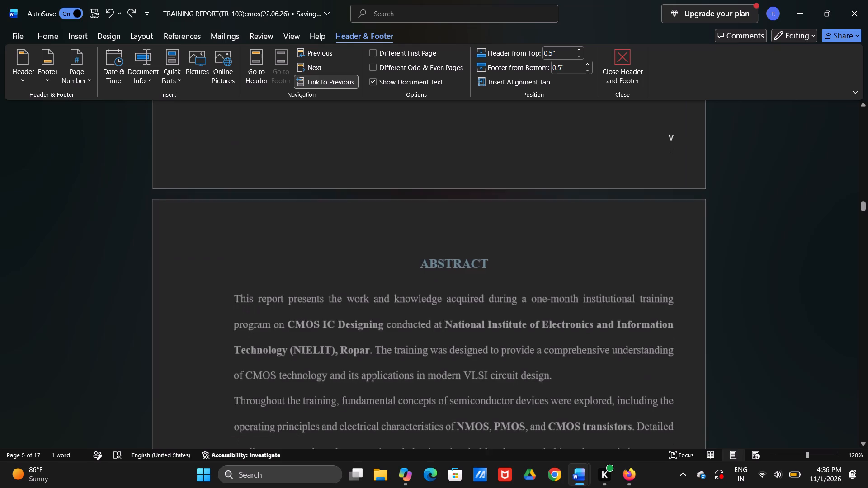
ctrl+scroll(681, 243, up, 5)
scroll(681, 243, down, 1)
scroll(681, 243, up, 1)
scroll(681, 243, down, 2)
scroll(681, 243, up, 4)
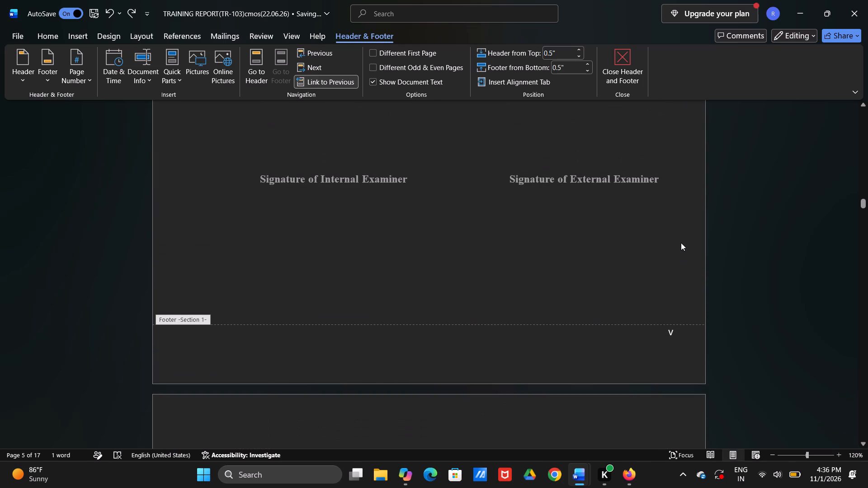
scroll(681, 243, down, 8)
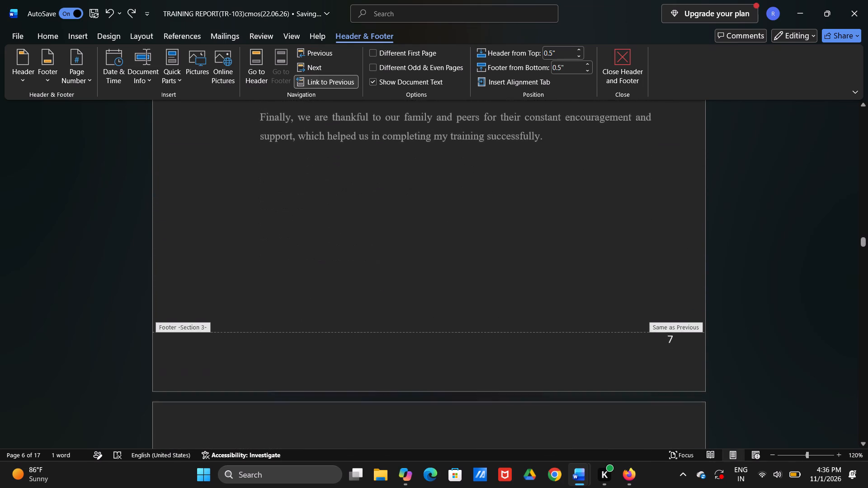
scroll(681, 243, down, 4)
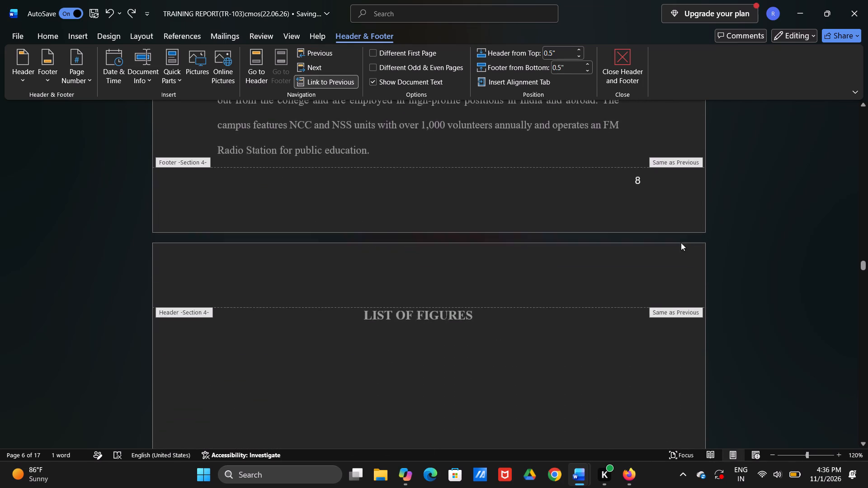
scroll(681, 243, down, 4)
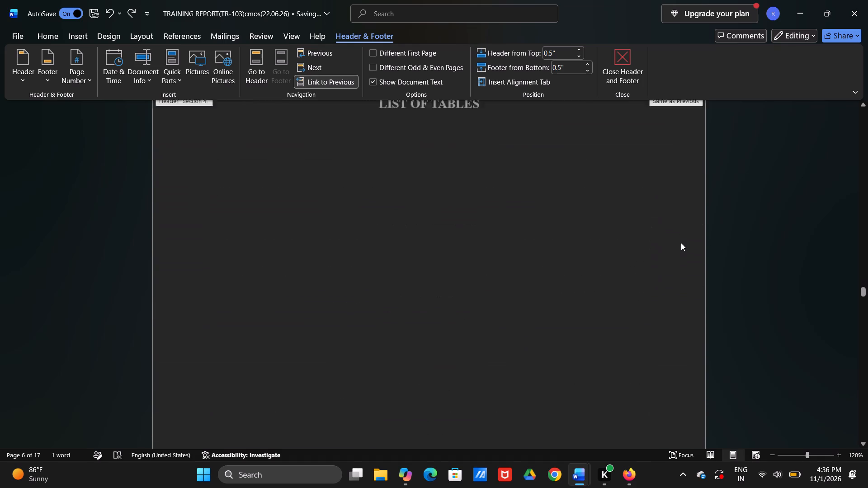
scroll(681, 243, down, 4)
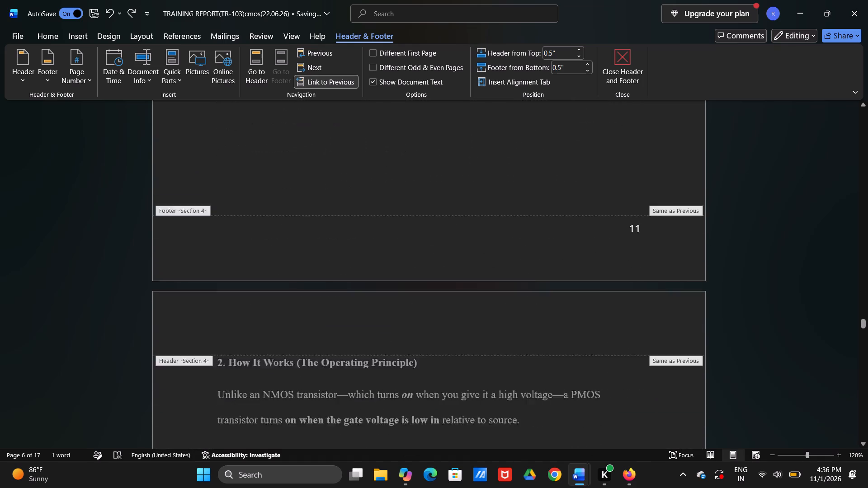
scroll(681, 243, up, 2)
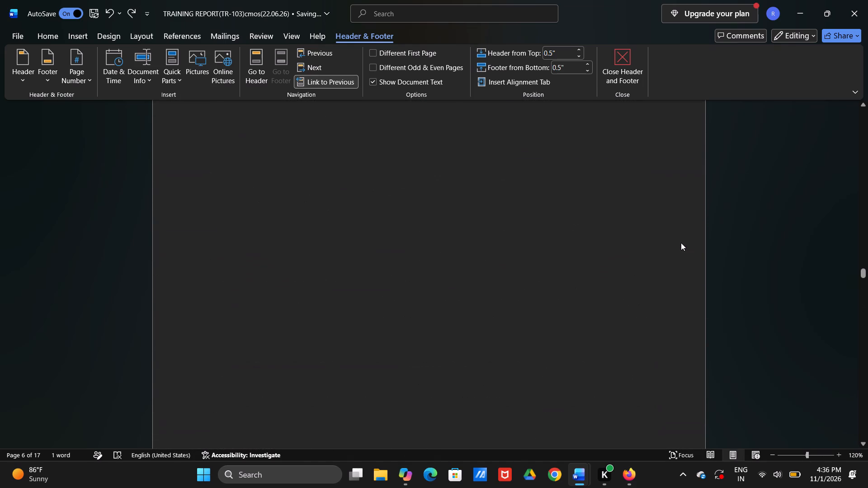
scroll(681, 243, up, 4)
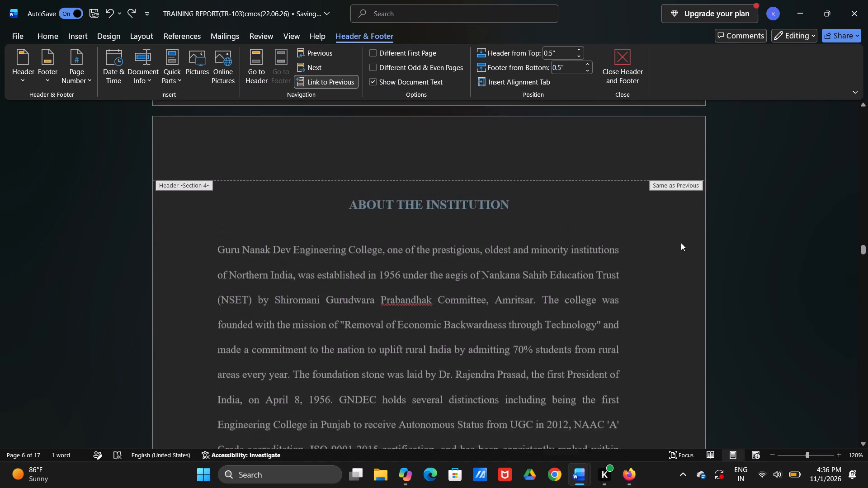
scroll(681, 243, up, 3)
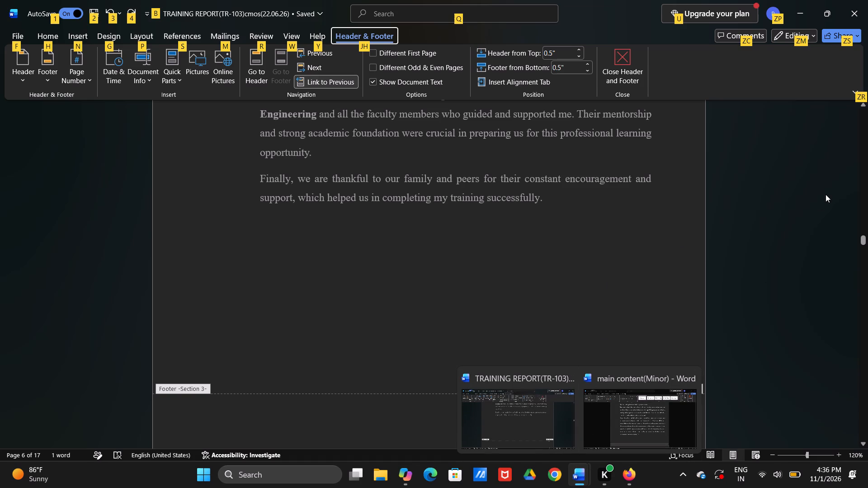
Create a new blank document and paste the copied title page of the four-weeks training report into it.
key(ctrl+n)
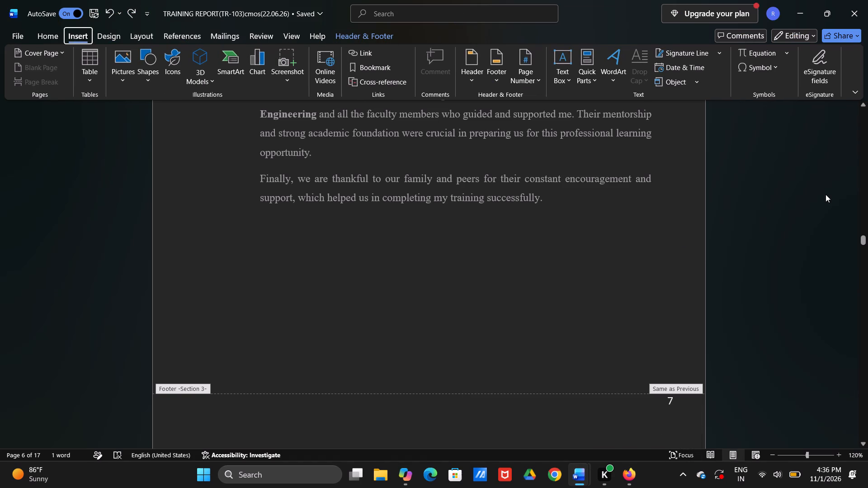
key(ctrl+n)
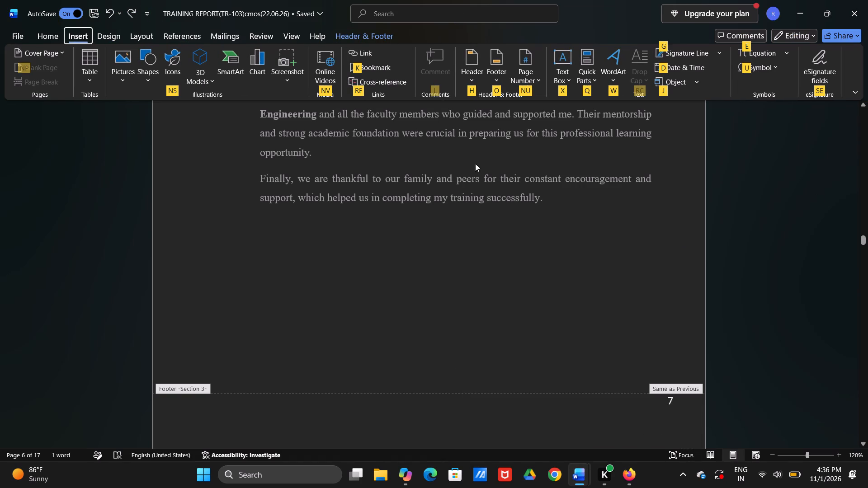
click(8, 38)
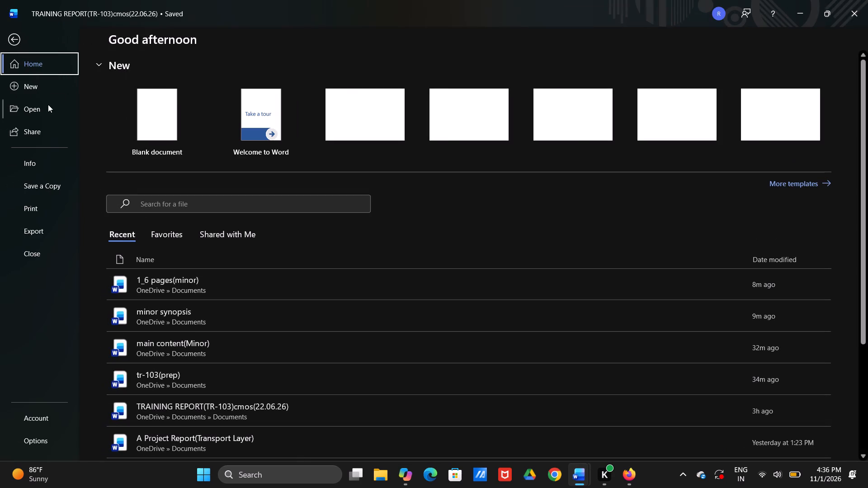
double_click(39, 82)
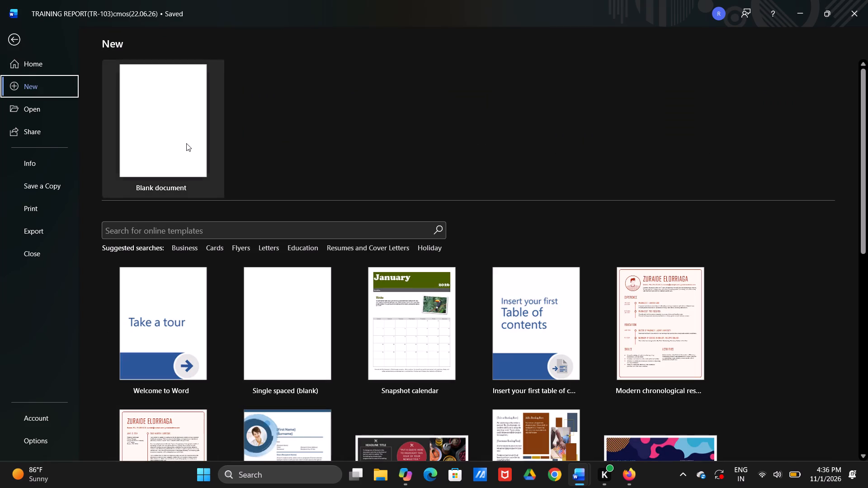
click(186, 143)
key(ctrl+v)
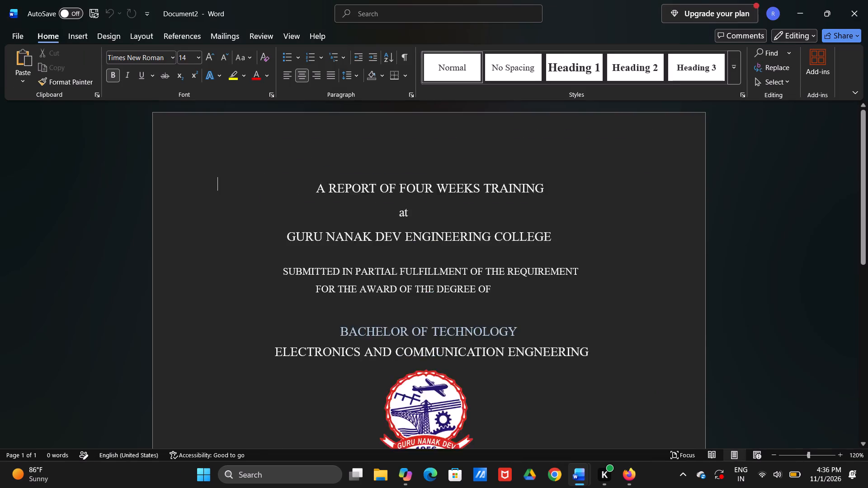
scroll(428, 283, up, 1)
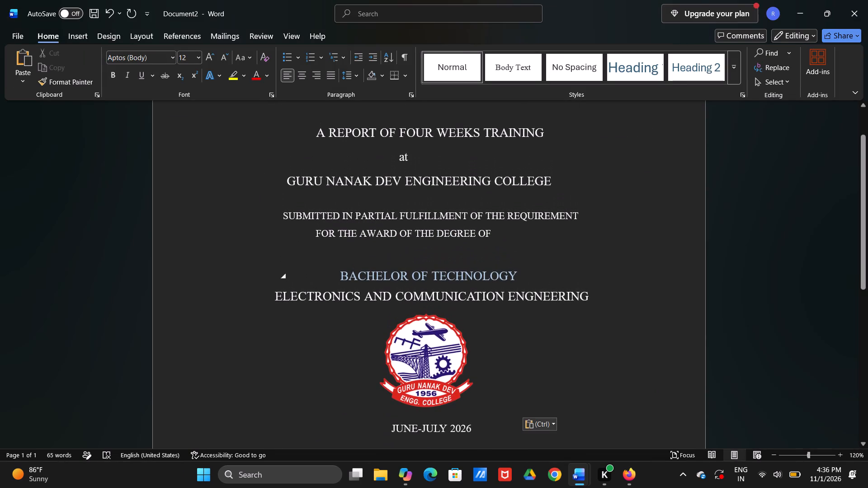
scroll(471, 243, down, 2)
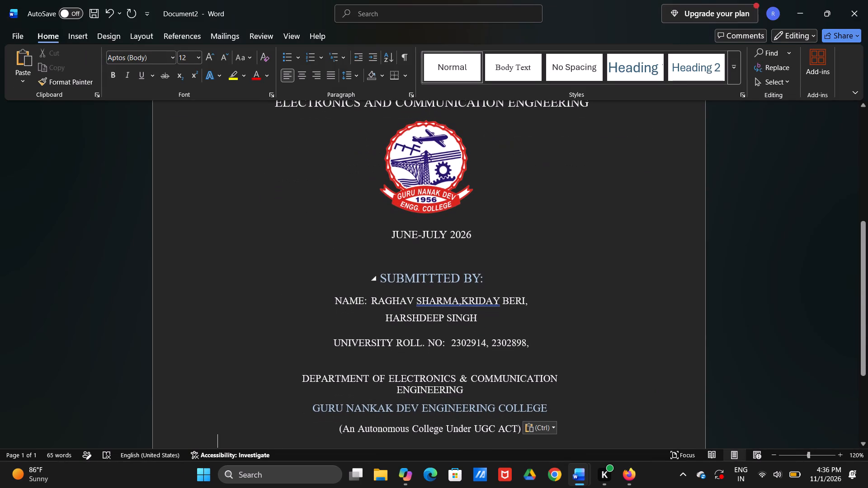
click(461, 276)
scroll(461, 276, down, 1)
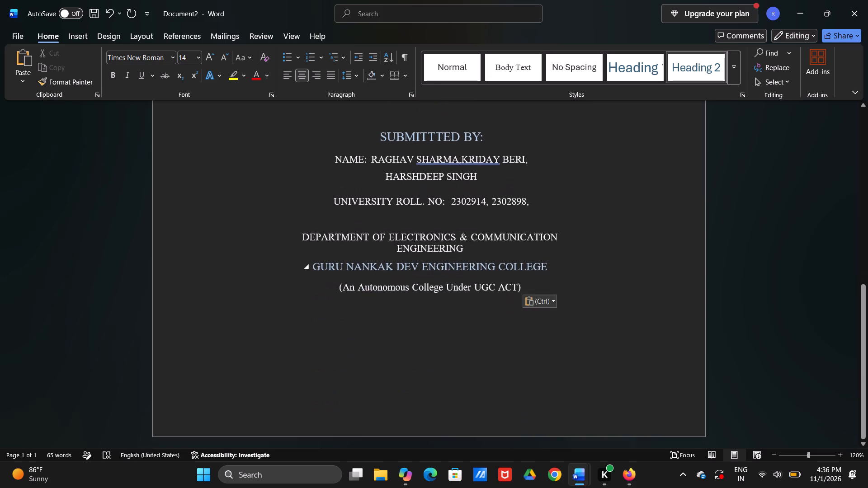
scroll(461, 276, up, 2)
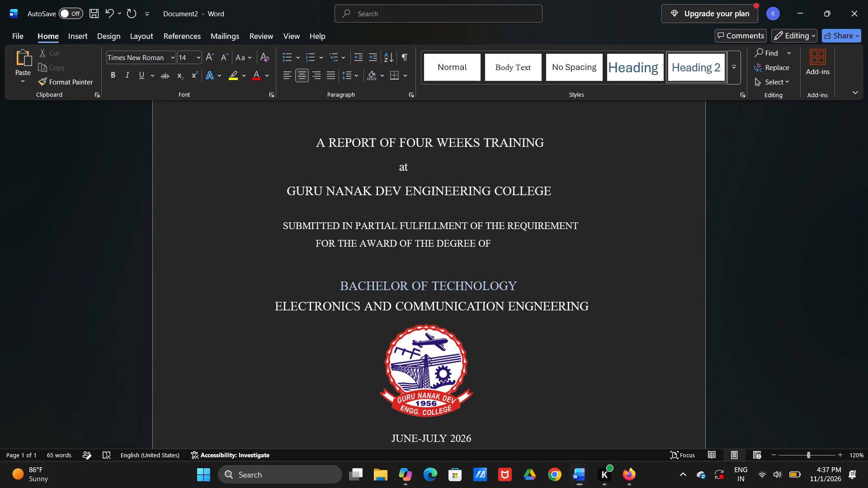
Search the computer for WhatsApp and open it.
text(what)
key(Return)
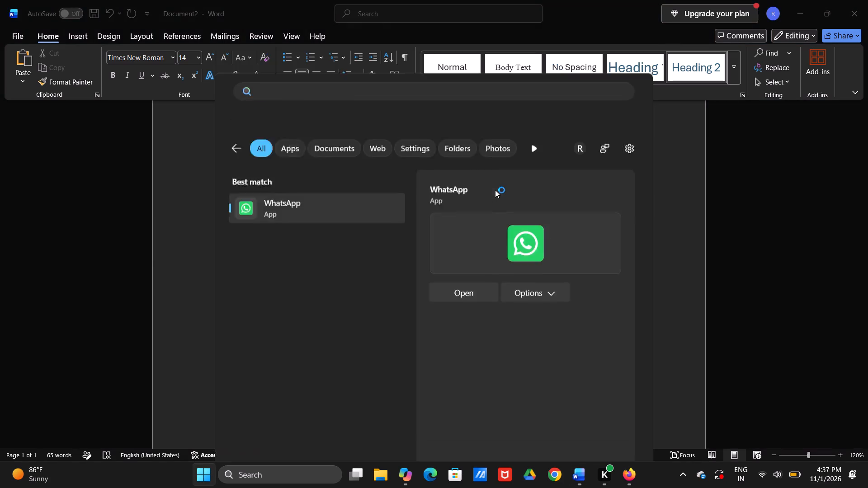
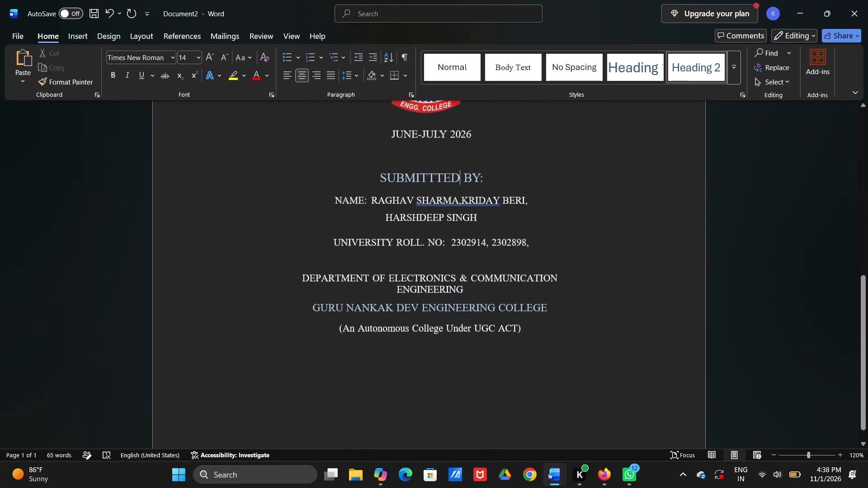
Add the third student's roll number after the two existing ones on the University Roll. No line of the title page.
click(539, 229)
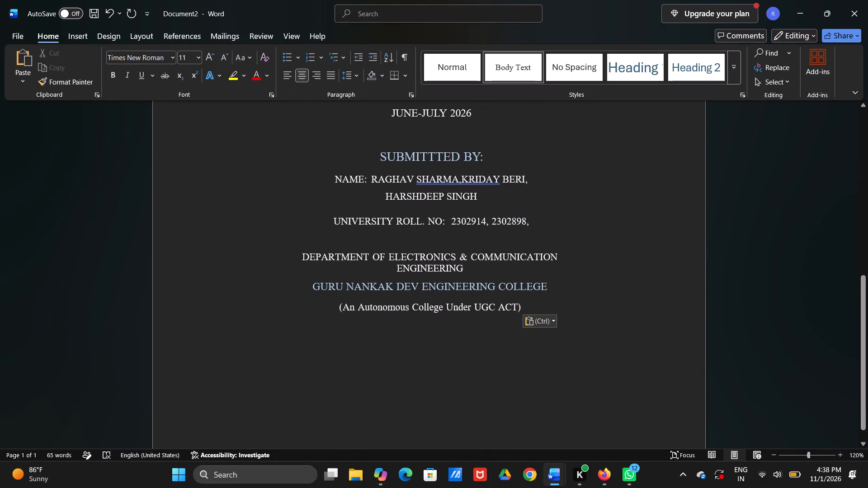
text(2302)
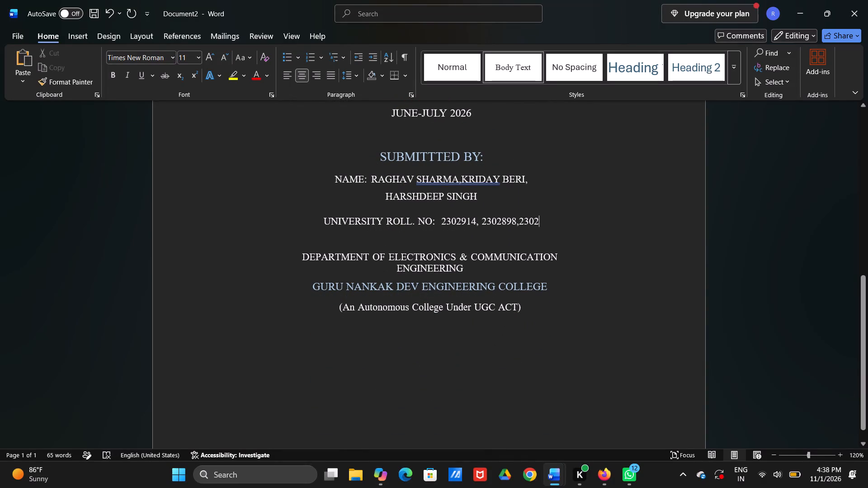
scroll(427, 198, up, 1)
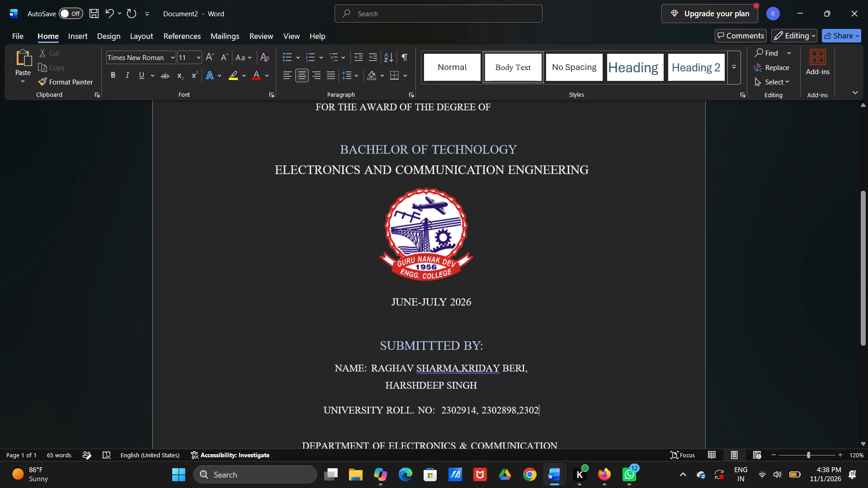
scroll(427, 198, down, 1)
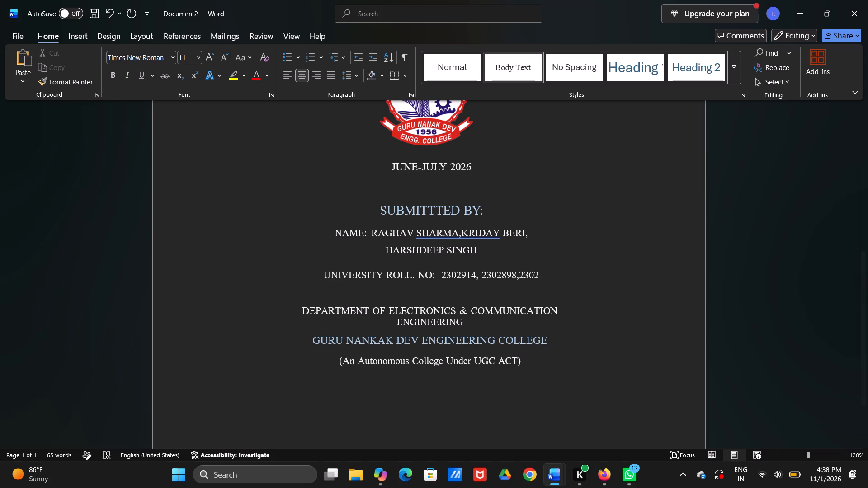
drag(458, 234, 414, 222)
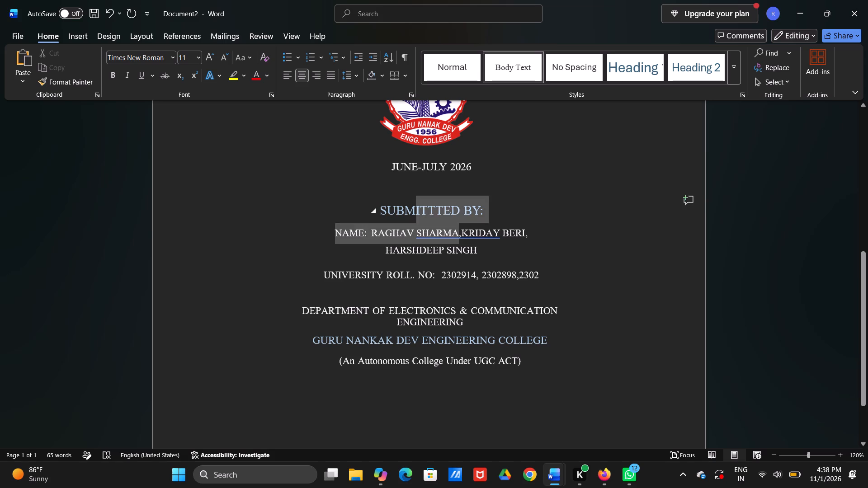
drag(414, 222, 394, 230)
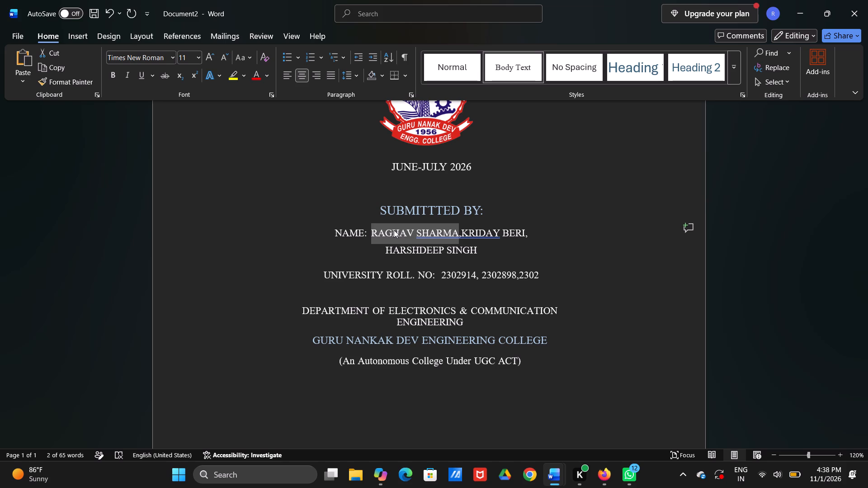
scroll(394, 230, up, 2)
scroll(394, 230, down, 2)
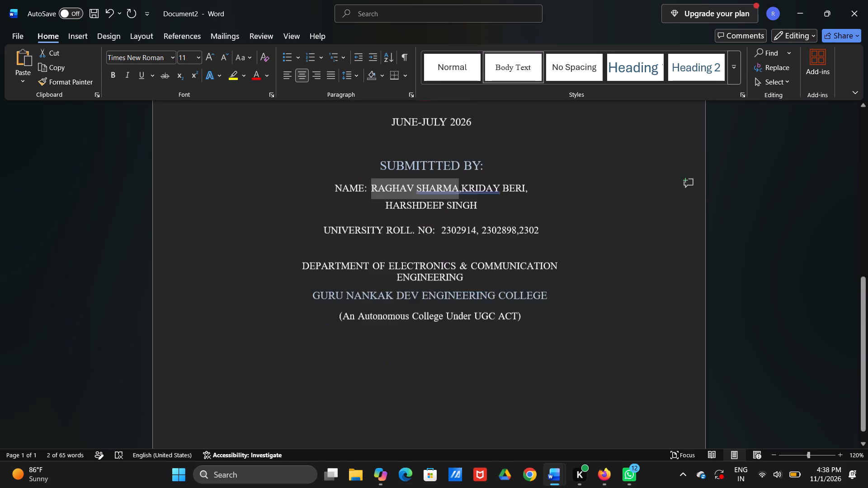
scroll(394, 230, down, 3)
scroll(394, 230, up, 1)
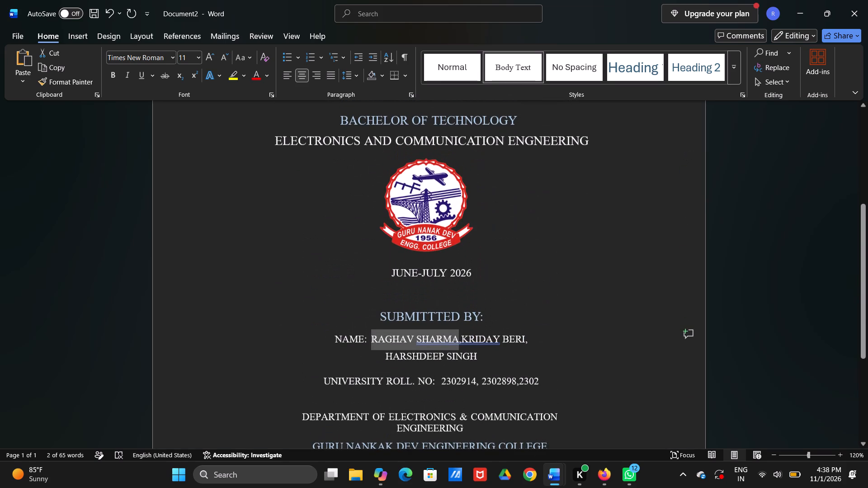
click(545, 384)
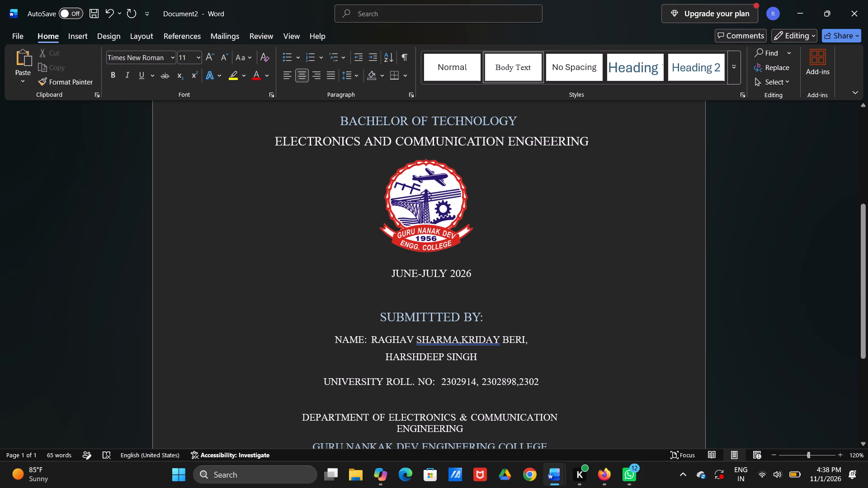
key(9)
key(BackSpace)
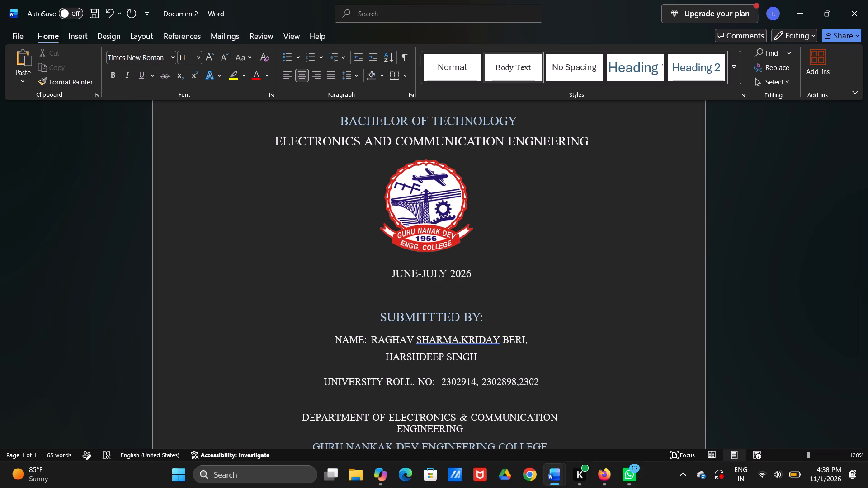
text(878)
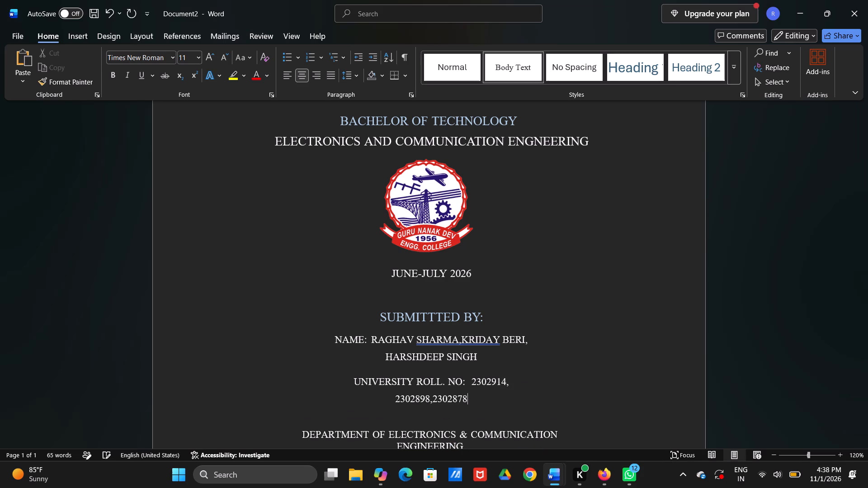
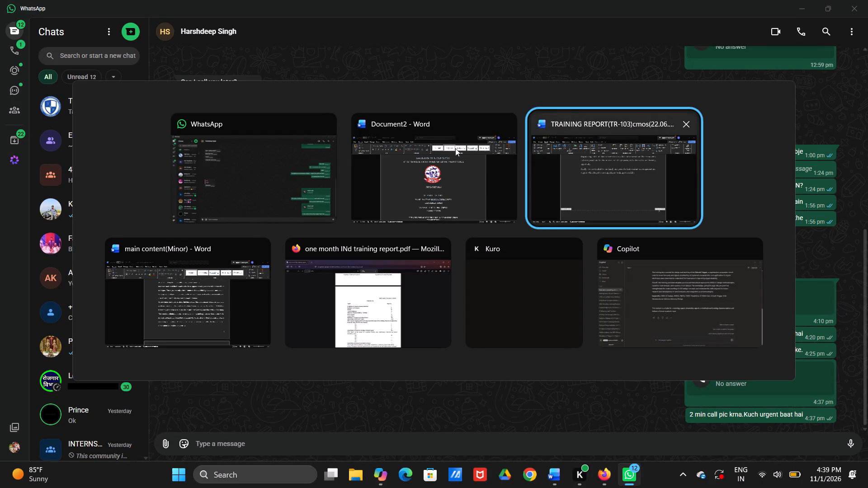
Switch to the TRAINING REPORT(TR-103)cmos(22.06.26) document in Word.
click(274, 174)
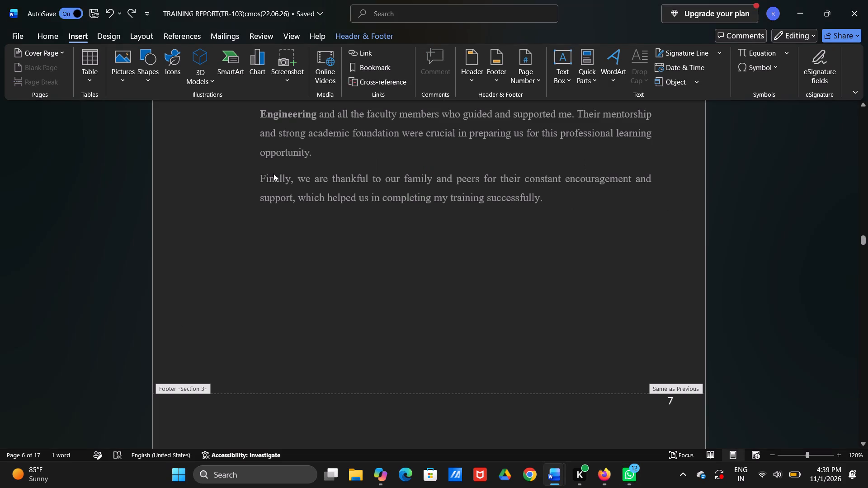
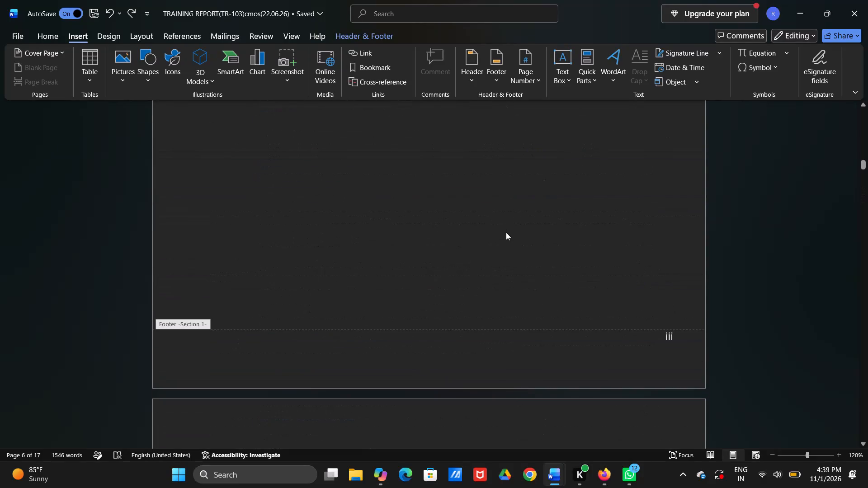
Return to Document2 and review the title page from the report heading down to the department line.
scroll(506, 232, up, 4)
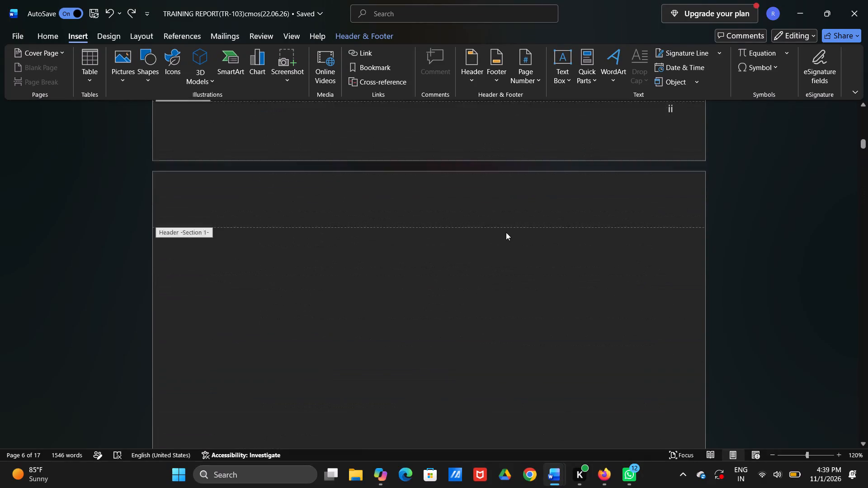
scroll(506, 232, up, 9)
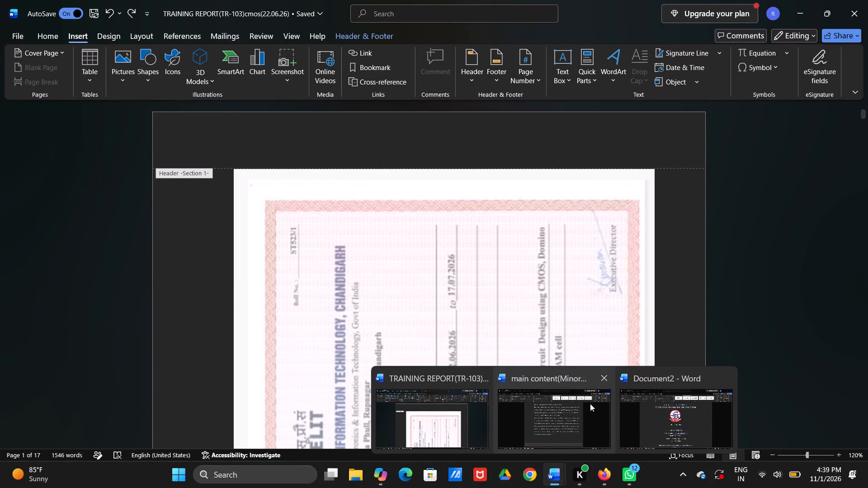
click(666, 402)
scroll(618, 299, up, 1)
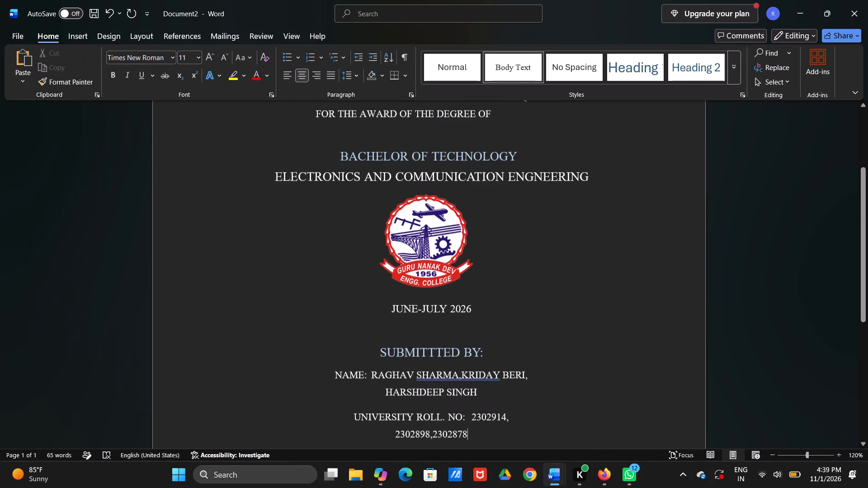
scroll(618, 299, up, 1)
ctrl+scroll(618, 299, down, 3)
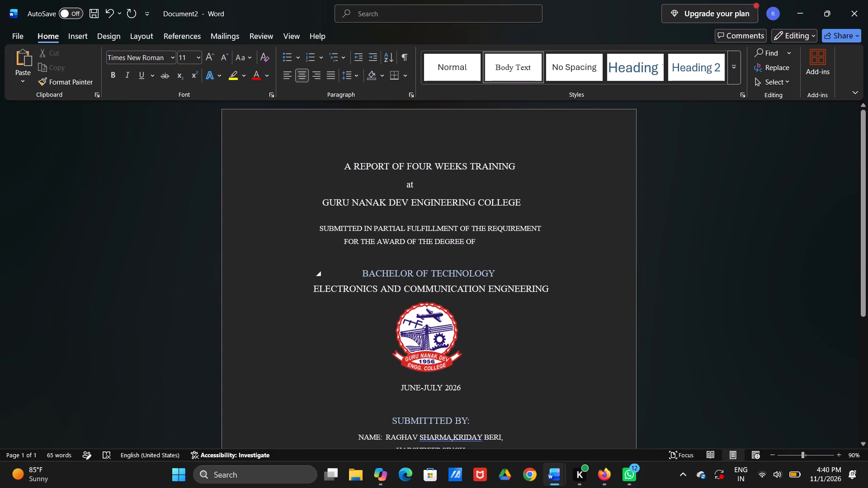
scroll(473, 202, down, 1)
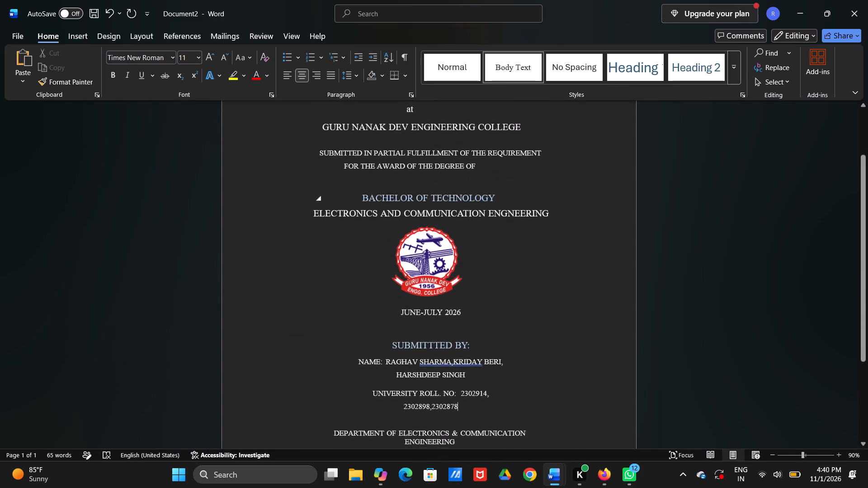
scroll(473, 202, up, 2)
scroll(473, 202, down, 1)
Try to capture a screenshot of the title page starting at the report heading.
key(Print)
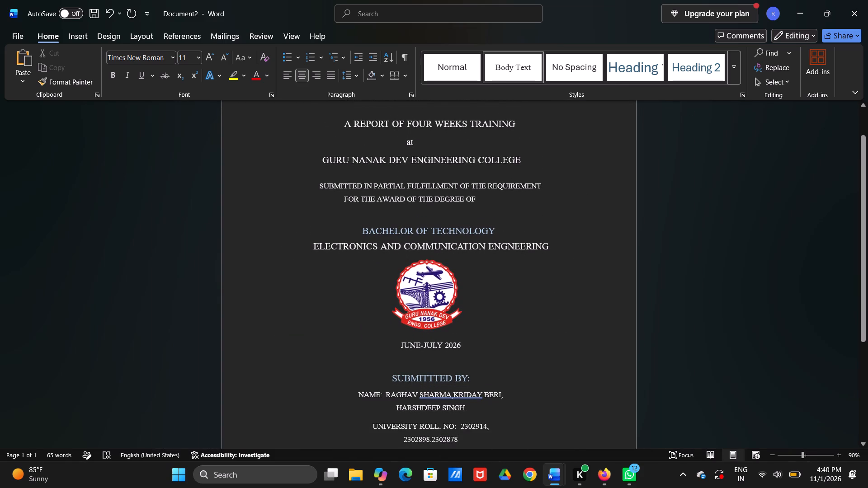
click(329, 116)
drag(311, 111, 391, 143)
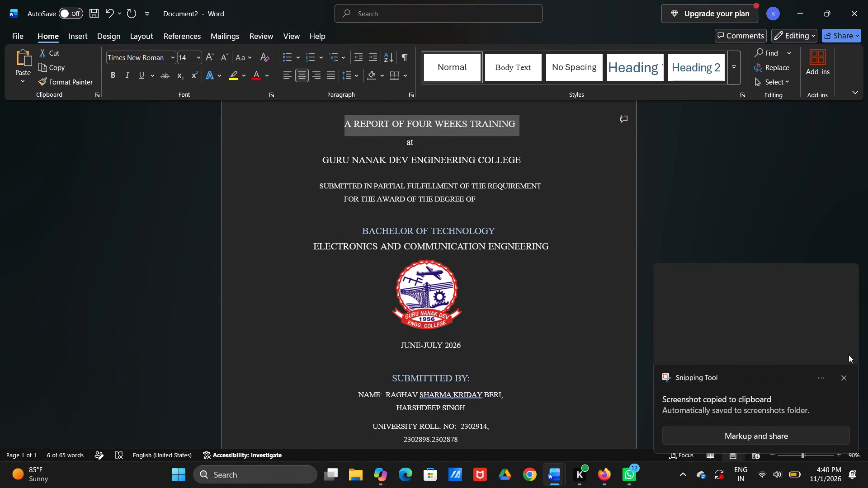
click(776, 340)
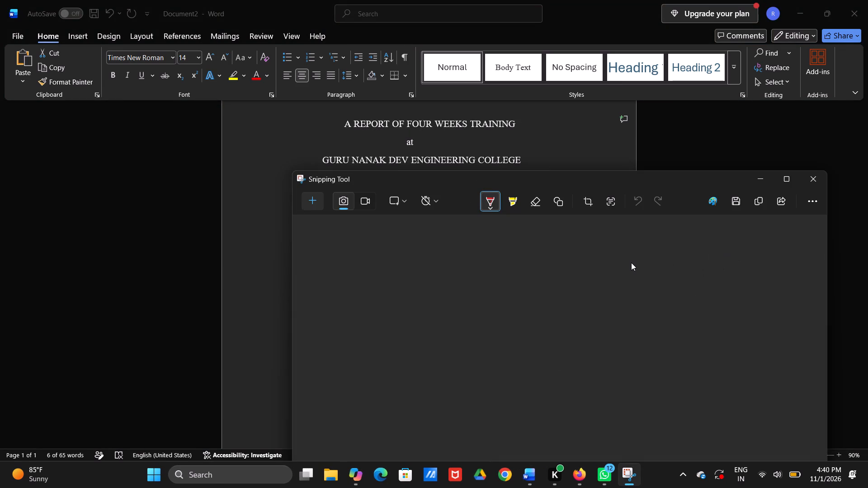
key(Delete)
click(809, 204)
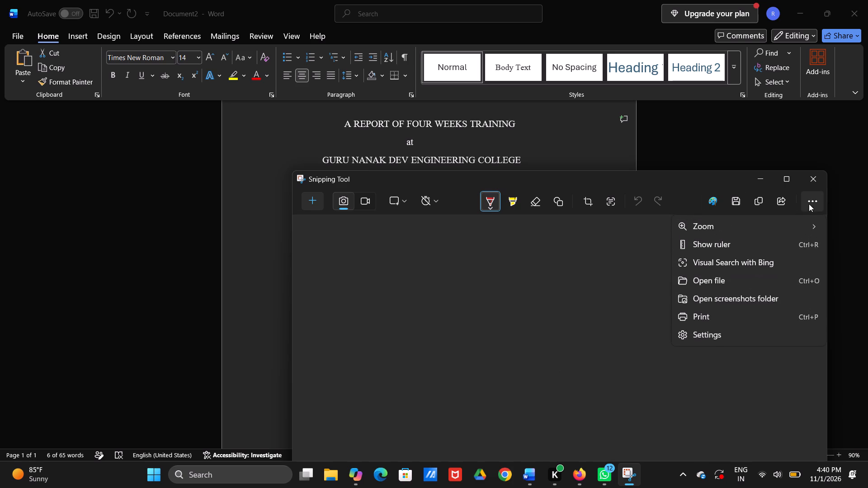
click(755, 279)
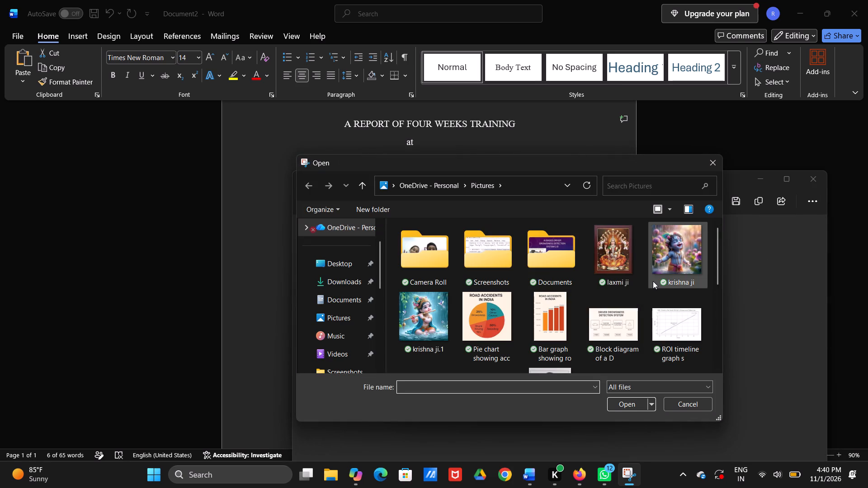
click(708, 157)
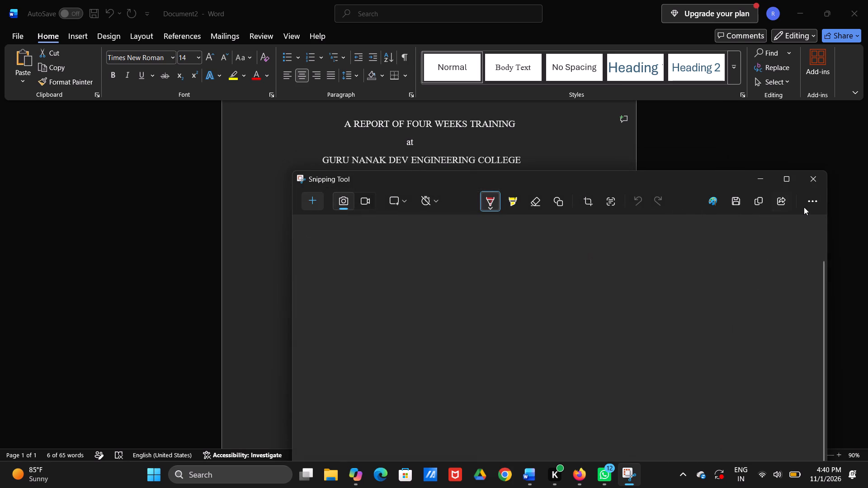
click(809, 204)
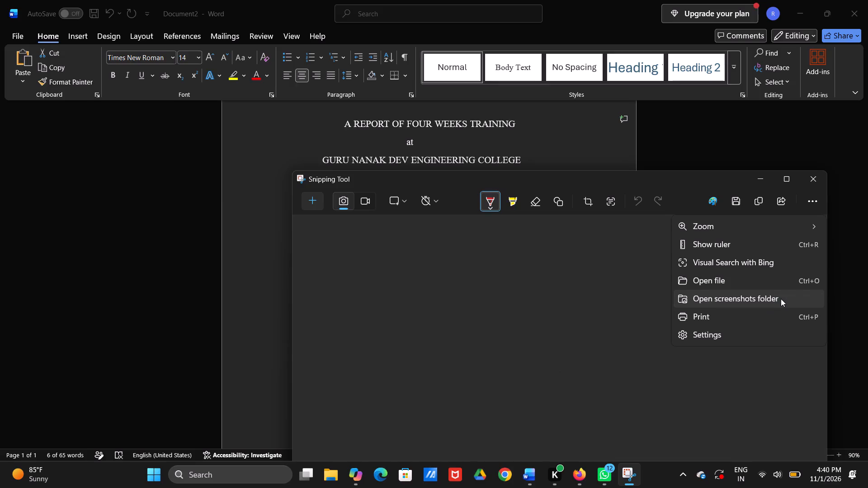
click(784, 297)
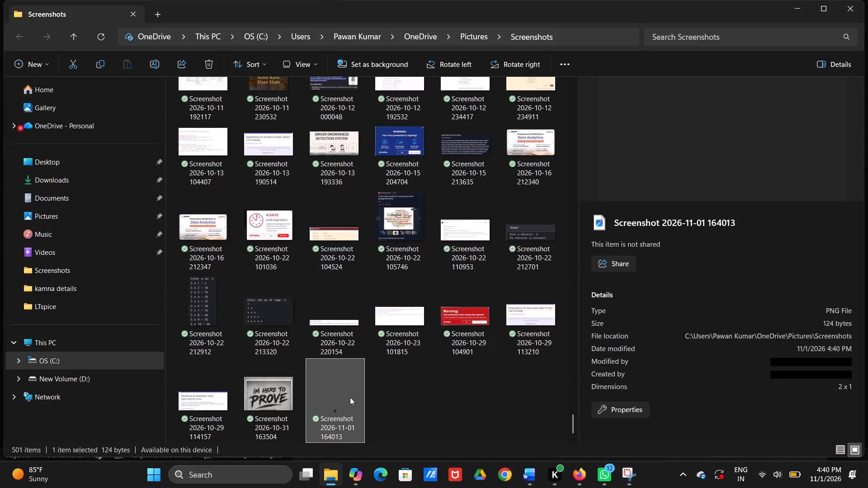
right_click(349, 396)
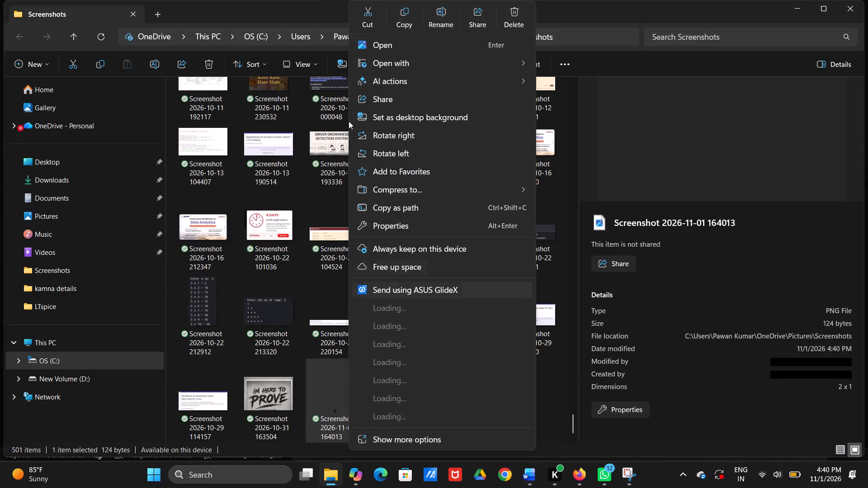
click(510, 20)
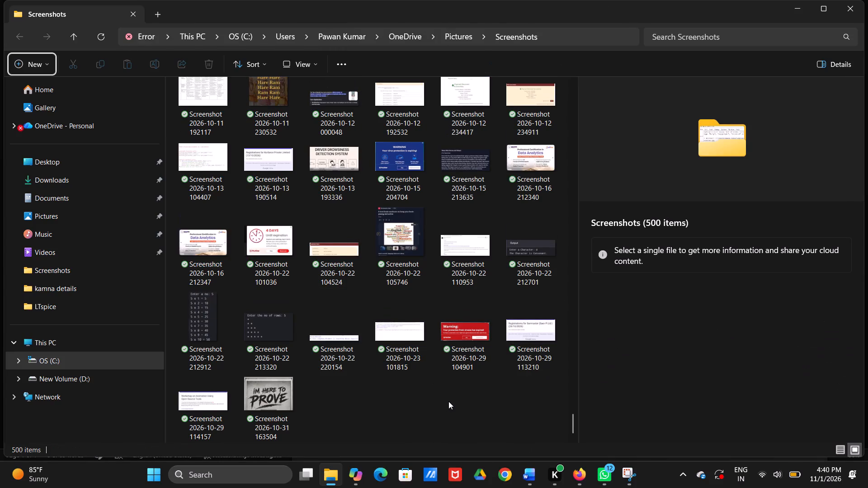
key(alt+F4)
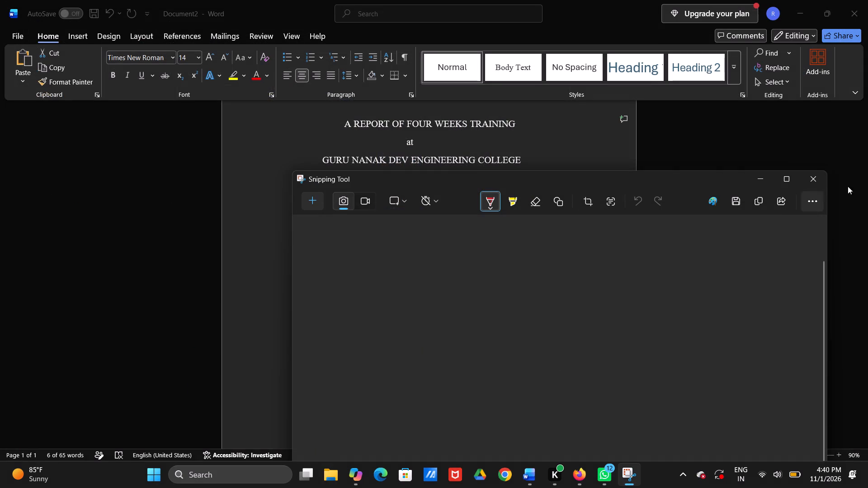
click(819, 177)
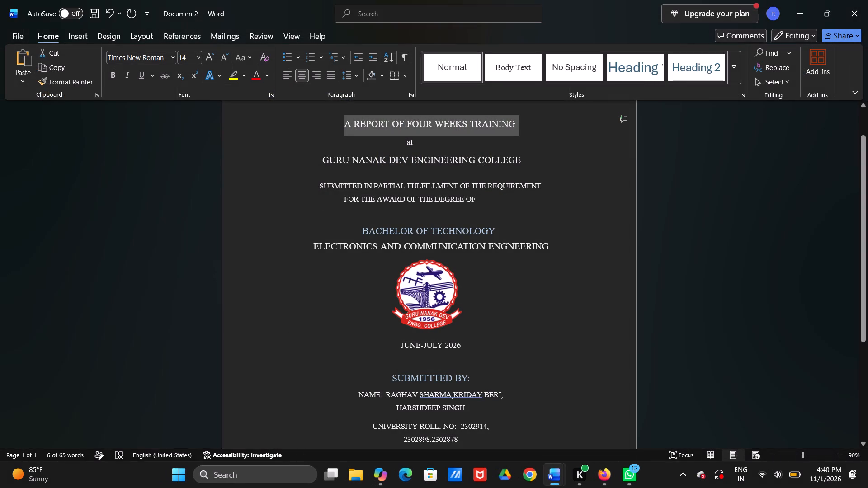
Capture a screenshot of the title page from "A REPORT OF FOUR WEEKS TRAINING" through "FOR THE AWARD OF THE DEGREE OF".
click(549, 267)
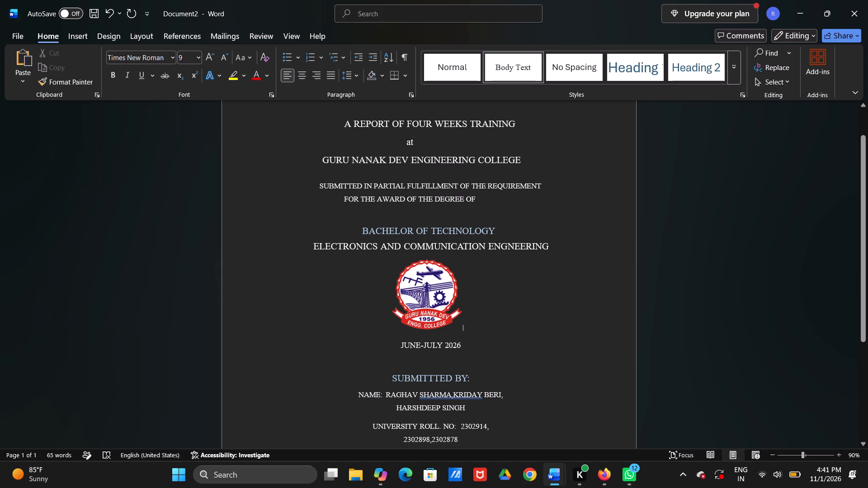
key(Print)
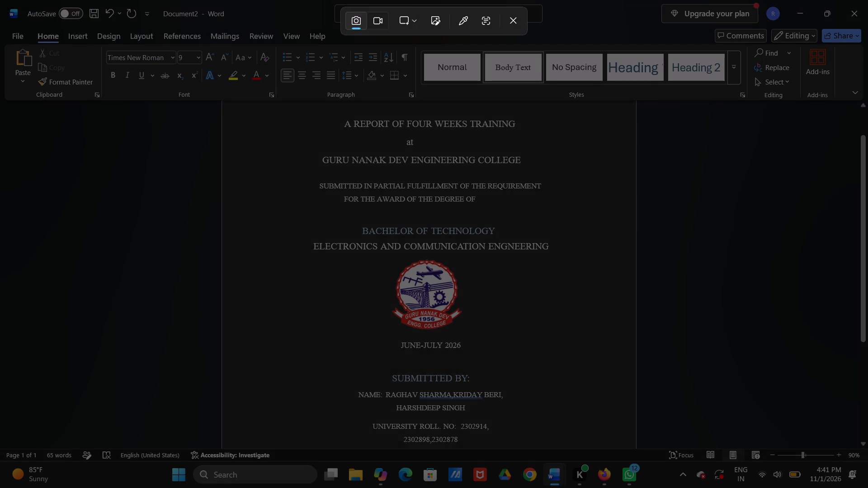
drag(289, 112, 545, 227)
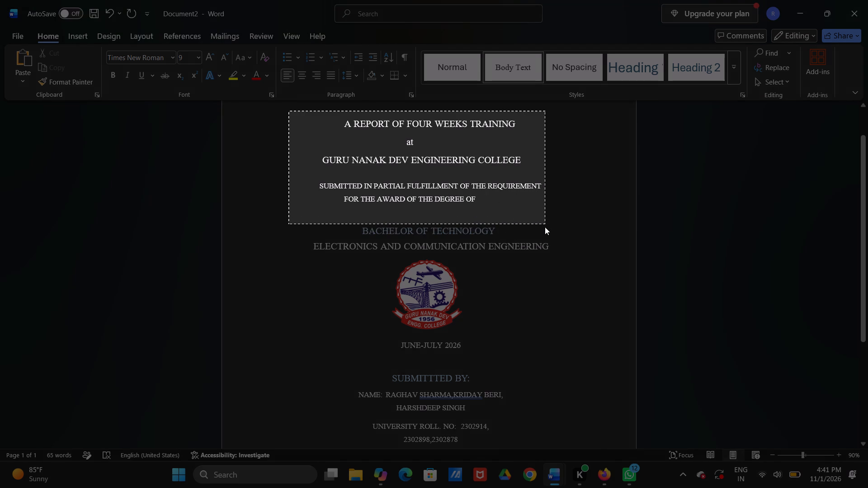
drag(545, 227, 571, 237)
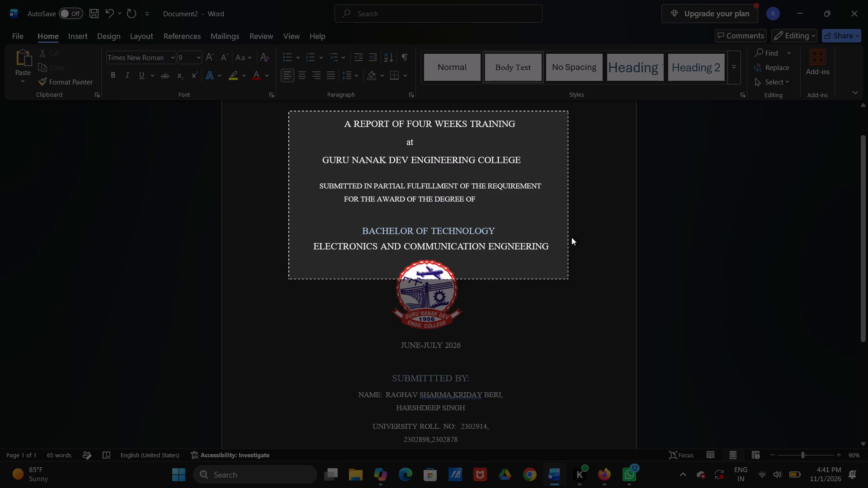
drag(571, 237, 546, 222)
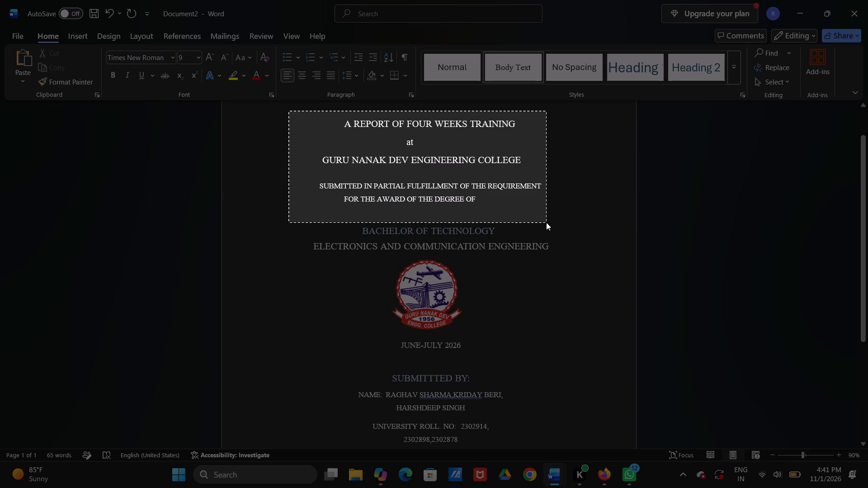
drag(546, 222, 545, 217)
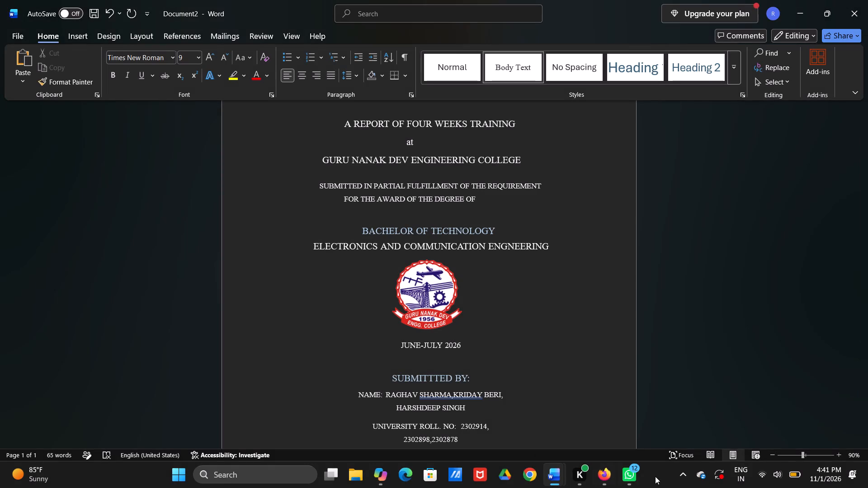
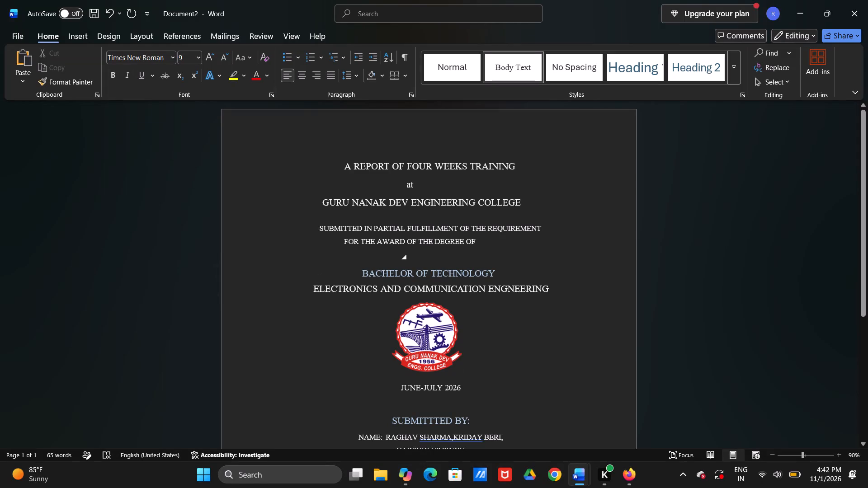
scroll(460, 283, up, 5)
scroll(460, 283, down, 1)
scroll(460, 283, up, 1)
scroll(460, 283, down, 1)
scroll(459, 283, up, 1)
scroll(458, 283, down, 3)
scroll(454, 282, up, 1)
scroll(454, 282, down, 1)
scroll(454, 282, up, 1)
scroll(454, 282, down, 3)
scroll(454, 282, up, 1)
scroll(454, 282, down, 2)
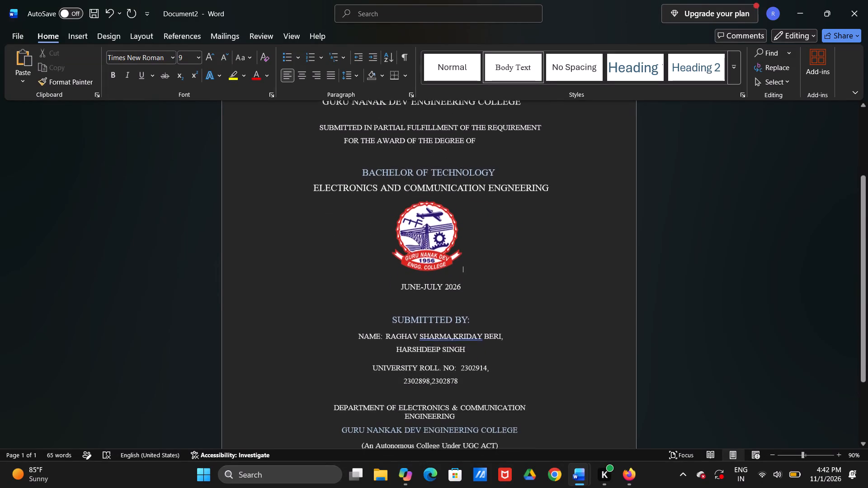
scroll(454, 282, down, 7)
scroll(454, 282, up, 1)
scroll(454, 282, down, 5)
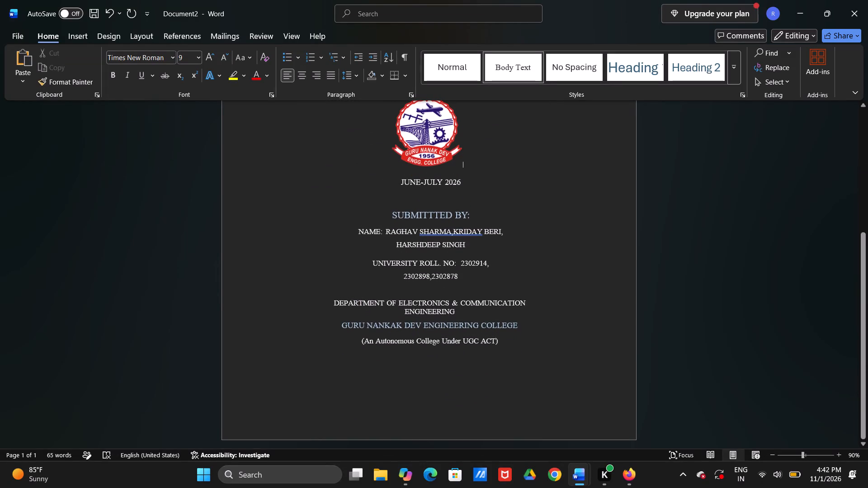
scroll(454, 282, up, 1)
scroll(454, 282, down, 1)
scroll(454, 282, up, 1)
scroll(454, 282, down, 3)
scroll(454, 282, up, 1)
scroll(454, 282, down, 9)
Start a Save As of the title page document in the OneDrive Documents folder with the file name tr-103.
click(18, 35)
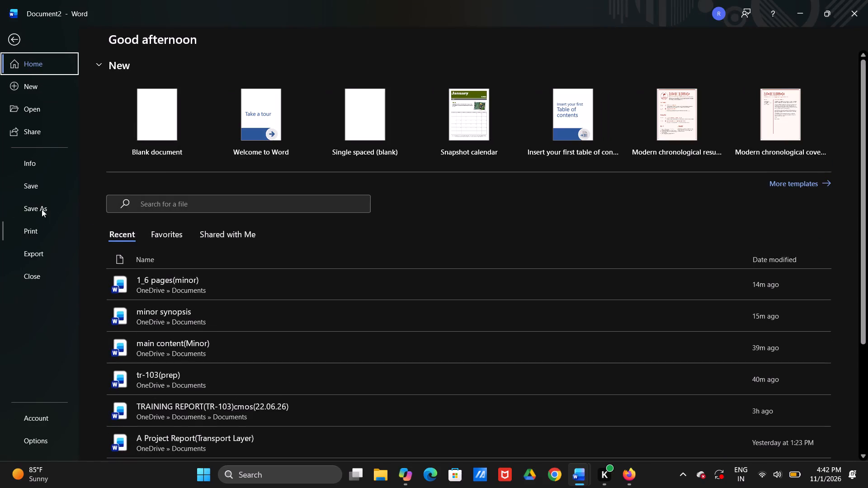
click(41, 209)
click(160, 247)
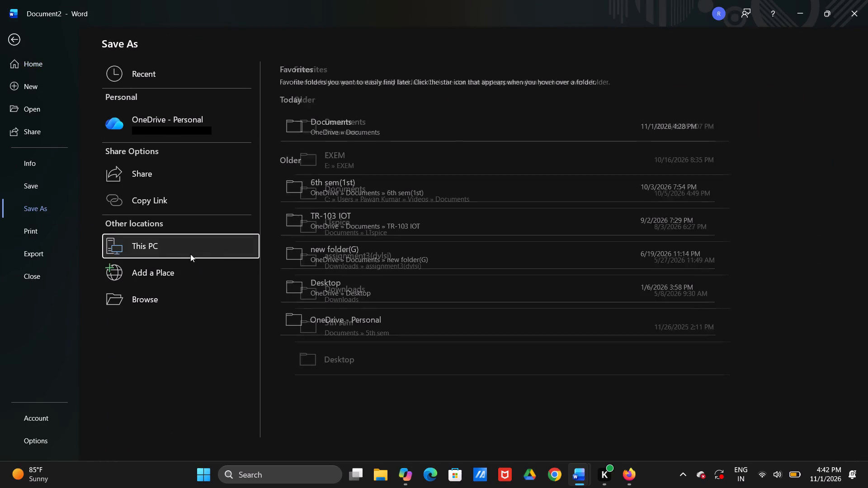
double_click(307, 129)
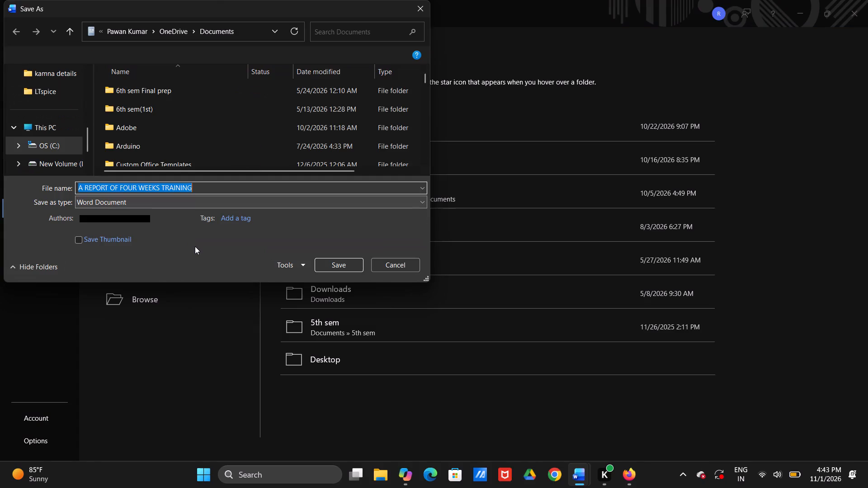
text(tr)
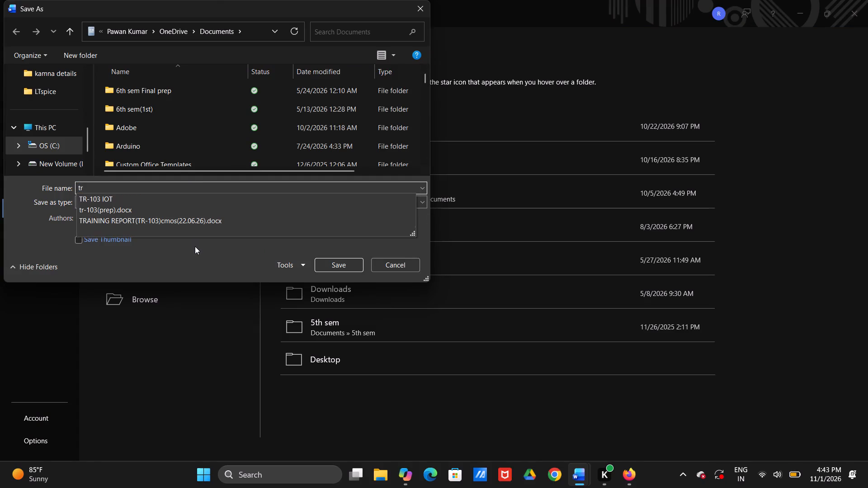
text(-103)
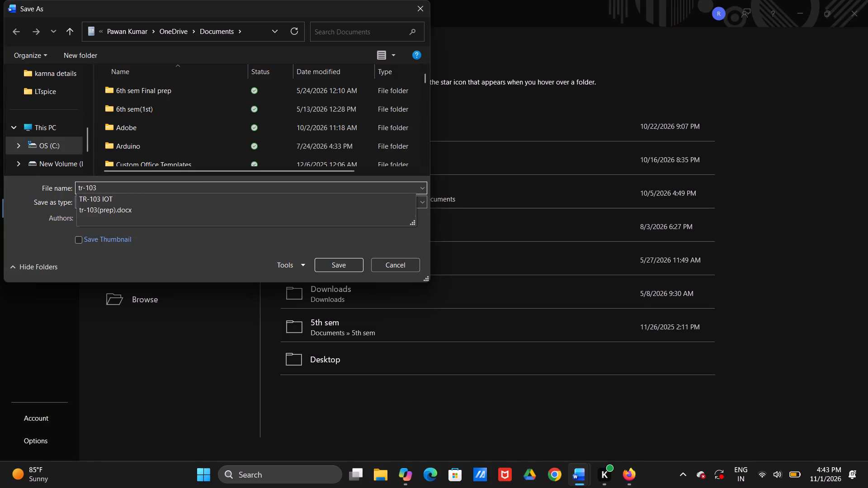
key(shift+parenleft)
key(BackSpace)
key(shift+parenleft)
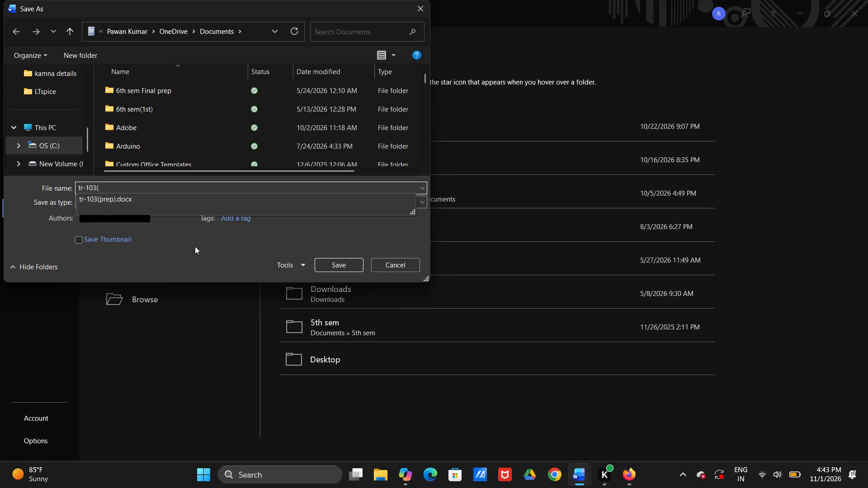
text(ic)
key(BackSpace)
key(BackSpace)
key(BackSpace)
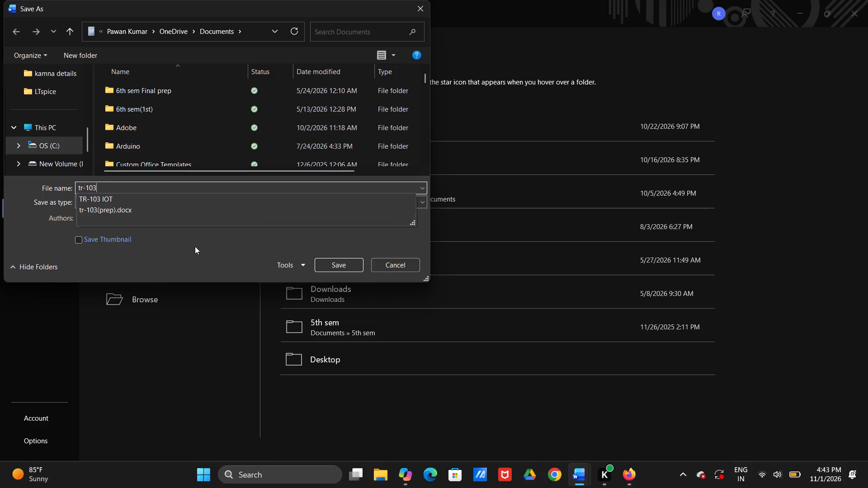
Create a folder named tr-103 inside Documents and open it as the save location.
click(87, 50)
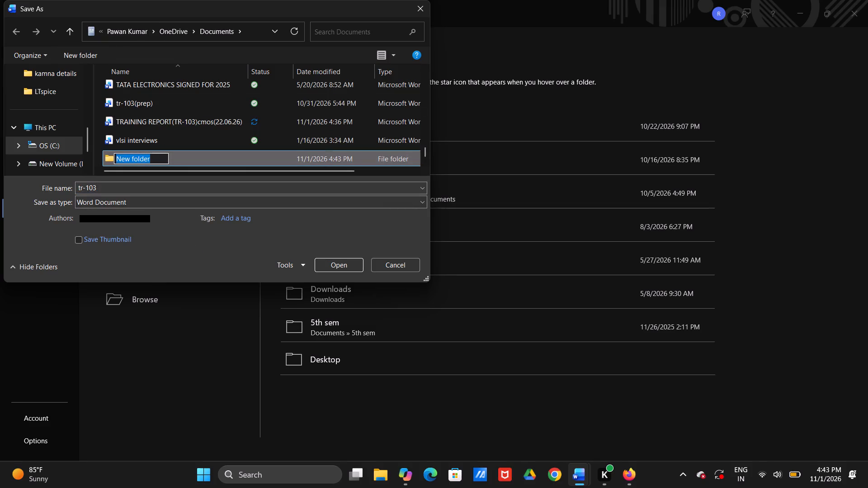
text(tr)
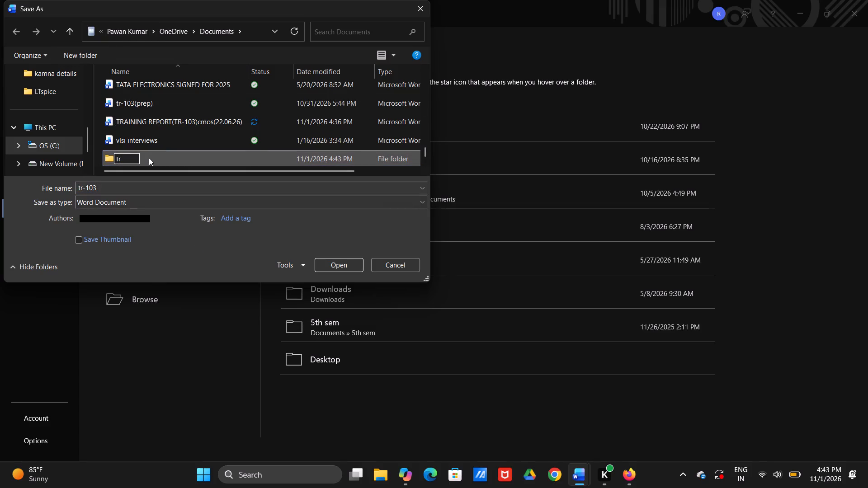
text(-103)
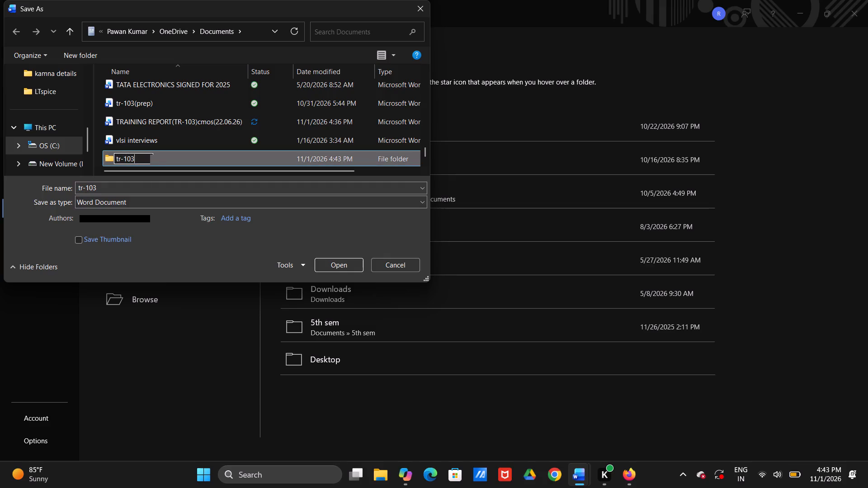
key(Return)
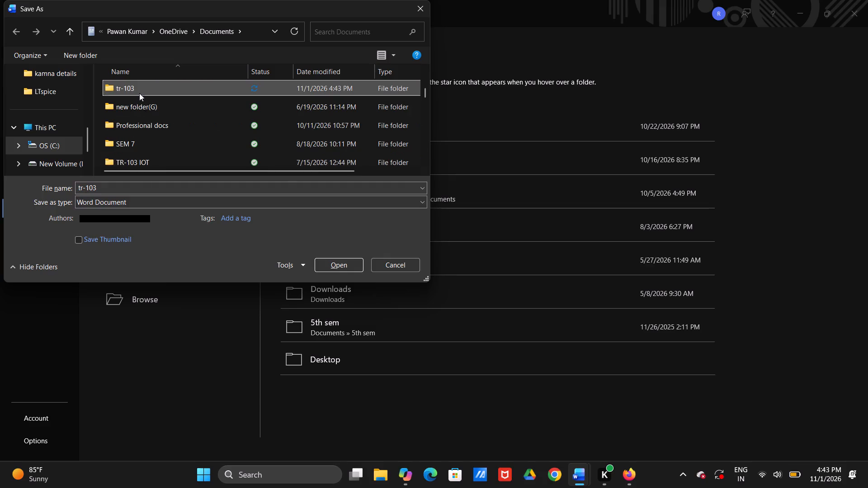
double_click(155, 139)
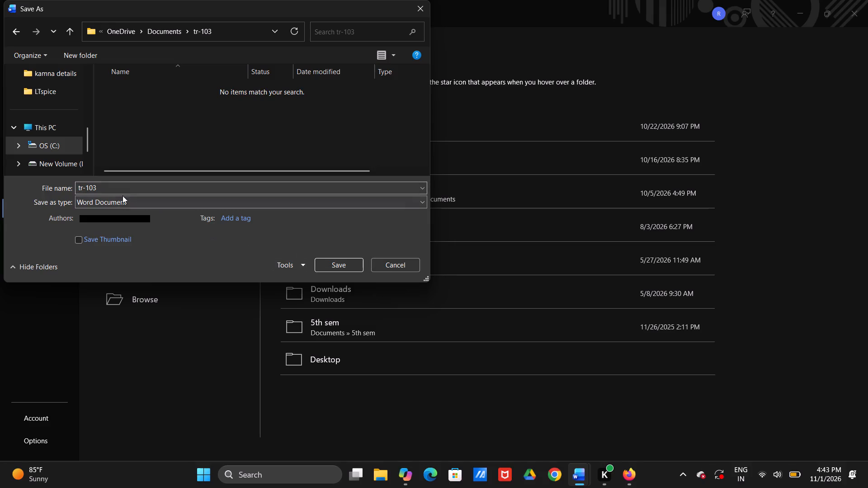
Save the title page as a PDF named tr-103(cover) in the tr-103 folder.
drag(123, 196, 110, 190)
click(110, 190)
click(110, 190)
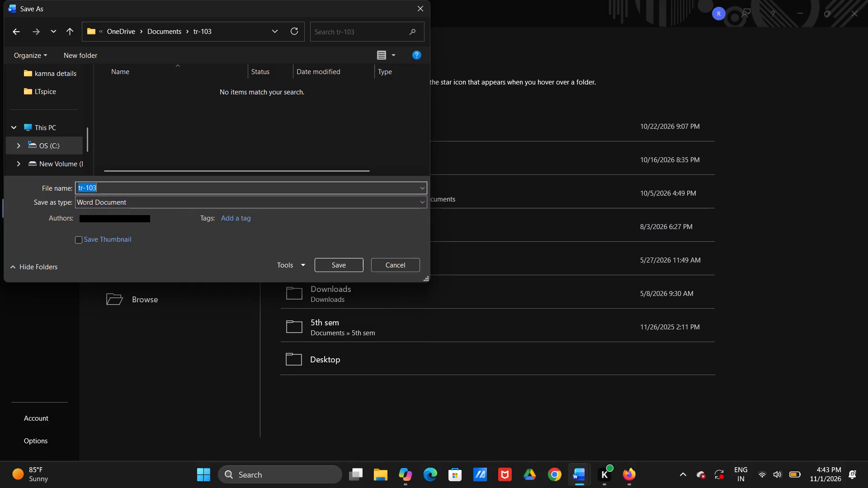
click(110, 190)
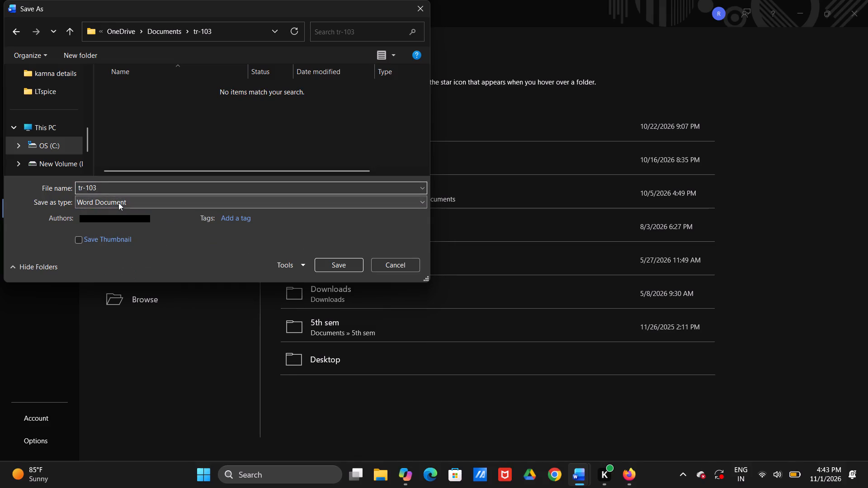
click(118, 202)
drag(109, 267, 108, 180)
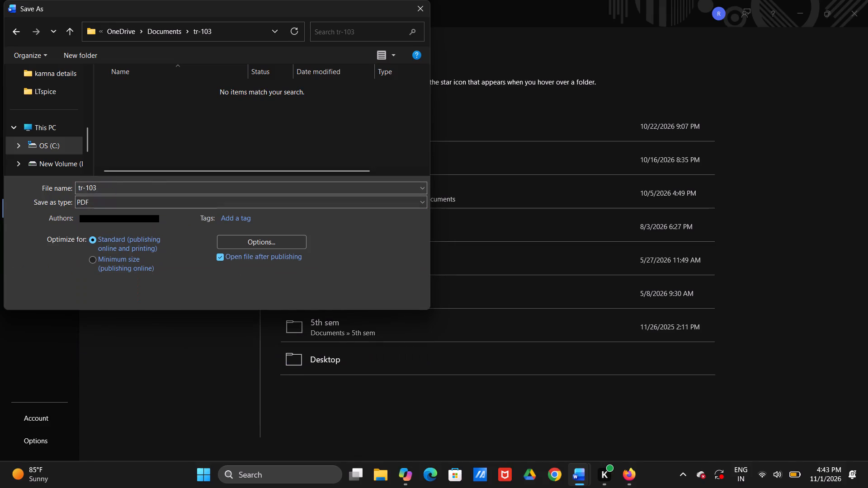
click(103, 191)
click(103, 191)
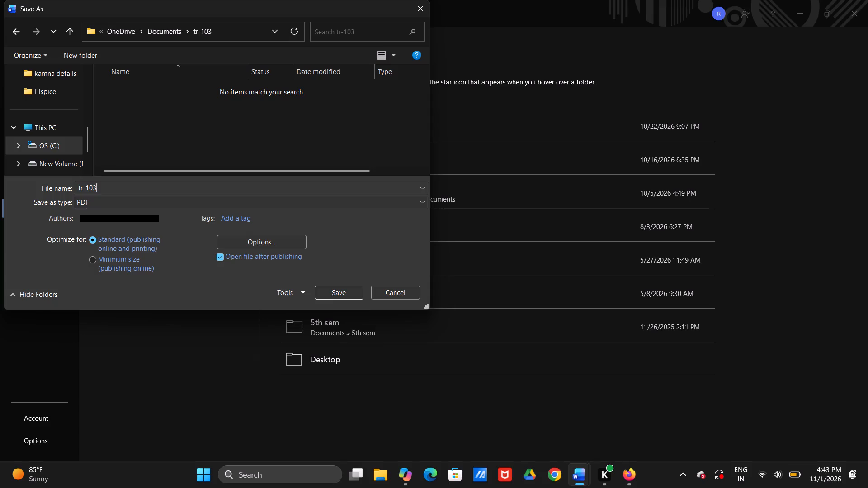
key(shift+parenleft)
text(cmos)
key(BackSpace)
key(BackSpace)
key(BackSpace)
key(BackSpace)
text(cover)
key(shift+parenright)
key(Return)
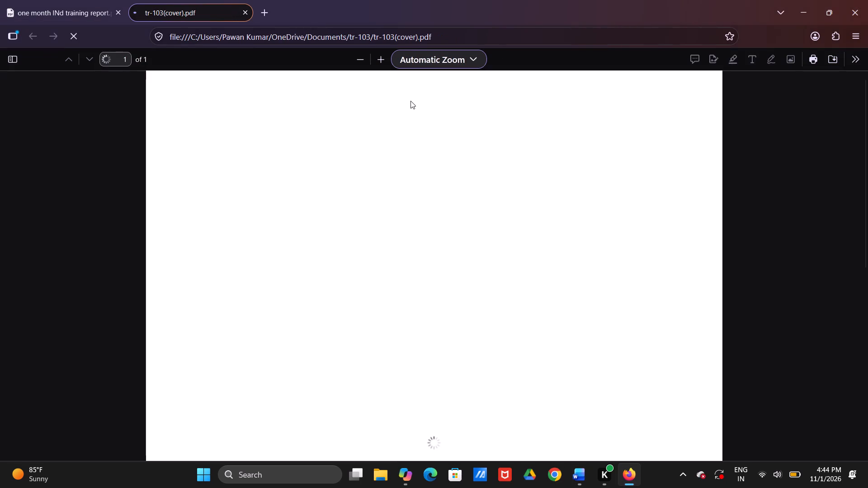
Look through the exported tr-103(cover) PDF in Firefox, close it, and return to the title page in Word.
scroll(409, 203, down, 3)
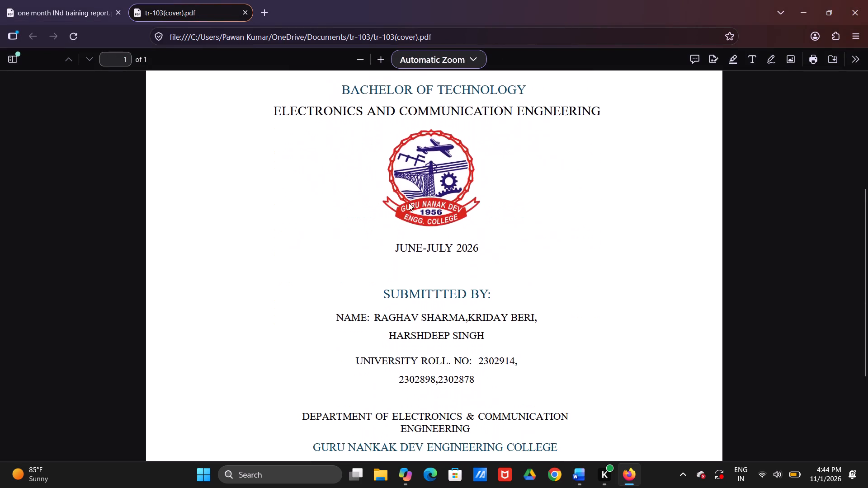
scroll(409, 203, down, 1)
scroll(409, 203, up, 1)
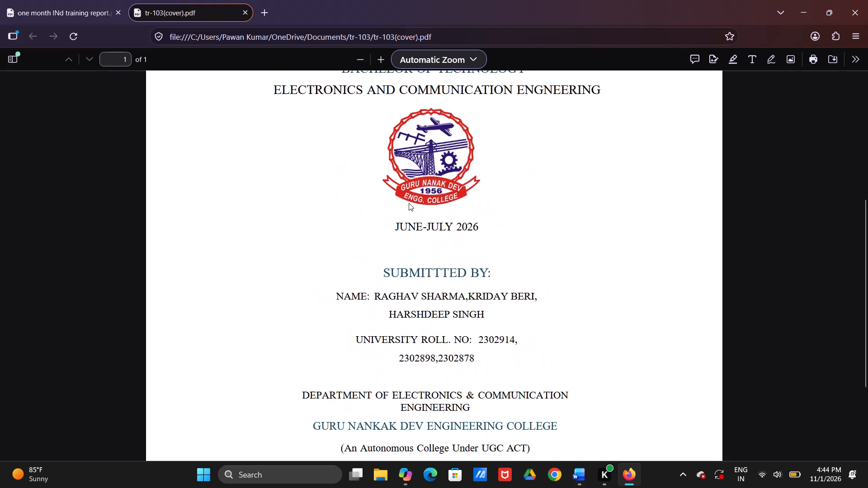
scroll(409, 203, up, 2)
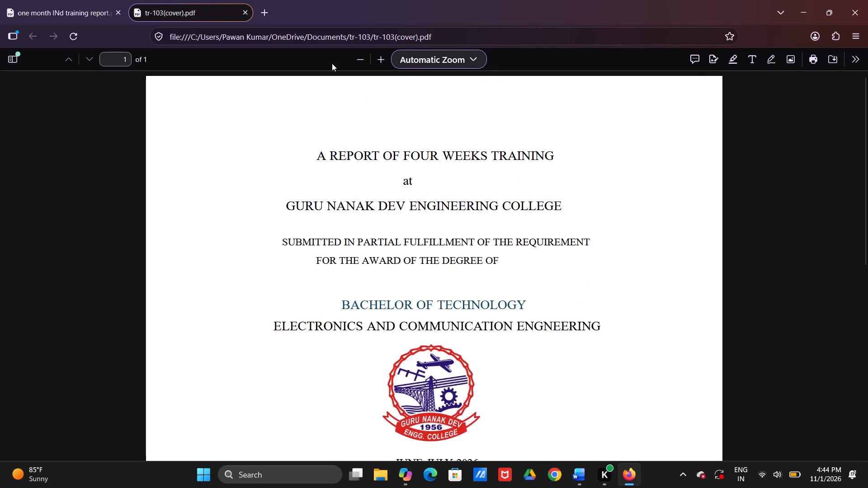
click(246, 37)
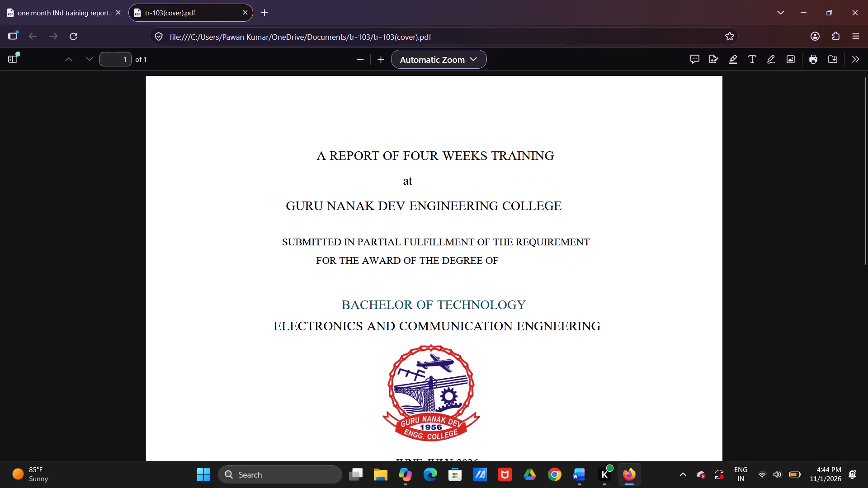
click(244, 10)
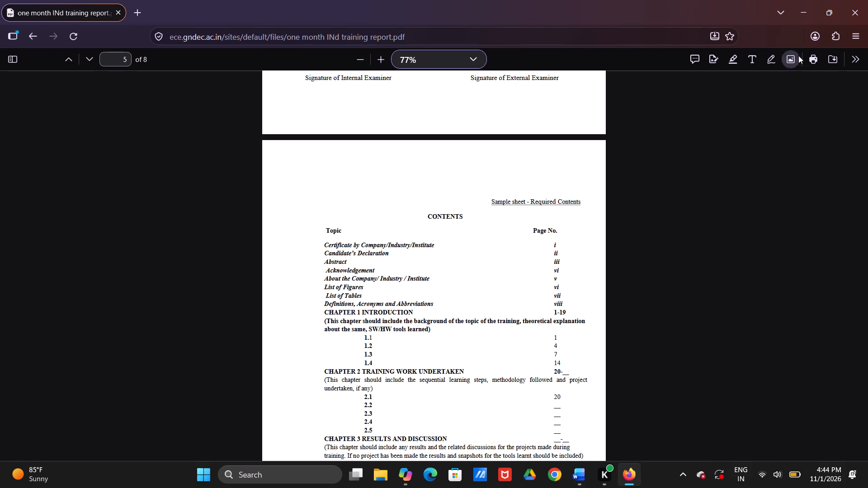
click(801, 8)
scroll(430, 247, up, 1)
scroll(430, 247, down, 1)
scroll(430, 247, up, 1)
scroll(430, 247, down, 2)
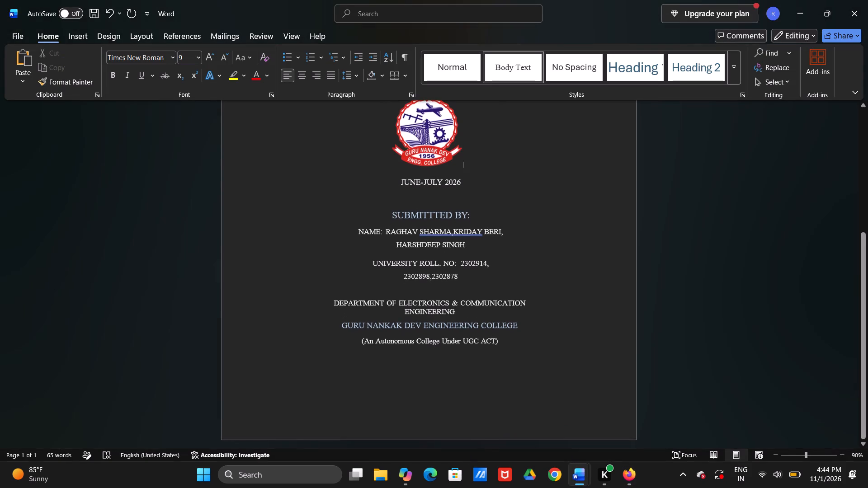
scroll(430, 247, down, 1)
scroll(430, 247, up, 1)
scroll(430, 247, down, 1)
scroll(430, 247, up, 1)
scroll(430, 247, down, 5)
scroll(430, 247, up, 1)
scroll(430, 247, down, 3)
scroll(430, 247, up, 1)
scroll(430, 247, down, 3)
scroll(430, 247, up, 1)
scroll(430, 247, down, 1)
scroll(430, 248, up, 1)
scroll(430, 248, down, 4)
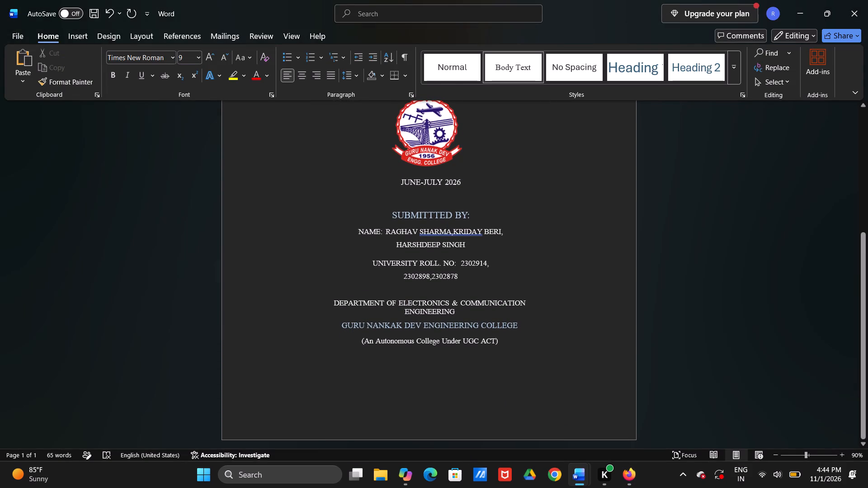
Bring up the title page document's window and view the page from its report heading.
click(698, 178)
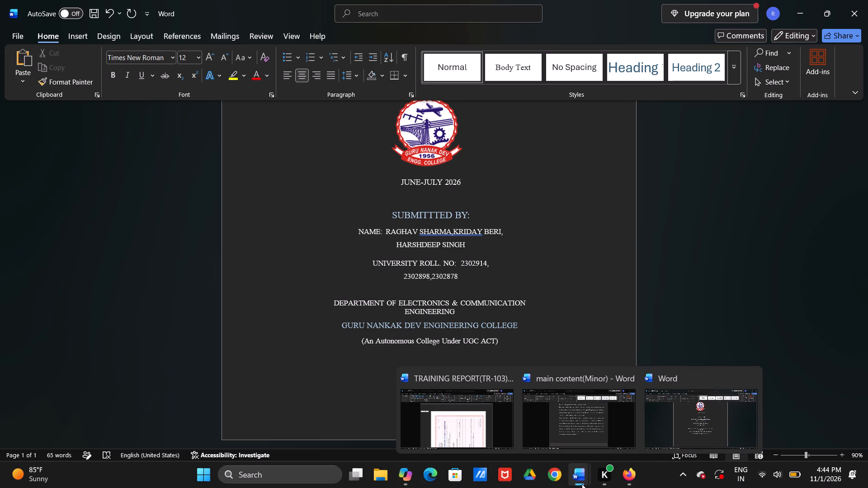
click(723, 403)
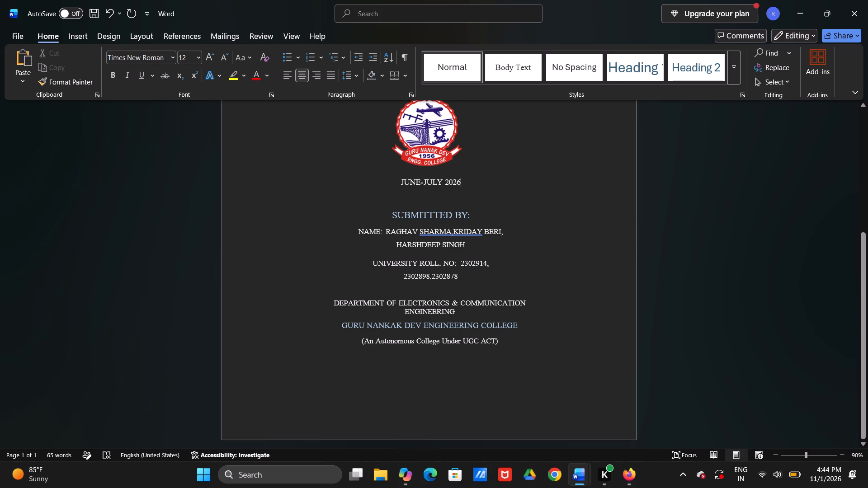
scroll(536, 278, up, 12)
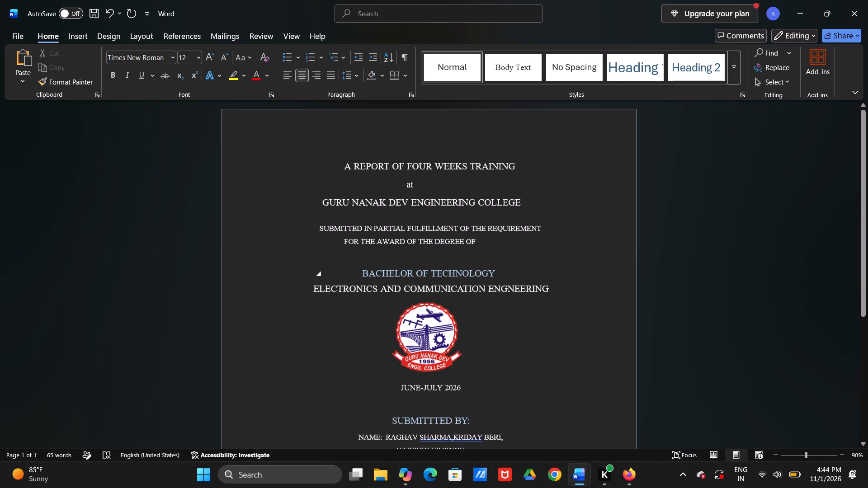
scroll(535, 278, up, 3)
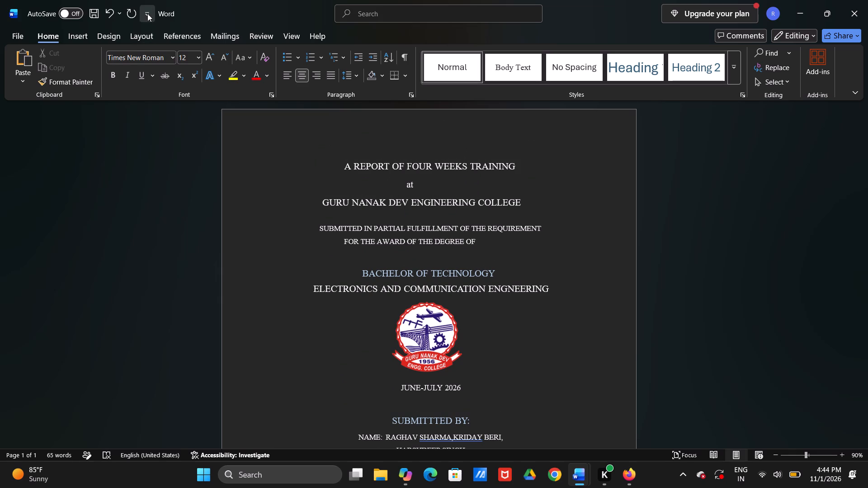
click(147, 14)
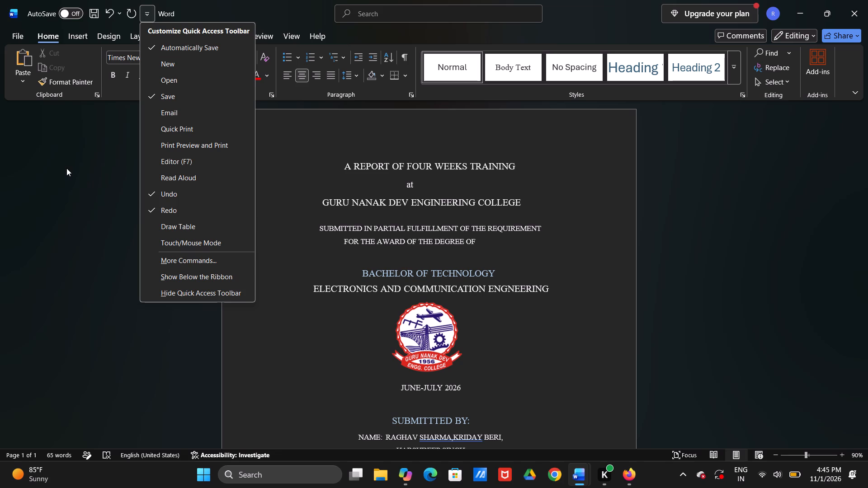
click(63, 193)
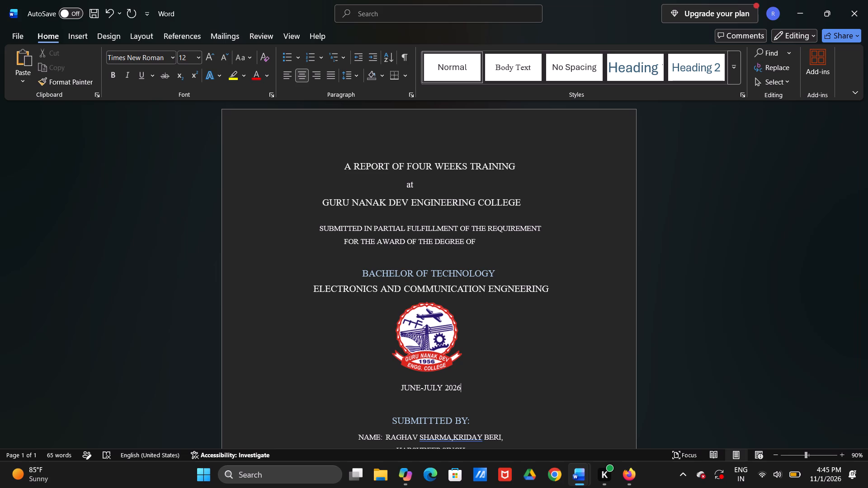
Review the title page from the report heading down to the submission details, department and college lines.
scroll(431, 155, down, 4)
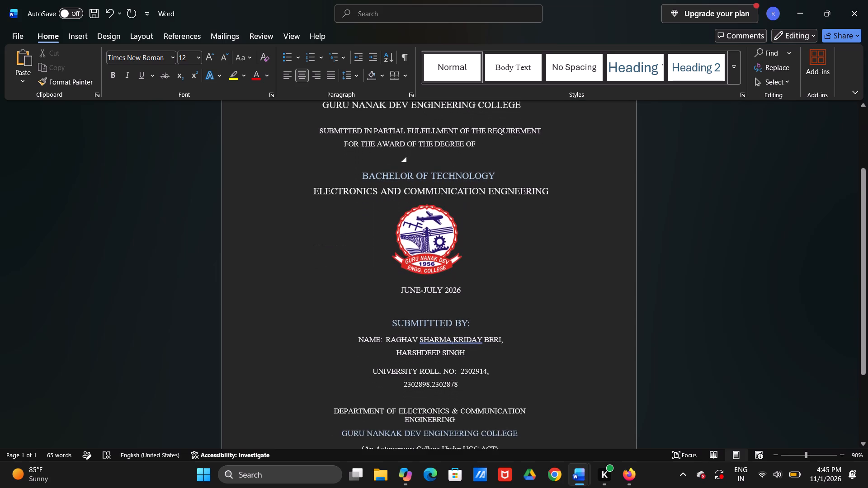
scroll(429, 163, down, 6)
scroll(429, 163, up, 1)
scroll(429, 164, down, 1)
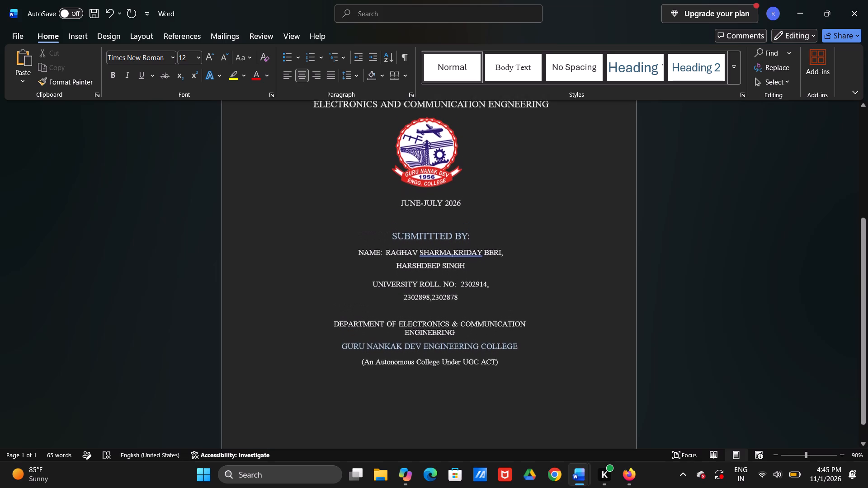
scroll(429, 164, up, 1)
scroll(429, 164, down, 5)
scroll(429, 164, up, 1)
scroll(429, 164, down, 5)
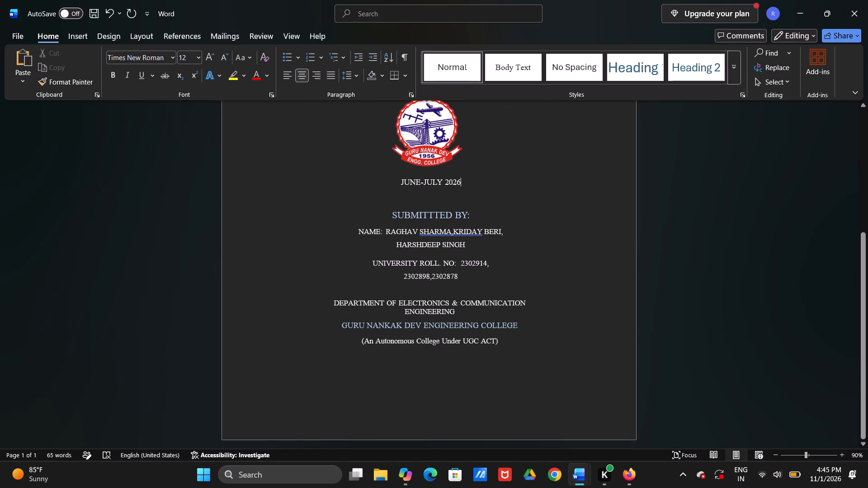
Switch to the TRAINING REPORT(TR-103)cmos(22.06.26) document and look through its opening pages from the certificate to the Candidate's Declaration.
key(alt+Tab)
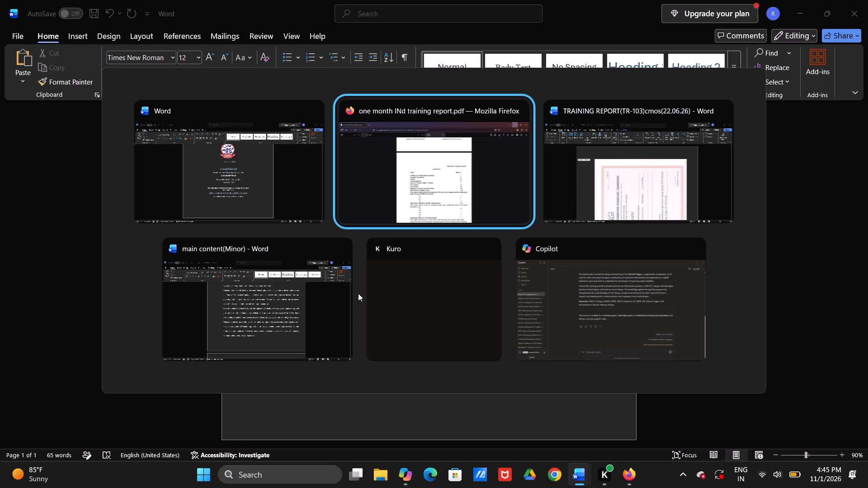
key(alt+Tab)
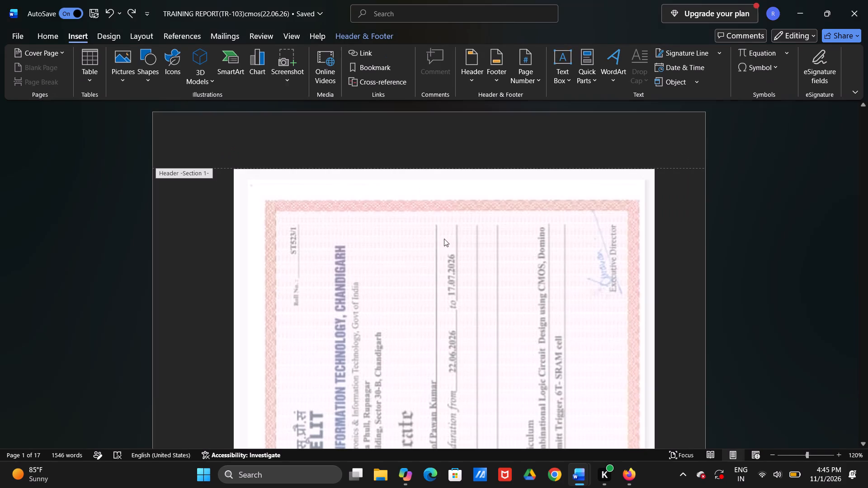
click(417, 263)
scroll(611, 272, up, 1)
scroll(611, 272, down, 1)
scroll(610, 271, up, 1)
scroll(608, 269, down, 1)
scroll(604, 267, up, 1)
scroll(603, 267, down, 1)
scroll(602, 266, up, 1)
scroll(601, 266, down, 1)
scroll(618, 261, up, 1)
scroll(618, 261, down, 1)
scroll(619, 260, up, 1)
scroll(619, 259, down, 1)
scroll(619, 259, up, 1)
scroll(615, 275, down, 3)
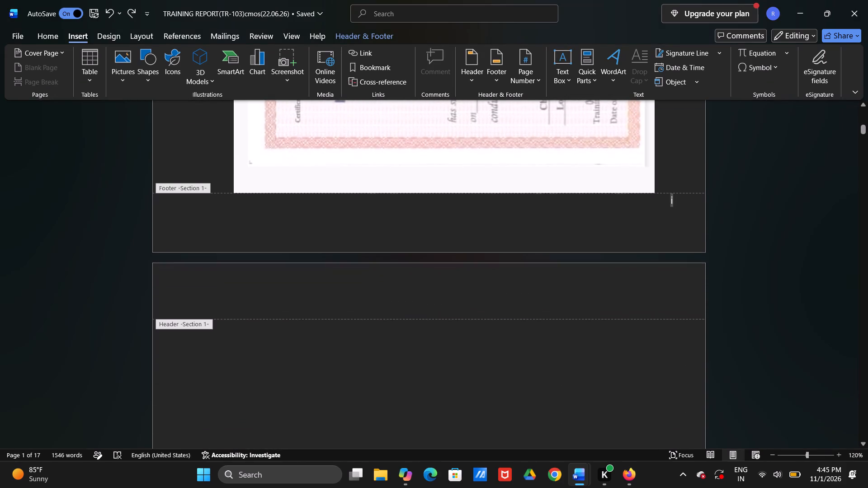
scroll(650, 254, down, 6)
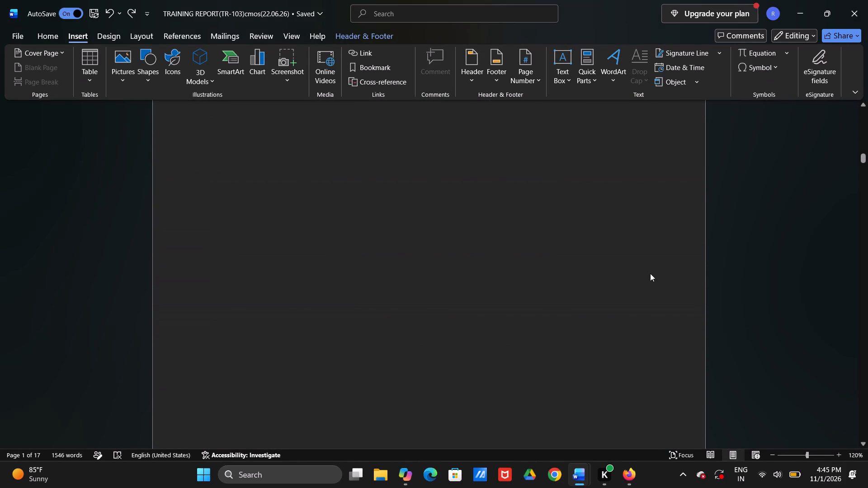
scroll(650, 273, down, 6)
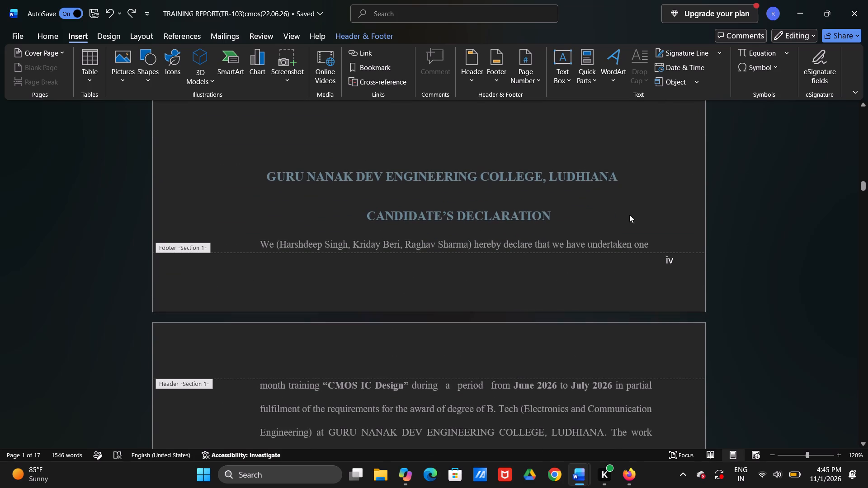
Examine the blank pages between the certificate and the Candidate's Declaration heading.
click(273, 173)
click(261, 174)
scroll(440, 168, down, 1)
scroll(440, 168, up, 9)
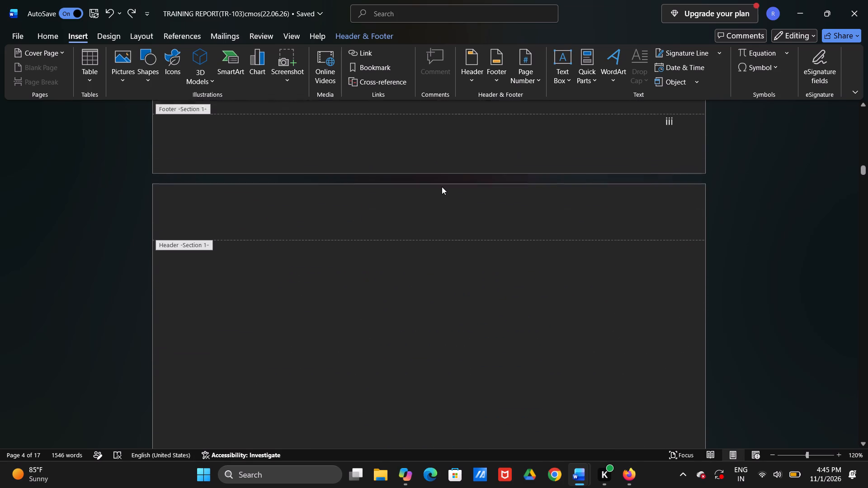
scroll(442, 187, up, 7)
scroll(442, 188, down, 1)
scroll(442, 188, up, 1)
scroll(442, 188, down, 1)
scroll(442, 188, up, 1)
scroll(442, 188, down, 1)
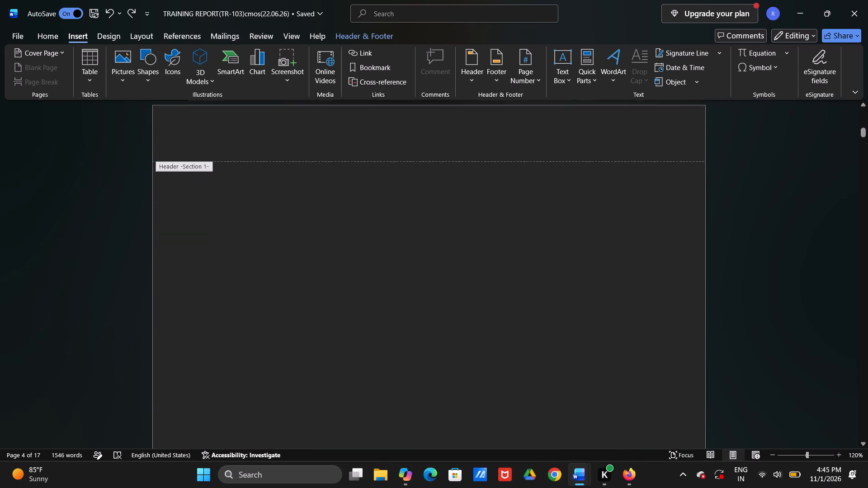
scroll(442, 188, down, 5)
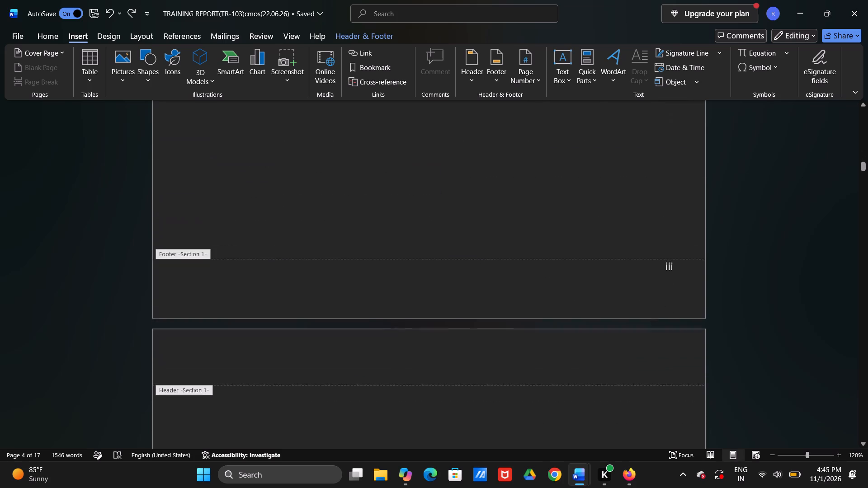
scroll(442, 188, down, 4)
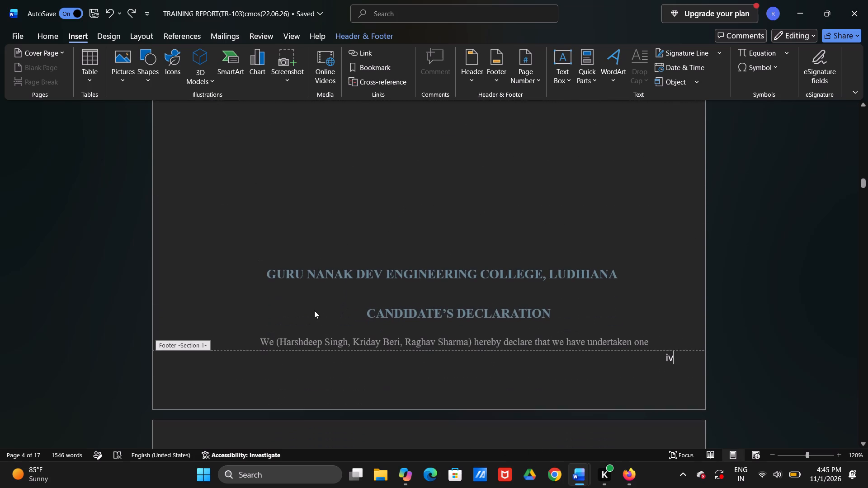
Close header and footer editing so that the report's body text can be edited.
click(265, 267)
click(271, 282)
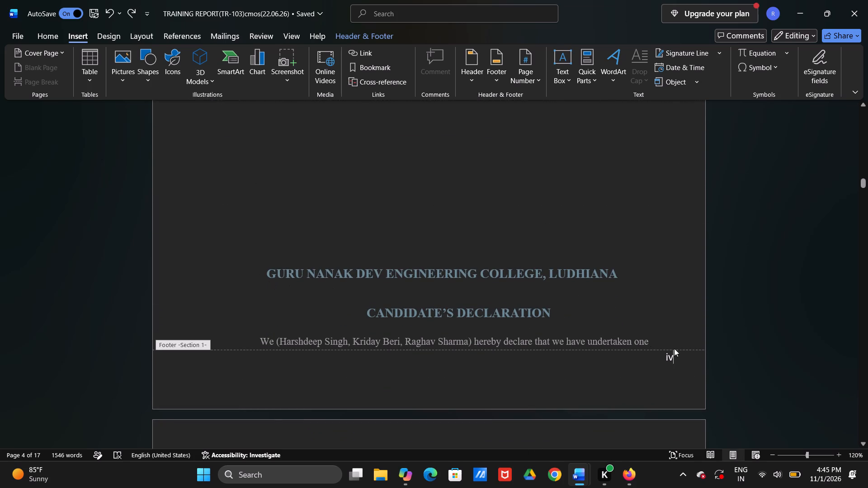
click(359, 38)
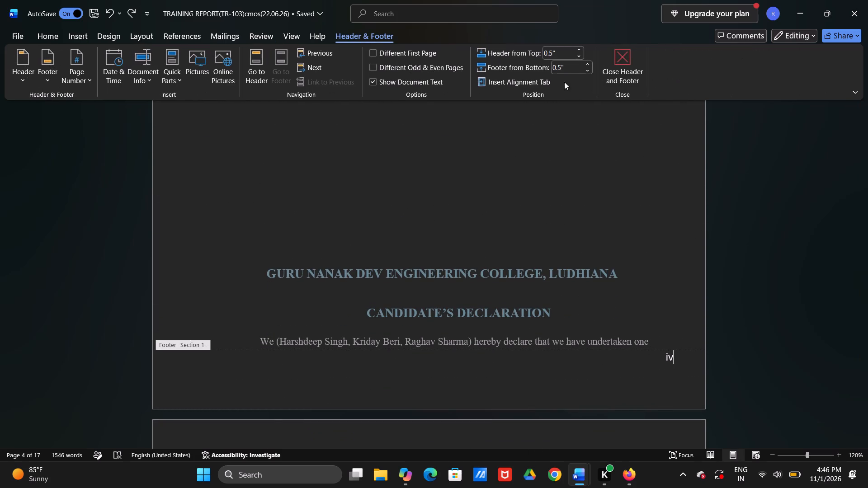
click(630, 69)
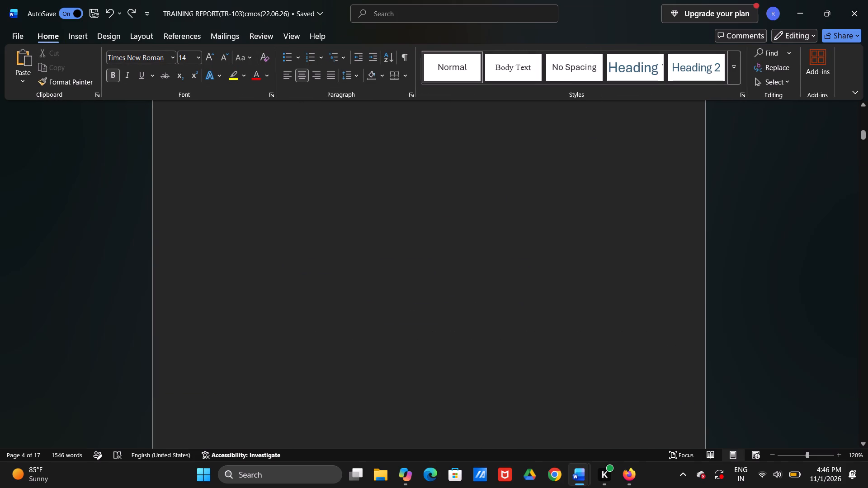
Remove the indent and the empty lines before the GURU NANAK DEV ENGINEERING COLLEGE, LUDHIANA heading above the Candidate's Declaration.
scroll(409, 239, down, 7)
click(272, 264)
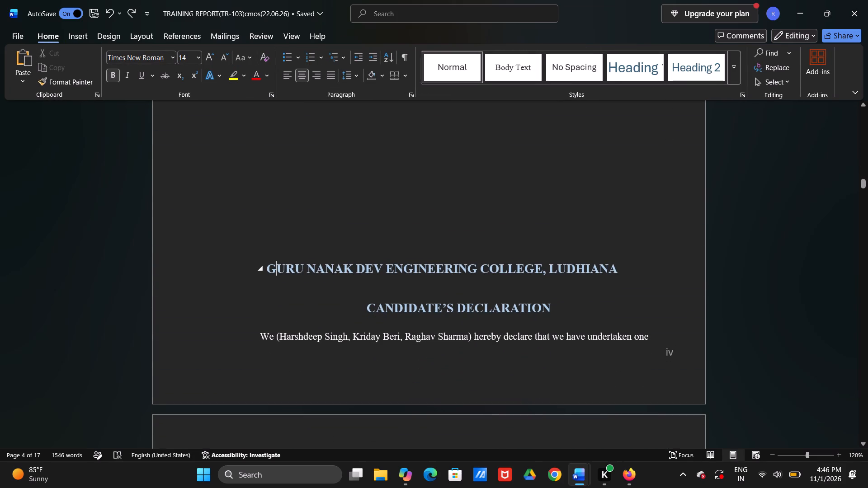
click(264, 266)
click(267, 270)
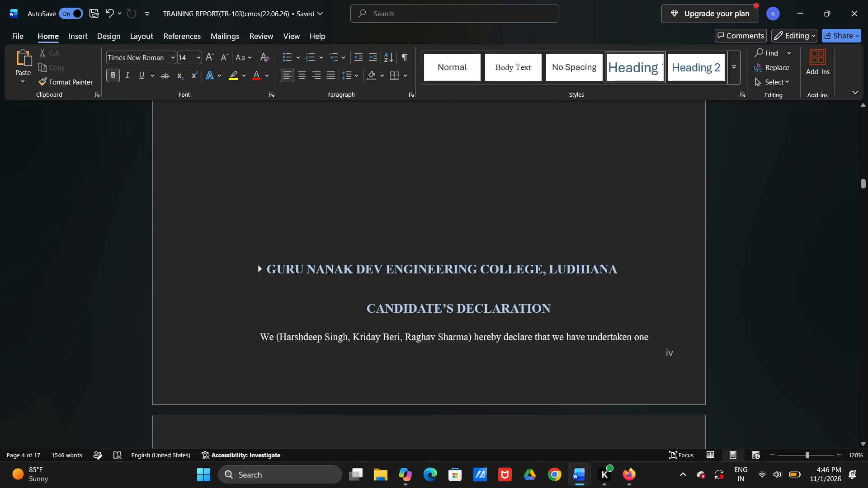
key(BackSpace)
key(BackSpace)
key(BackSpace)
key(BackSpace)
key(BackSpace)
key(BackSpace)
key(BackSpace)
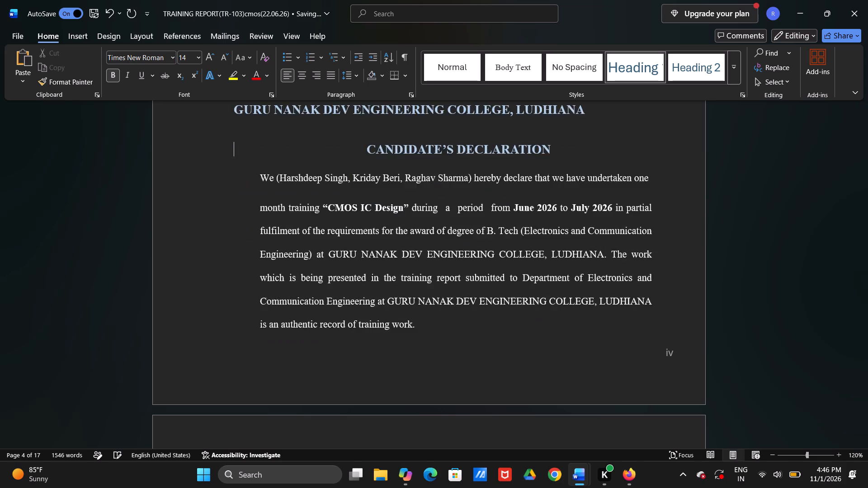
key(BackSpace)
key(BackSpace)
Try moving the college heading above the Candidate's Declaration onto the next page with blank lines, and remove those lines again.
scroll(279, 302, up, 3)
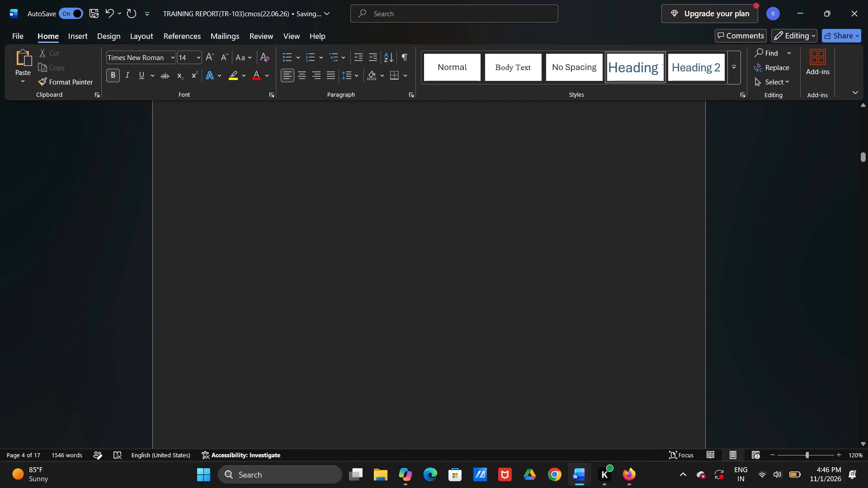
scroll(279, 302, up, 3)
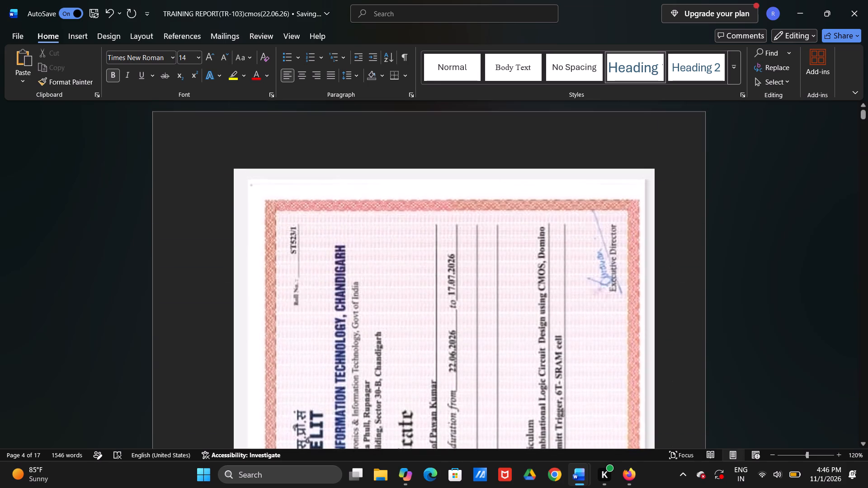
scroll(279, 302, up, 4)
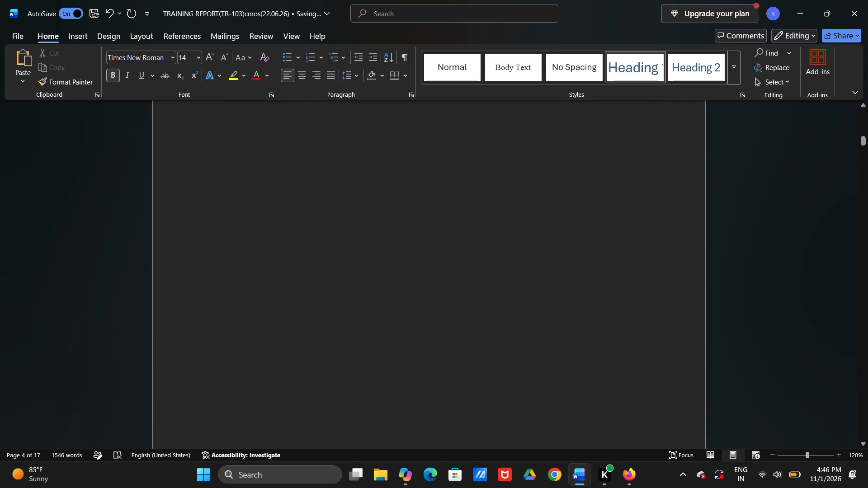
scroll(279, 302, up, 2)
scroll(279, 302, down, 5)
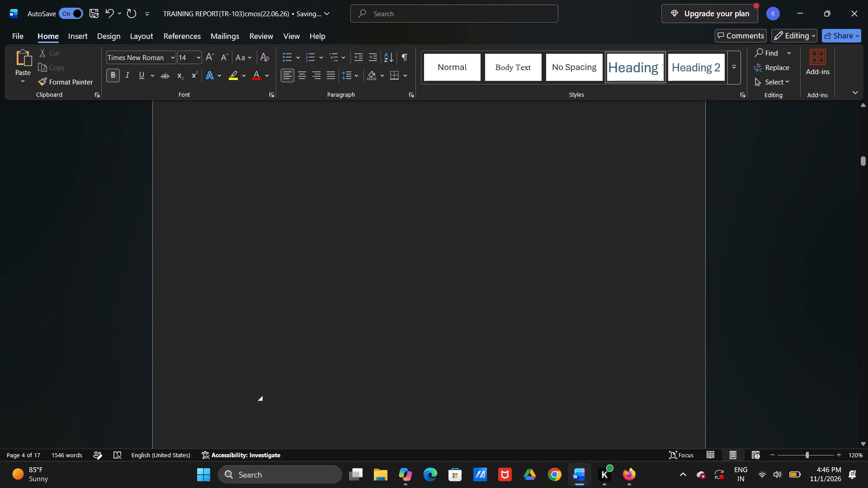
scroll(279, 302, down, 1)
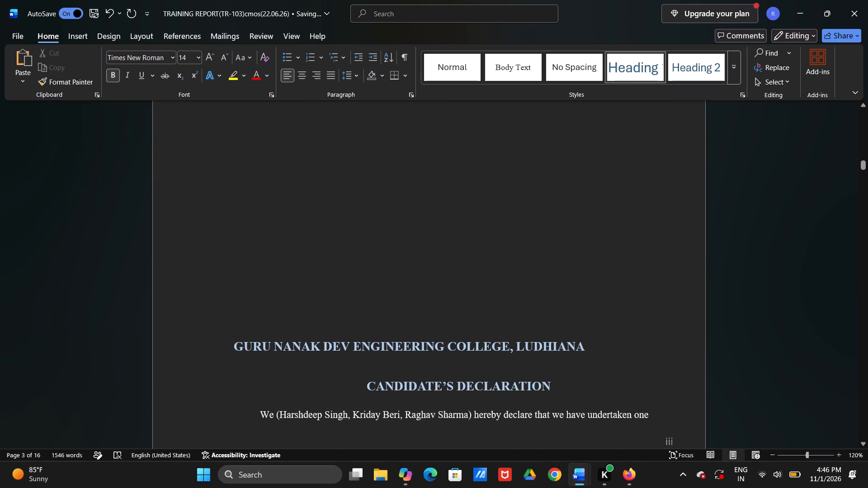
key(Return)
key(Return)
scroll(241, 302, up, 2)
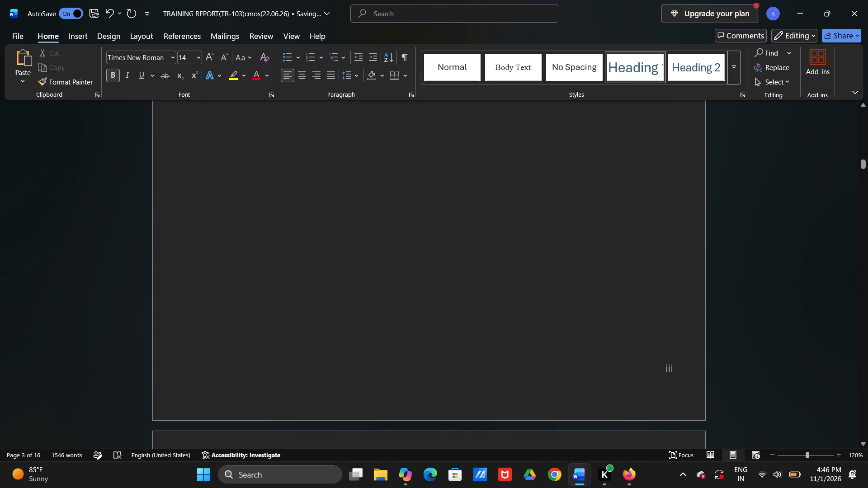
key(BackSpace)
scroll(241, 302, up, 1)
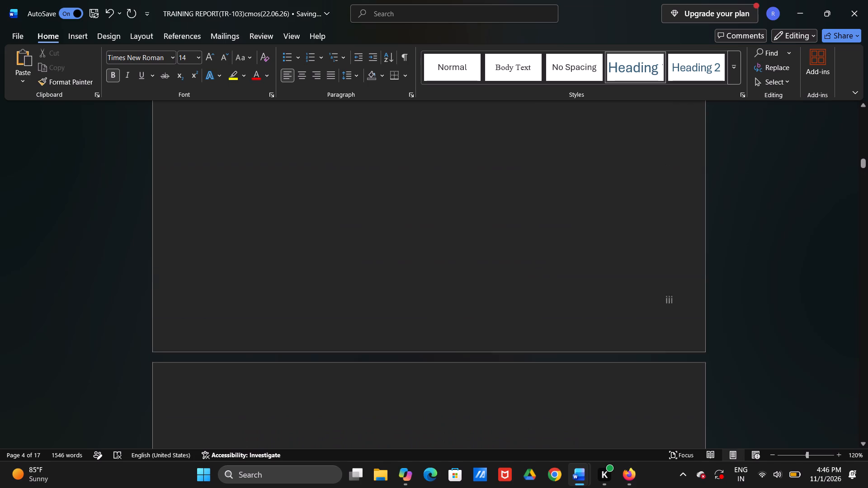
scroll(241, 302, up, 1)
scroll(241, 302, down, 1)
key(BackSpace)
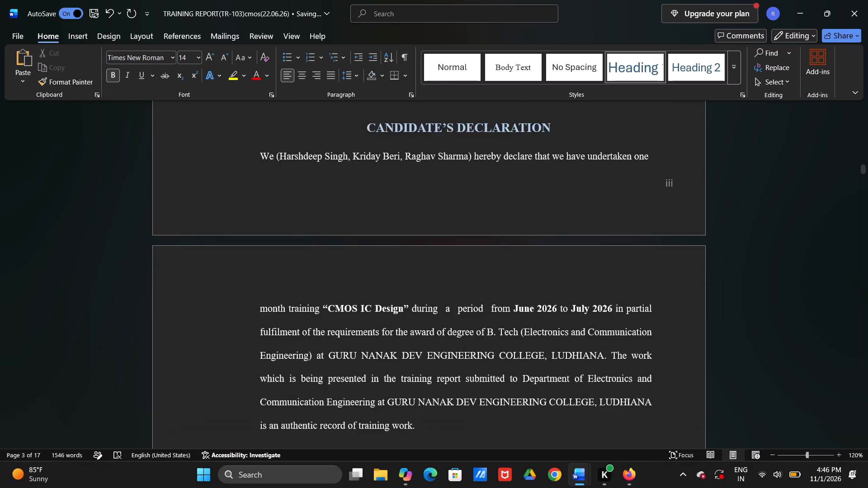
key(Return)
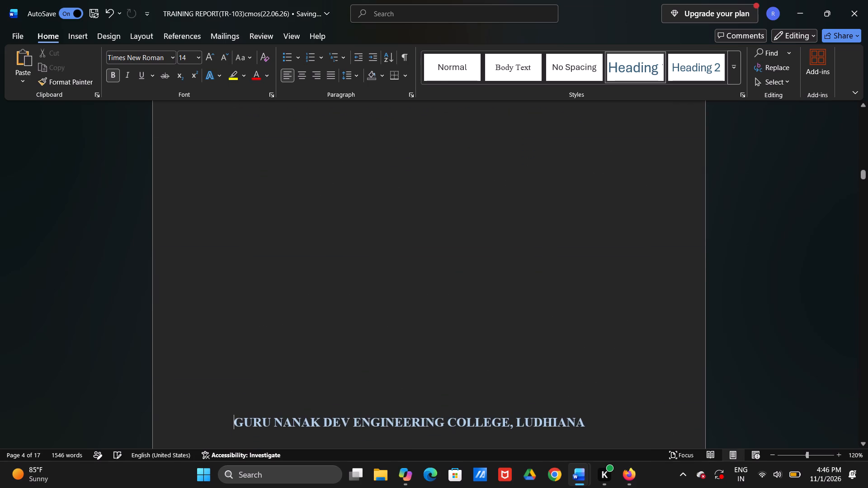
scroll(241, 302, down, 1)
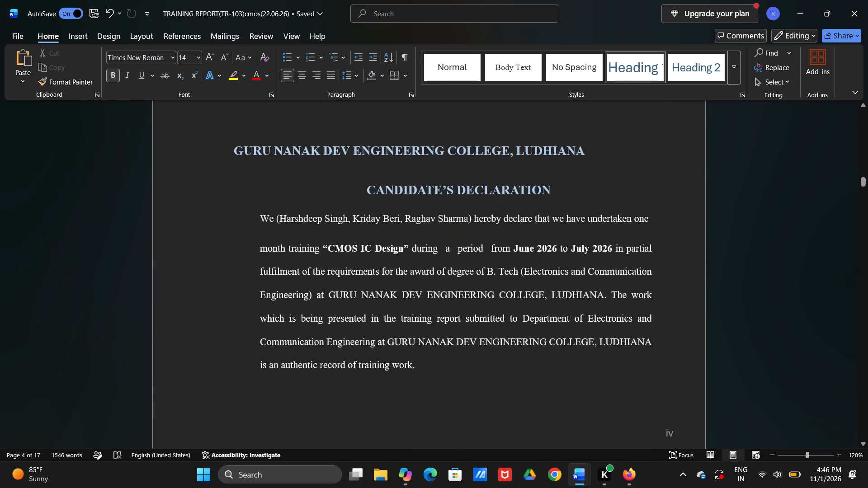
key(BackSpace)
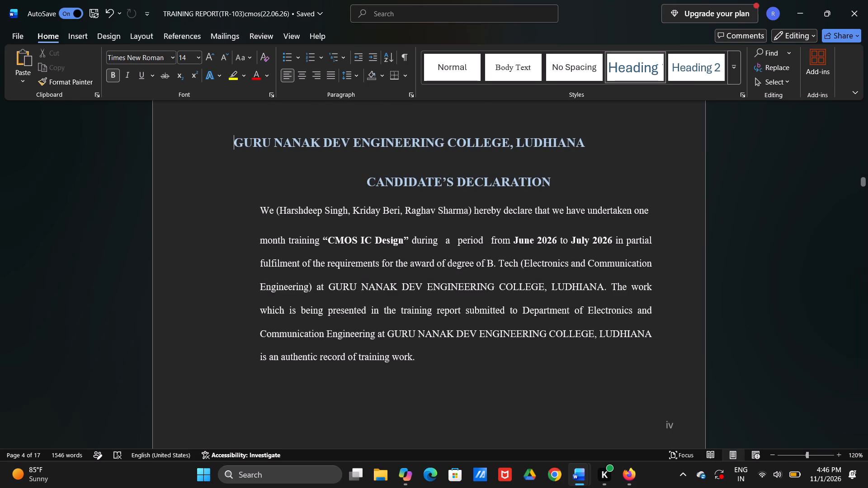
Center the GURU NANAK DEV ENGINEERING COLLEGE, LUDHIANA heading above the Candidate's Declaration.
scroll(241, 302, up, 1)
click(241, 302)
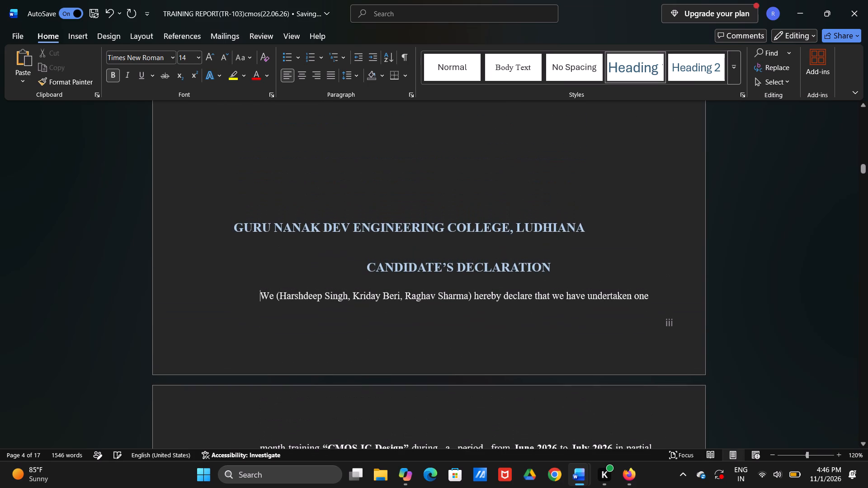
click(235, 221)
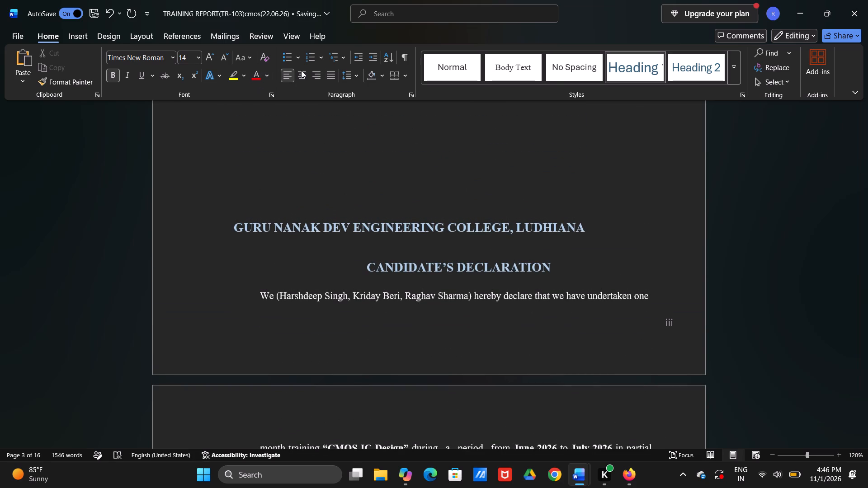
click(301, 70)
Insert four blank lines before the declaration text beginning "month training" at the top of the fourth page.
scroll(319, 207, down, 1)
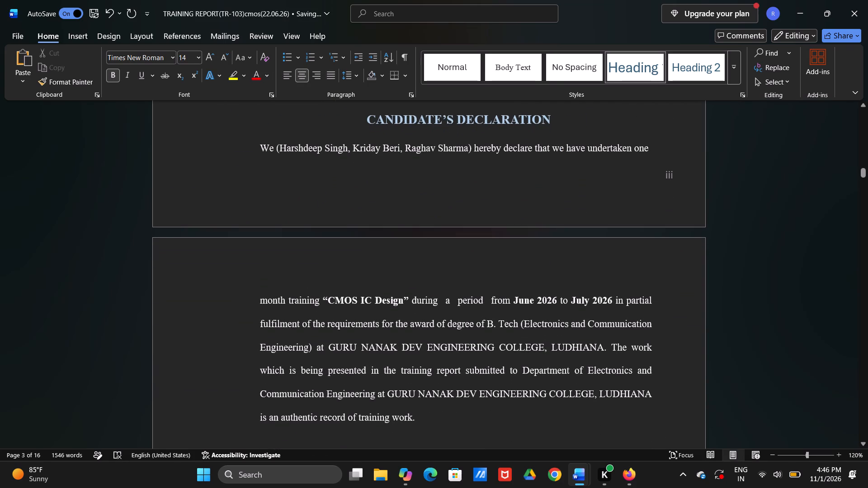
click(260, 302)
key(Return)
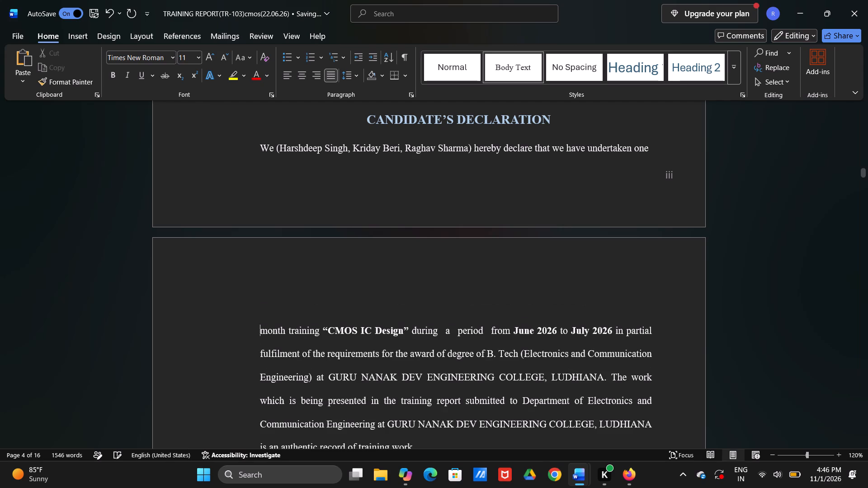
key(Return)
key(Return)
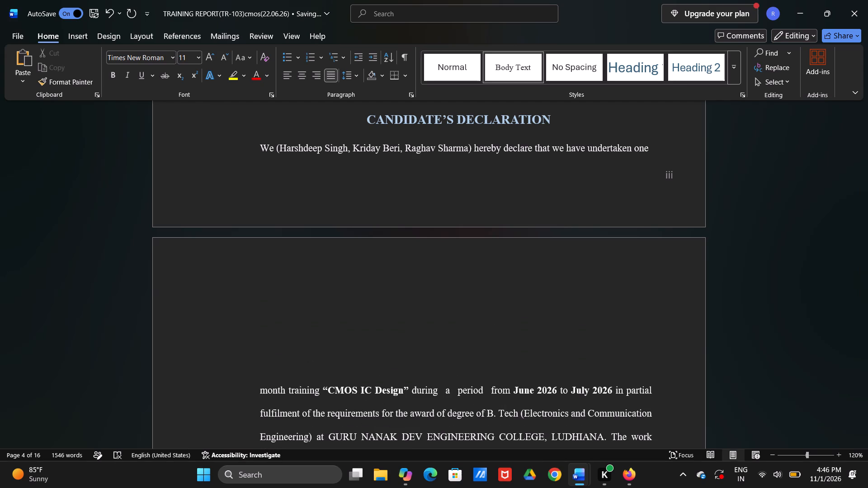
scroll(260, 302, down, 4)
scroll(260, 302, up, 1)
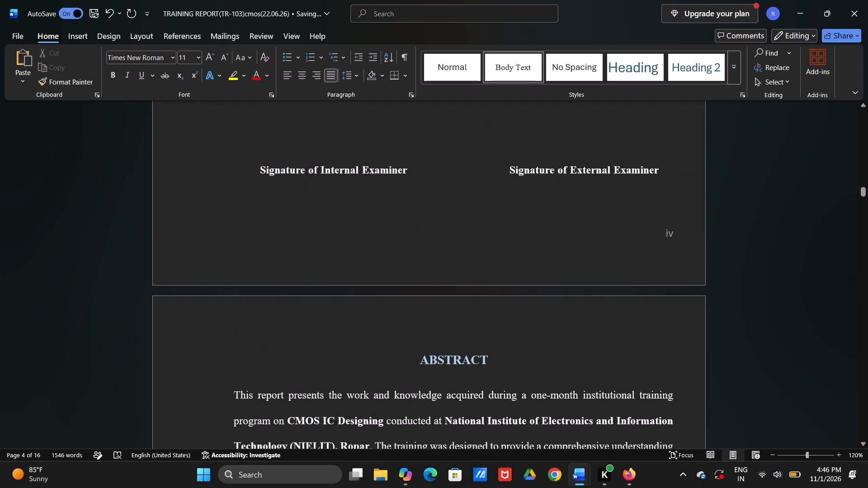
key(Return)
Move the college heading, the CANDIDATE'S DECLARATION heading and the declaration's first line onto the fourth page, directly above "month training".
scroll(260, 302, down, 2)
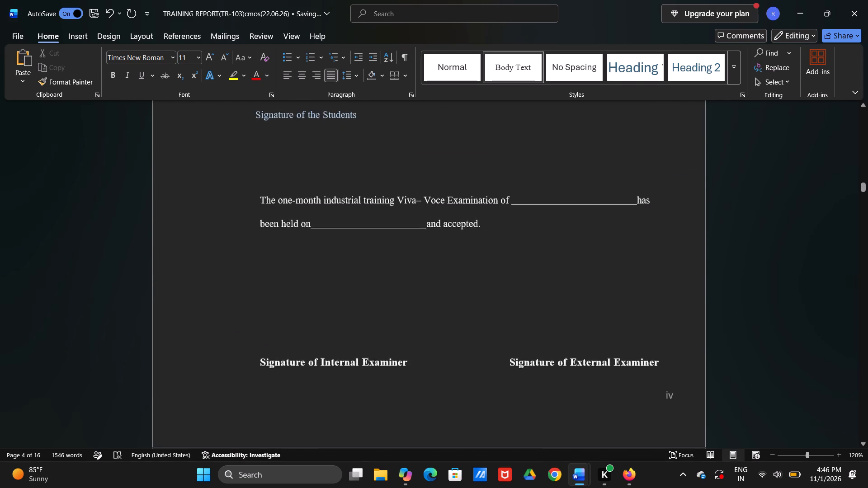
scroll(260, 302, down, 1)
scroll(260, 302, up, 2)
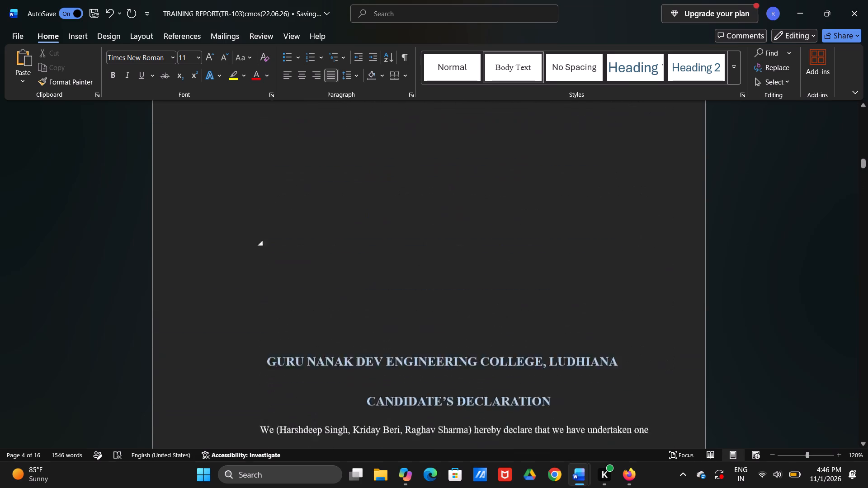
scroll(260, 302, up, 1)
scroll(260, 302, down, 2)
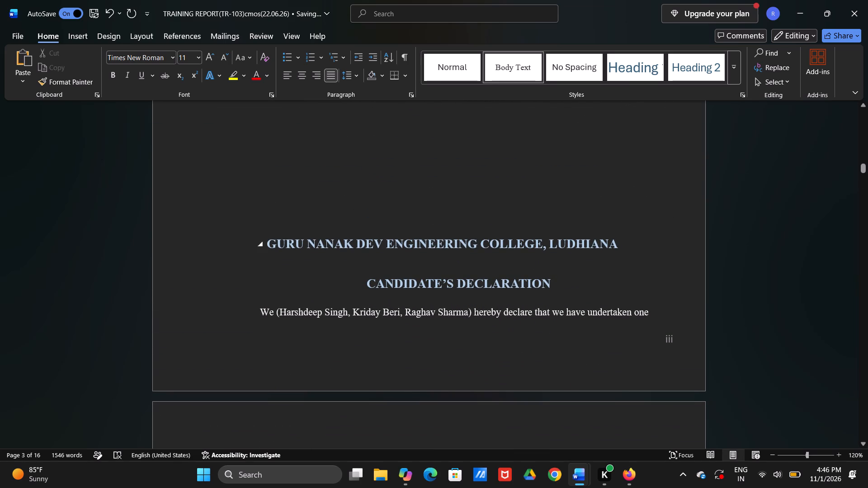
drag(269, 246, 653, 314)
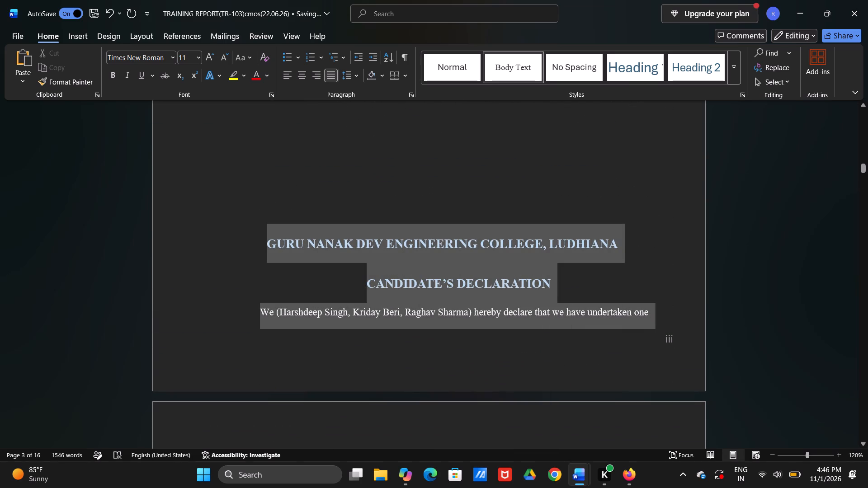
drag(653, 314, 672, 316)
key(ctrl+x)
scroll(672, 316, down, 2)
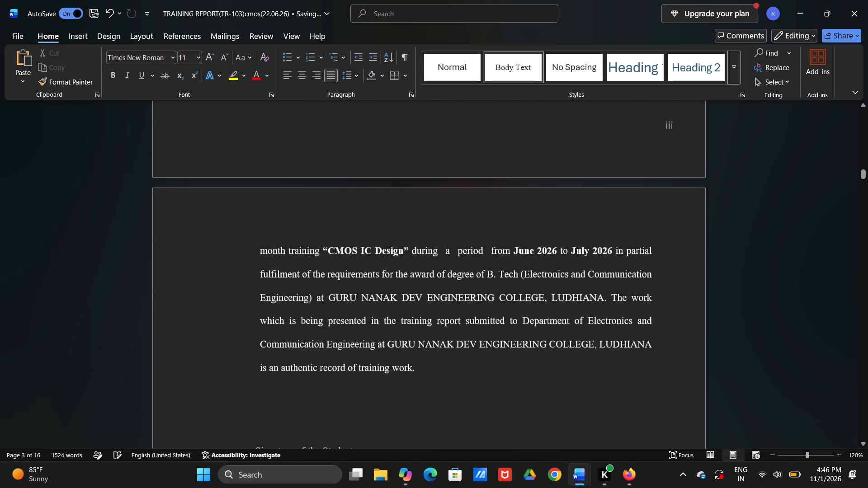
key(ctrl+z)
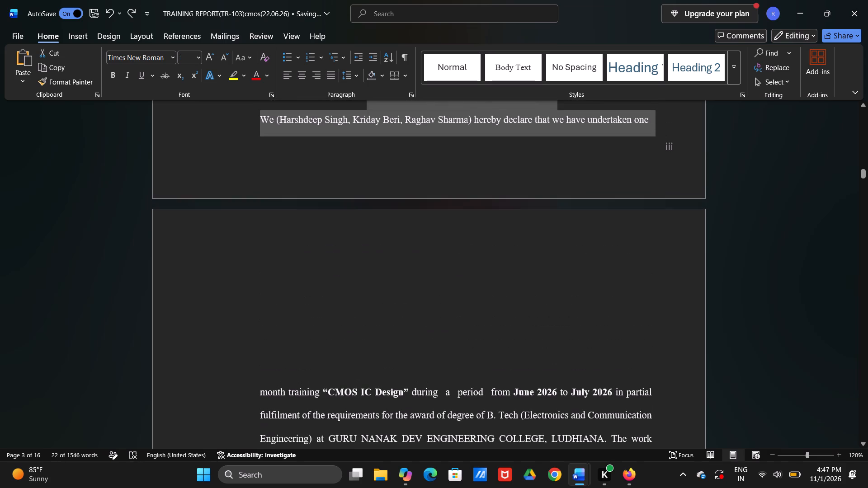
key(ctrl+y)
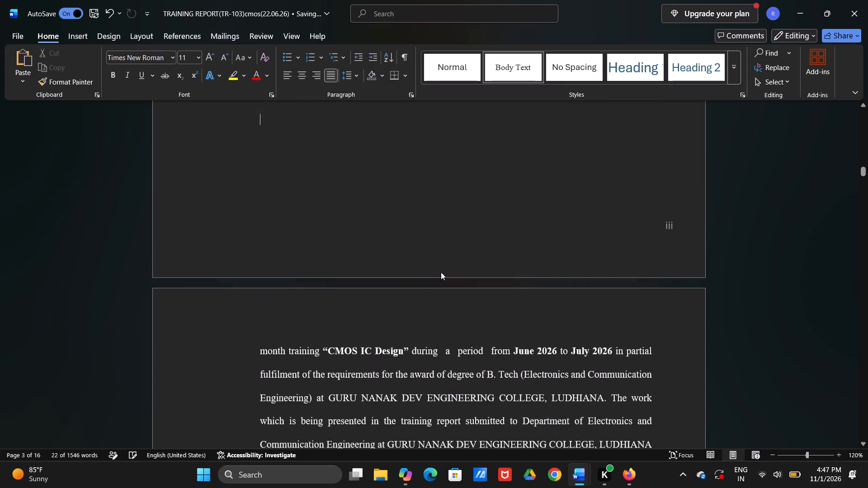
click(260, 337)
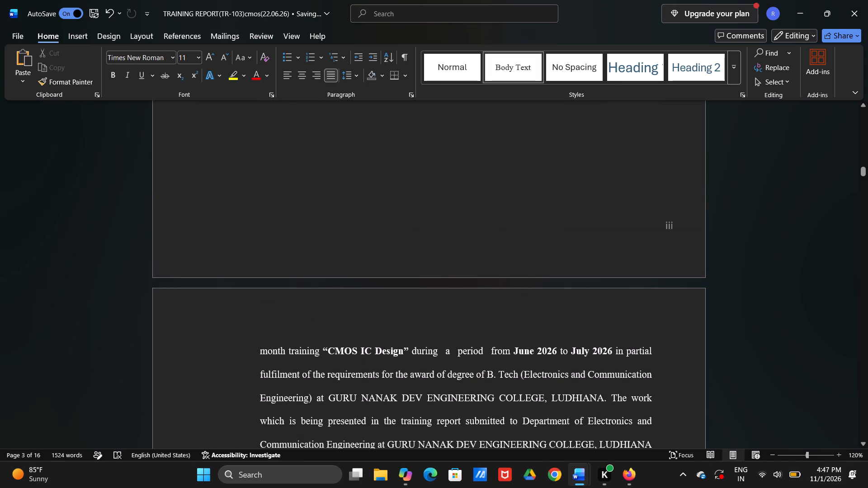
key(ctrl+v)
Examine the layout of the Candidate's Declaration page and the Abstract, Acknowledgement and About the Institution pages that follow.
scroll(260, 337, down, 2)
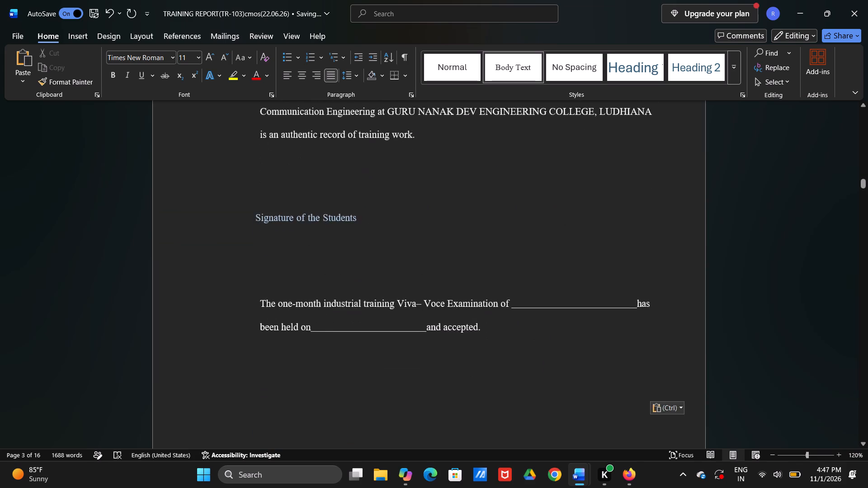
scroll(260, 337, up, 3)
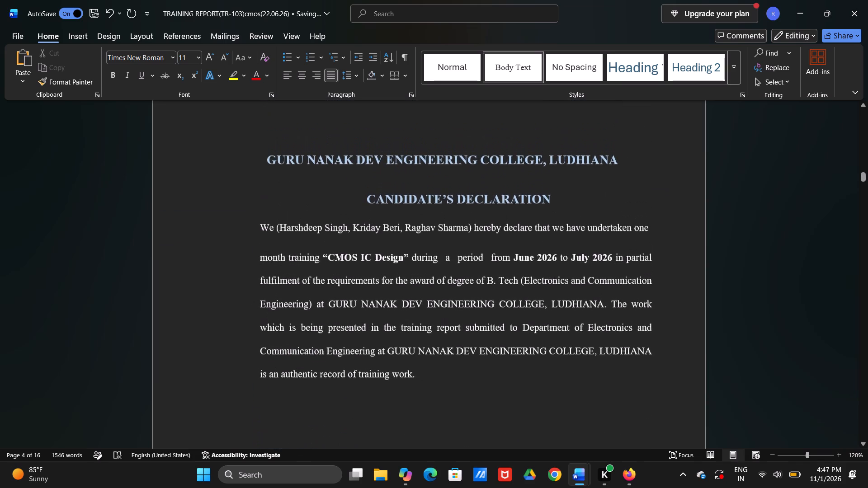
scroll(260, 337, down, 3)
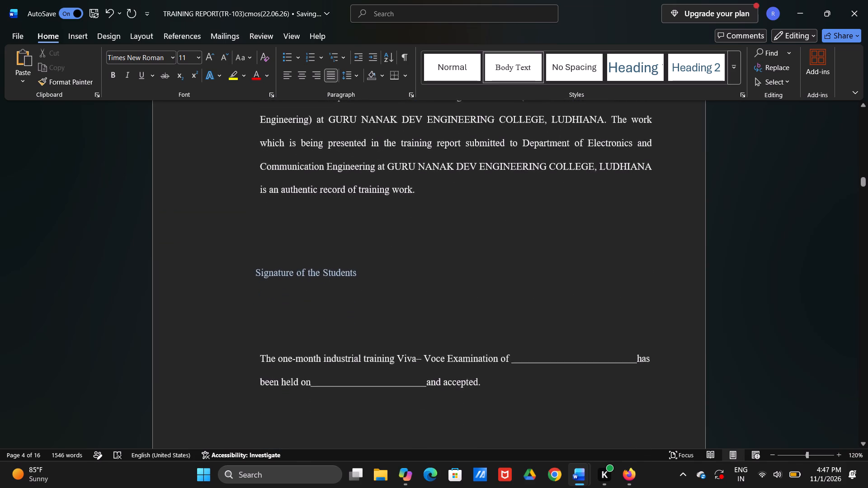
scroll(260, 337, down, 1)
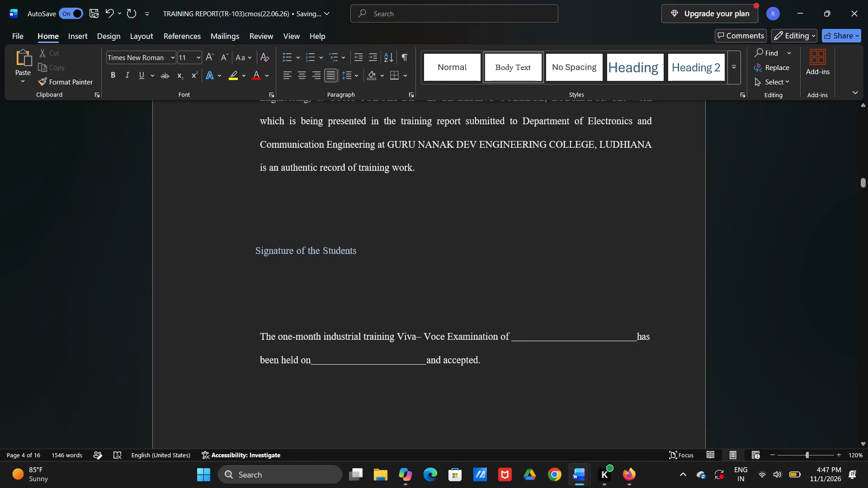
scroll(260, 337, down, 1)
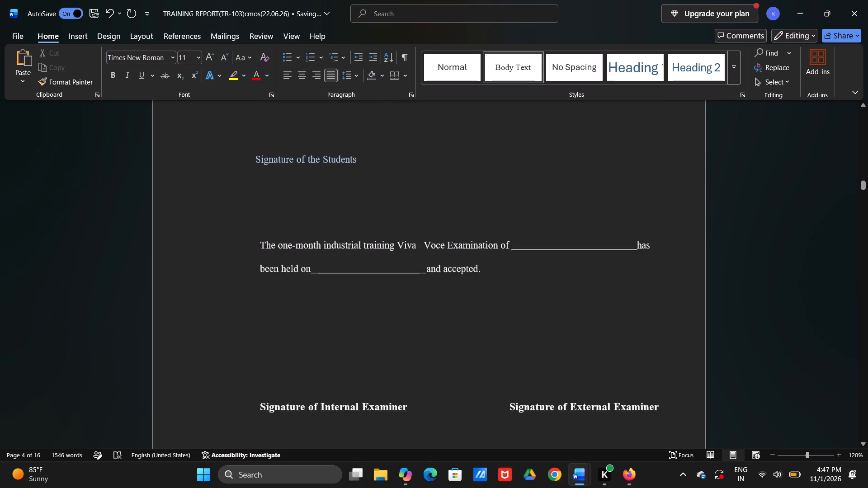
scroll(260, 337, down, 1)
scroll(260, 337, up, 1)
scroll(260, 337, down, 1)
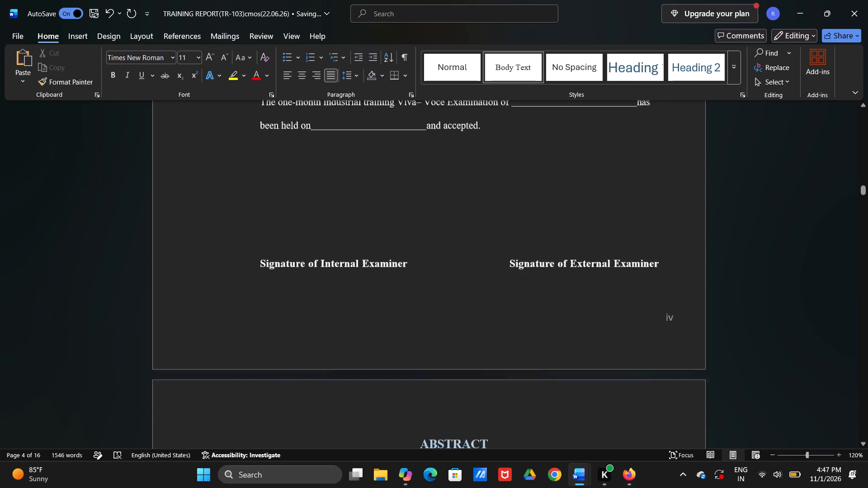
scroll(260, 337, down, 1)
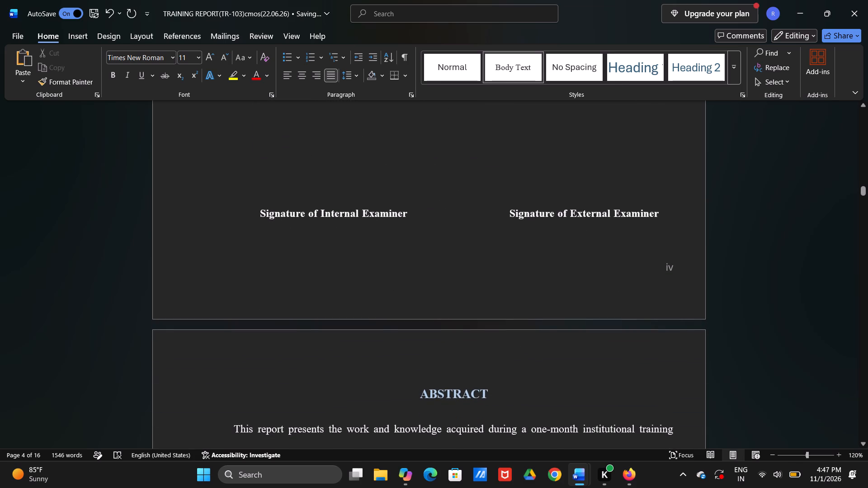
scroll(260, 337, down, 2)
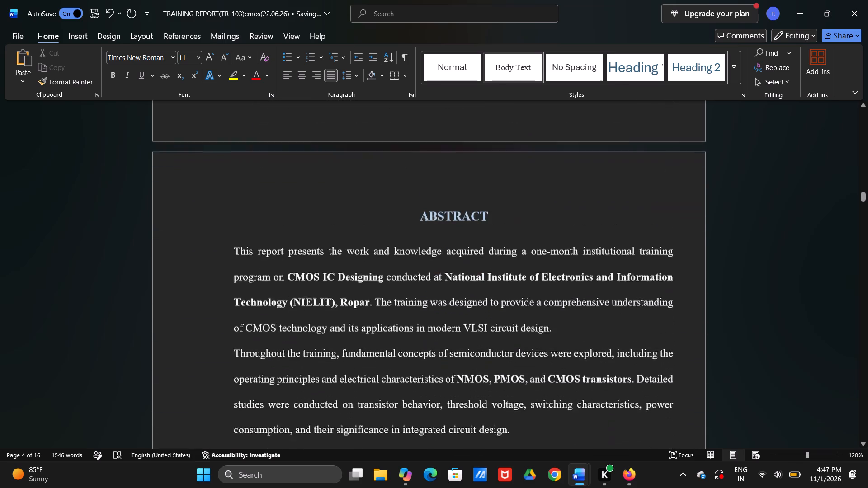
scroll(260, 337, down, 3)
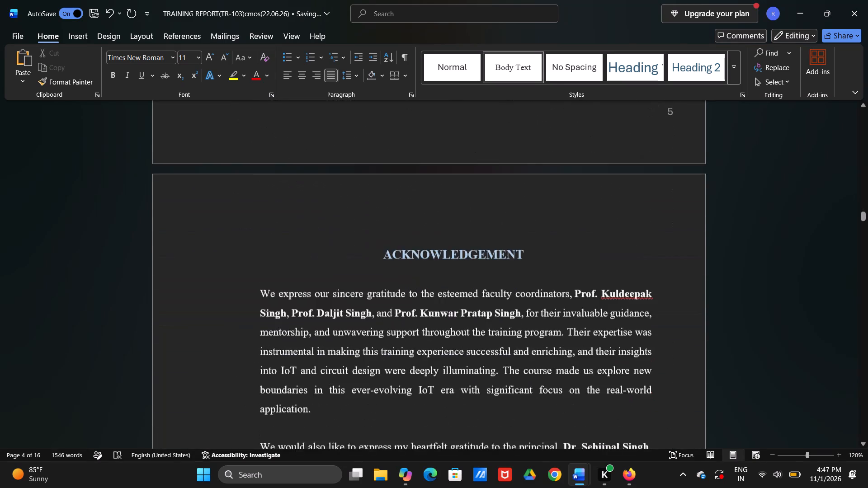
scroll(260, 337, down, 3)
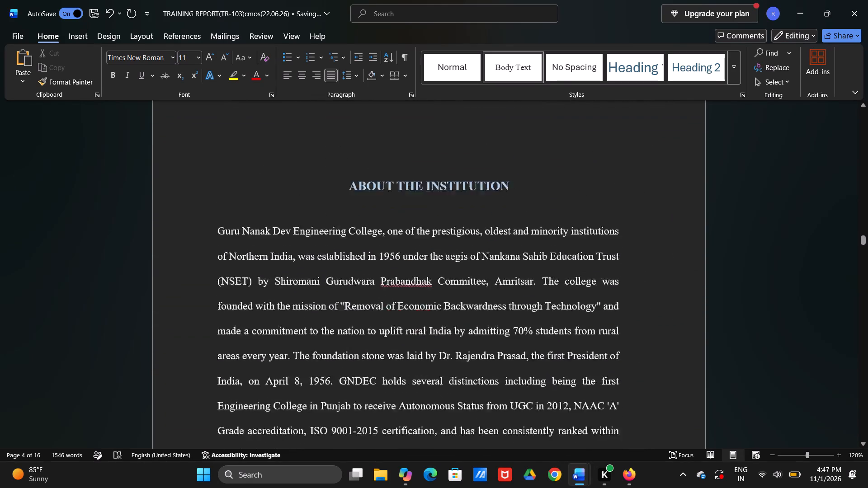
scroll(260, 337, down, 1)
scroll(260, 337, up, 5)
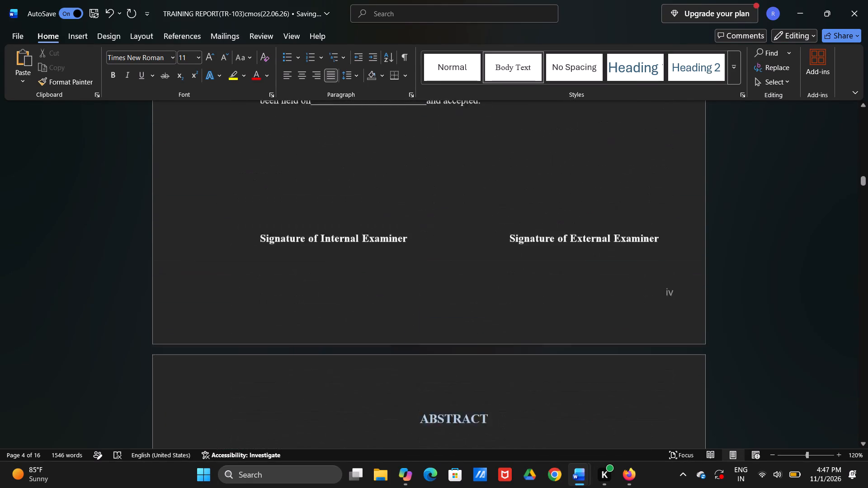
Select the page number in the Abstract page's footer and open the page number options.
scroll(260, 337, down, 4)
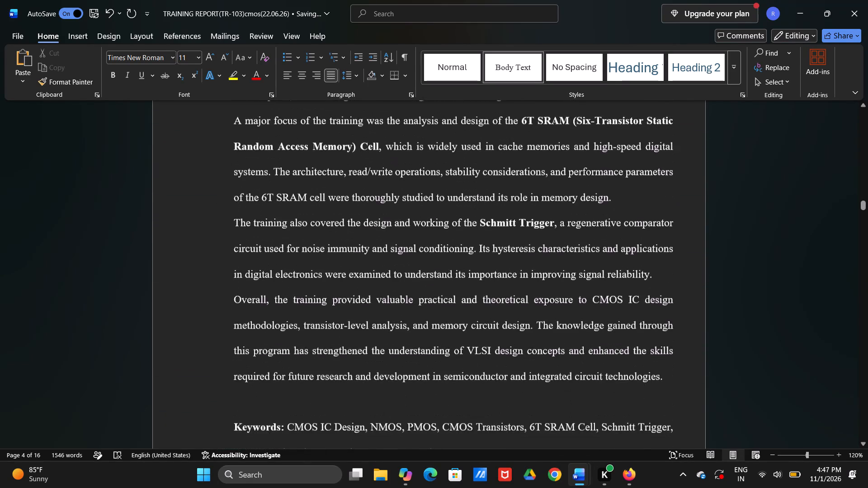
scroll(260, 337, down, 1)
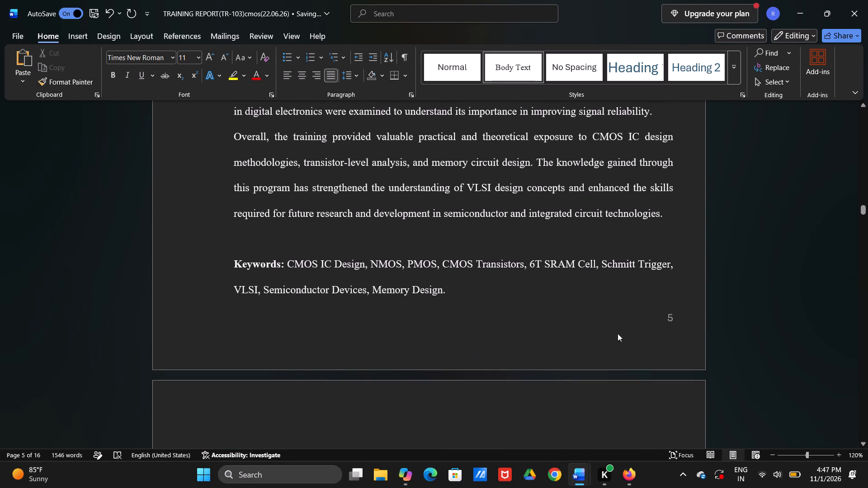
double_click(662, 314)
double_click(686, 315)
drag(686, 315, 672, 314)
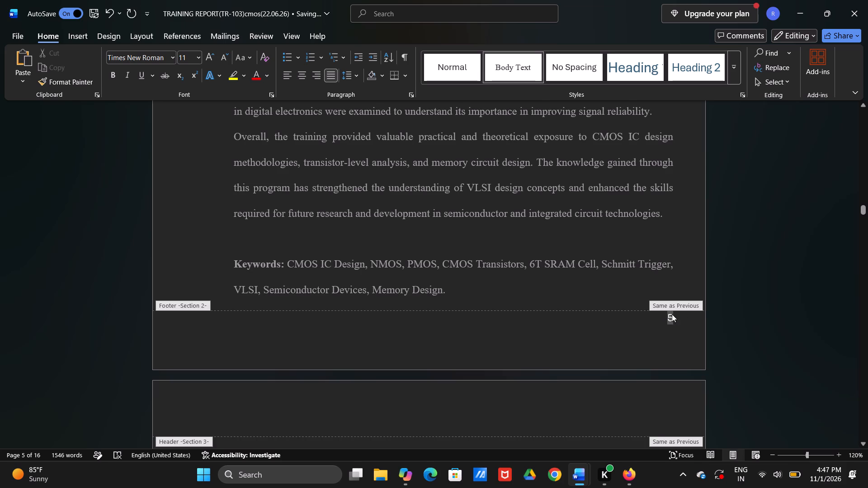
drag(672, 314, 671, 314)
drag(671, 314, 661, 315)
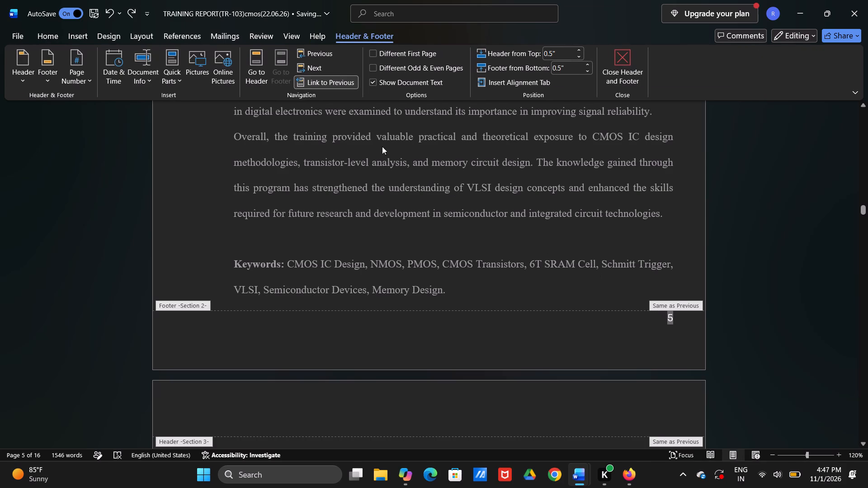
click(90, 39)
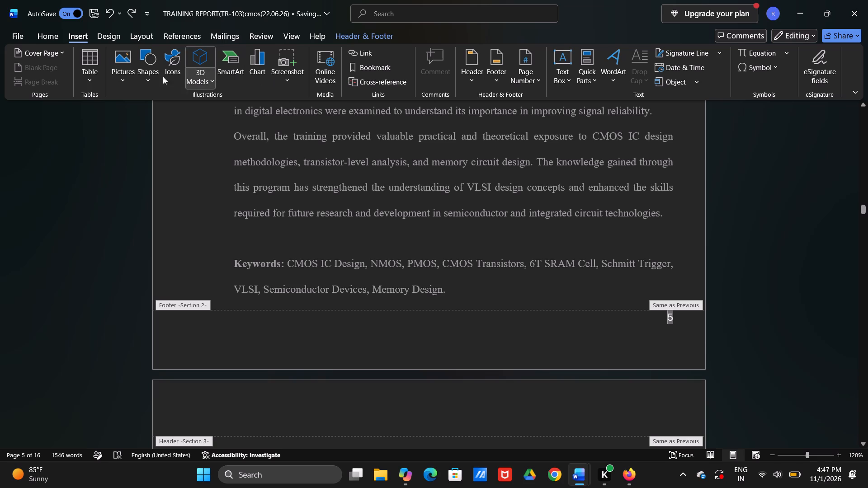
click(540, 79)
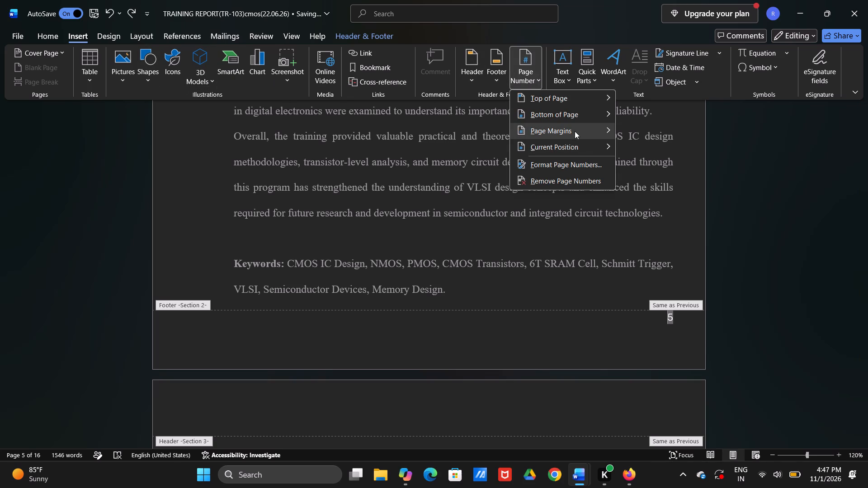
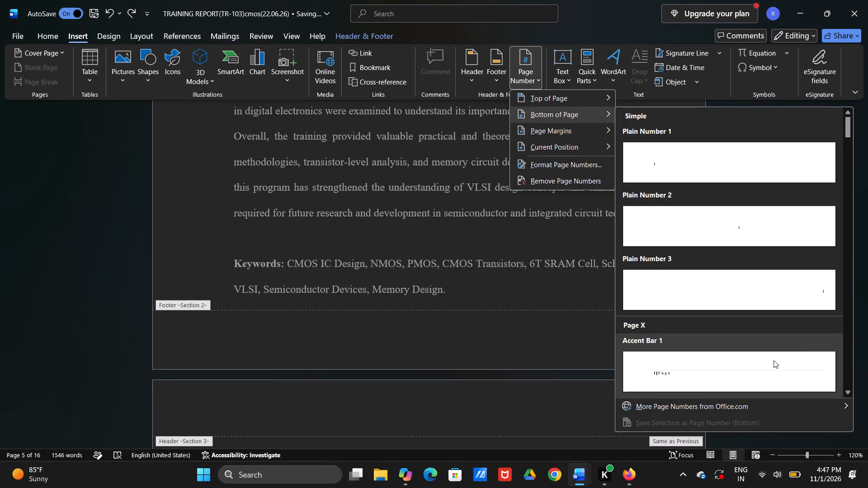
Insert a Plain Number 3 page number at the bottom of the page in the Abstract's section.
click(815, 296)
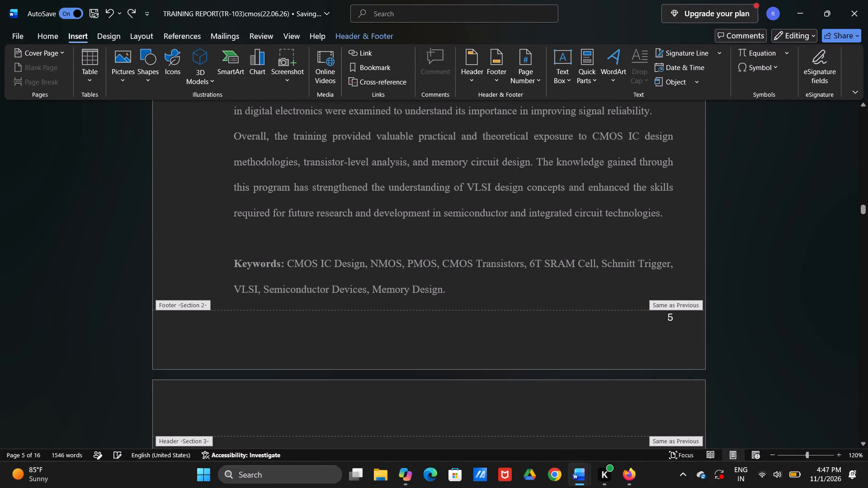
click(864, 100)
triple_click(864, 105)
click(864, 105)
middle_click(577, 198)
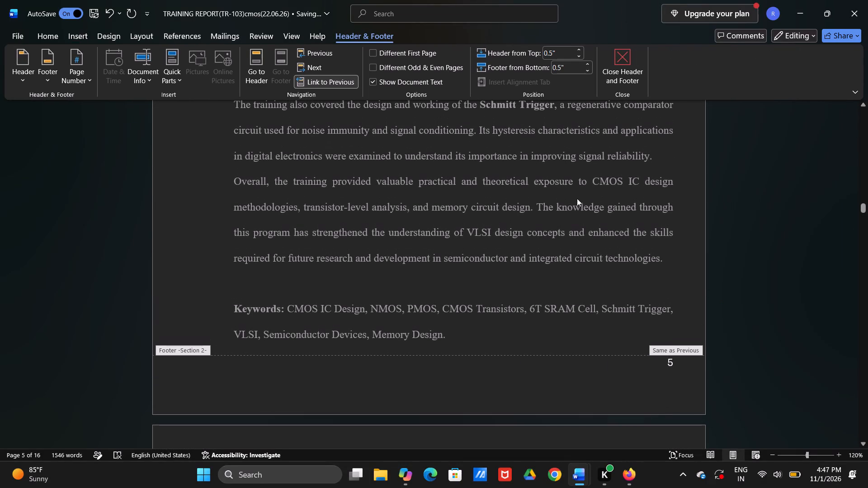
scroll(577, 198, up, 1)
middle_click(579, 180)
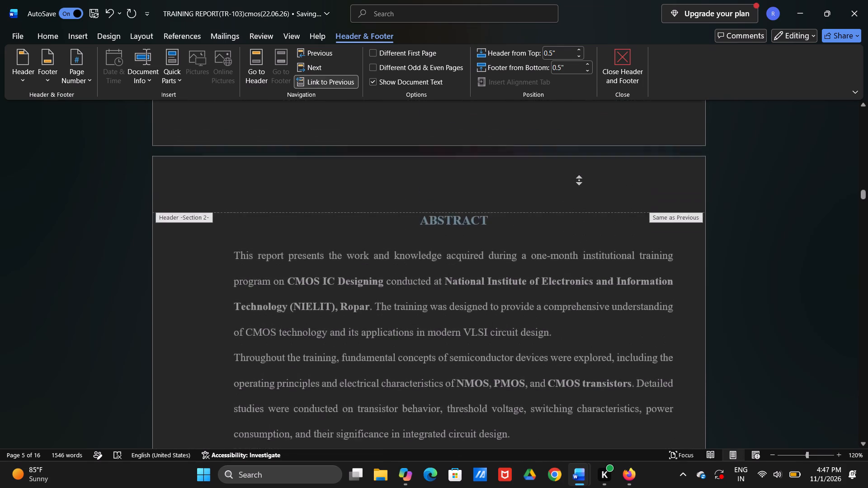
middle_click(594, 254)
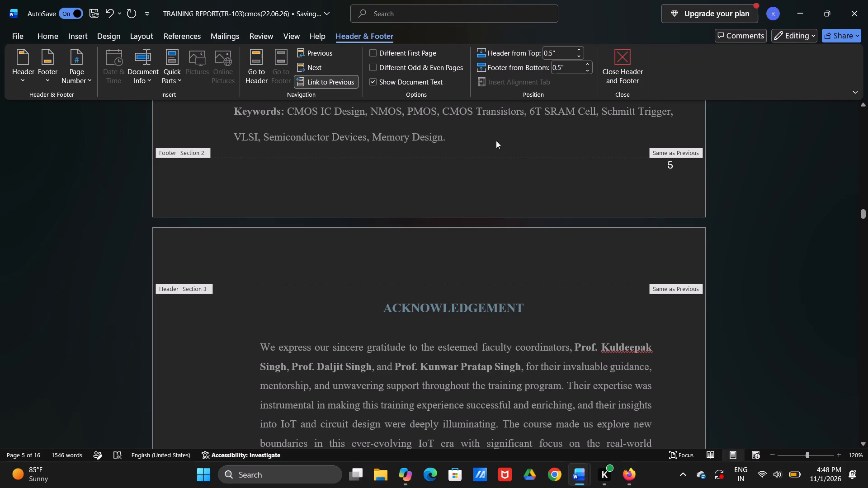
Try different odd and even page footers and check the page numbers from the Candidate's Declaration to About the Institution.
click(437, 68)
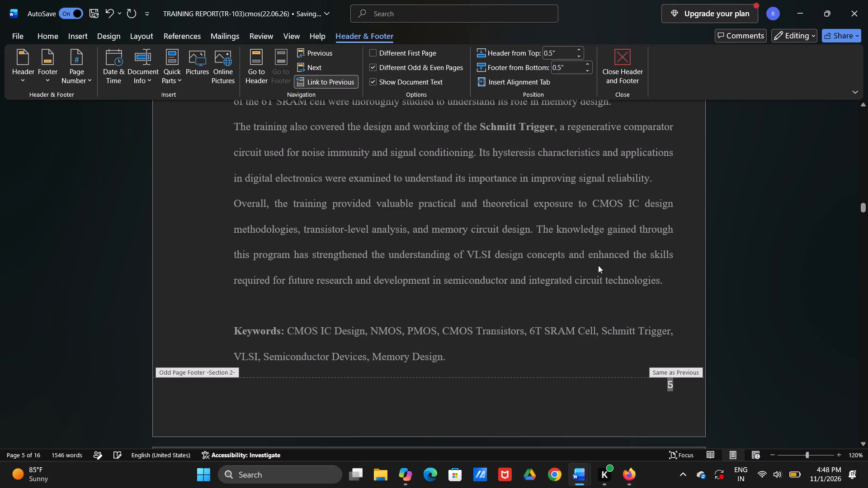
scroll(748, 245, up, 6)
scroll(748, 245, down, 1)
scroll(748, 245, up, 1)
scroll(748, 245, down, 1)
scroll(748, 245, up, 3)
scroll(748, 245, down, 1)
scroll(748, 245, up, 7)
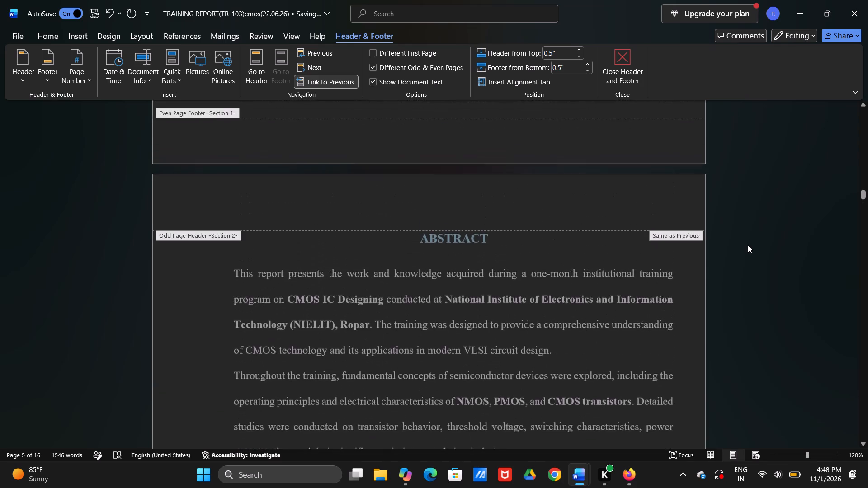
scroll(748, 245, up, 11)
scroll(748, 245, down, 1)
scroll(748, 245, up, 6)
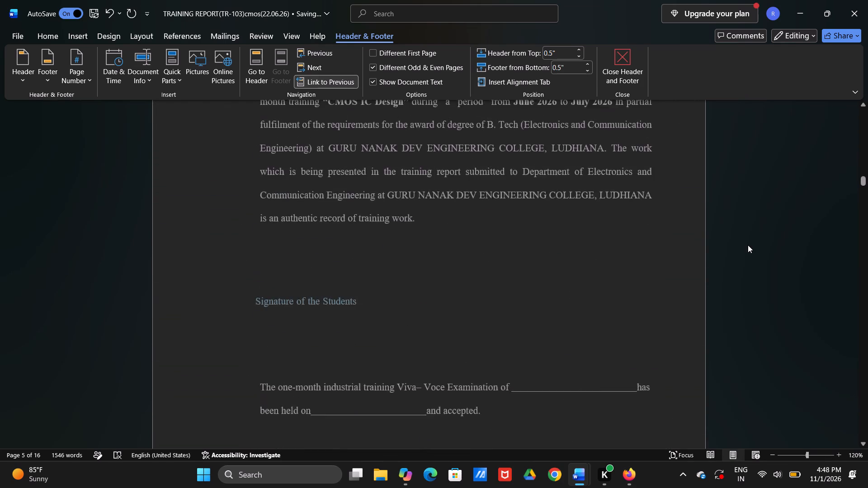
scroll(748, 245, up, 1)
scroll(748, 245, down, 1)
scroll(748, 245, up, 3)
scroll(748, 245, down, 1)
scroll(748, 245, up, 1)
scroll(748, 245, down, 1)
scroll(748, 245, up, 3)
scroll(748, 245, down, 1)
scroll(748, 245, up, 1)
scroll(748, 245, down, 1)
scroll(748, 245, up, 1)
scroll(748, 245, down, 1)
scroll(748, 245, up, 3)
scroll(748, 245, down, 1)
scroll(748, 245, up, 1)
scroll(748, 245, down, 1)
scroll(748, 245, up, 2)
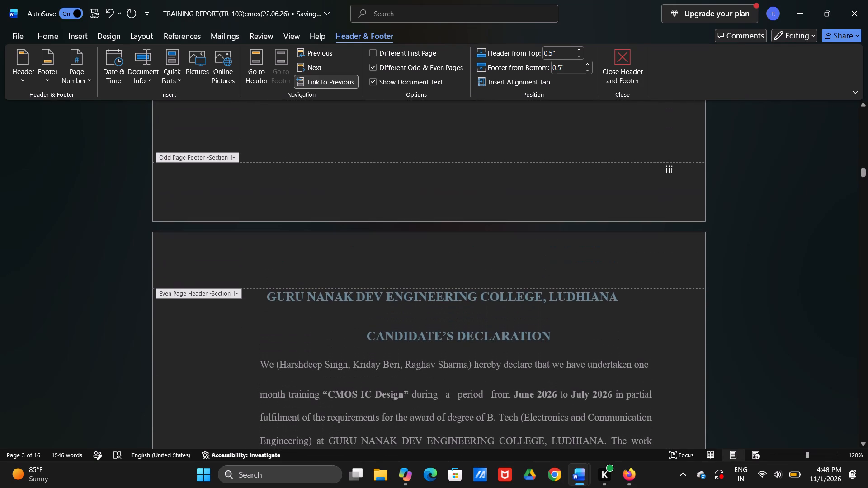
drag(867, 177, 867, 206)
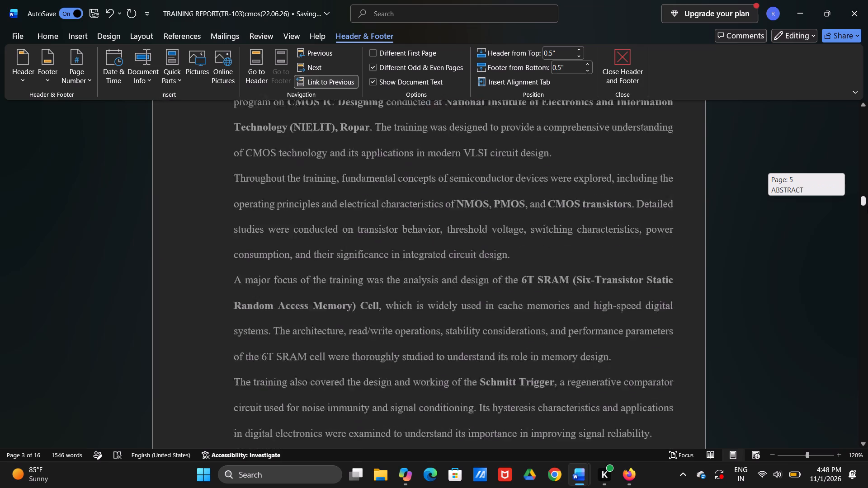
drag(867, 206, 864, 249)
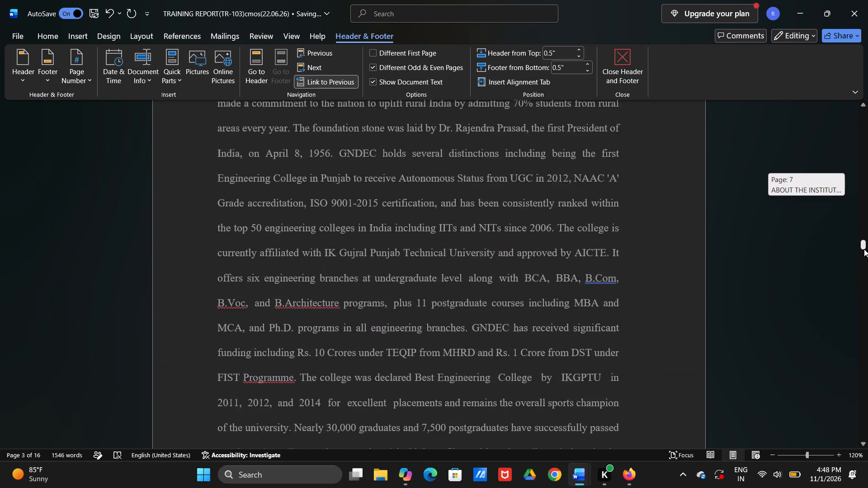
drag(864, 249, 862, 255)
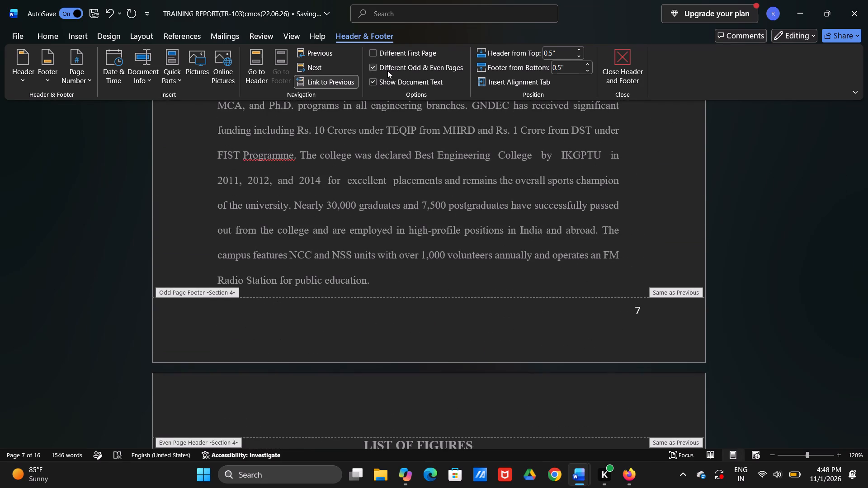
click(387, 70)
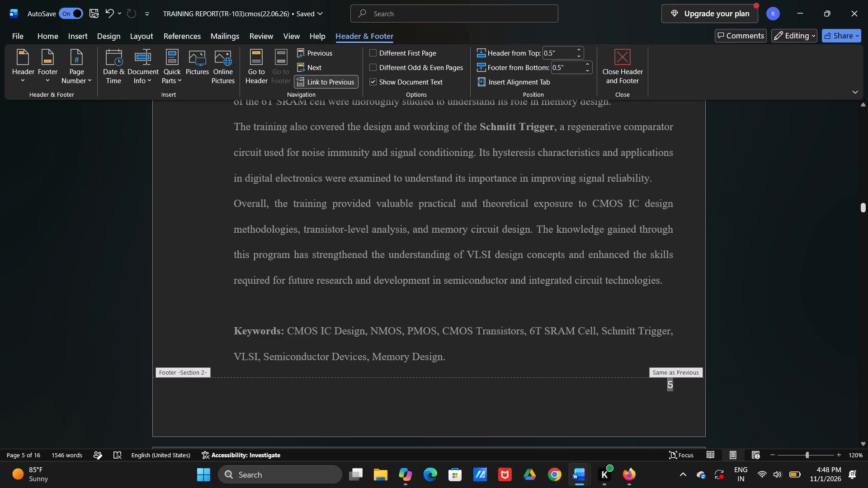
Enable a different first page header and footer for the Abstract's section and check the neighbouring footers.
click(422, 52)
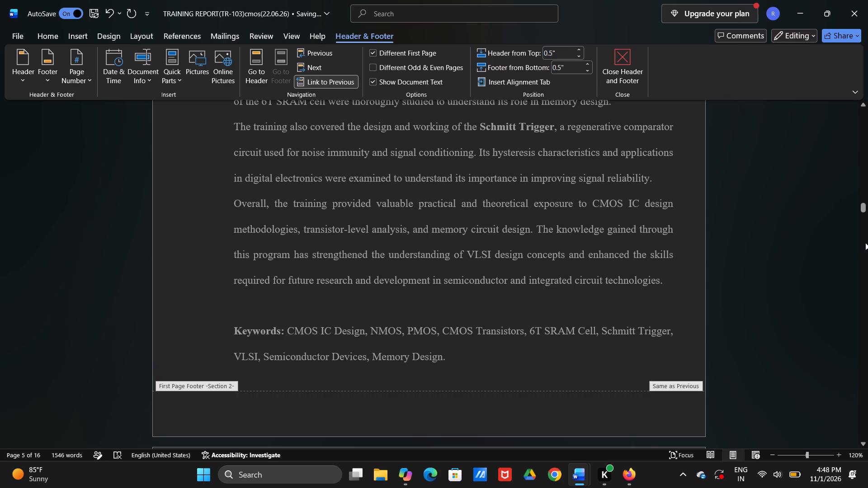
drag(864, 208, 864, 168)
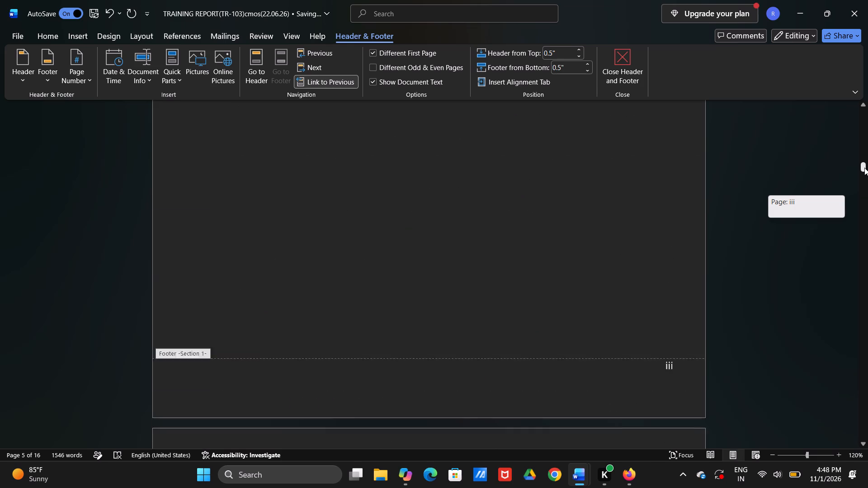
drag(864, 168, 867, 165)
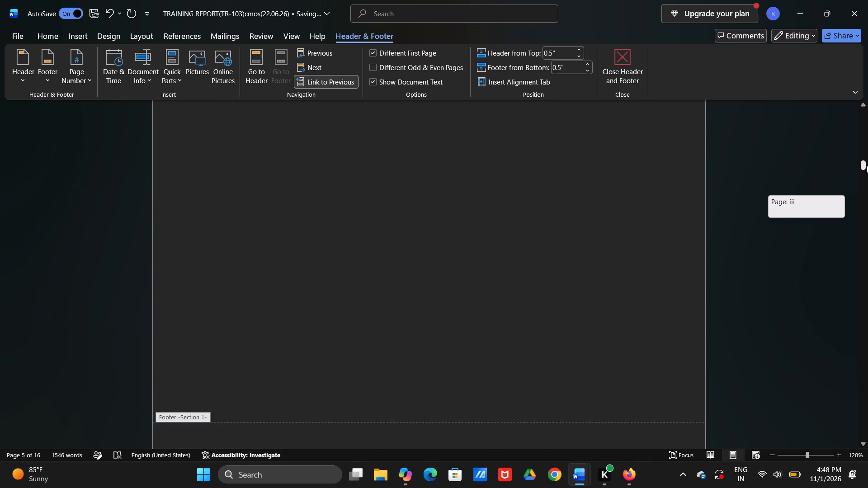
drag(867, 165, 867, 198)
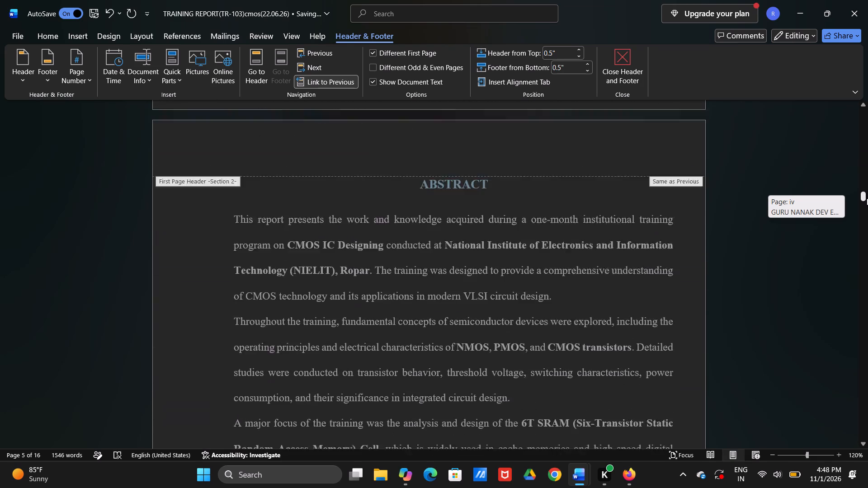
drag(867, 198, 867, 212)
Enter the page number v, right-aligned, in the Abstract page's first-page footer.
drag(599, 271, 604, 269)
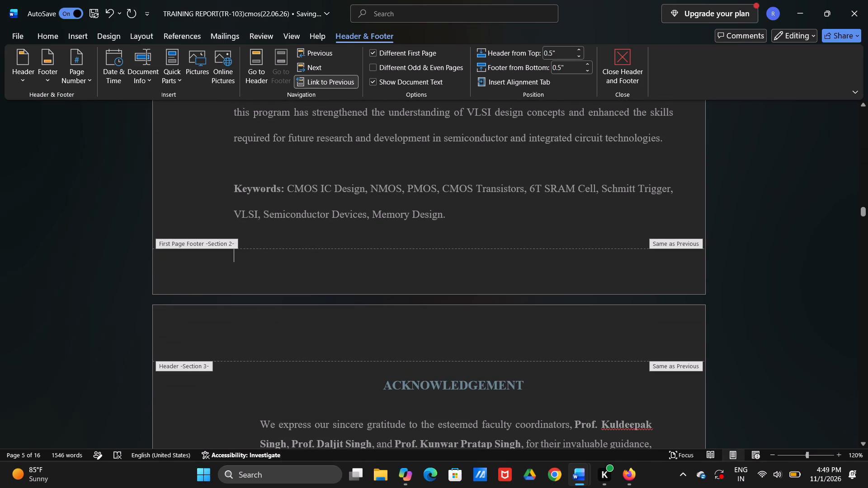
click(674, 267)
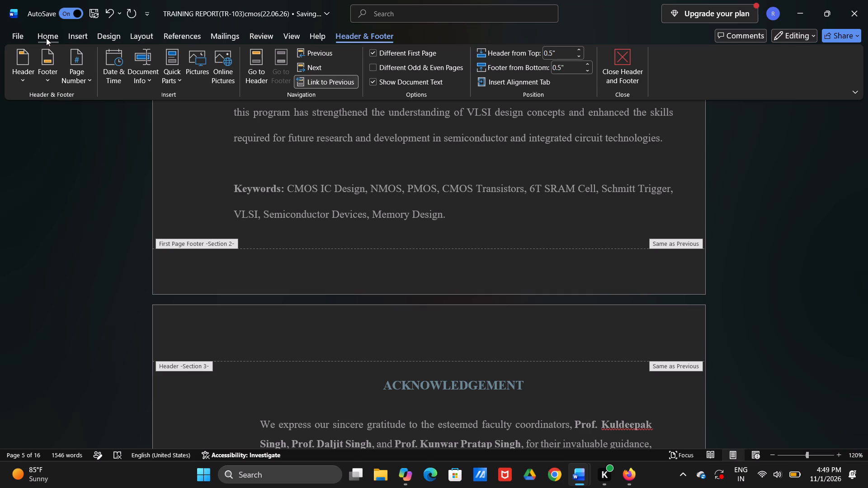
click(46, 38)
click(328, 72)
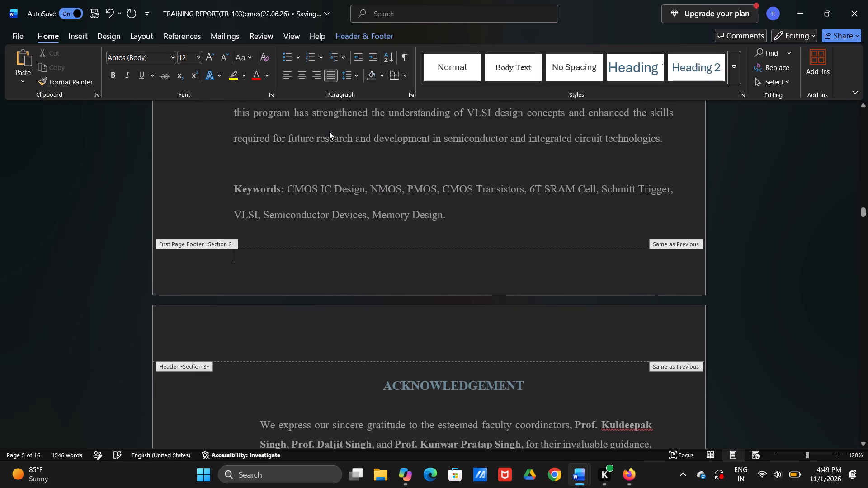
click(314, 78)
key(v)
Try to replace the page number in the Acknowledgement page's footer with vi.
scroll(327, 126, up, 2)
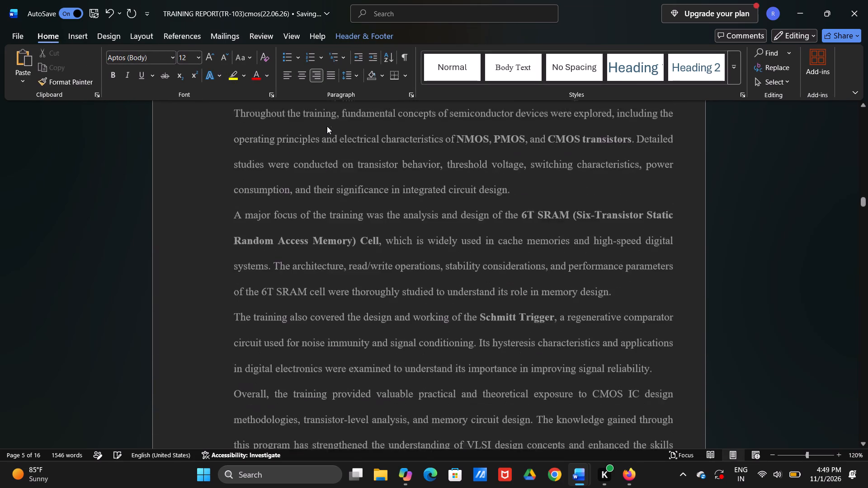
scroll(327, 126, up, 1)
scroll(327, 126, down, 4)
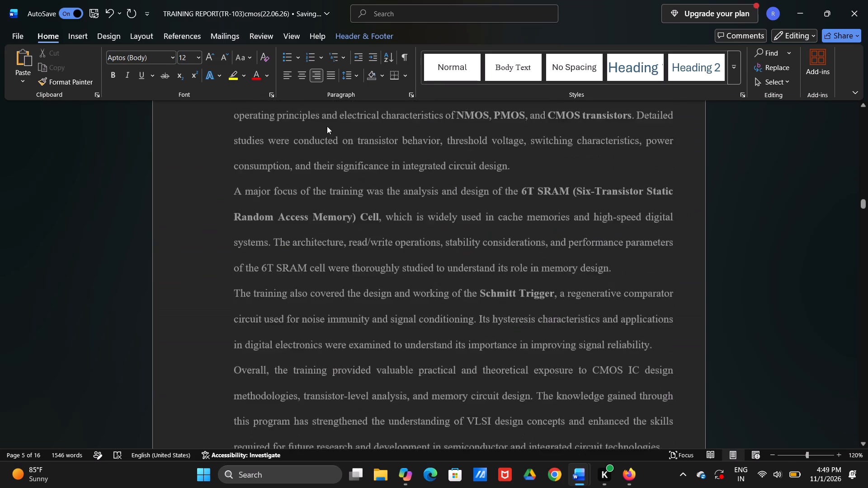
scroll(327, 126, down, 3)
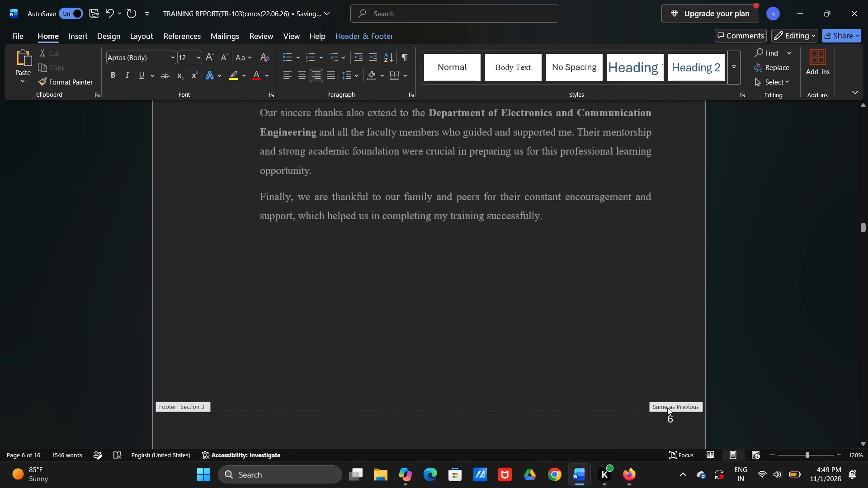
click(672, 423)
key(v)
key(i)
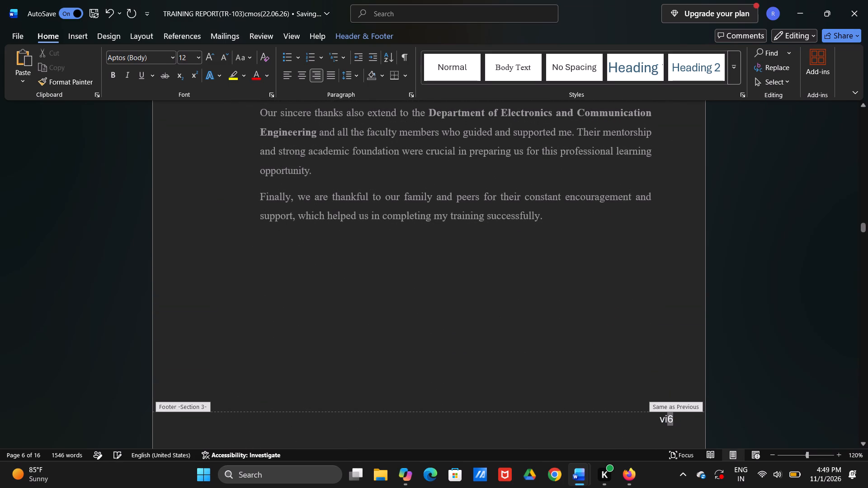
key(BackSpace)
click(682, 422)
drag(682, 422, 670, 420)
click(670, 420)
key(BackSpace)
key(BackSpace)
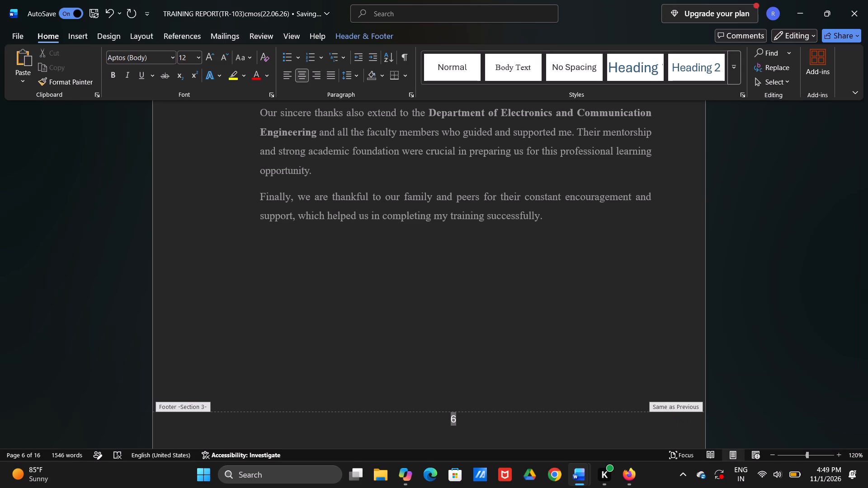
Right-align the page number in the footer of the Candidate's Declaration page.
scroll(584, 343, up, 4)
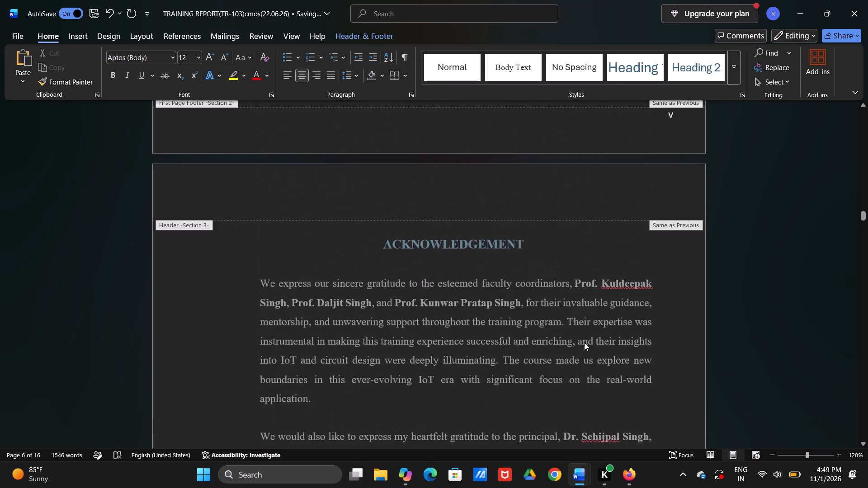
scroll(584, 343, up, 6)
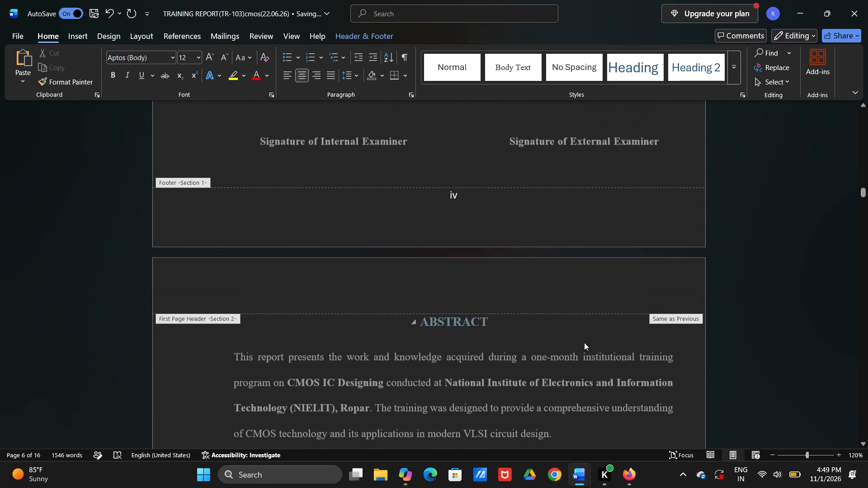
click(446, 212)
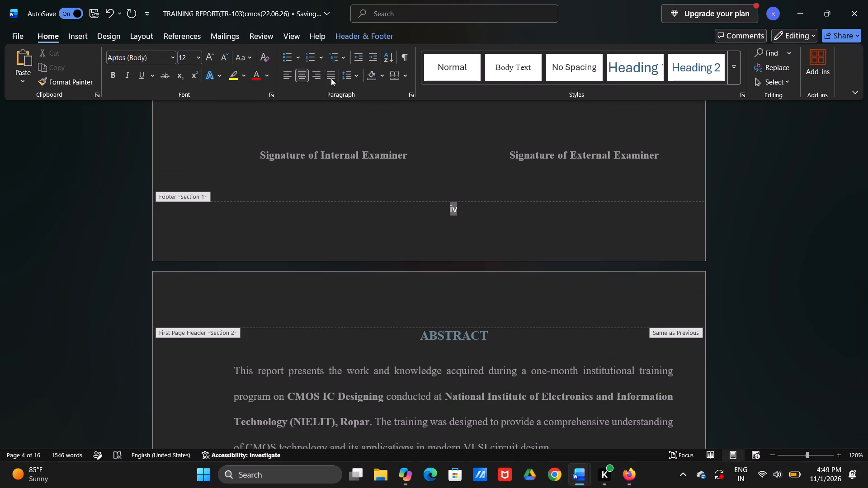
click(317, 78)
Replace the page number in the Acknowledgement page's footer with vi.
scroll(391, 169, down, 2)
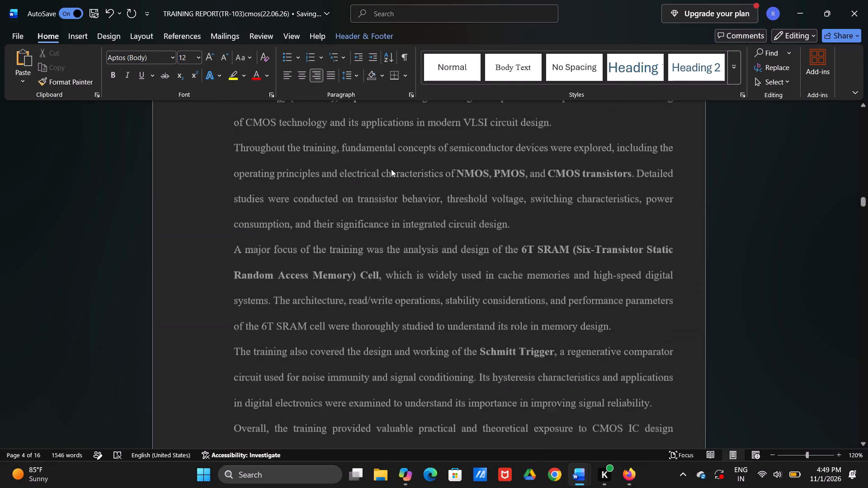
scroll(391, 169, down, 6)
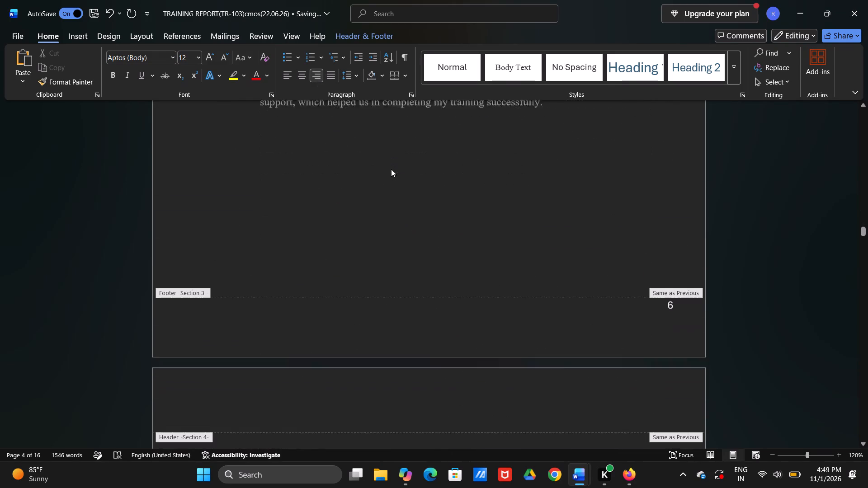
drag(669, 283, 681, 285)
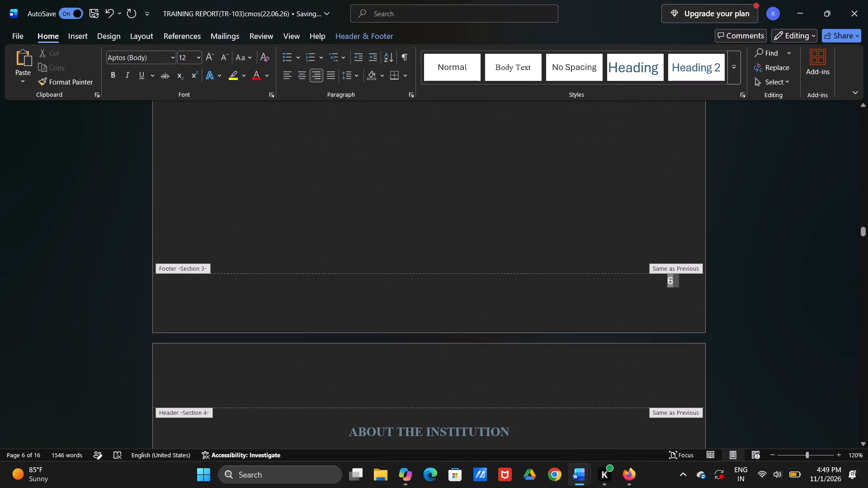
drag(681, 285, 677, 285)
key(v)
key(i)
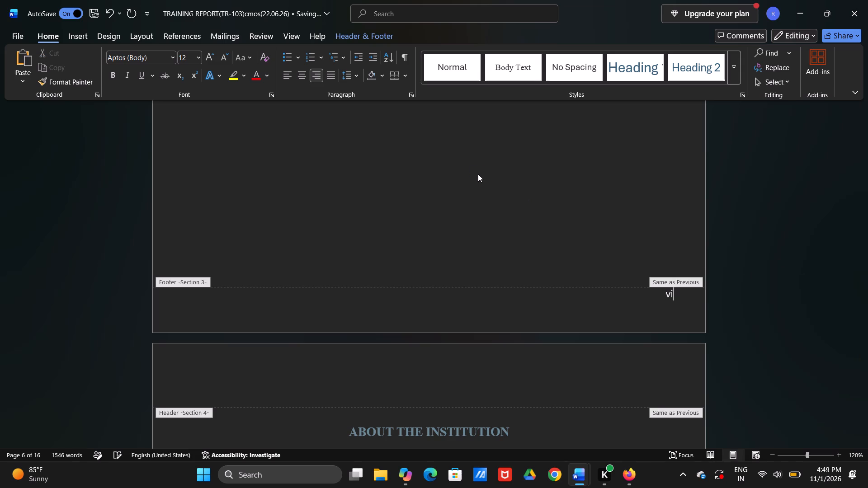
Undo the last two page-number edits made in the footers of the front-matter sections.
scroll(478, 174, up, 2)
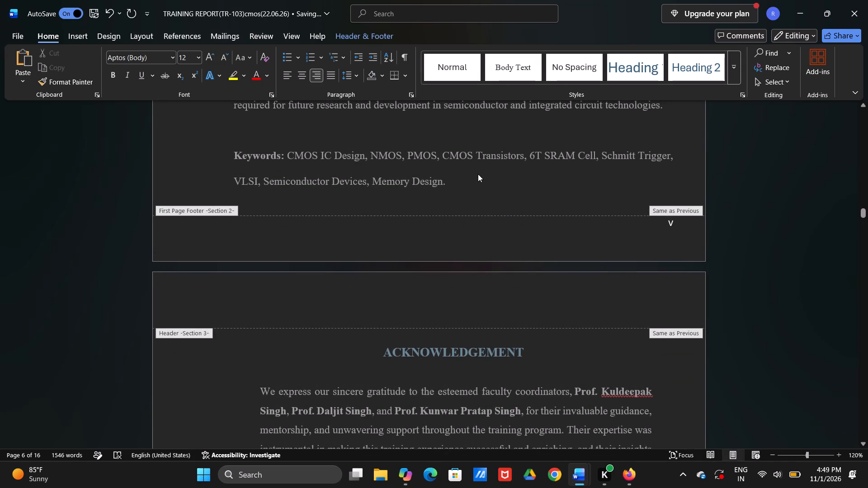
click(332, 36)
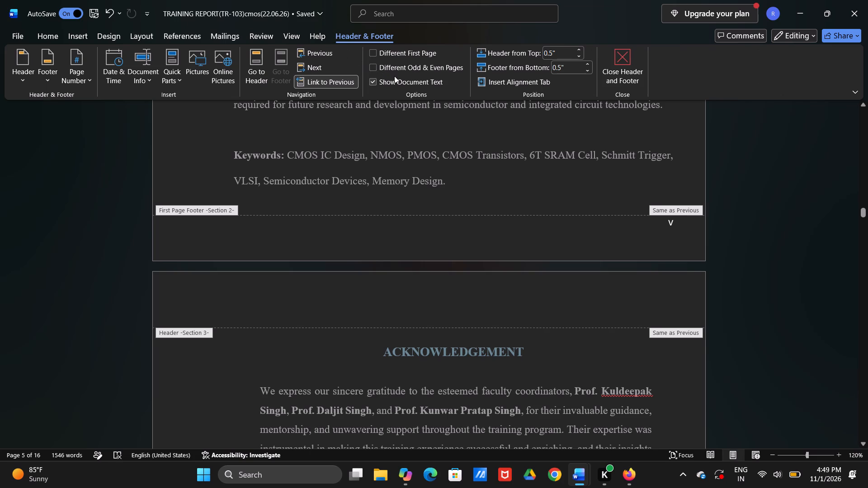
scroll(402, 141, up, 2)
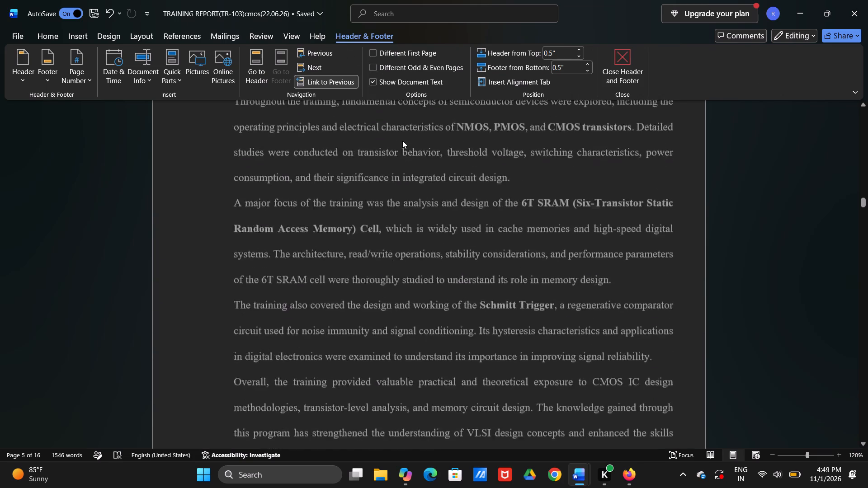
scroll(402, 141, up, 2)
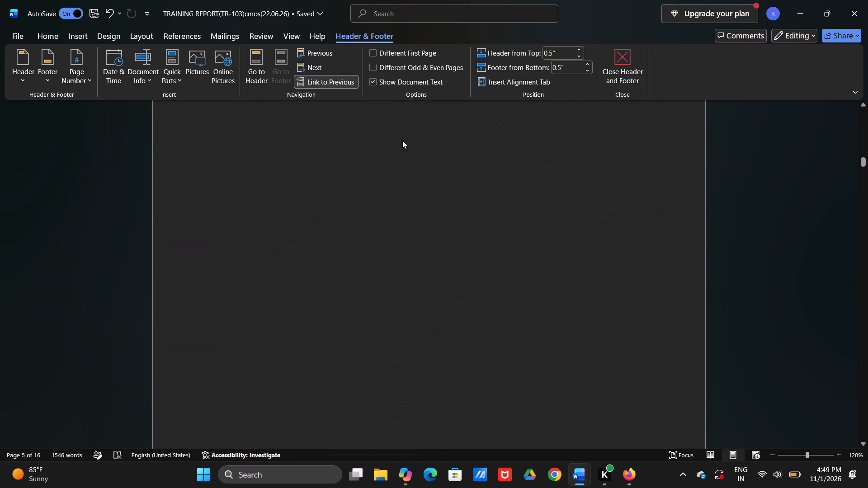
scroll(501, 192, down, 3)
scroll(501, 192, up, 2)
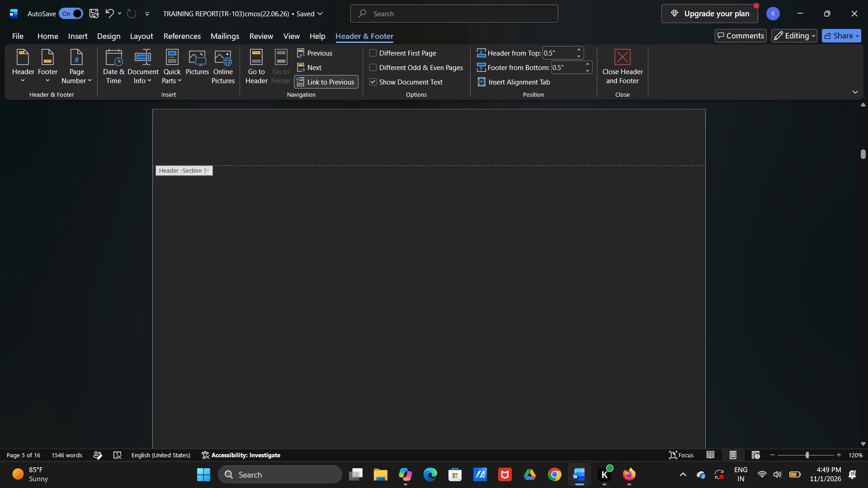
scroll(501, 192, up, 2)
key(ctrl+z)
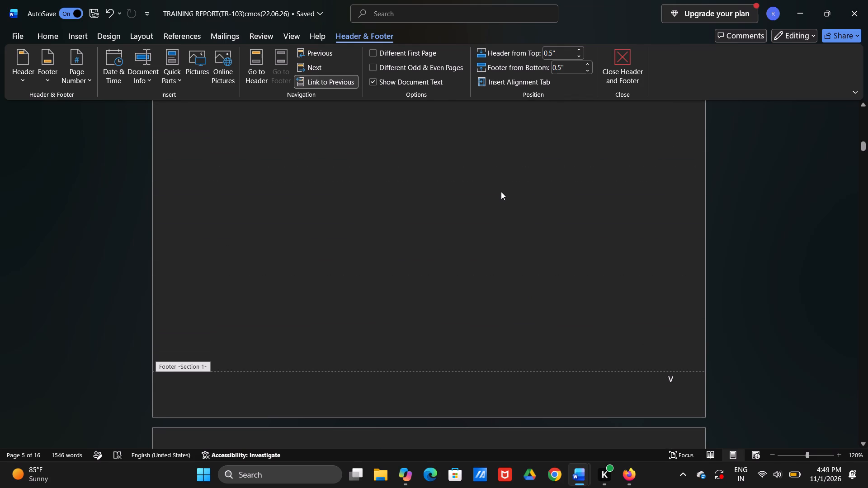
scroll(501, 192, up, 2)
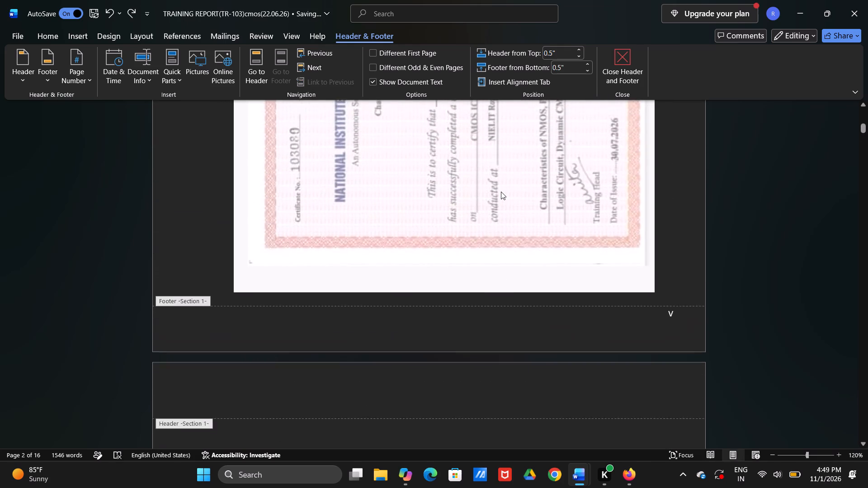
scroll(501, 192, up, 1)
key(ctrl+z)
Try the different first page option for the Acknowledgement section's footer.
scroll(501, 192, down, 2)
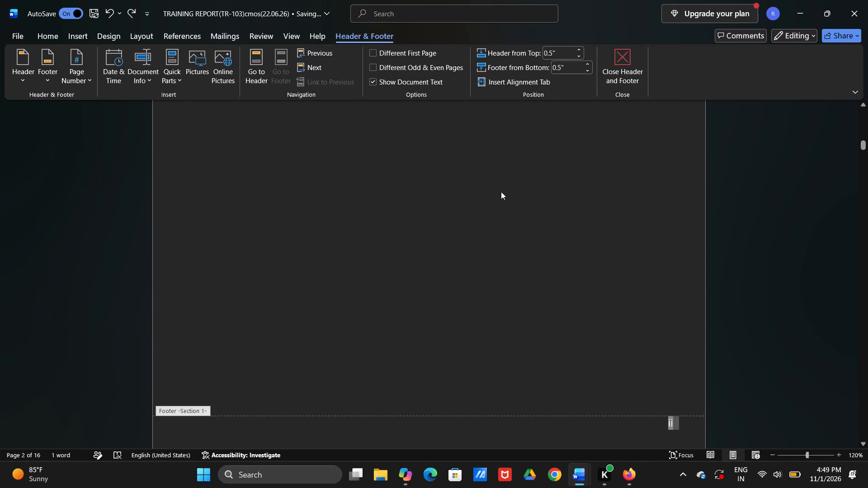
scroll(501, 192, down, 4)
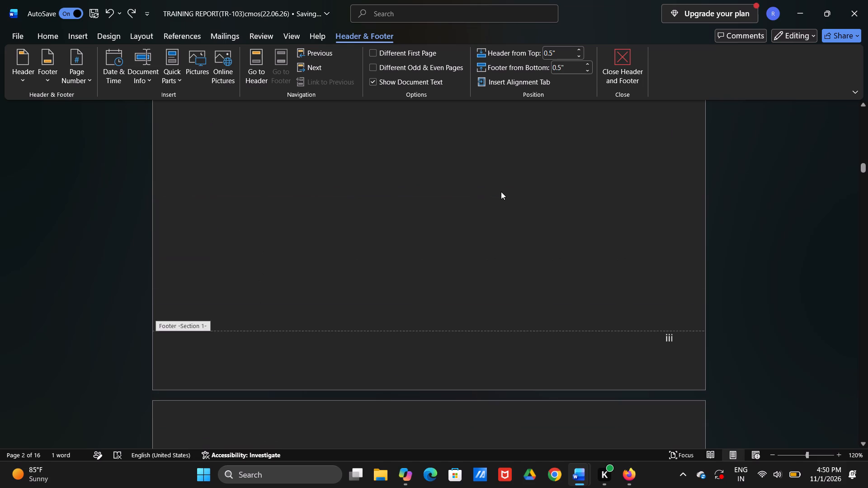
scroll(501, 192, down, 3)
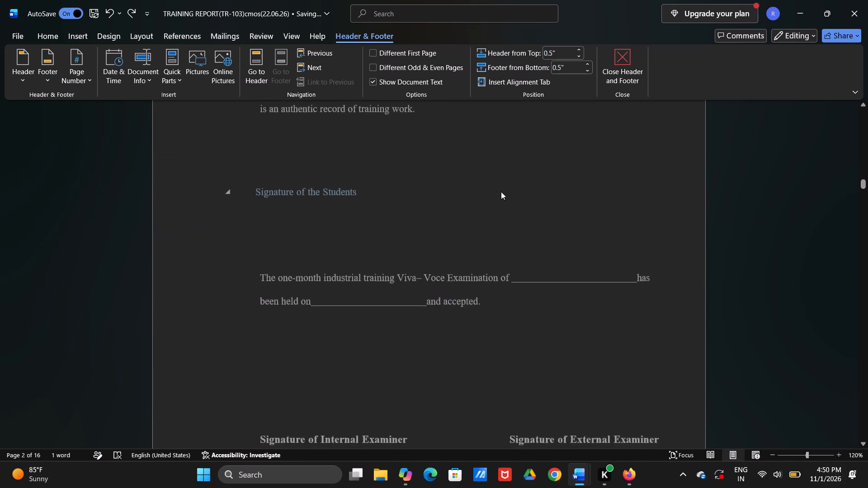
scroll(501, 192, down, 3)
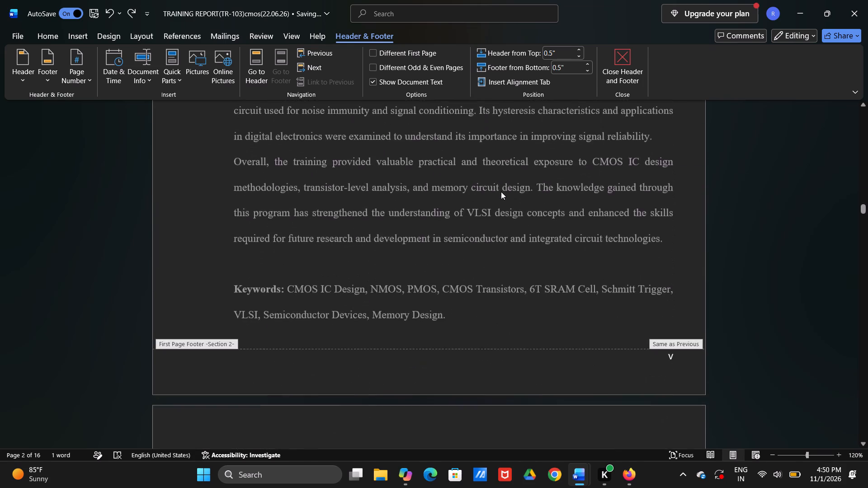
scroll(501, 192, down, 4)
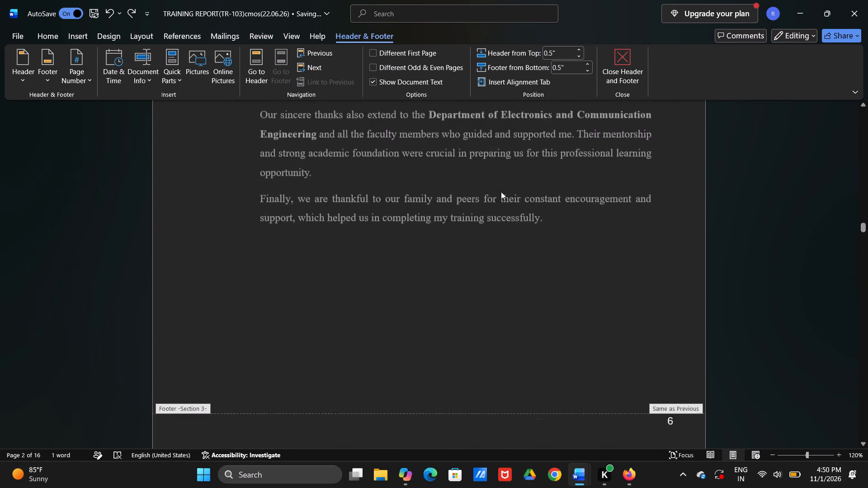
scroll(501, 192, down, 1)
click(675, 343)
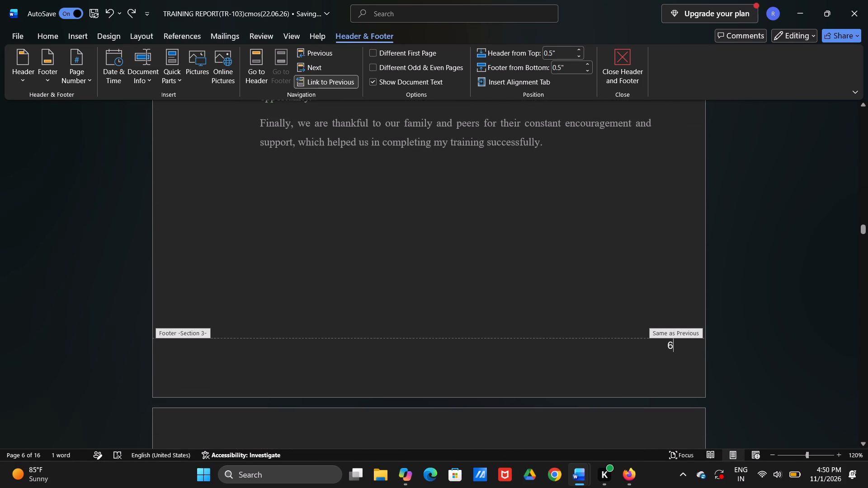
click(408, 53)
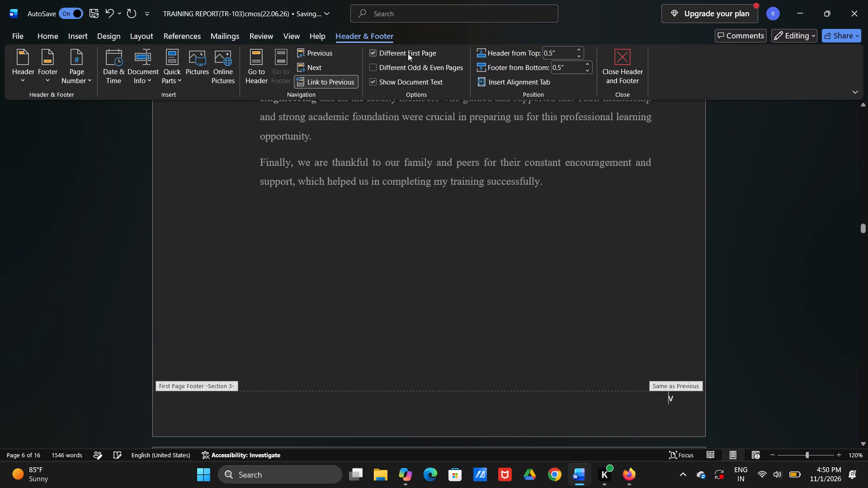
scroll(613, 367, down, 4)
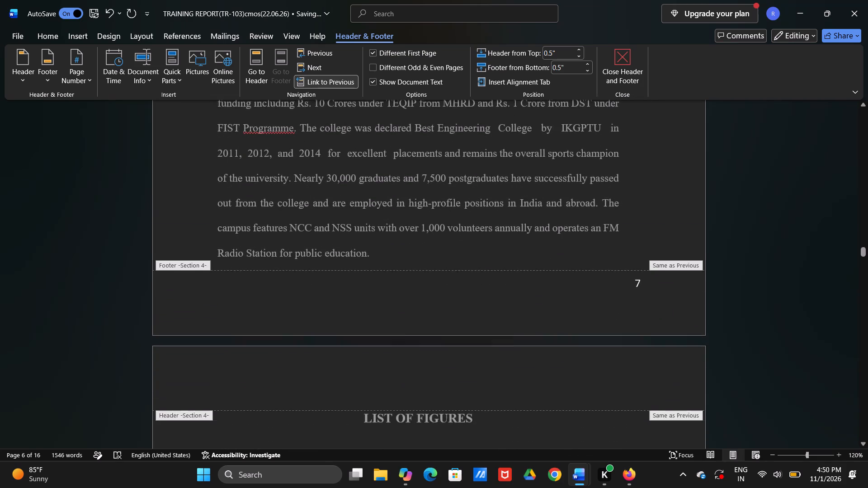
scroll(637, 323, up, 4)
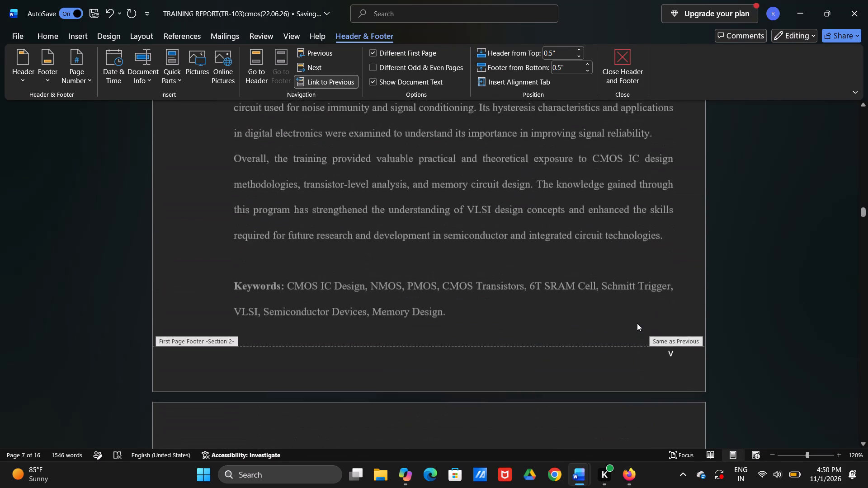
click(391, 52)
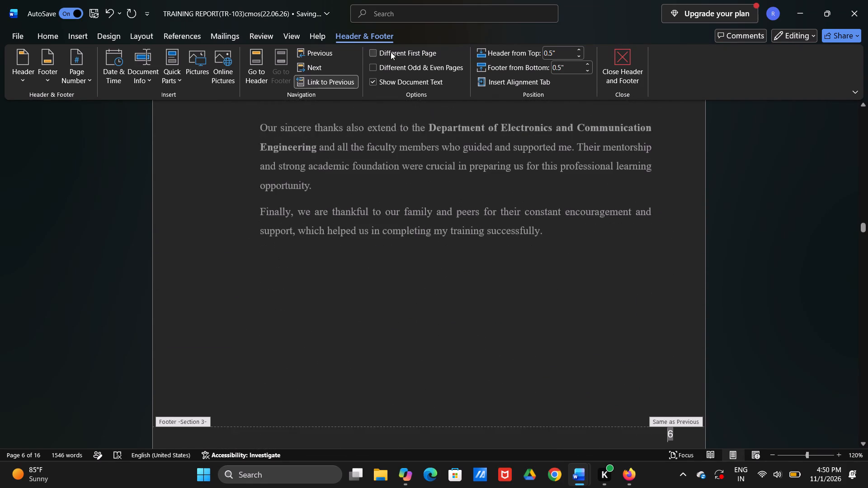
Replace the page number in the Acknowledgement page's footer with vi.
scroll(505, 142, up, 1)
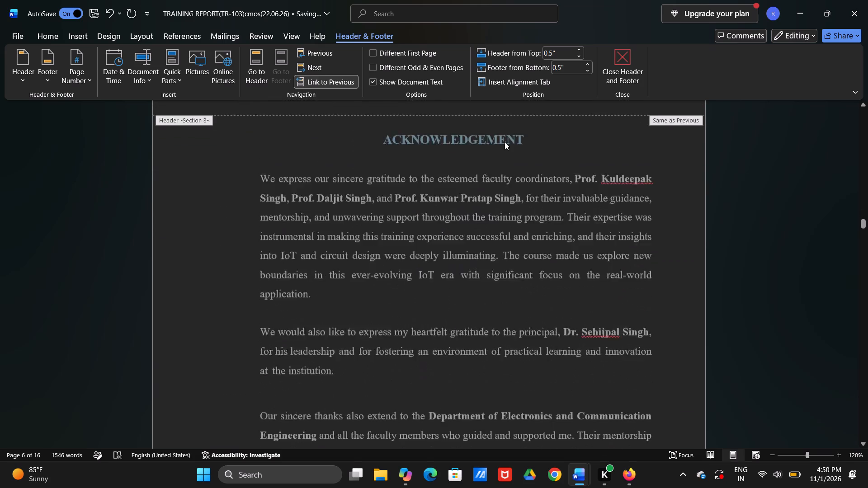
scroll(505, 142, down, 2)
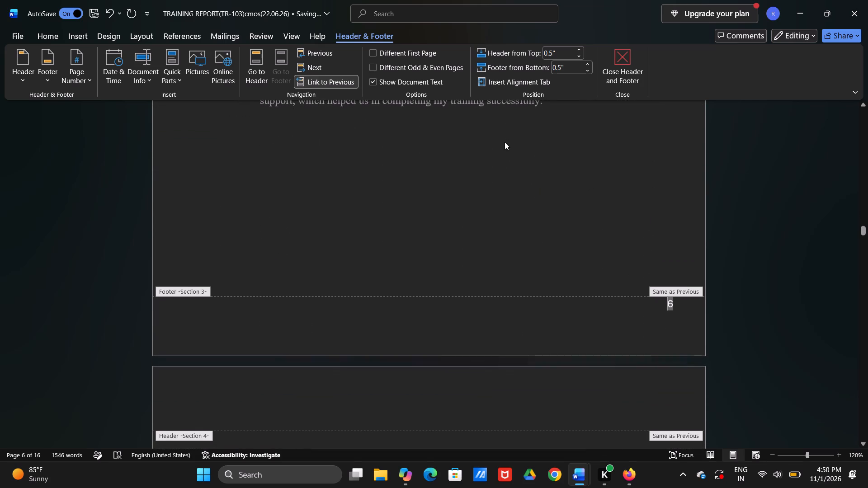
key(v)
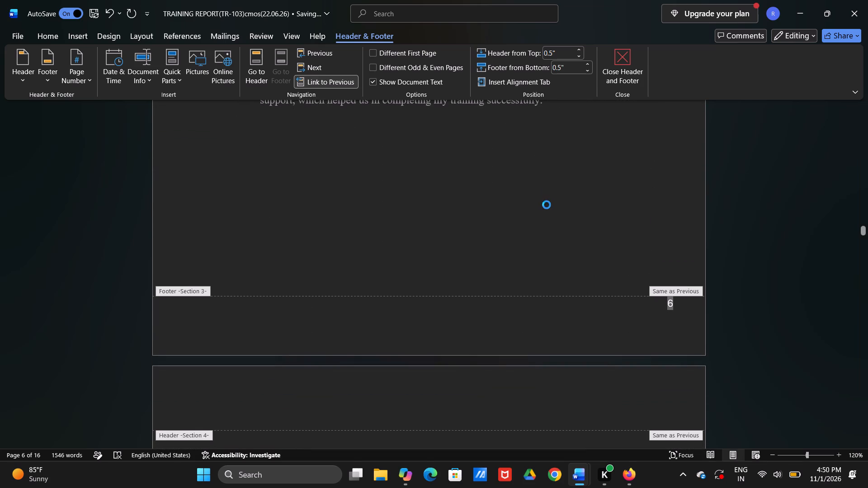
key(i)
click(783, 307)
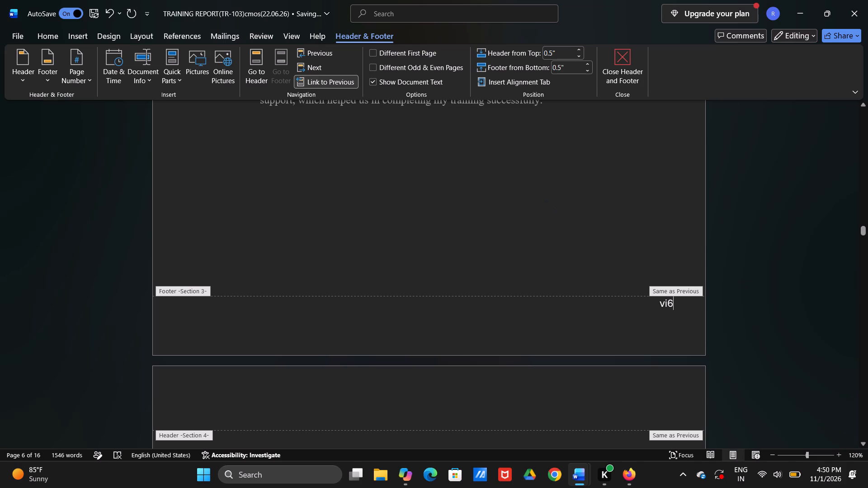
key(BackSpace)
click(675, 304)
drag(675, 304, 665, 303)
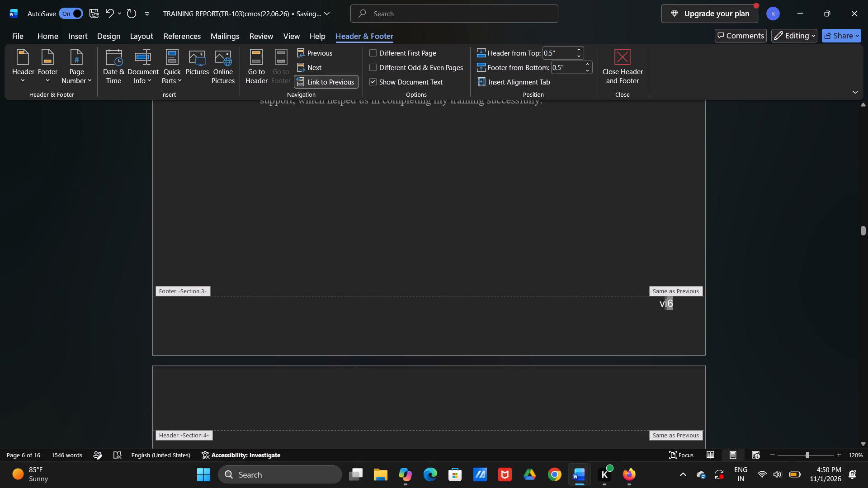
drag(665, 303, 669, 303)
key(BackSpace)
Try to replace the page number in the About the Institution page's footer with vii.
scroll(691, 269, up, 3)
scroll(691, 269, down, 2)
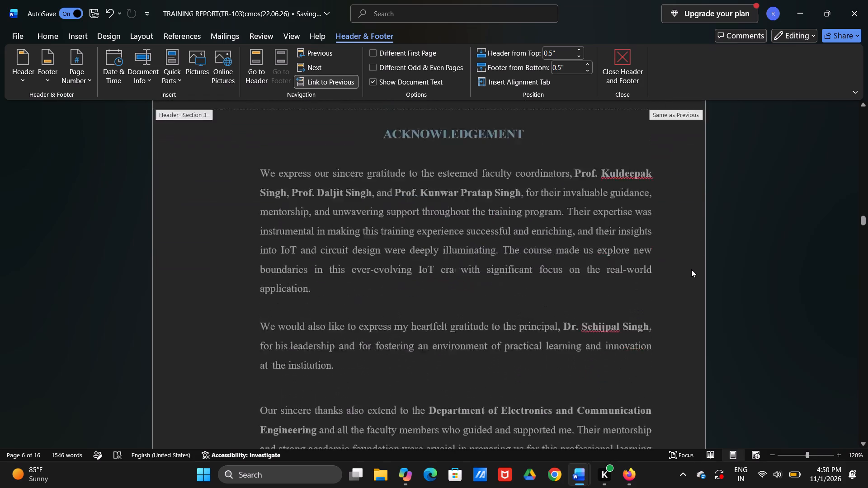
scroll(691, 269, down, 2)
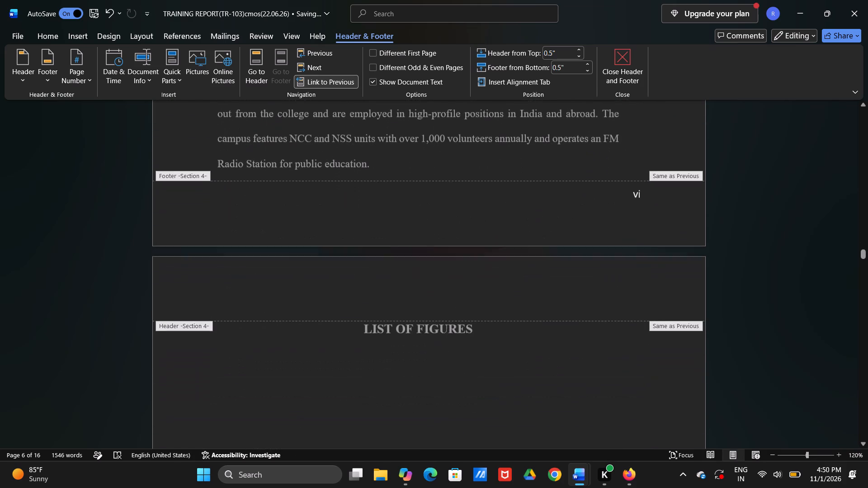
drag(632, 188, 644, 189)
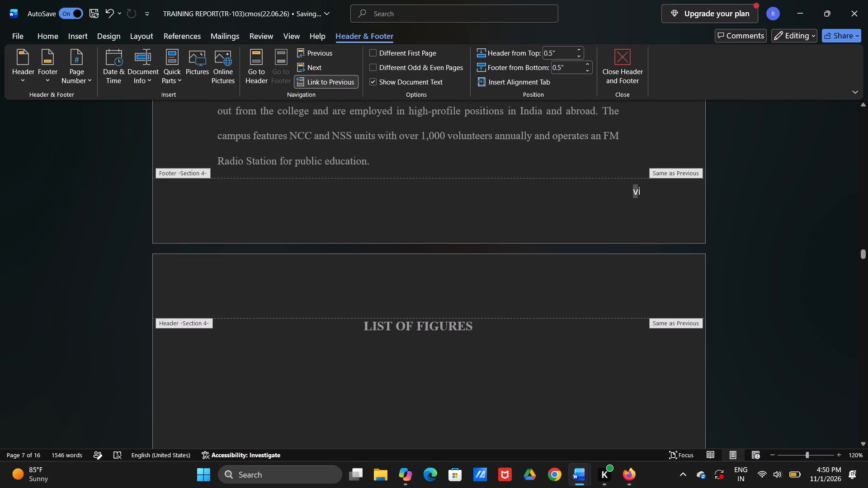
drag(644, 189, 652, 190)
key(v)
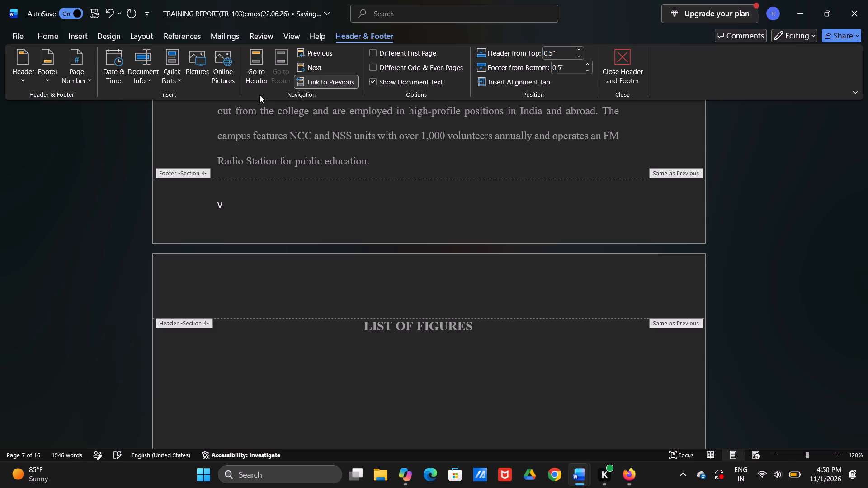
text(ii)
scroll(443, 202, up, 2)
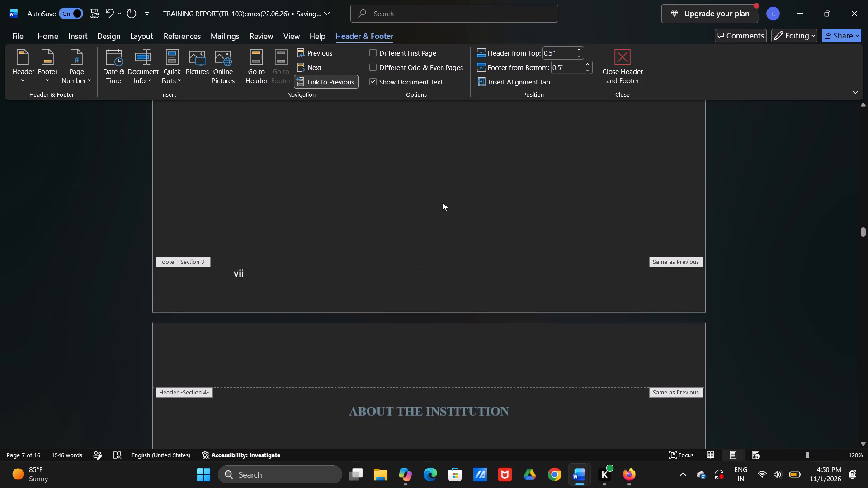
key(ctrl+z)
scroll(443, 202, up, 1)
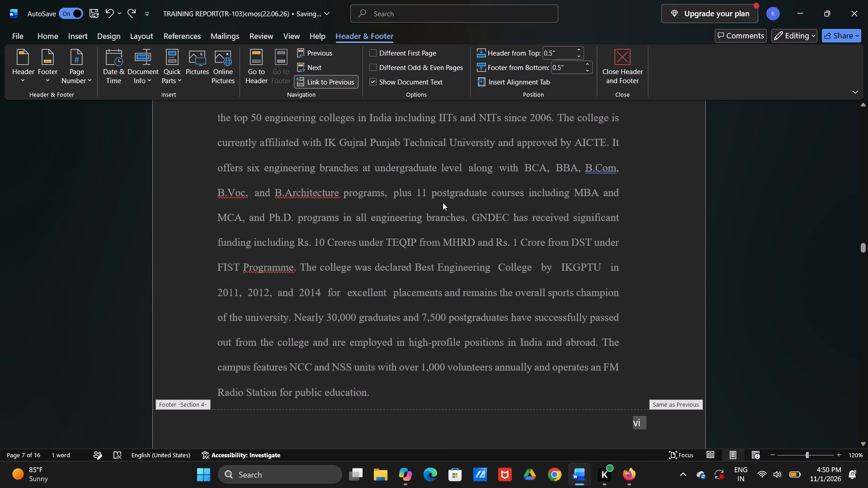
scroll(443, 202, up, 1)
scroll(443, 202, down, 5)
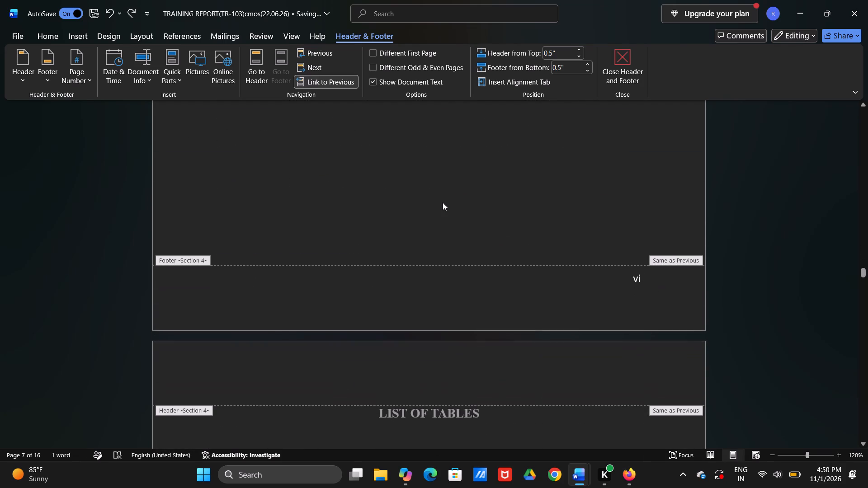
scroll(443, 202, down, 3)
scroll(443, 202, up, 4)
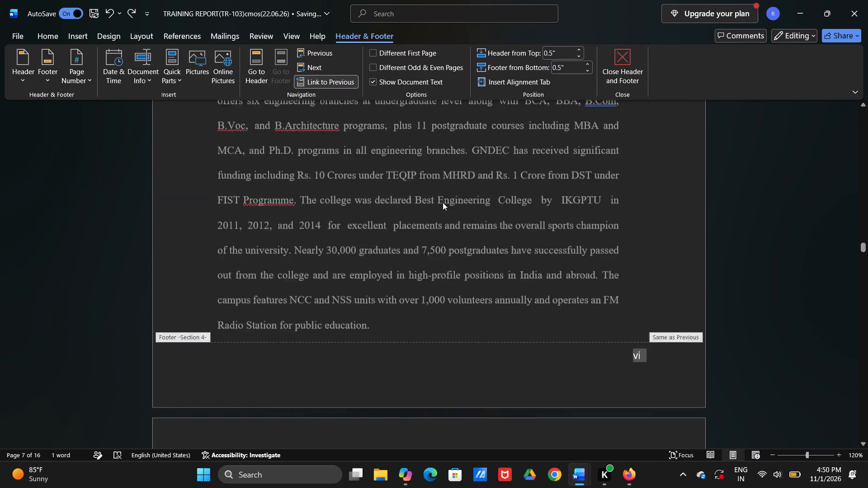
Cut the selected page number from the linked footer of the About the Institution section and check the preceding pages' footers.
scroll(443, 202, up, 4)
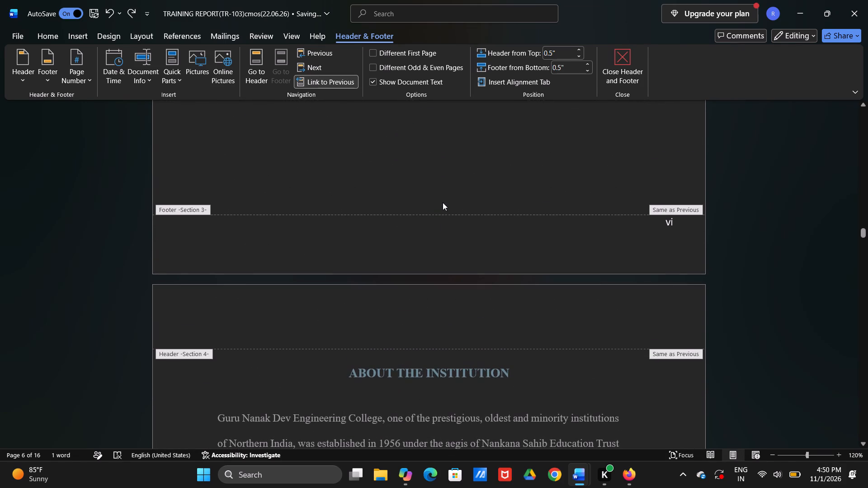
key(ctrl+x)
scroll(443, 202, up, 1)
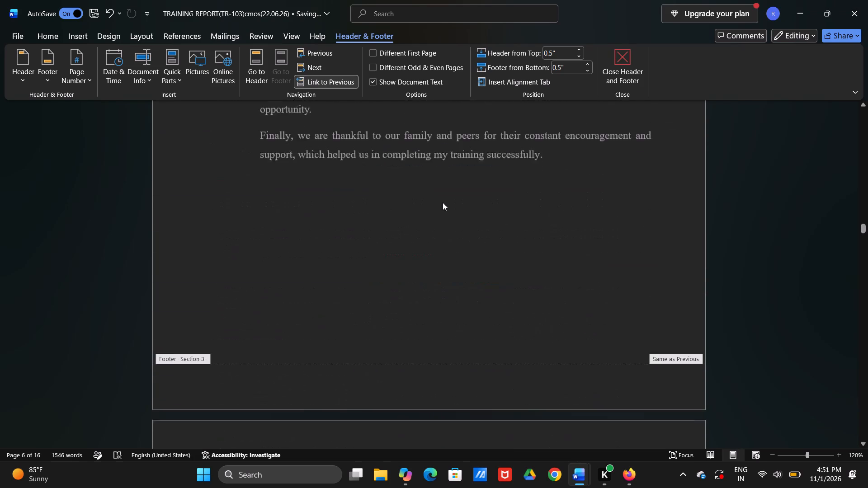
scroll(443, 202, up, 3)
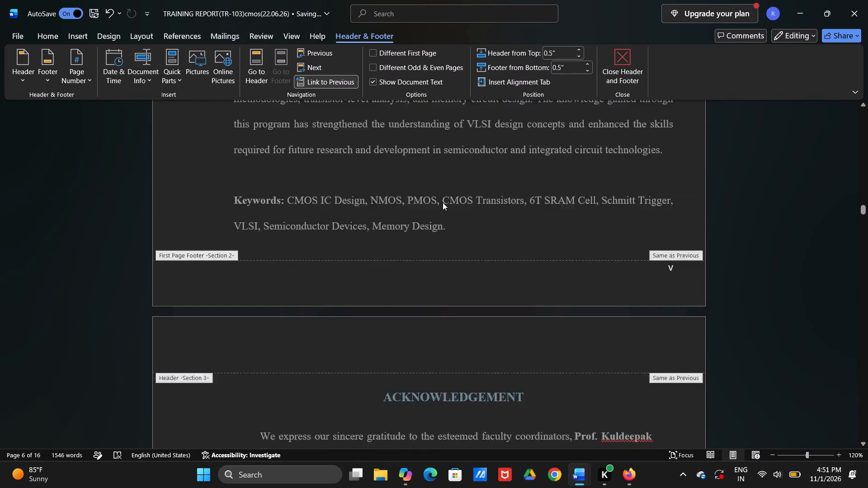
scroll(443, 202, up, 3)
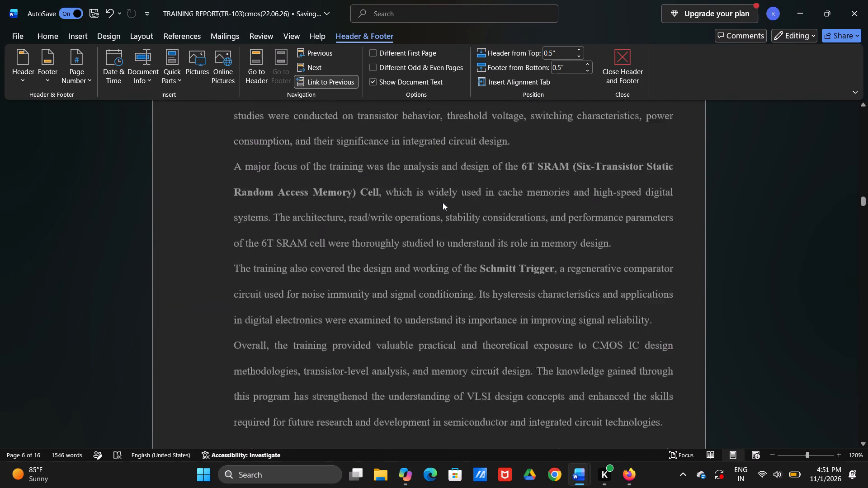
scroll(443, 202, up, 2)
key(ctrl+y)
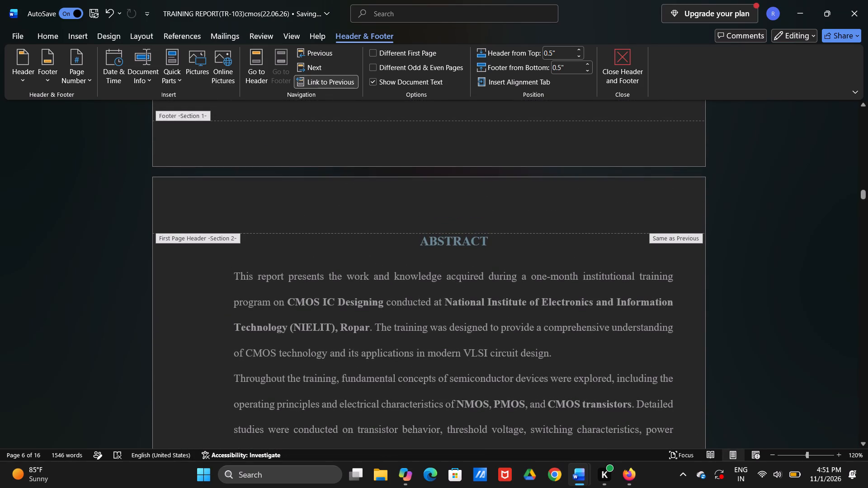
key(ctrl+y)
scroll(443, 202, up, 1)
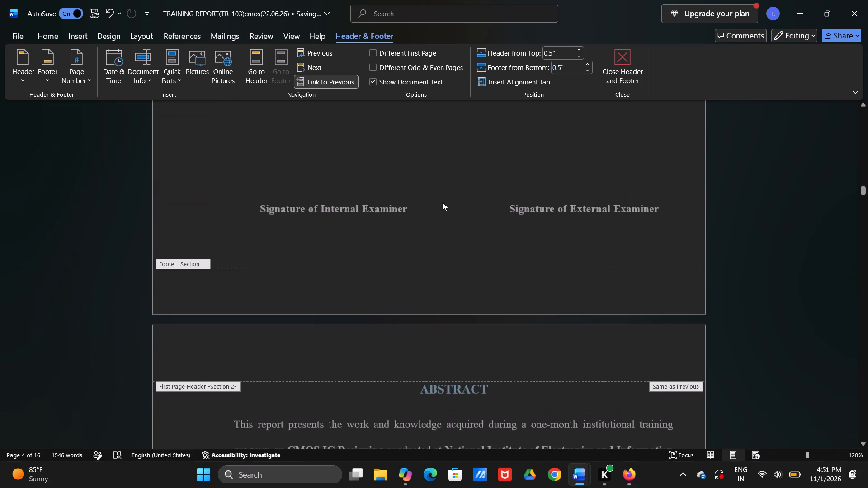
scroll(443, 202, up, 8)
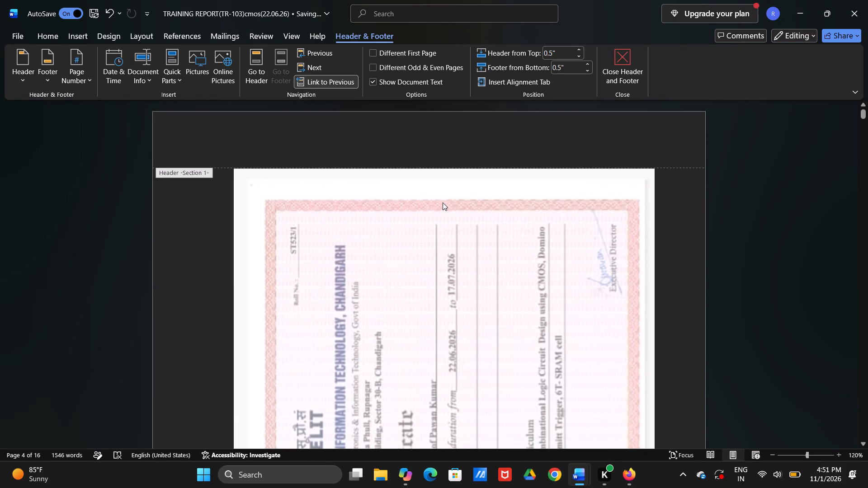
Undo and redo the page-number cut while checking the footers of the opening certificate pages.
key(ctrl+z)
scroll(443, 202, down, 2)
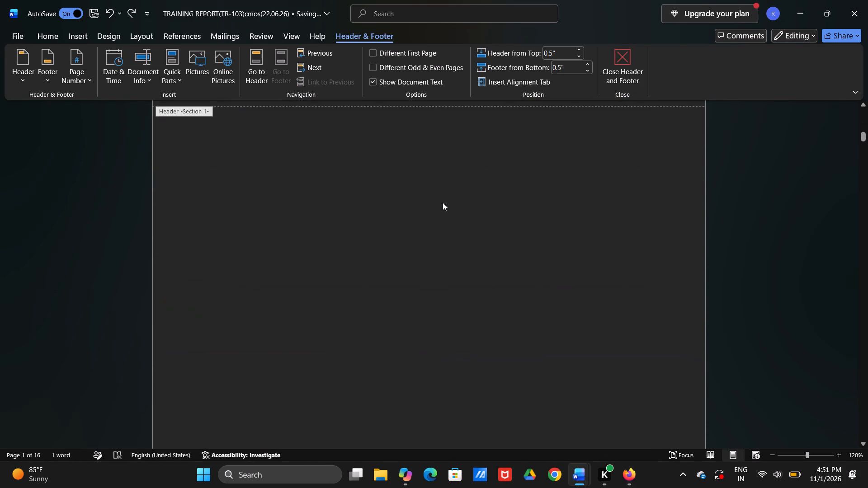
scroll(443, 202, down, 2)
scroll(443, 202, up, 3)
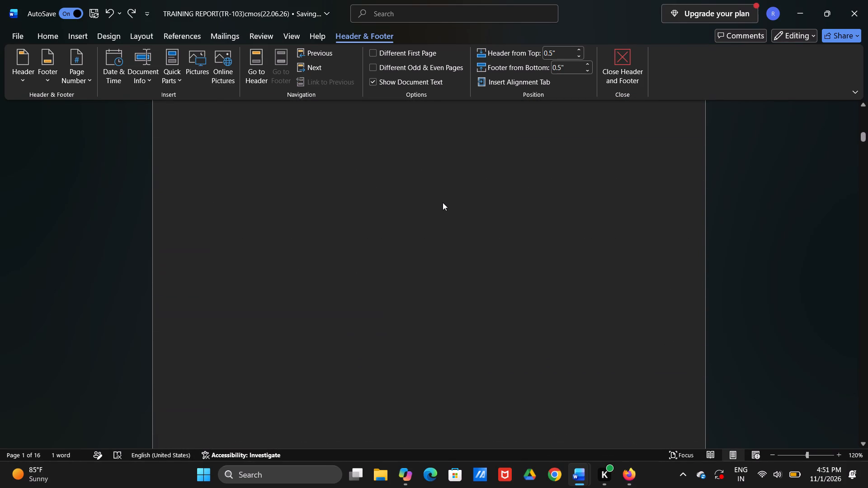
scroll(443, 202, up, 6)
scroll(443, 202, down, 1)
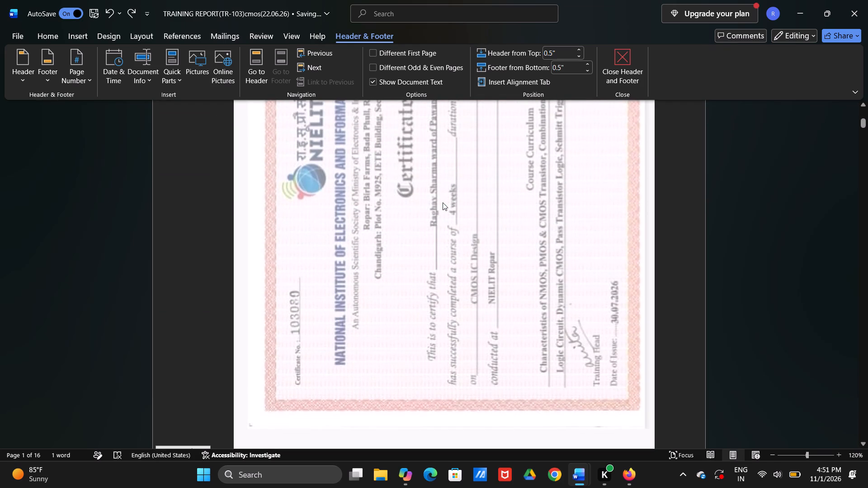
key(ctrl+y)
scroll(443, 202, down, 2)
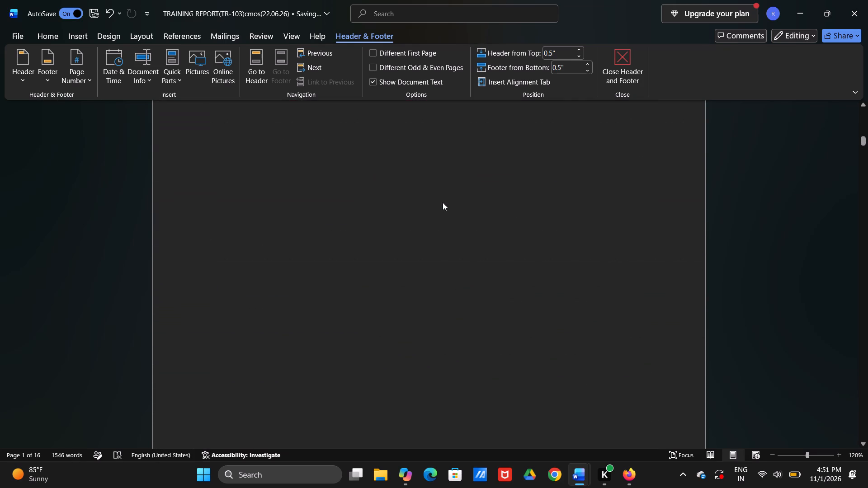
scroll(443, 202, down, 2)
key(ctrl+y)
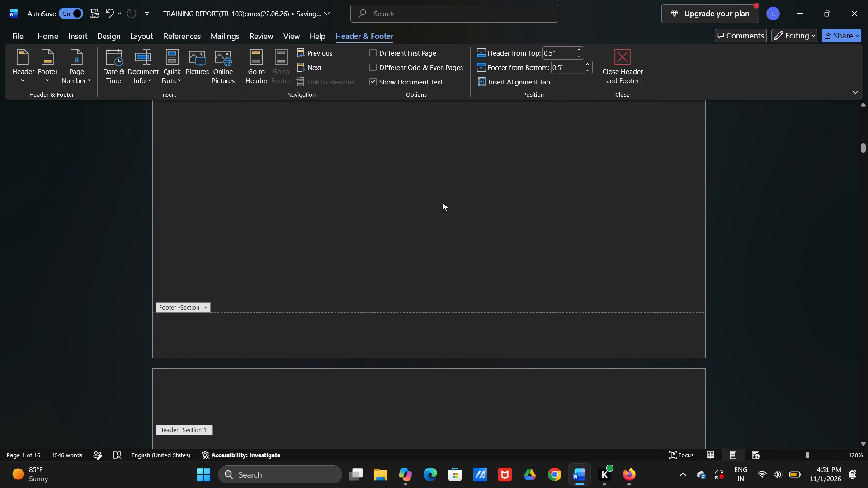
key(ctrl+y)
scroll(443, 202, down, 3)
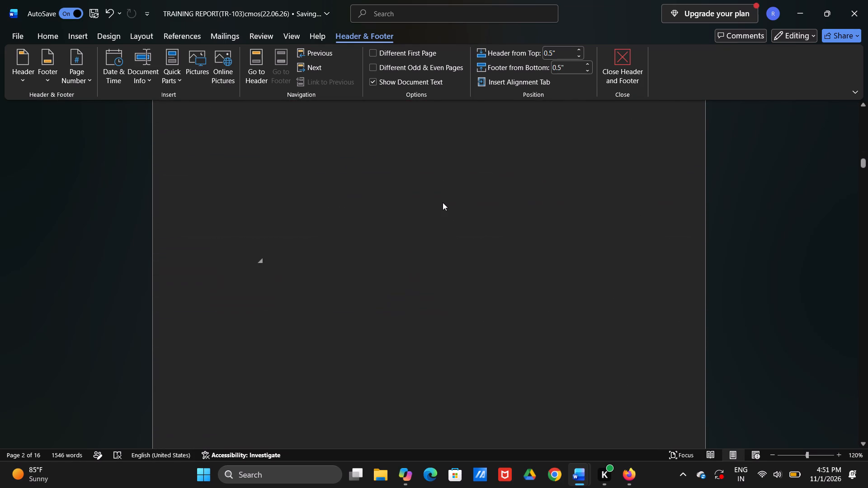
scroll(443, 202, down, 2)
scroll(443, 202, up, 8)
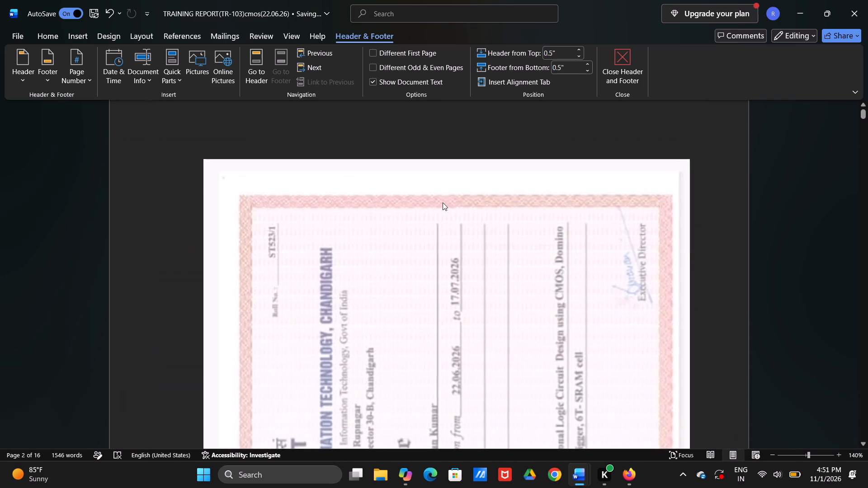
Undo the page-number cut and the preceding hand-typed page-number edits in the linked footers.
key(ctrl+z)
key(ctrl+z)
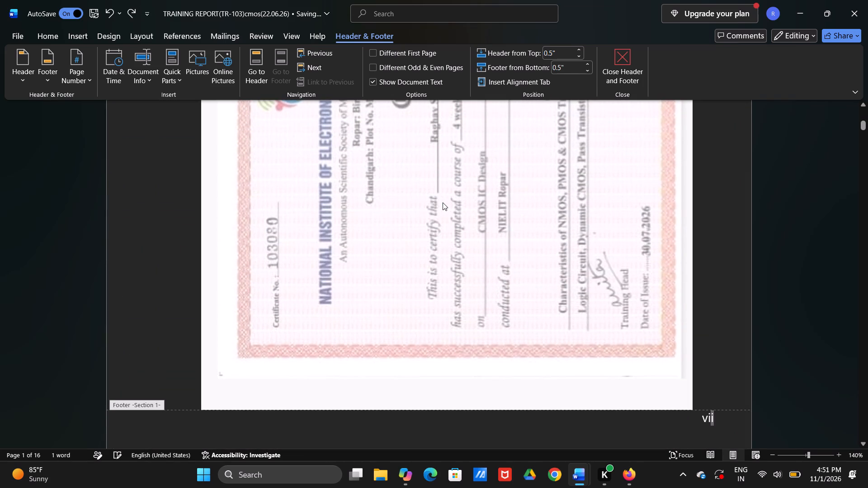
key(ctrl+z)
key(ctrl+z)
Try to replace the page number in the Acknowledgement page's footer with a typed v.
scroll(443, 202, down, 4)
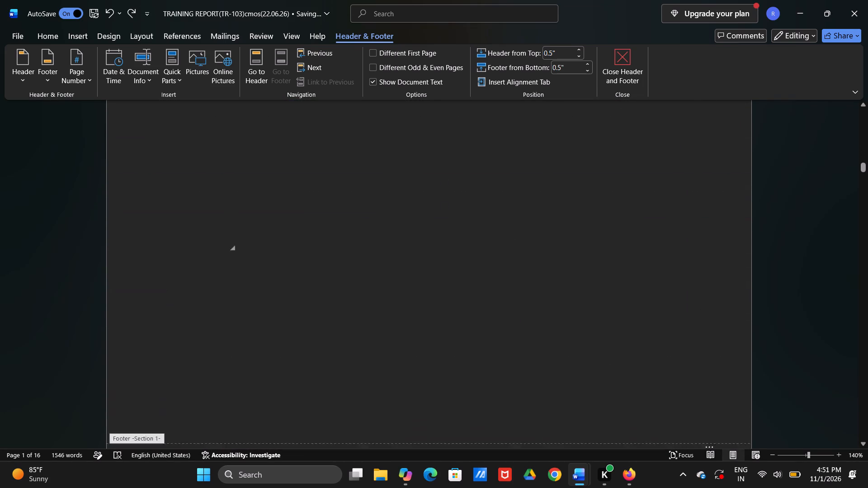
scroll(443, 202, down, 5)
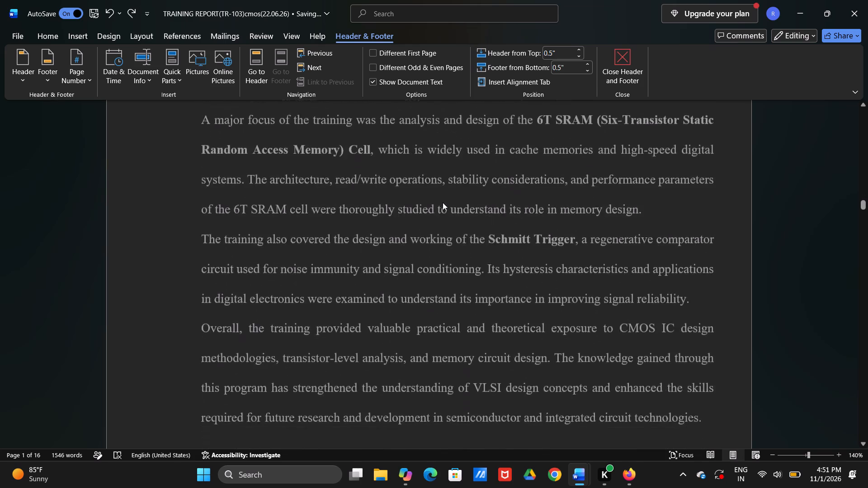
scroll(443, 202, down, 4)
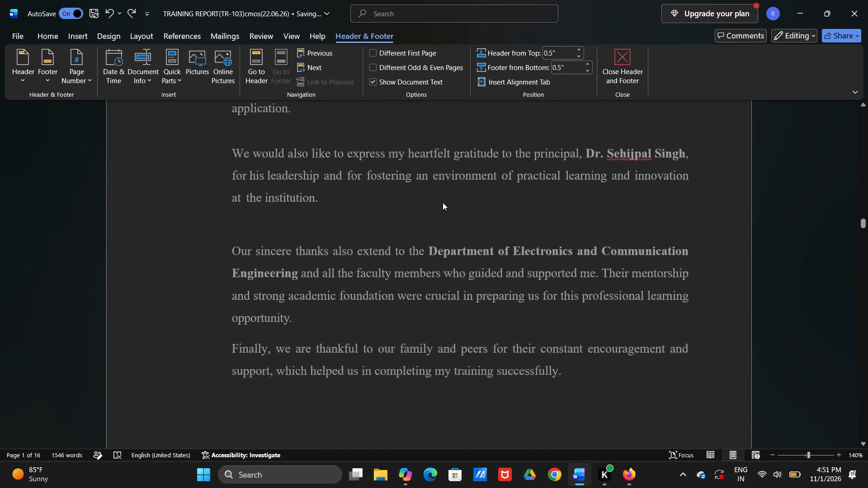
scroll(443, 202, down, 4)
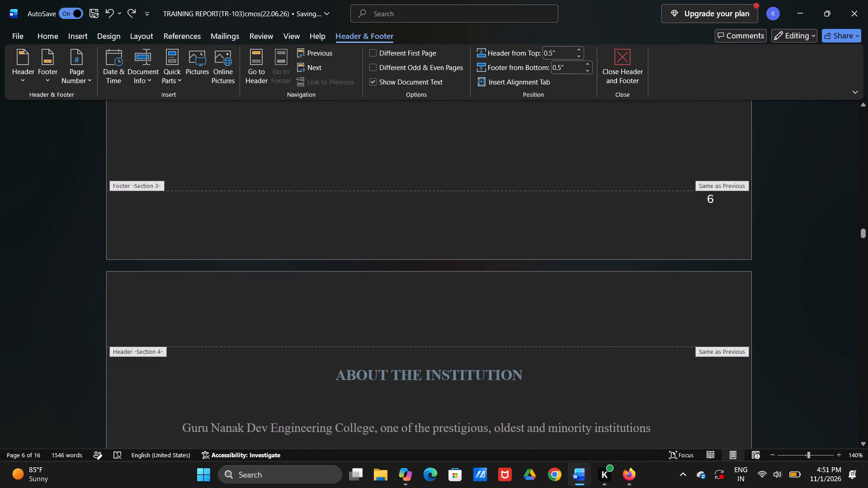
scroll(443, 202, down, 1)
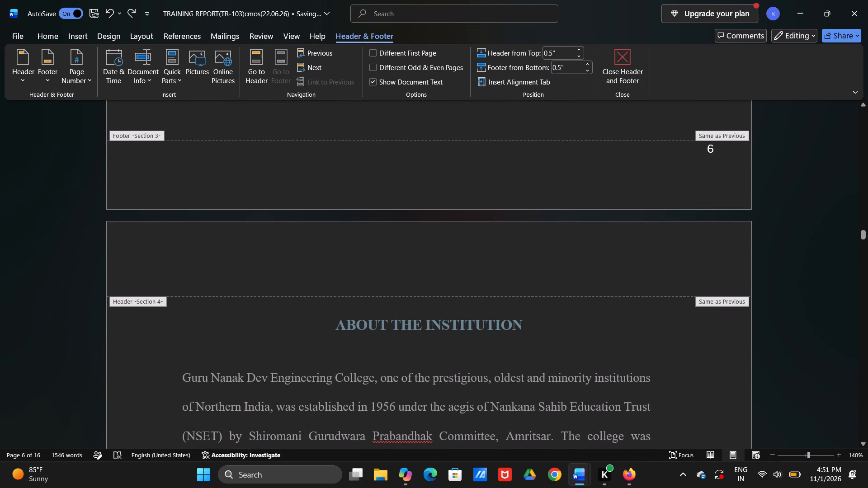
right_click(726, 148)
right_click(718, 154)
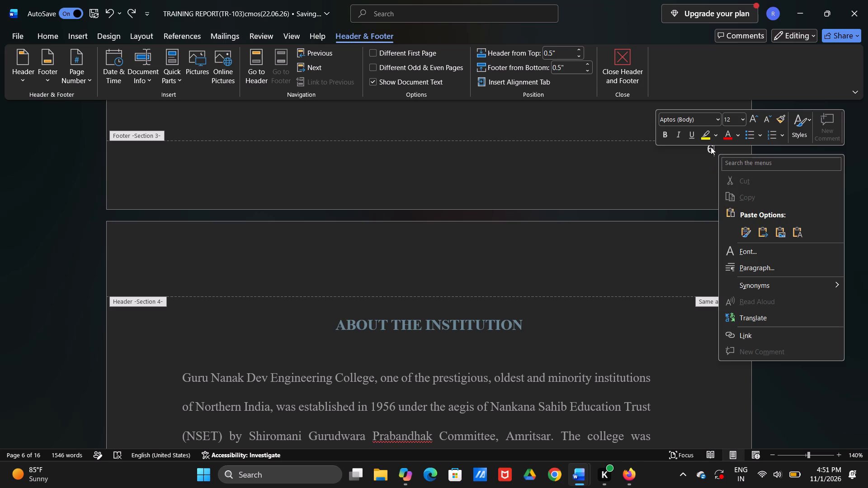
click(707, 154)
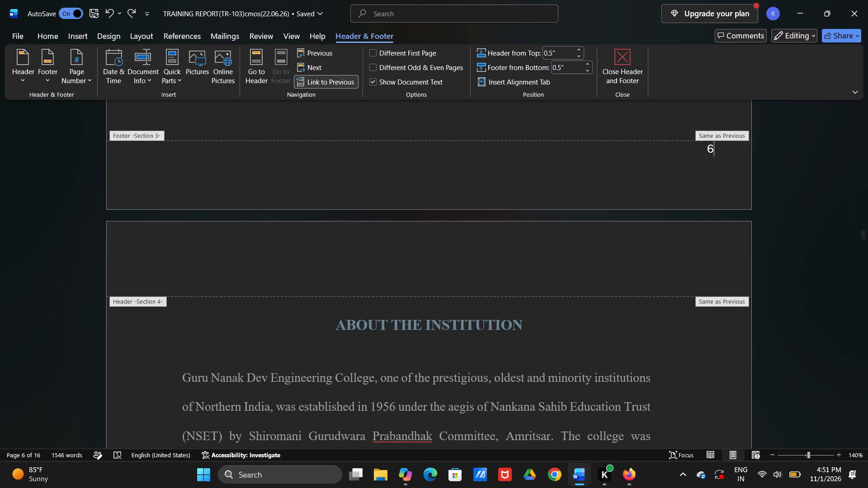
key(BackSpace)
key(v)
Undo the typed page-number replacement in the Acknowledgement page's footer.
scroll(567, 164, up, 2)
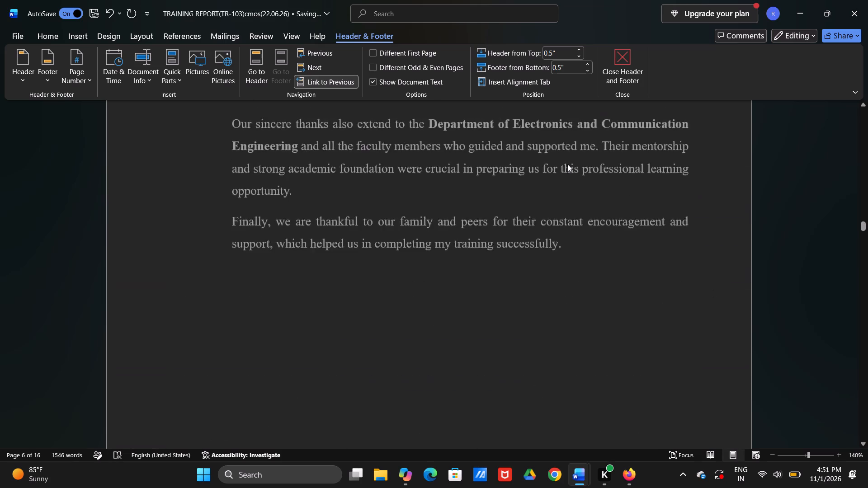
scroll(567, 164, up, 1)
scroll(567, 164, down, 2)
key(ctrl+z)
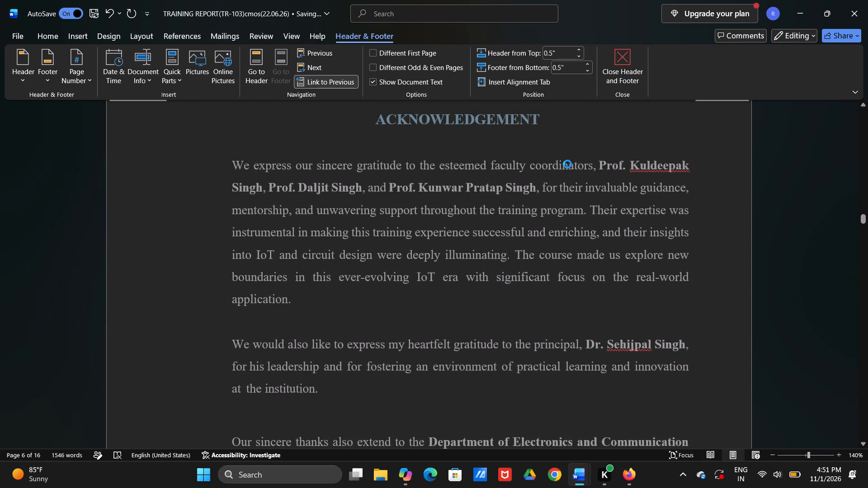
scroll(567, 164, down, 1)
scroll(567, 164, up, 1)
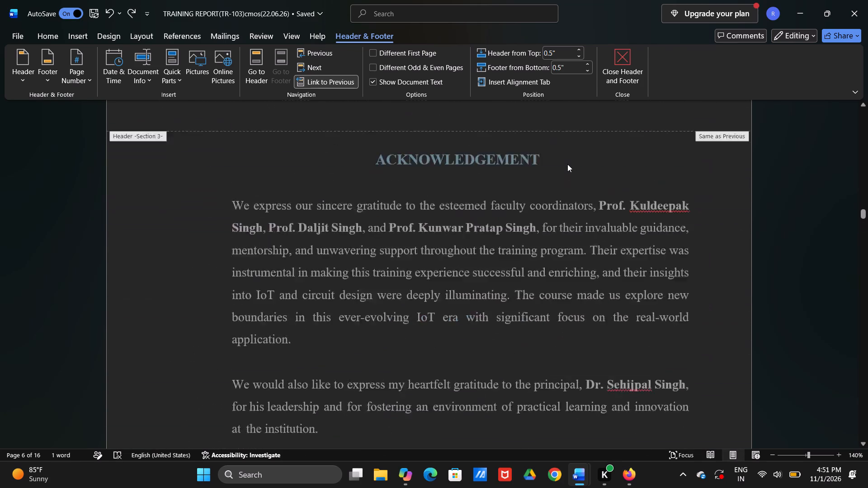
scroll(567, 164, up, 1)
Set the page number format of the Acknowledgement section to i, ii, iii.
scroll(567, 164, down, 2)
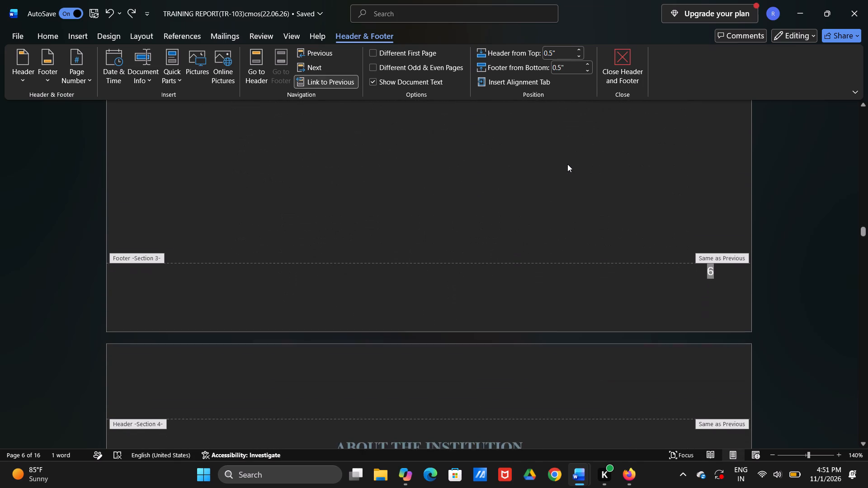
scroll(567, 164, down, 1)
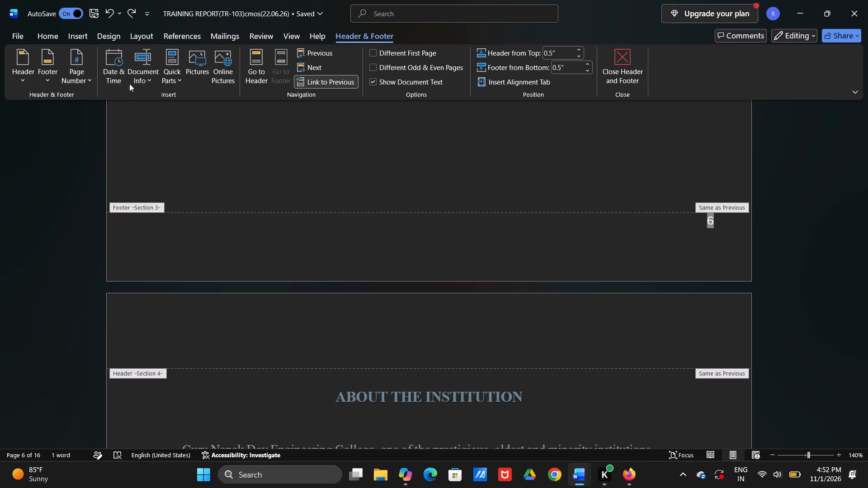
click(80, 83)
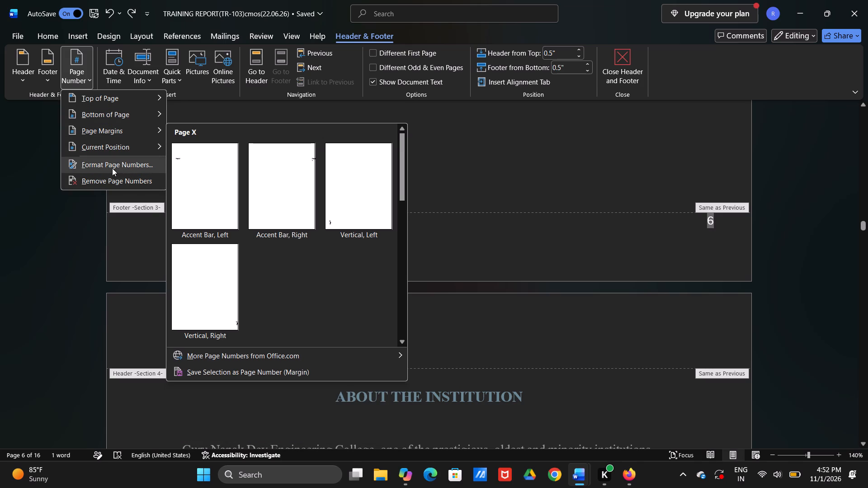
click(128, 167)
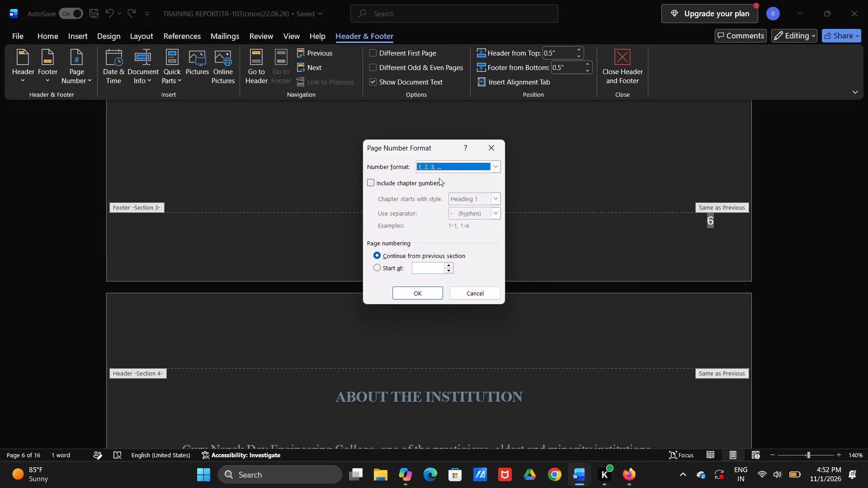
click(494, 164)
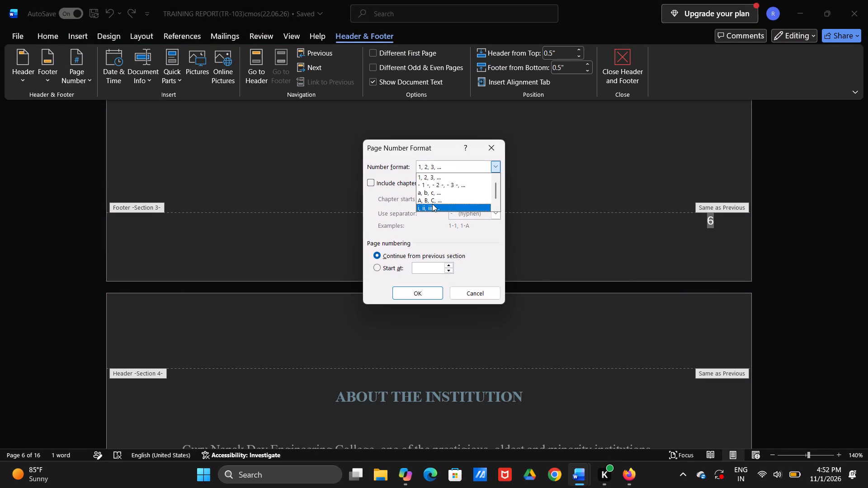
click(432, 204)
click(418, 290)
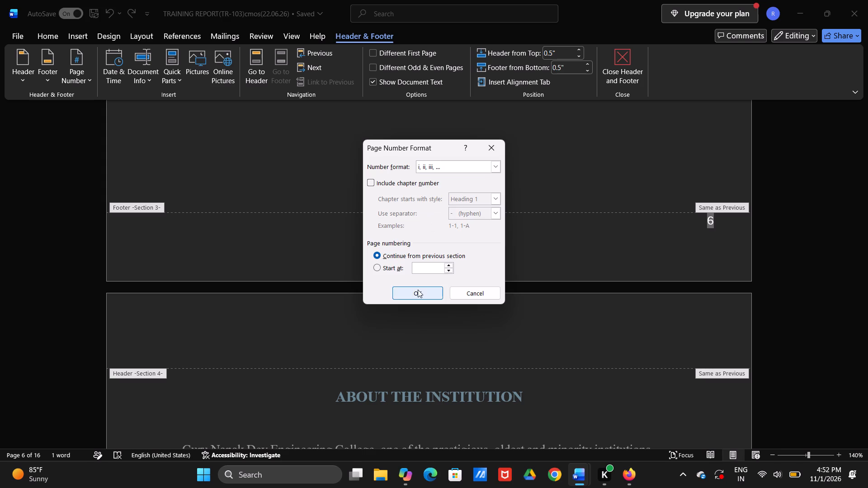
Examine the page numbers in the footers around the Abstract and Acknowledgement pages.
scroll(563, 271, up, 11)
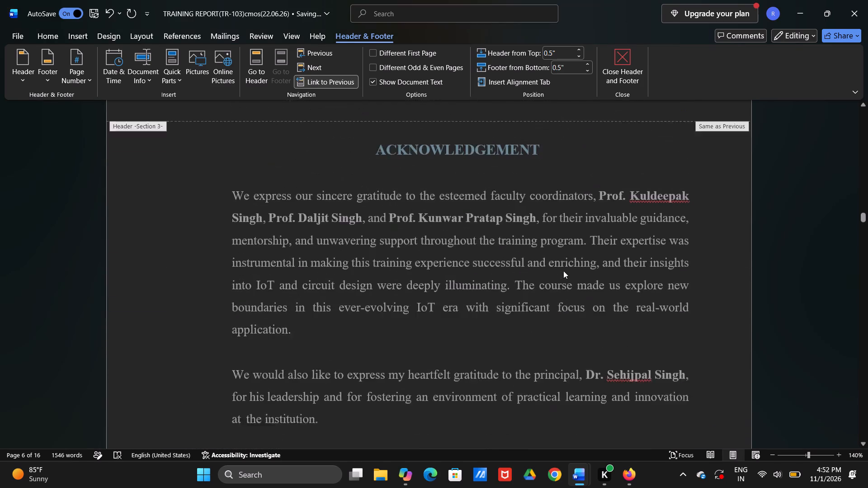
scroll(563, 271, up, 6)
scroll(571, 273, down, 5)
scroll(646, 228, down, 2)
scroll(646, 235, up, 1)
scroll(646, 235, down, 1)
scroll(646, 237, up, 1)
scroll(646, 238, down, 1)
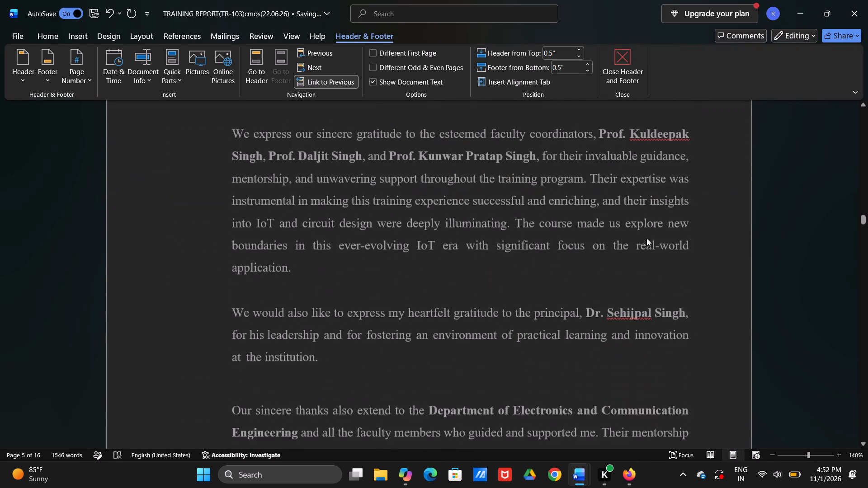
Set the page number format of the About the Institution section to i, ii, iii, continuing from the previous section.
scroll(646, 238, down, 4)
scroll(646, 238, up, 1)
scroll(646, 238, down, 1)
scroll(646, 238, up, 1)
scroll(648, 230, down, 3)
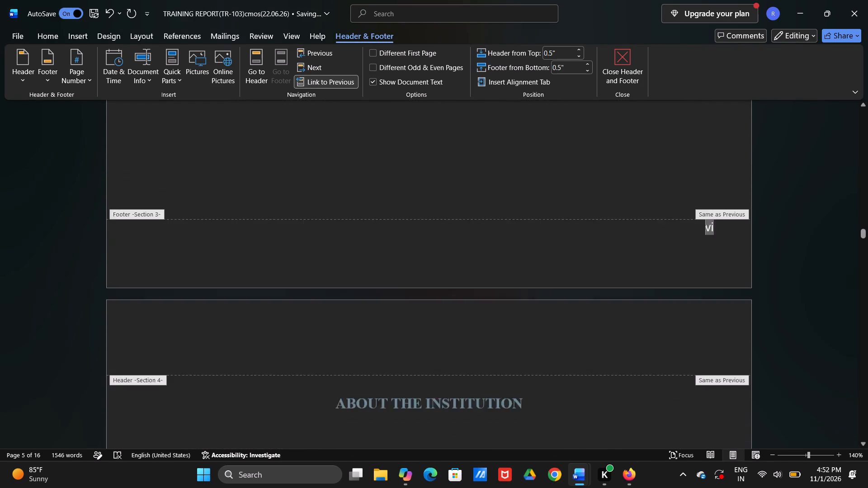
scroll(648, 230, down, 4)
scroll(656, 301, down, 1)
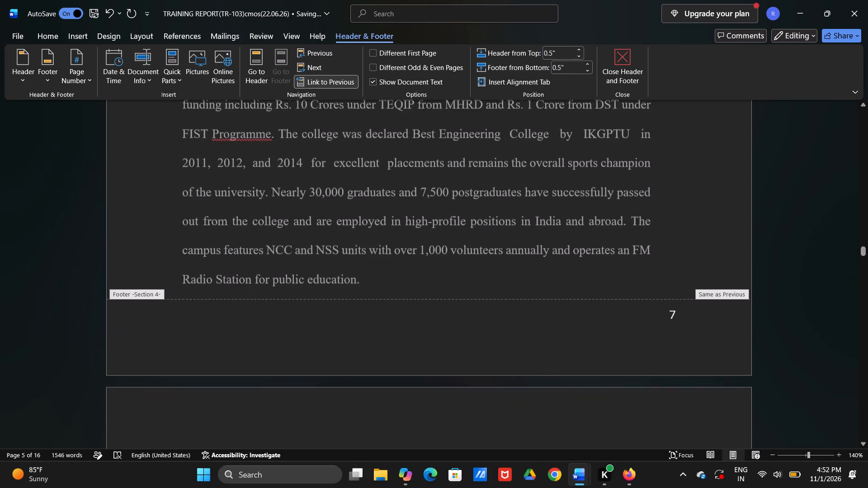
scroll(656, 302, down, 1)
right_click(644, 306)
click(621, 314)
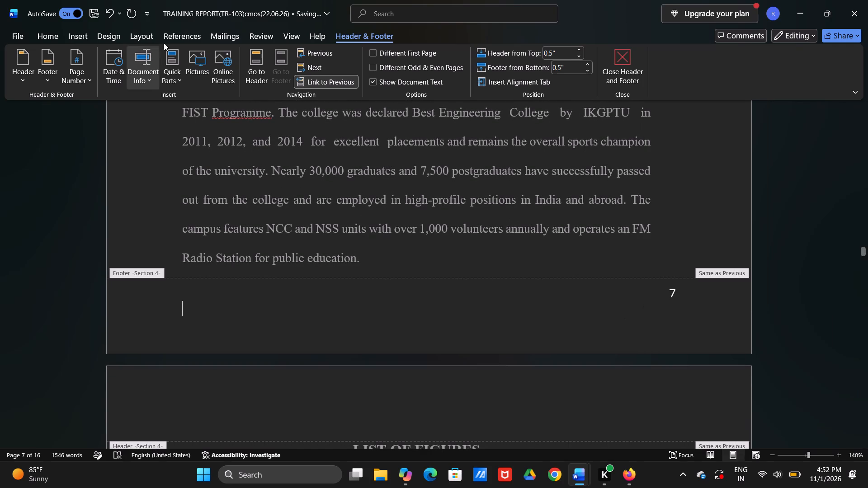
click(81, 77)
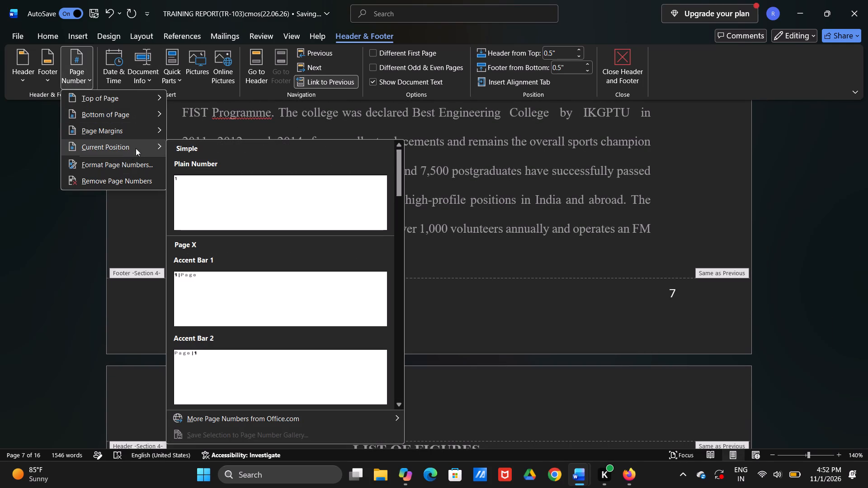
click(151, 172)
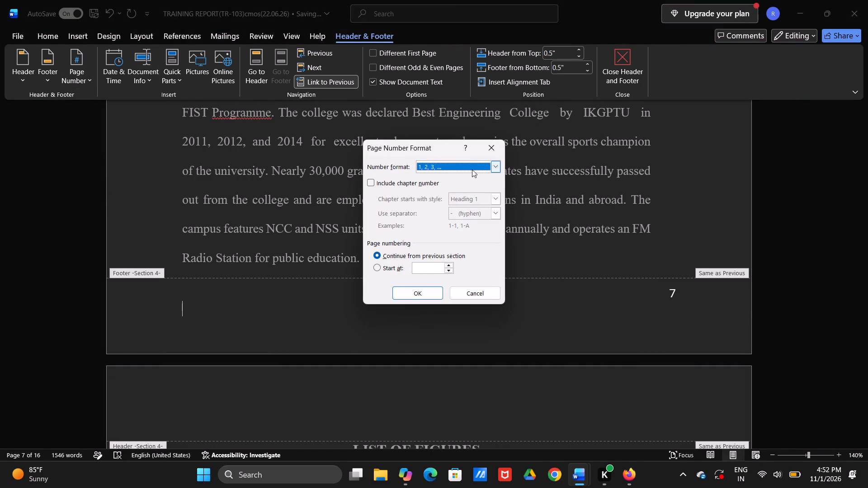
click(476, 161)
click(449, 214)
click(488, 162)
click(441, 206)
click(426, 292)
Compare the footer page numbers and their placement on the About the Institution page and the page before it.
scroll(567, 259, up, 1)
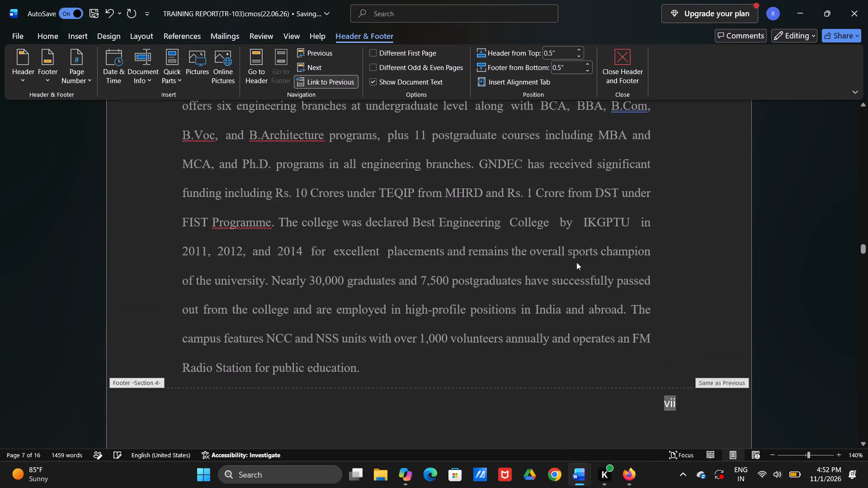
scroll(679, 246, up, 1)
scroll(679, 246, down, 1)
scroll(679, 246, up, 7)
scroll(679, 245, down, 1)
scroll(679, 245, up, 8)
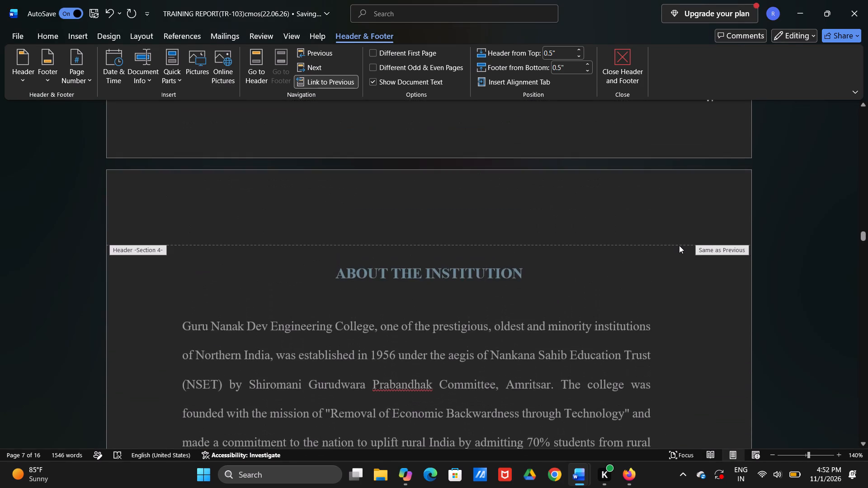
scroll(679, 245, up, 2)
scroll(679, 245, down, 12)
scroll(656, 266, up, 1)
scroll(656, 266, down, 1)
scroll(656, 267, up, 1)
scroll(655, 267, down, 3)
scroll(660, 267, up, 1)
scroll(660, 270, down, 1)
scroll(659, 272, up, 1)
scroll(658, 272, down, 1)
scroll(657, 273, up, 1)
scroll(656, 273, down, 2)
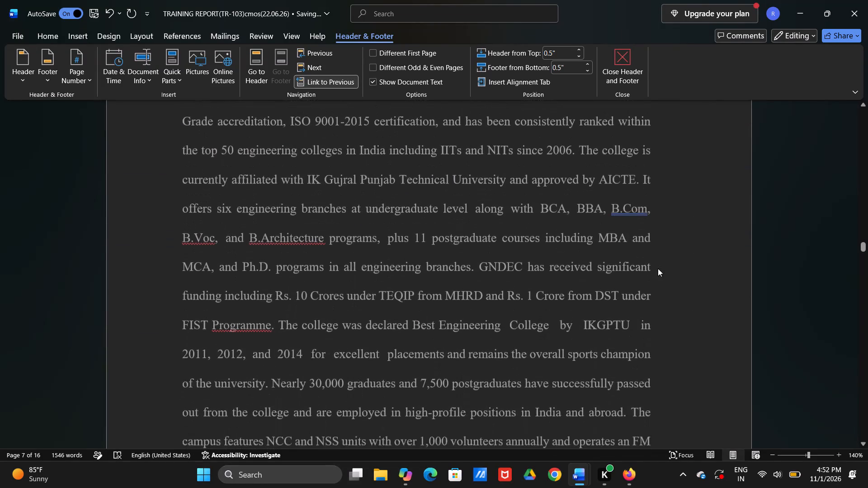
scroll(658, 268, down, 1)
scroll(658, 274, up, 1)
scroll(658, 274, down, 5)
Right-align the footer lines holding the page number on the About the Institution page.
click(662, 277)
click(662, 260)
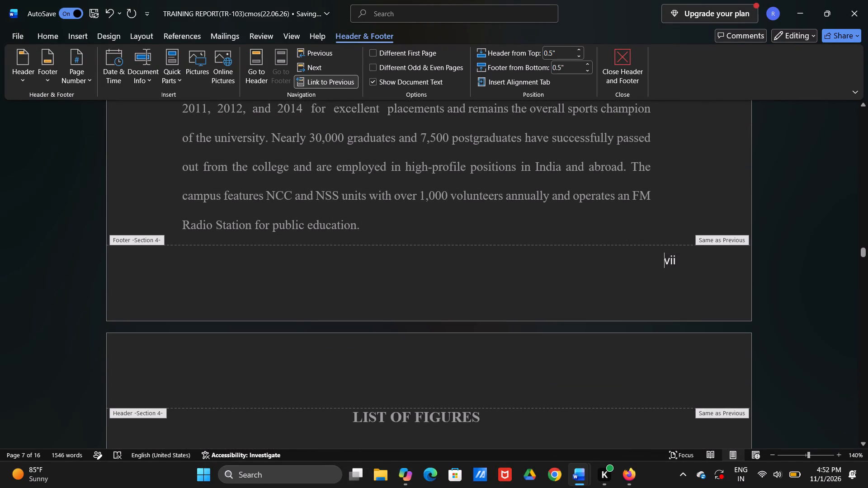
click(660, 271)
click(661, 265)
click(665, 262)
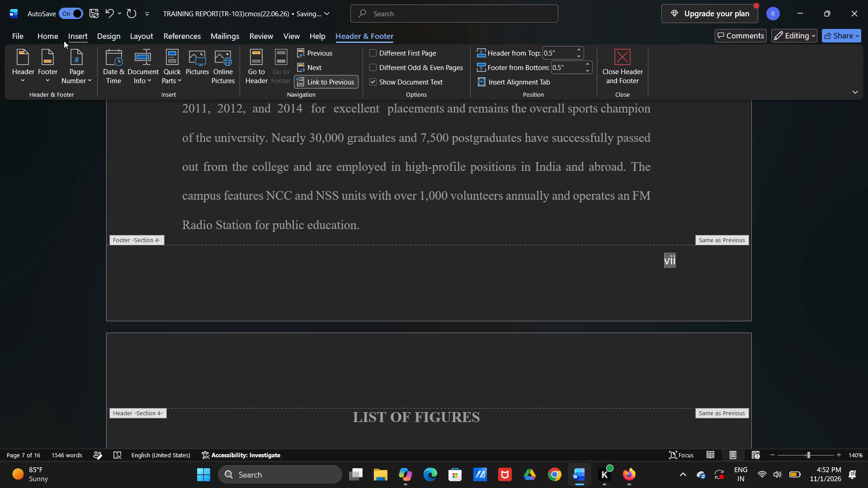
click(43, 32)
key(space)
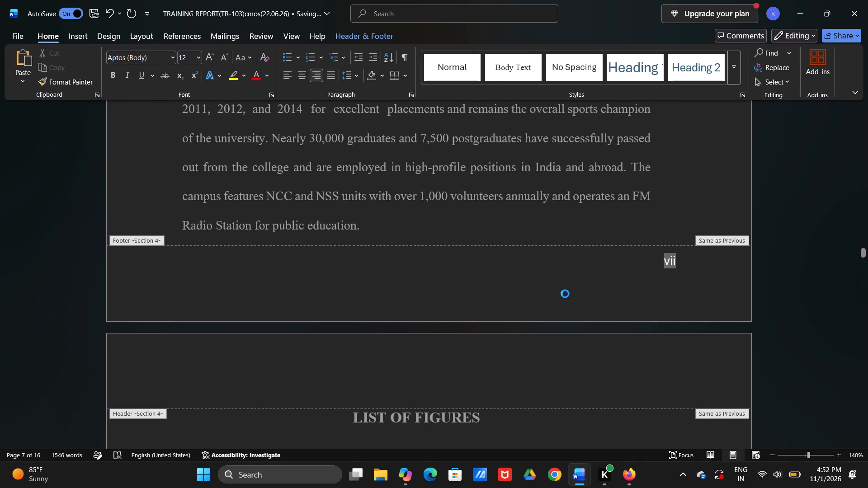
click(663, 270)
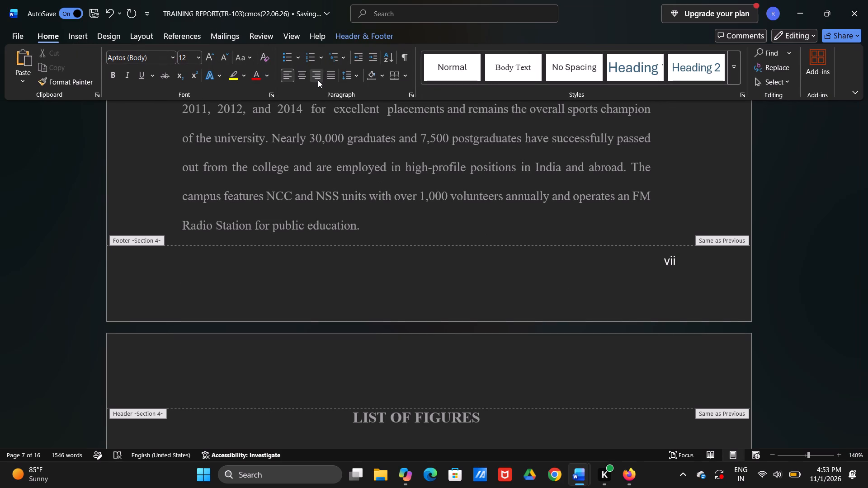
click(318, 80)
click(647, 272)
click(658, 258)
click(311, 77)
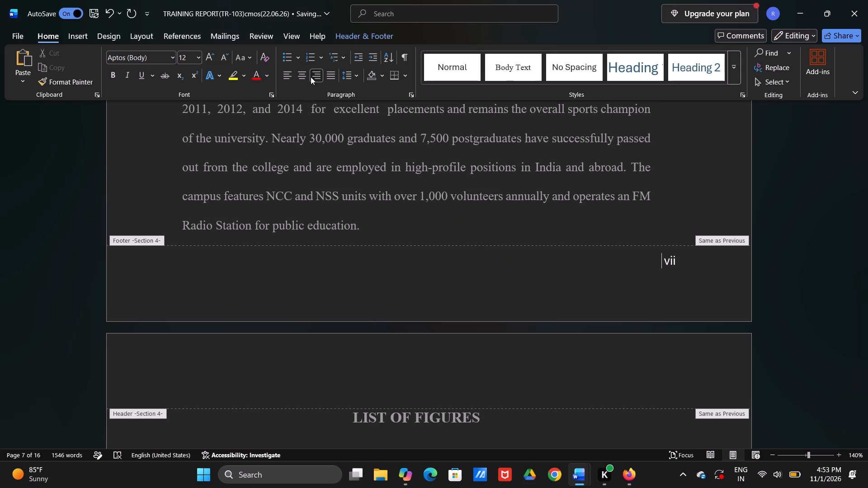
click(319, 78)
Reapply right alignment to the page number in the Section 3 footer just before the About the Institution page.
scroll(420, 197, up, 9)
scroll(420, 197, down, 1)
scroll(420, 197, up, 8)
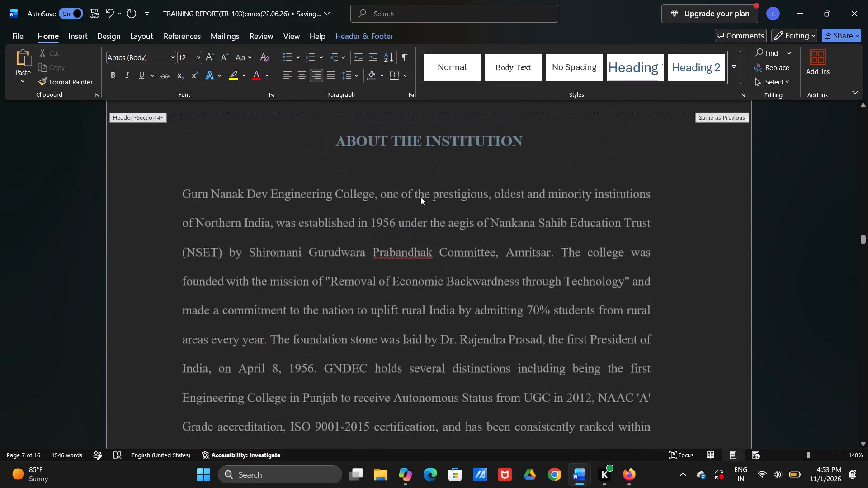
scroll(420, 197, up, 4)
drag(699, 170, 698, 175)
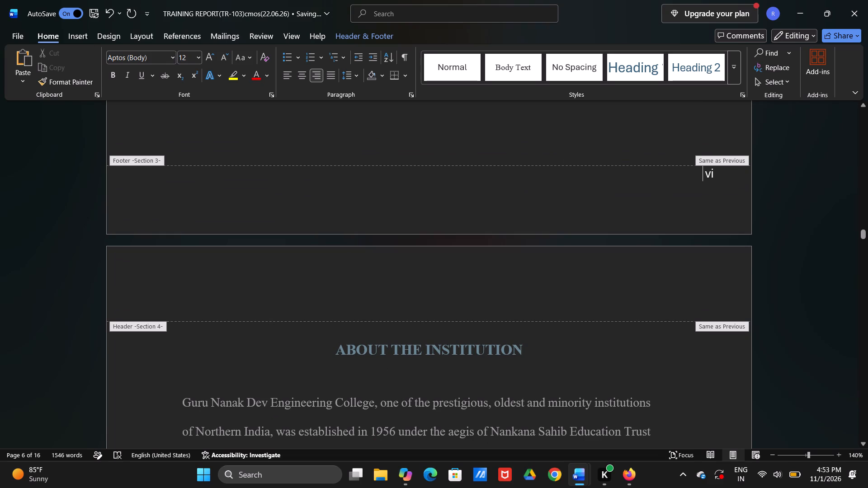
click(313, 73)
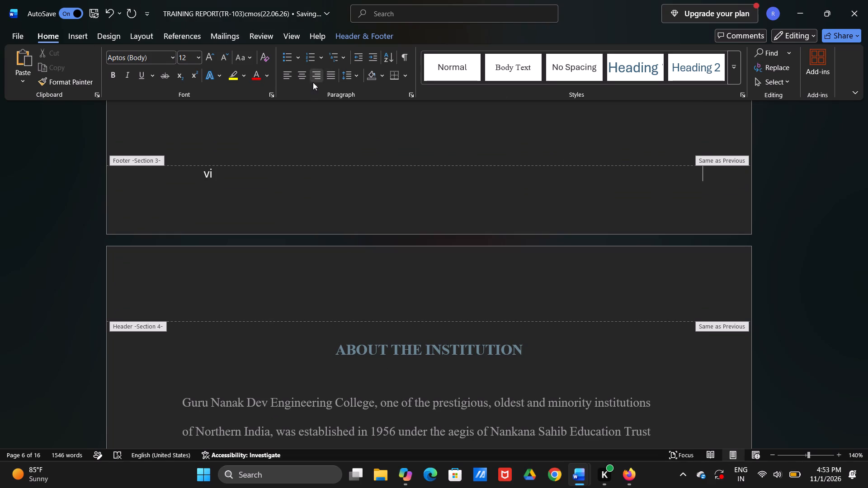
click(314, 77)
Compare the page number placement in the Section 3 footer with that in the About the Institution page's footer.
scroll(771, 244, up, 1)
scroll(769, 246, down, 1)
scroll(764, 246, up, 1)
scroll(759, 246, down, 1)
scroll(754, 244, up, 1)
scroll(752, 244, down, 1)
scroll(713, 237, up, 1)
scroll(713, 237, down, 1)
scroll(712, 236, up, 1)
scroll(712, 236, down, 1)
scroll(711, 236, up, 1)
scroll(710, 236, down, 1)
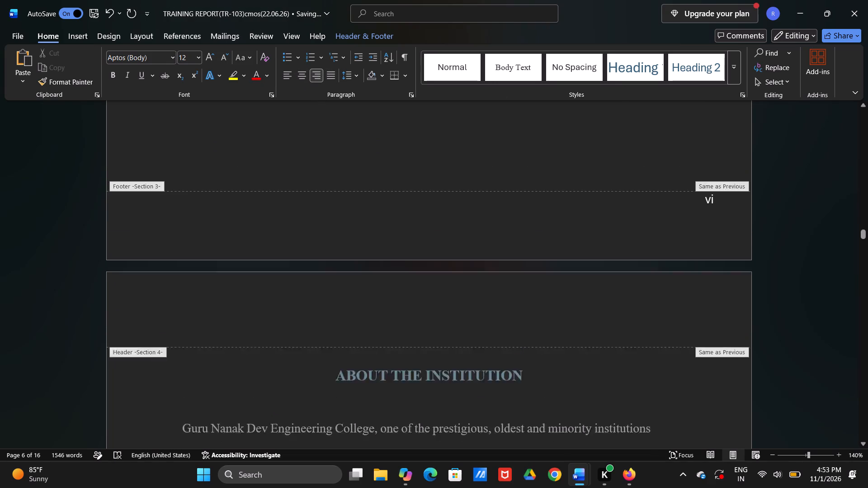
scroll(705, 235, up, 1)
scroll(705, 235, down, 1)
scroll(705, 235, up, 1)
scroll(705, 235, down, 4)
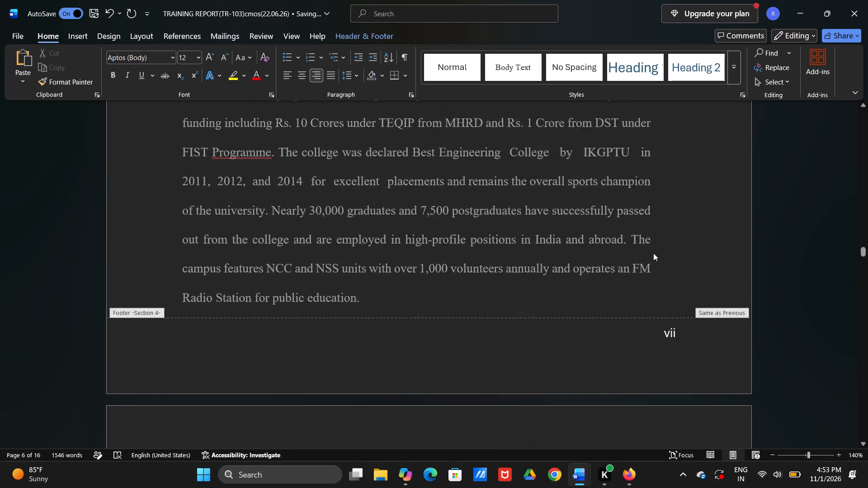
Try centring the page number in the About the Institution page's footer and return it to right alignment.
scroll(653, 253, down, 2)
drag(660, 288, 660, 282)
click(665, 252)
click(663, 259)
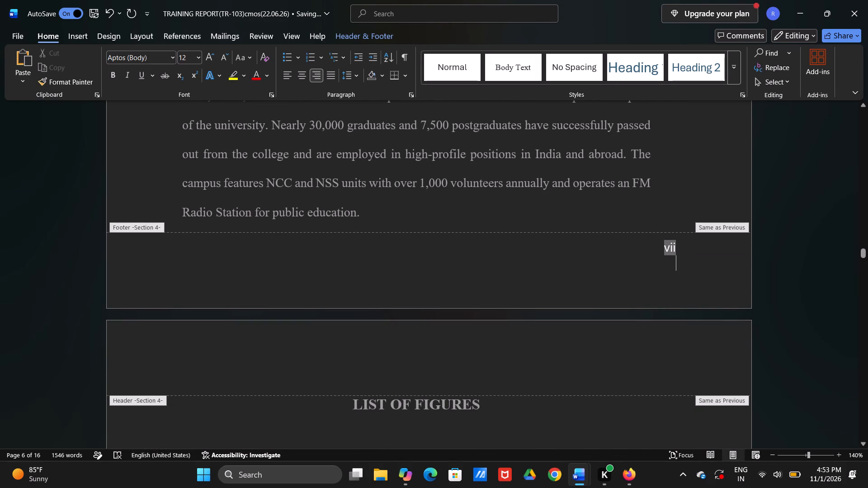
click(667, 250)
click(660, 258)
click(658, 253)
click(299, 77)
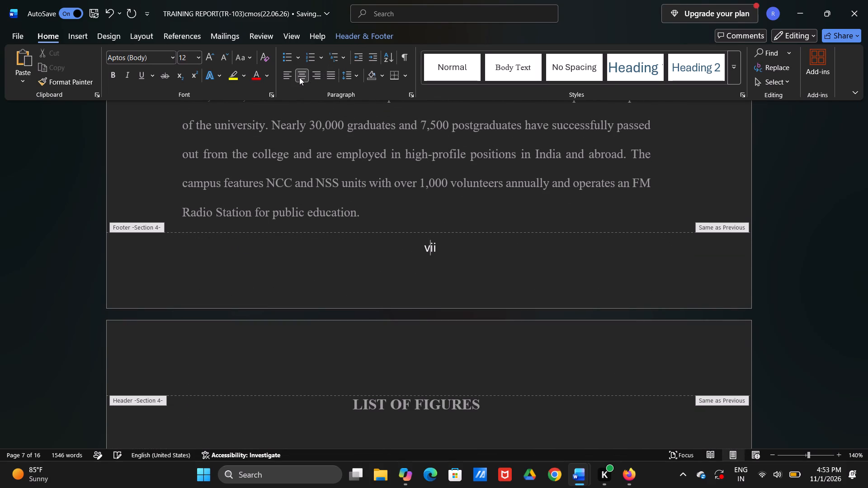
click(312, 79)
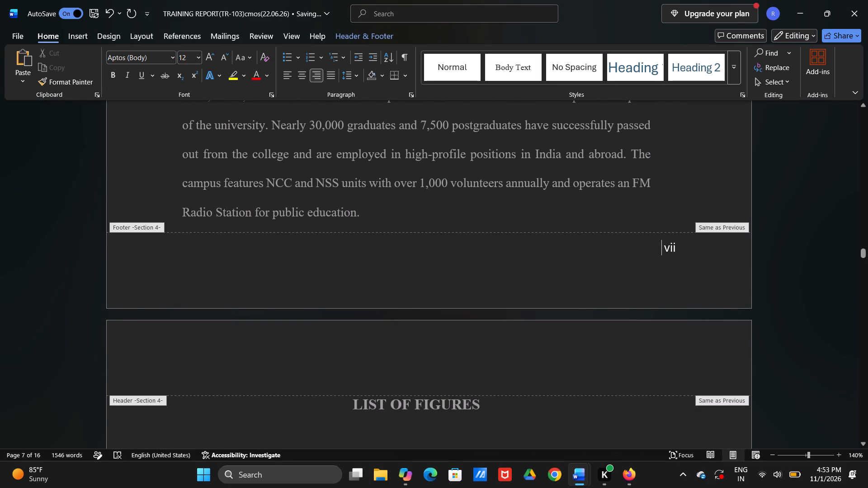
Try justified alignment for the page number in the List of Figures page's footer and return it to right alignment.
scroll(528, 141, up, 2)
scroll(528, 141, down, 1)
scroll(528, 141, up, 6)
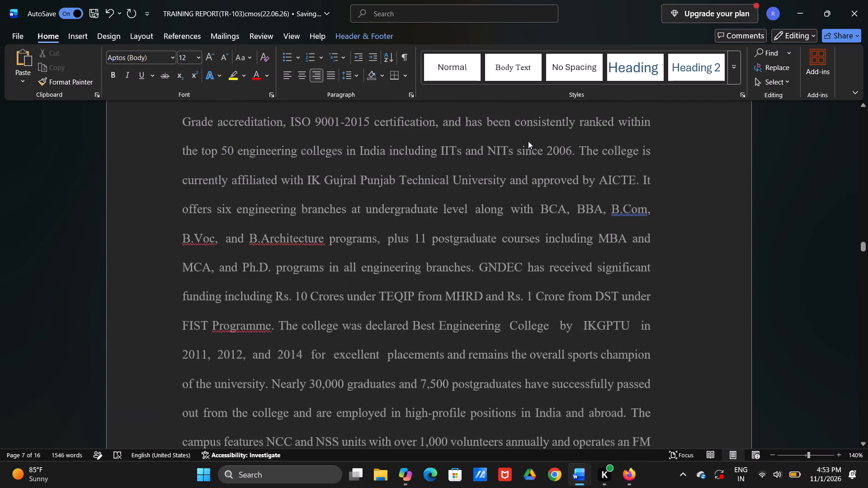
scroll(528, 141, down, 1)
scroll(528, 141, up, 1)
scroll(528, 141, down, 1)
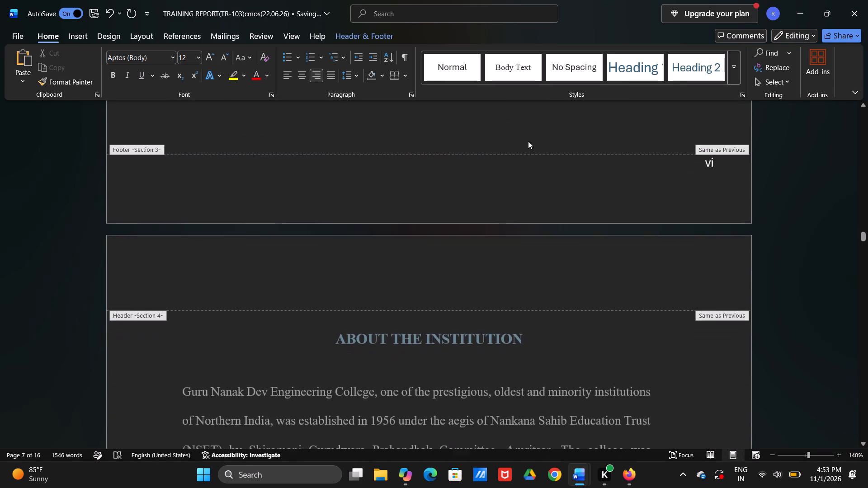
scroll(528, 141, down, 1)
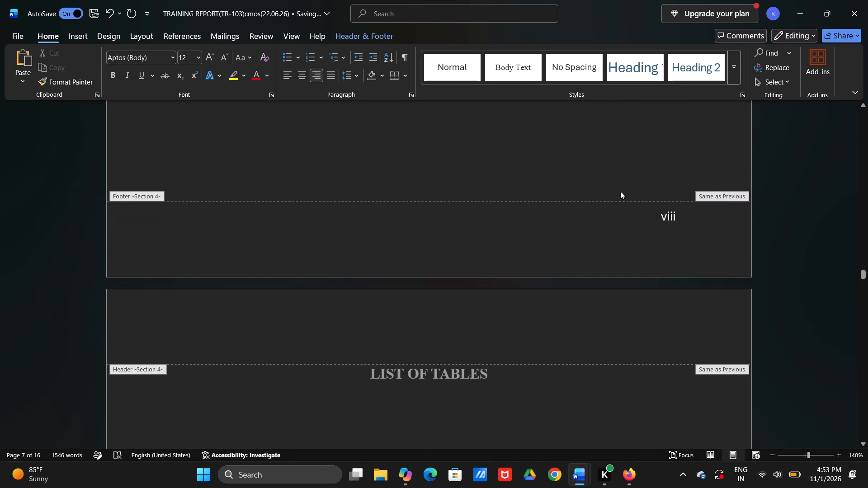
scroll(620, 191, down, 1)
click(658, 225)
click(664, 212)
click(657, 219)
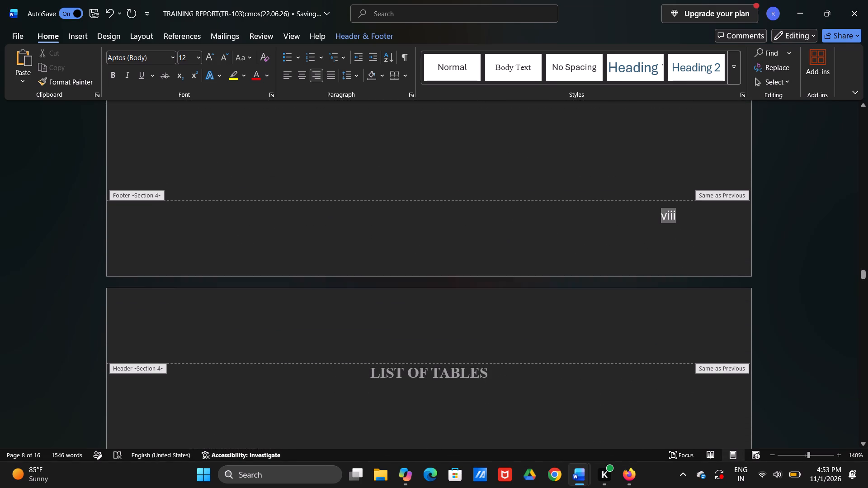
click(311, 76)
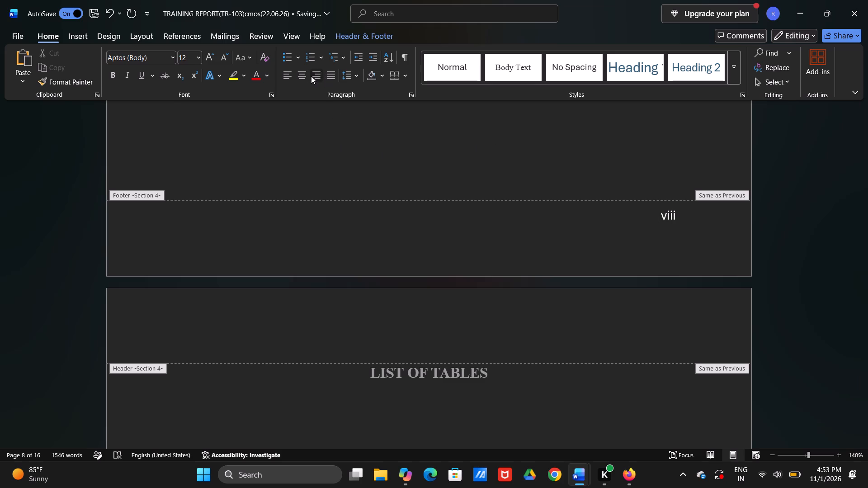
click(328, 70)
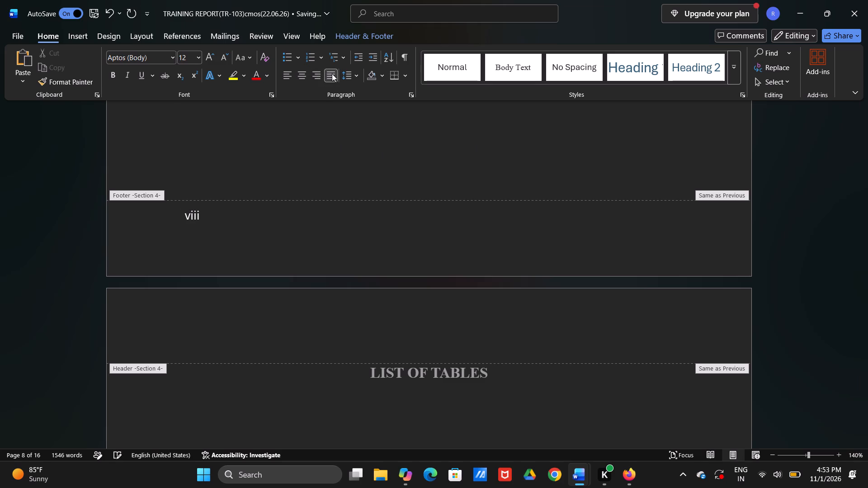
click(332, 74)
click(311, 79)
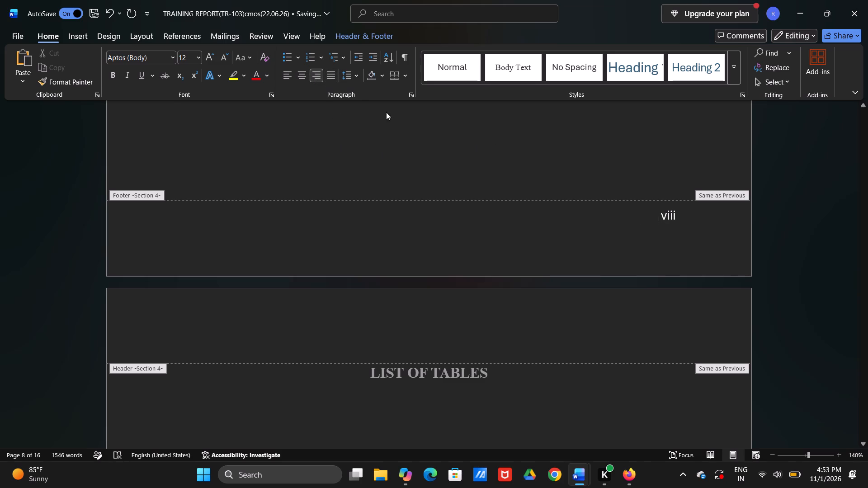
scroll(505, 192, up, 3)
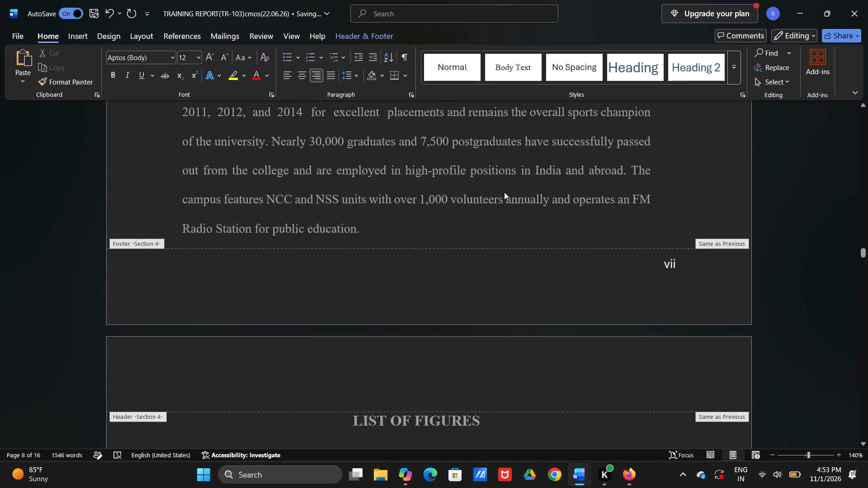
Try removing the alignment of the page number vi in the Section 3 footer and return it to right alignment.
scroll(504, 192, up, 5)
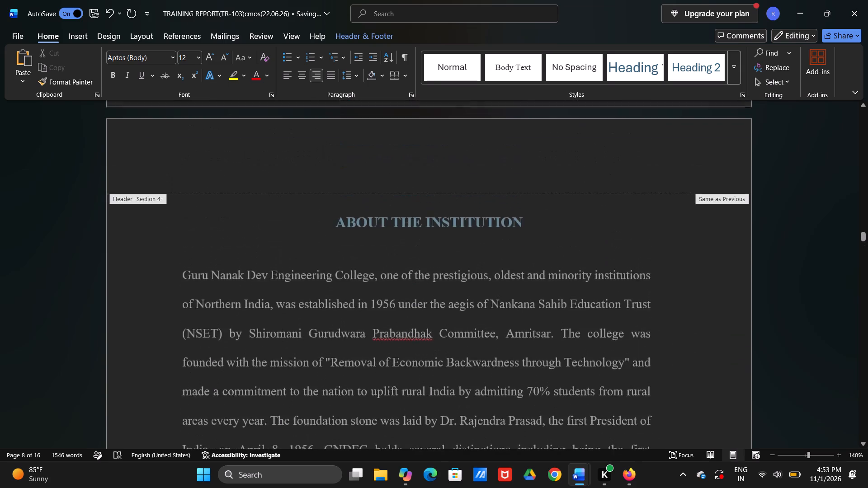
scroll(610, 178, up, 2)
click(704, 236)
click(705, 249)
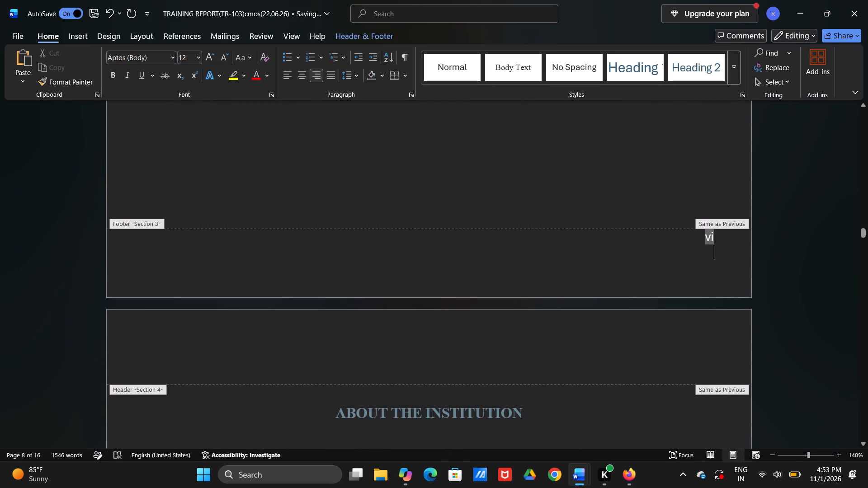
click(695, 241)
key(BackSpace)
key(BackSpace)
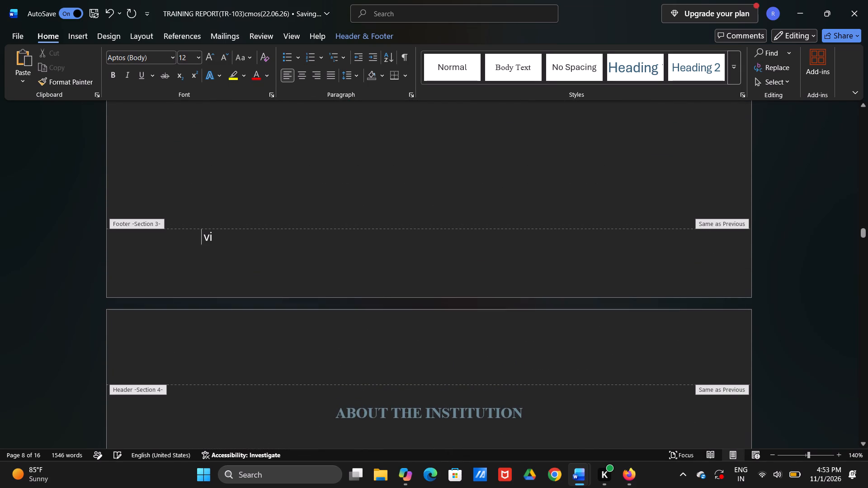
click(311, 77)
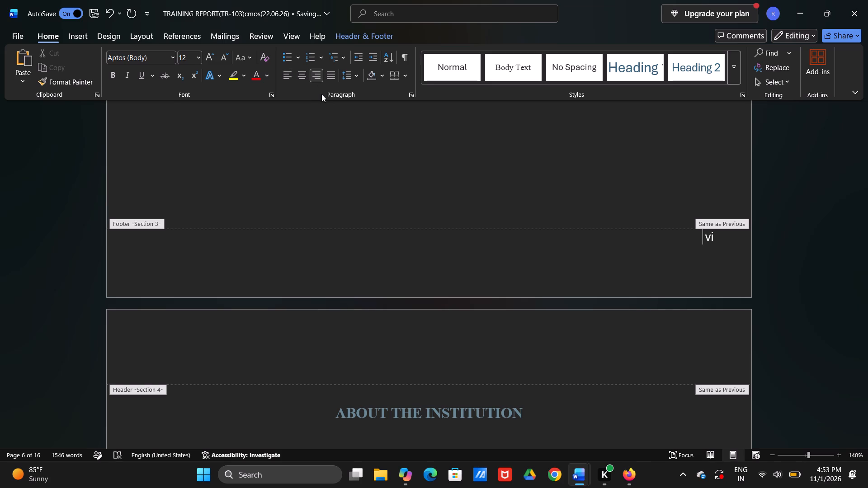
Pad the Section 3 footer page number with twenty leading spaces and set it back to right alignment.
key(BackSpace)
key(space)
key(space)
key(space)
key(space)
key(space)
key(space)
key(space)
key(space)
key(space)
key(space)
key(space)
key(space)
key(space)
key(space)
key(space)
key(space)
key(space)
key(space)
key(space)
key(space)
click(315, 62)
click(311, 77)
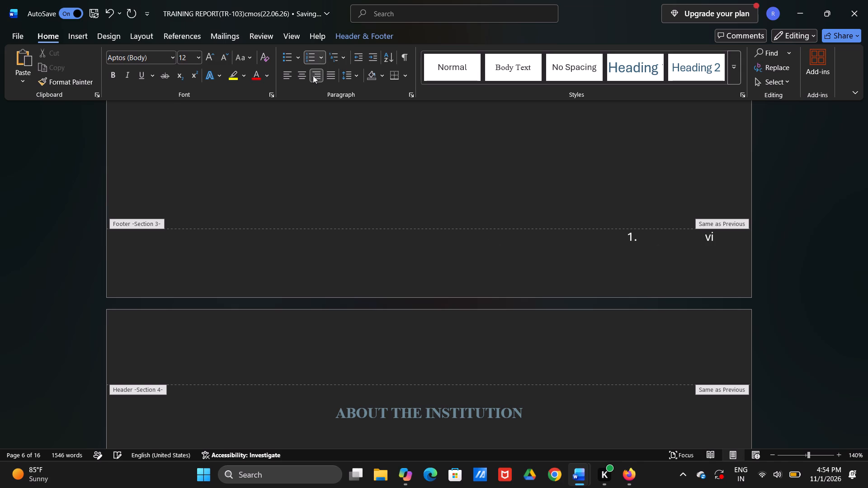
Remove the stray list number 1. in front of the page number in the Section 3 footer.
drag(641, 239, 621, 242)
click(640, 240)
drag(637, 240, 636, 240)
drag(636, 240, 623, 239)
key(BackSpace)
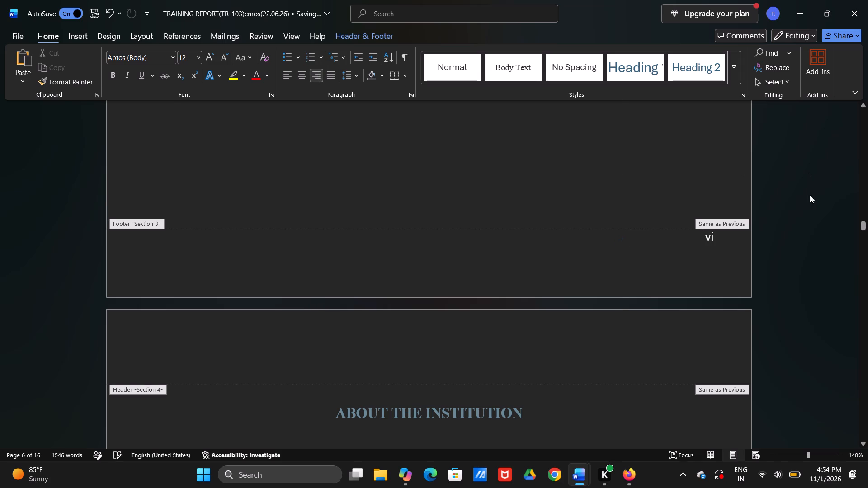
Check the sequence and placement of the Roman footer page numbers across the front-matter pages, from page i through the List of Tables page.
drag(865, 225, 864, 225)
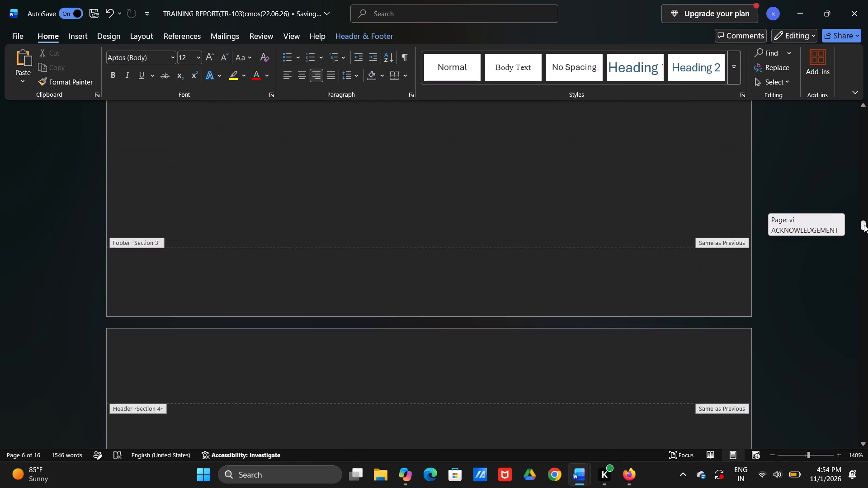
drag(864, 225, 867, 277)
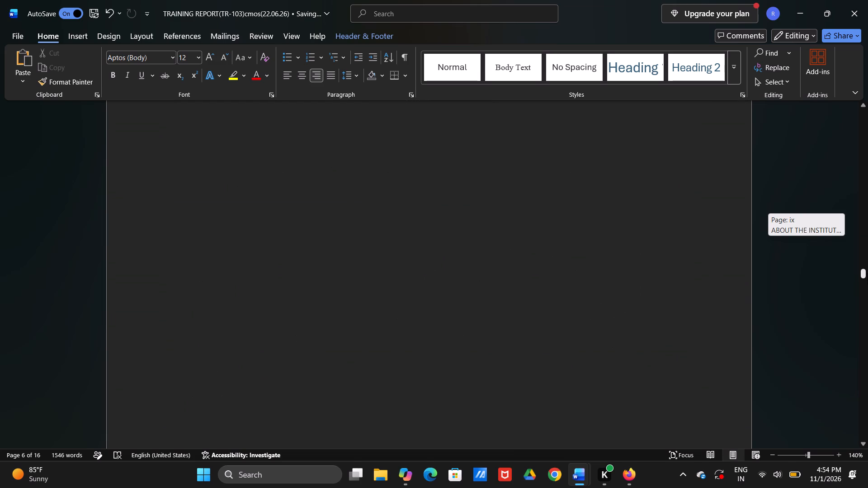
drag(867, 277, 867, 290)
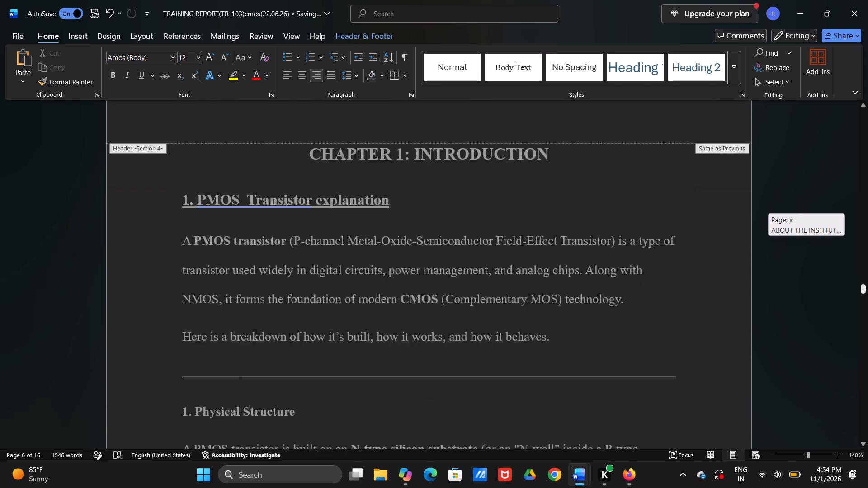
drag(867, 290, 867, 283)
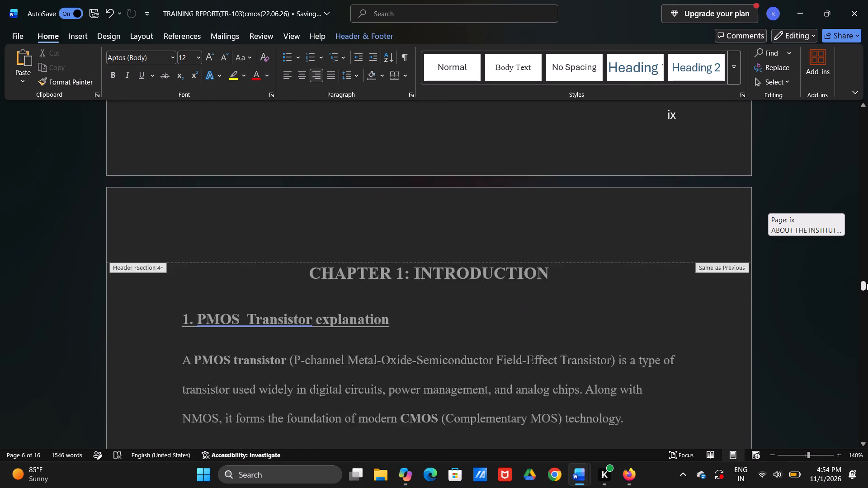
drag(867, 283, 863, 266)
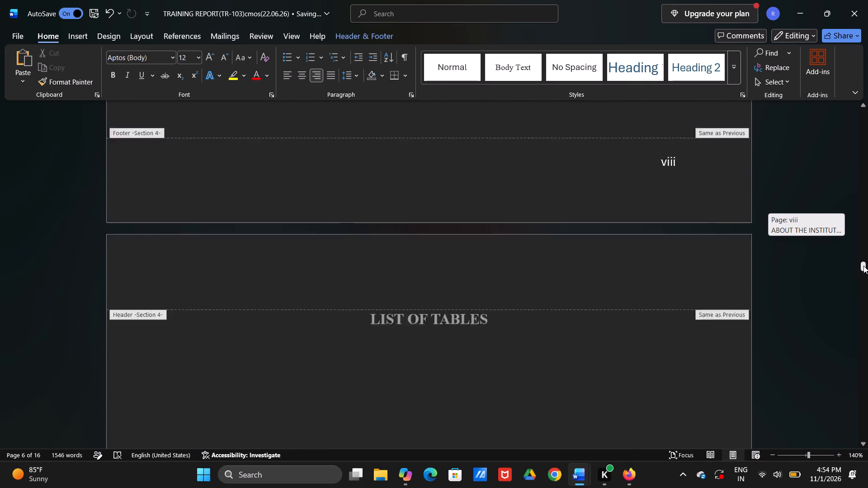
drag(863, 266, 865, 280)
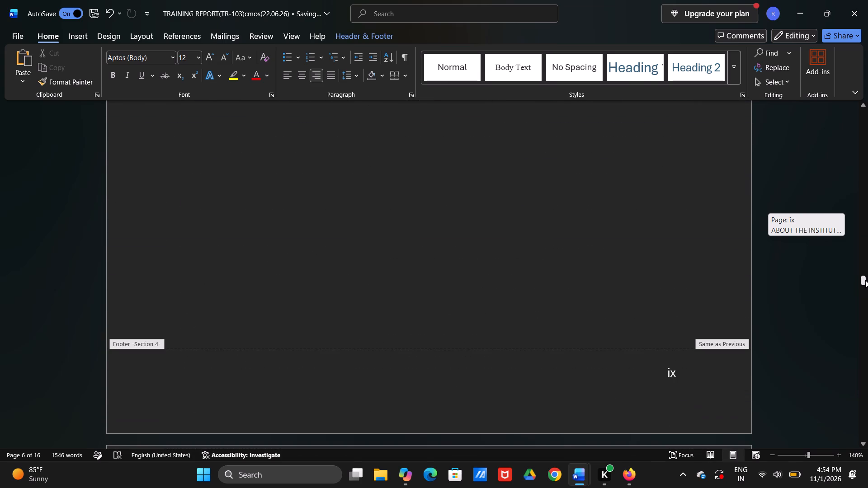
drag(865, 280, 859, 228)
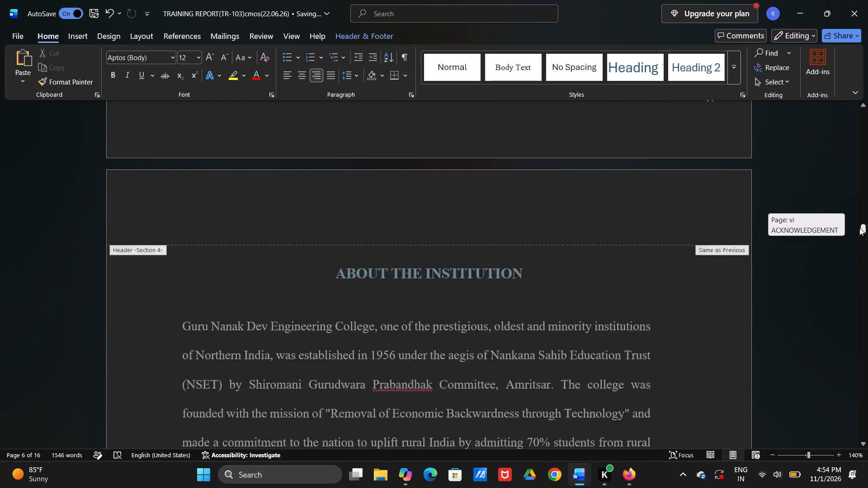
drag(859, 228, 854, 204)
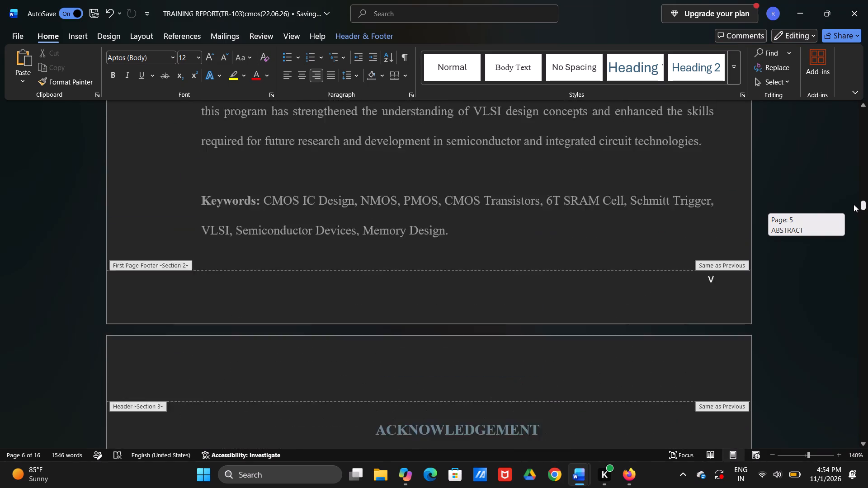
drag(854, 204, 854, 204)
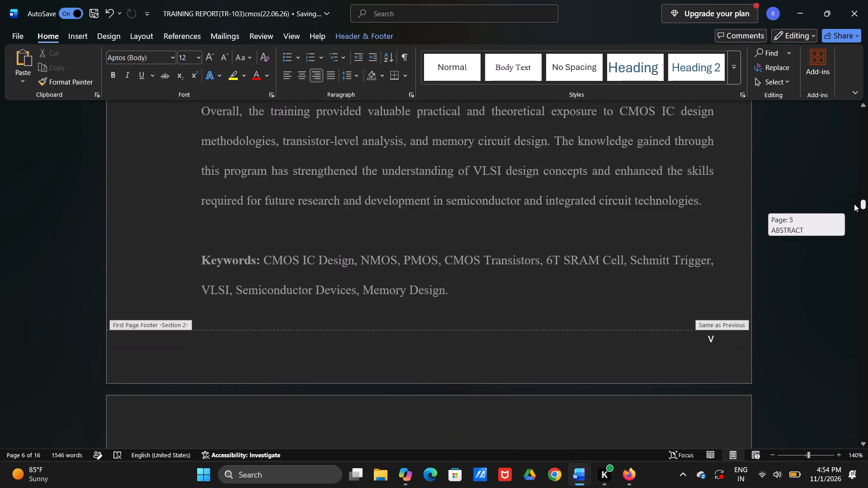
drag(854, 204, 849, 181)
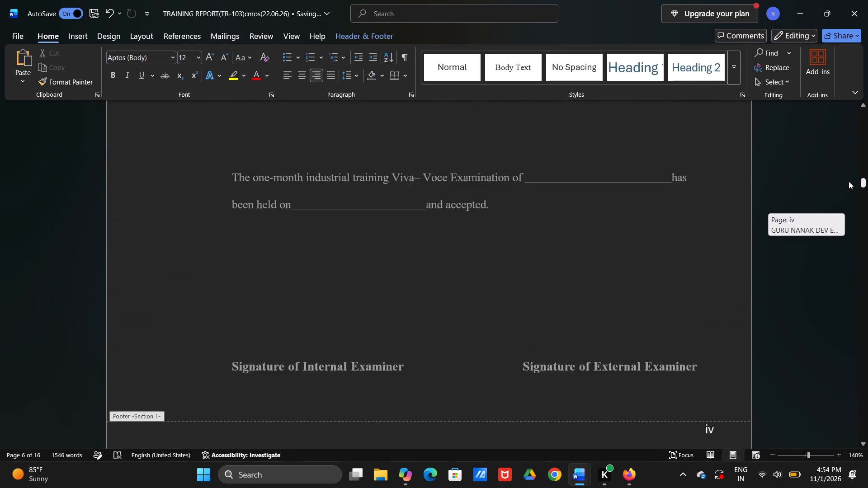
drag(849, 181, 842, 160)
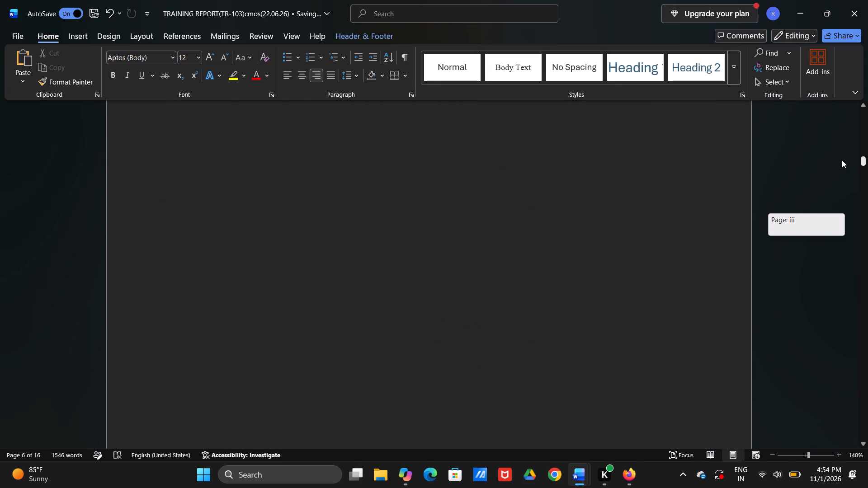
drag(842, 160, 841, 129)
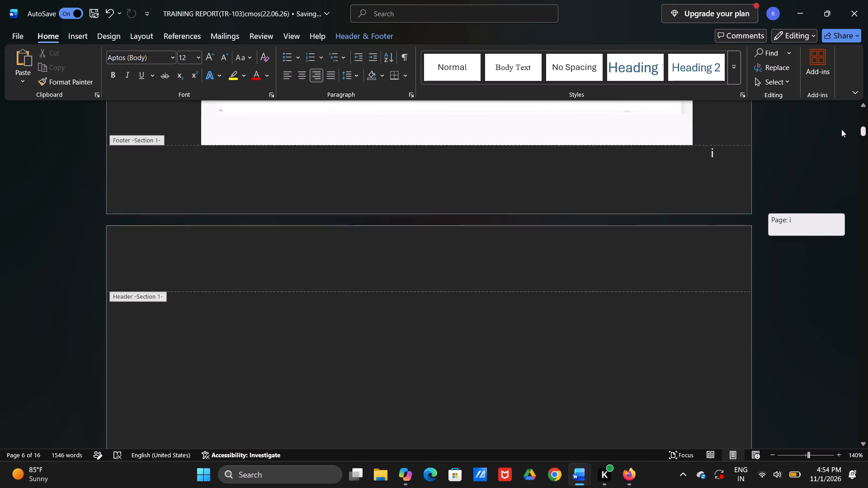
drag(841, 129, 854, 196)
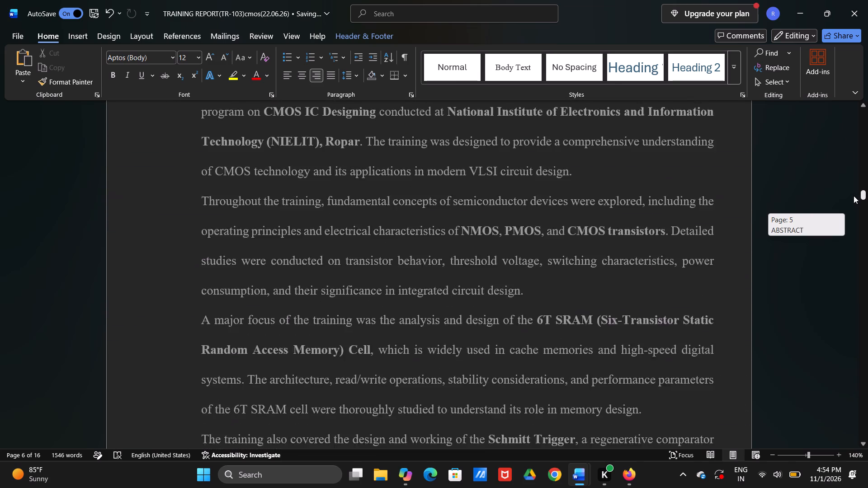
drag(854, 196, 852, 199)
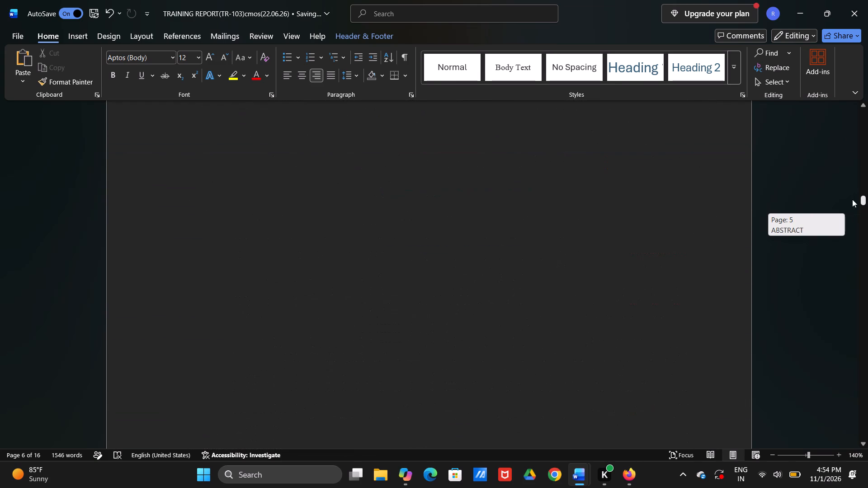
drag(852, 199, 855, 215)
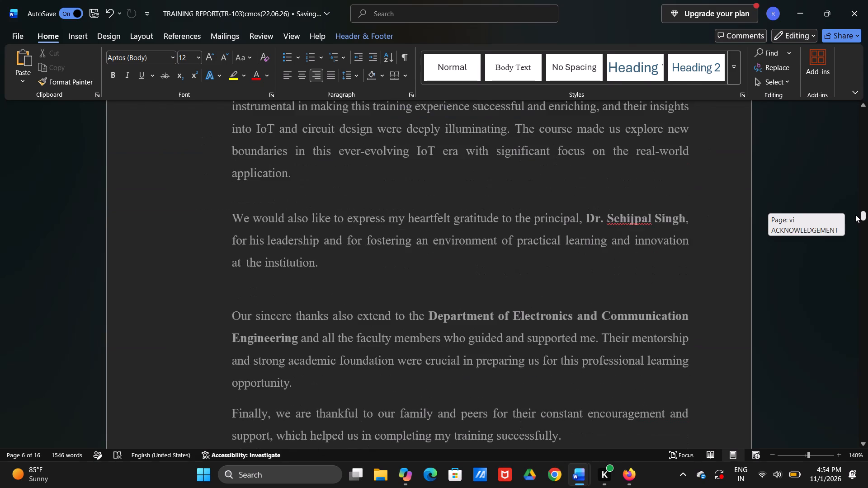
drag(855, 215, 858, 225)
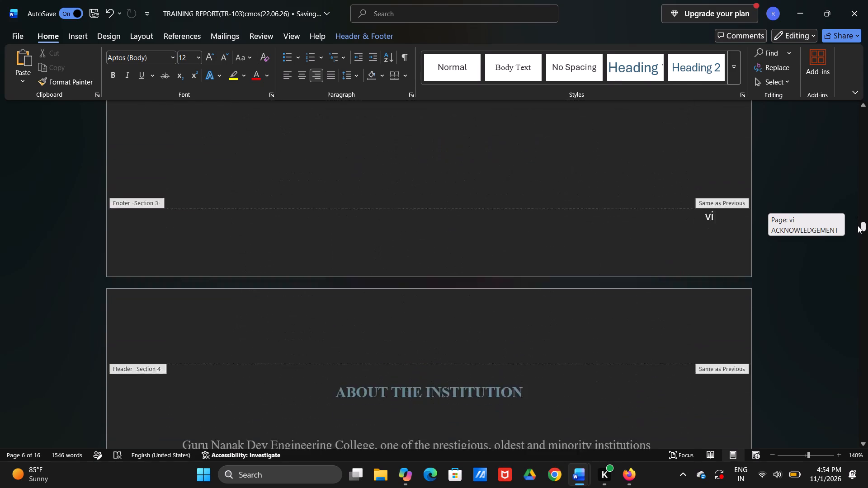
drag(858, 225, 860, 253)
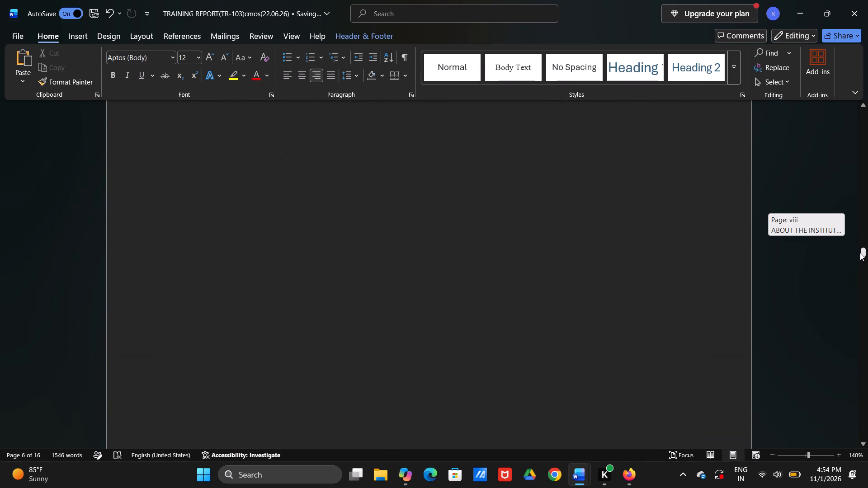
drag(860, 253, 863, 273)
Check the Roman footer page numbers of Section 4 from the About the Institution page through the Chapter 1 pages.
drag(863, 273, 861, 282)
click(318, 394)
click(303, 390)
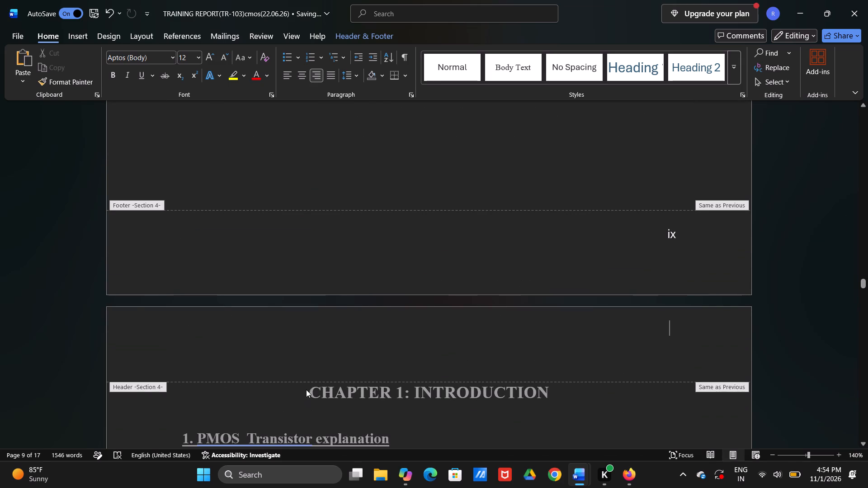
double_click(316, 339)
click(744, 314)
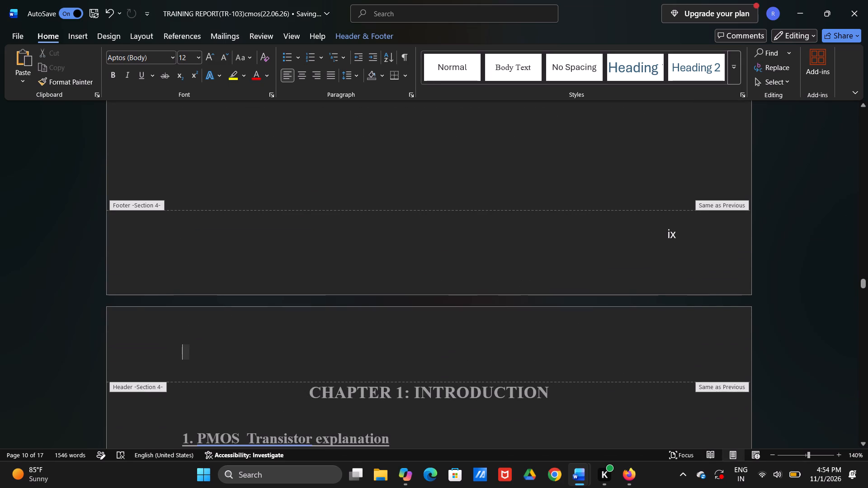
drag(864, 280, 863, 299)
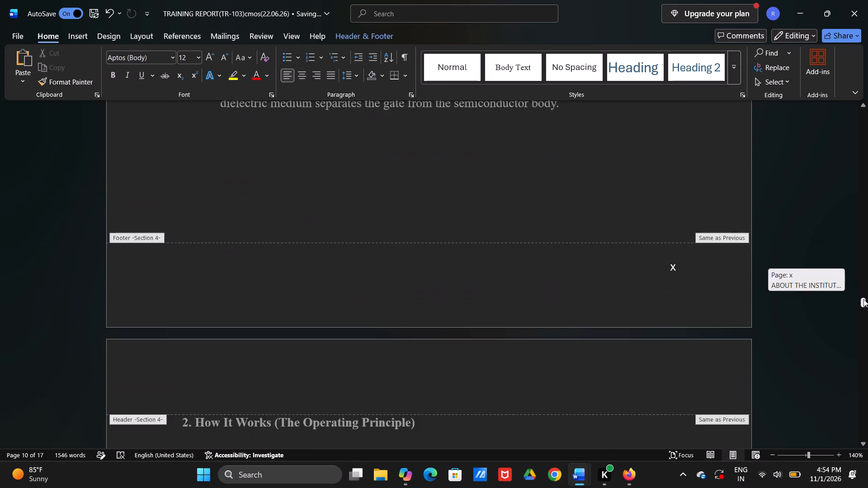
drag(863, 299, 864, 288)
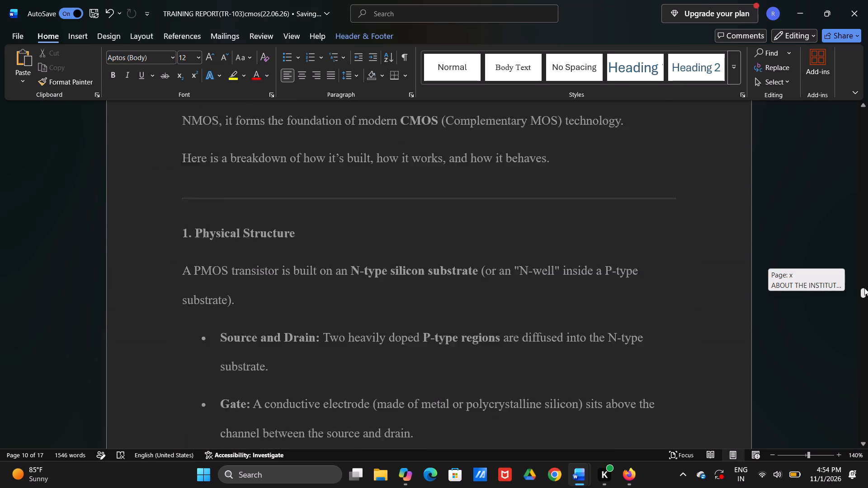
drag(864, 288, 861, 317)
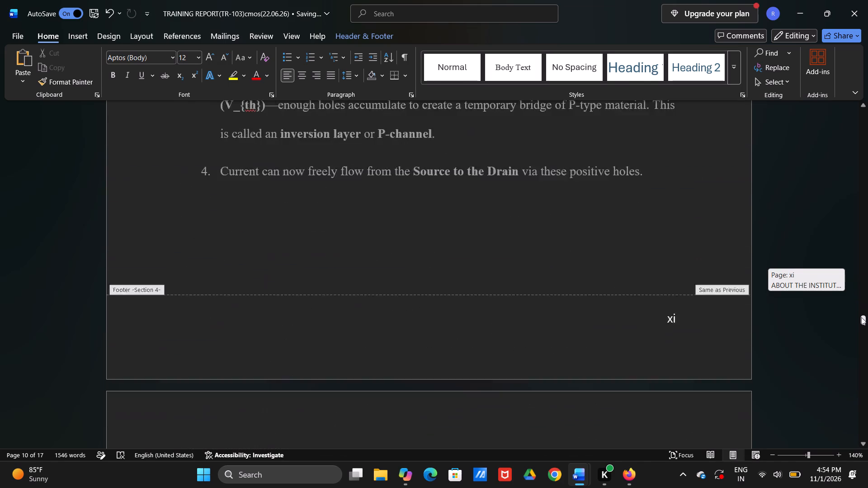
drag(861, 317, 863, 368)
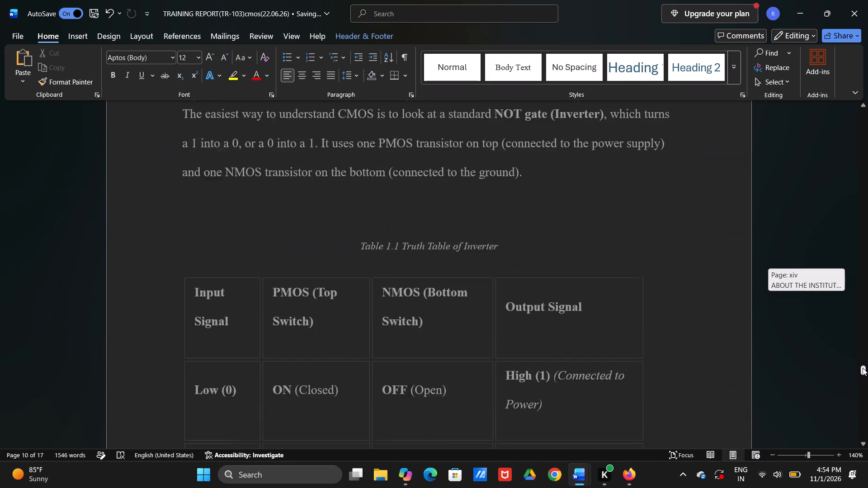
drag(863, 368, 858, 261)
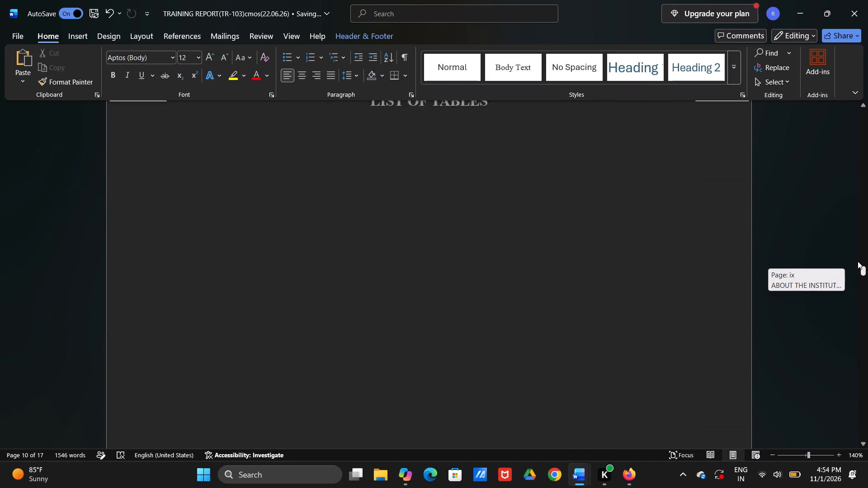
drag(858, 261, 849, 226)
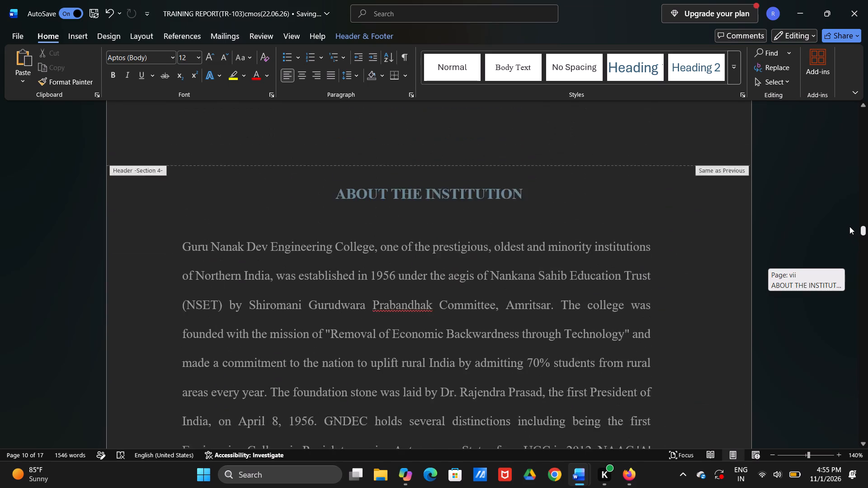
drag(849, 226, 854, 249)
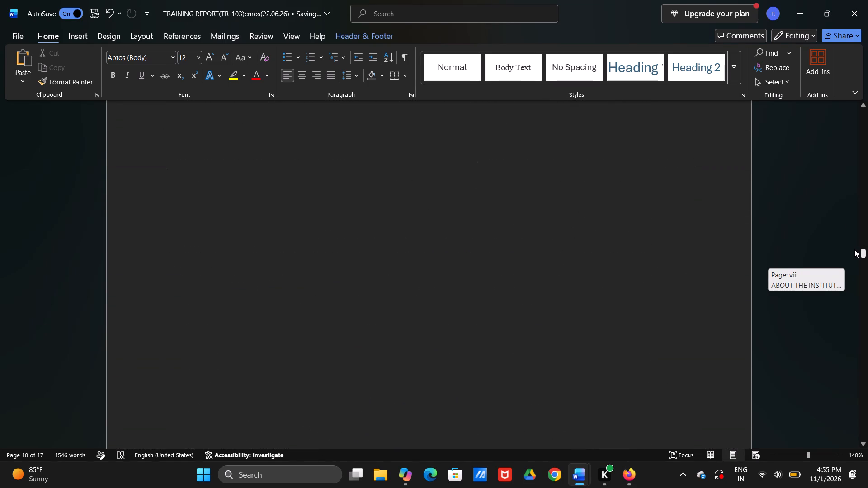
drag(854, 249, 860, 266)
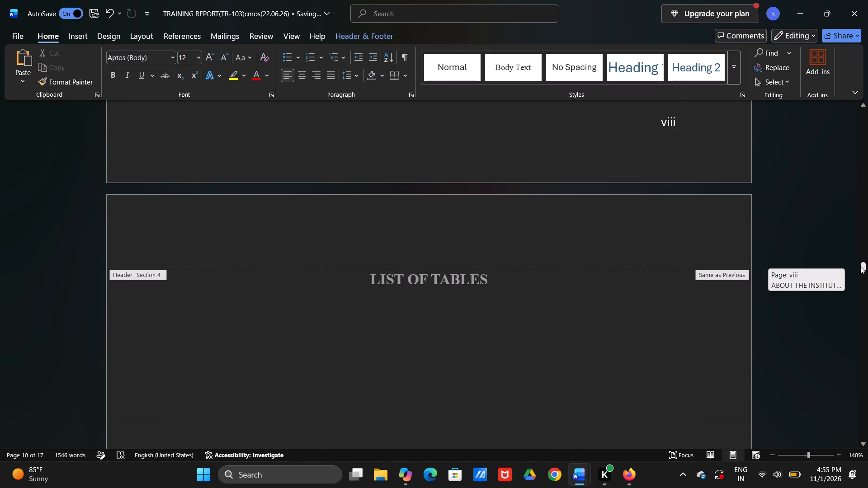
drag(860, 266, 863, 285)
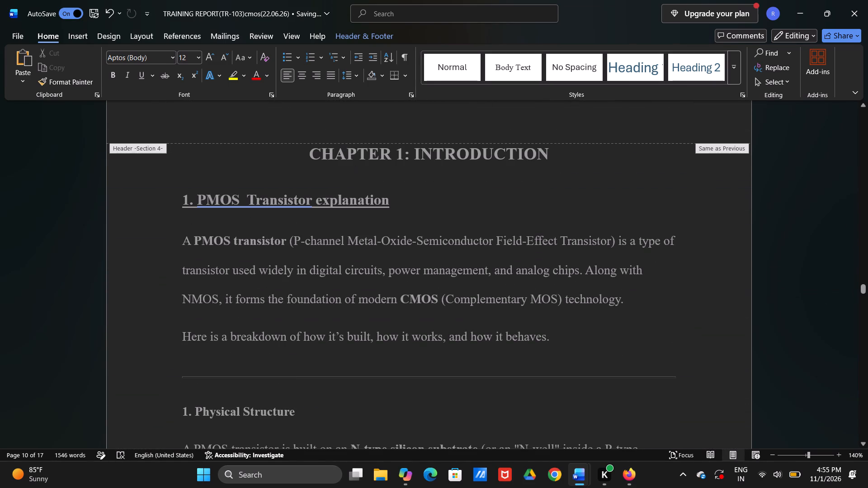
Close header and footer editing and return to the document body.
click(354, 134)
click(376, 39)
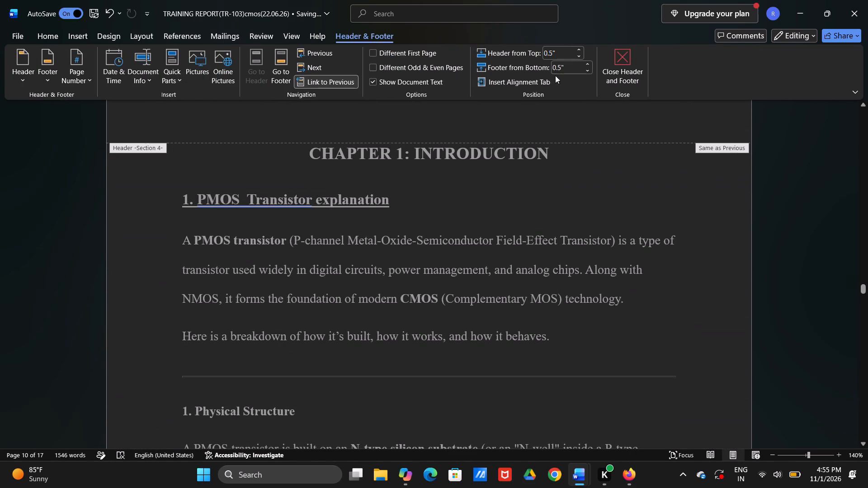
click(630, 70)
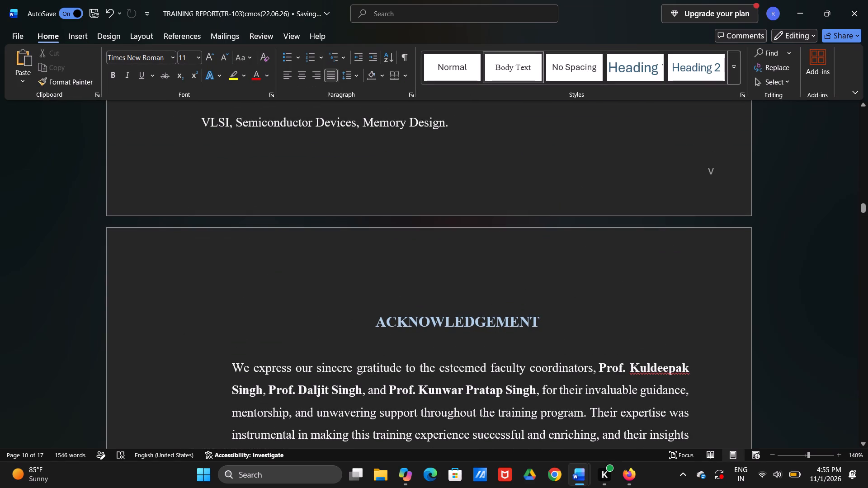
Place the cursor in front of the CHAPTER 1: INTRODUCTION heading.
scroll(560, 280, down, 4)
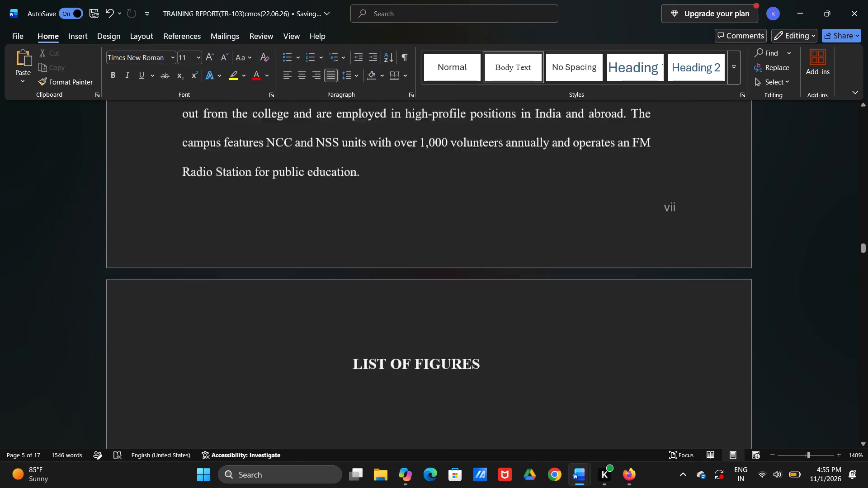
scroll(560, 279, down, 6)
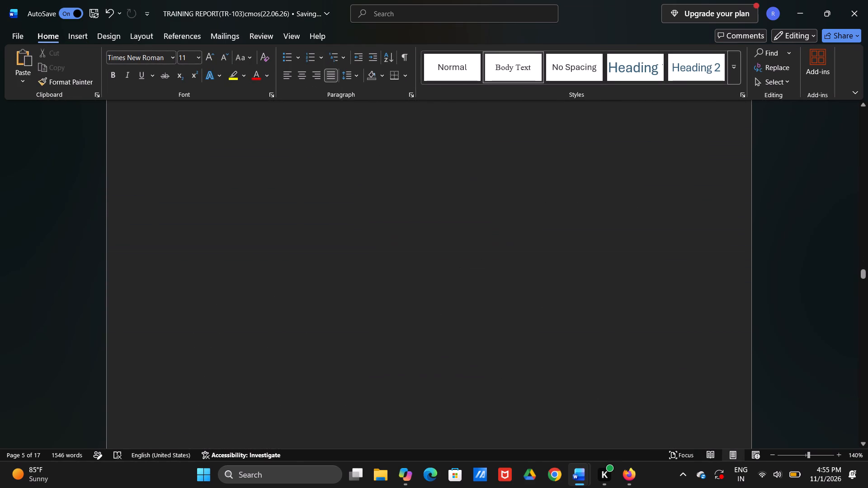
scroll(560, 271, down, 5)
scroll(456, 205, up, 1)
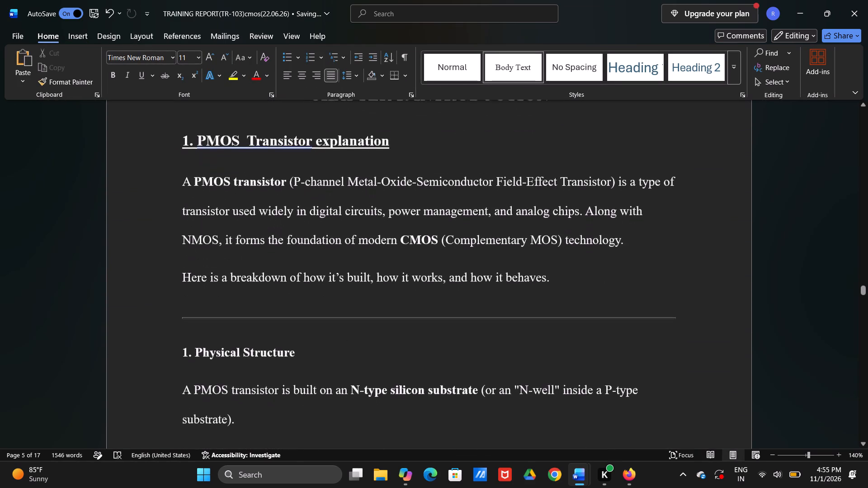
scroll(456, 205, up, 1)
right_click(316, 113)
click(315, 114)
click(313, 124)
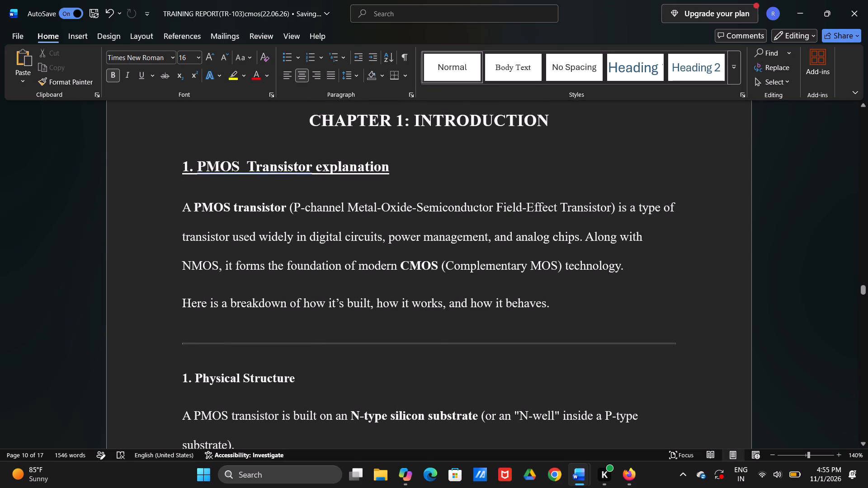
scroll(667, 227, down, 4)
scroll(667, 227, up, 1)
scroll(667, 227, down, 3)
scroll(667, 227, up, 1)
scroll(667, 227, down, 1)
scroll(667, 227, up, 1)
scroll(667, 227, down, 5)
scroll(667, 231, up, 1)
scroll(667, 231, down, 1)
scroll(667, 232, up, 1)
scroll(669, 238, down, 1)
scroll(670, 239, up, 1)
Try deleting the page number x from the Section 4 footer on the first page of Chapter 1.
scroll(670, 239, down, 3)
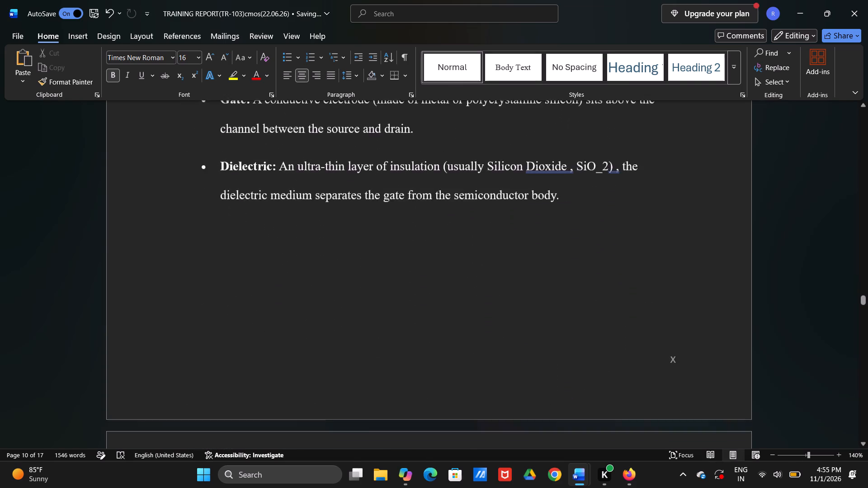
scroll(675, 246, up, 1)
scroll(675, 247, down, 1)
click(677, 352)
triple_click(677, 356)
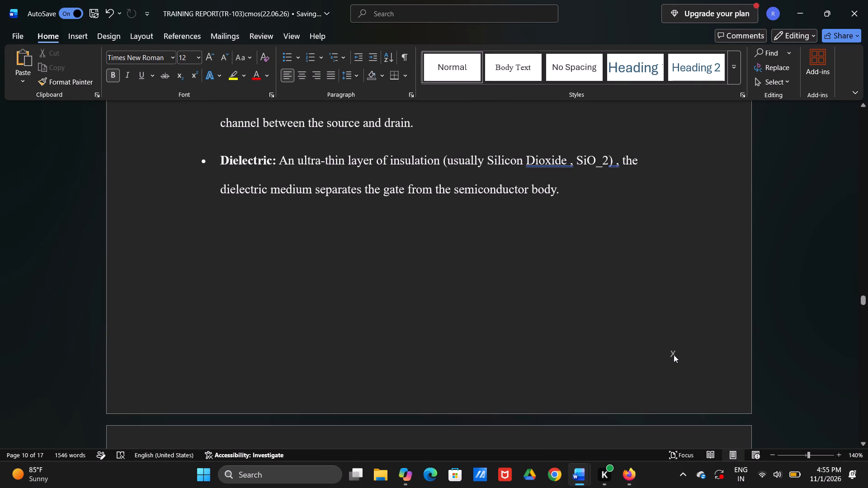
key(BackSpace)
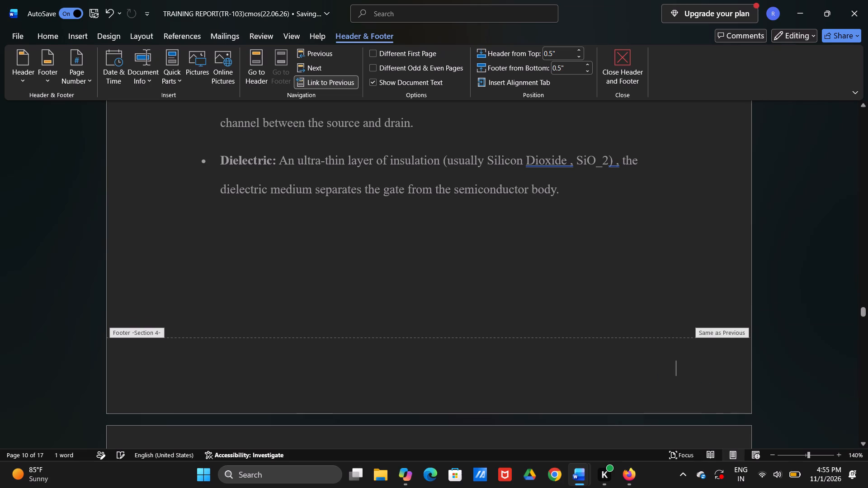
Examine the Section 4 footers on the Chapter 1, List of Tables and List of Figures pages for the effect of the deletion.
click(749, 356)
click(863, 441)
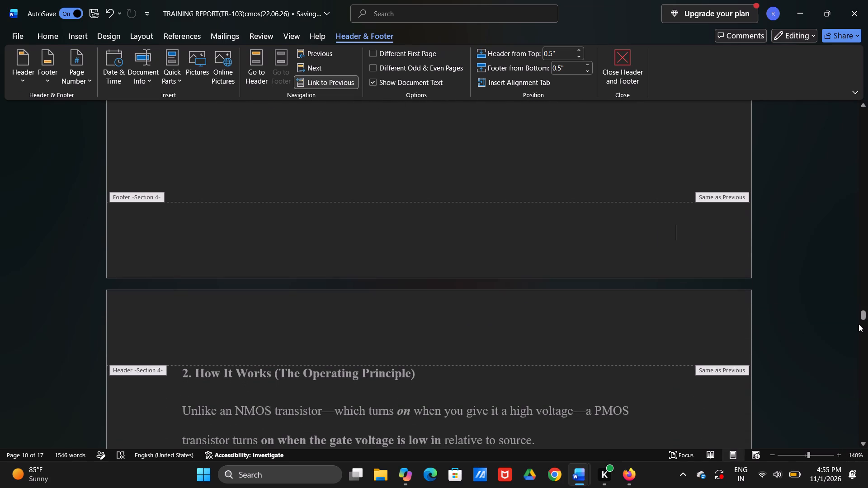
drag(861, 315, 861, 324)
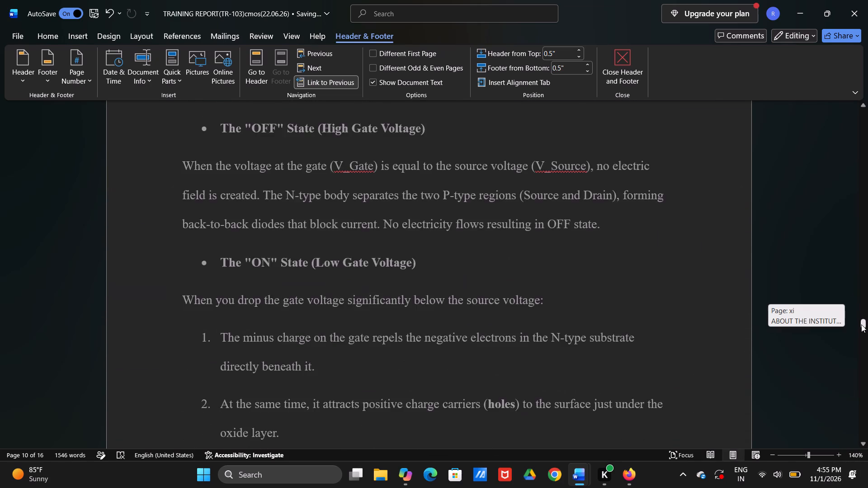
drag(861, 324, 861, 336)
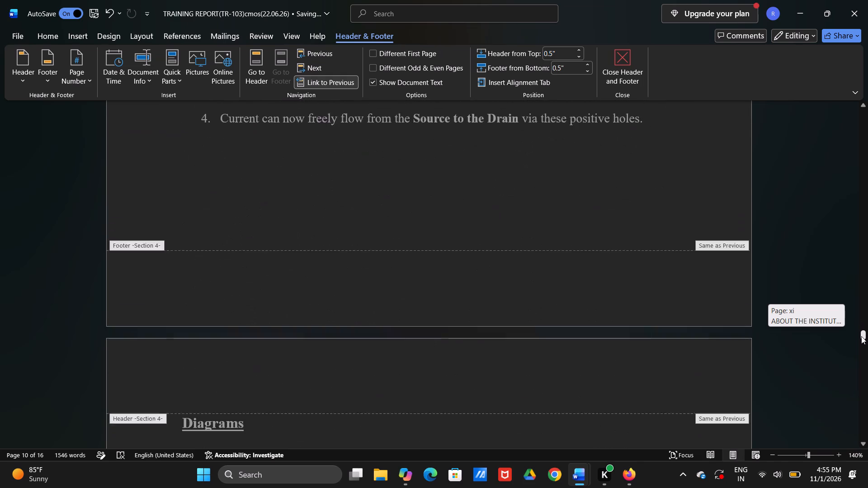
drag(861, 336, 861, 337)
drag(867, 340, 866, 360)
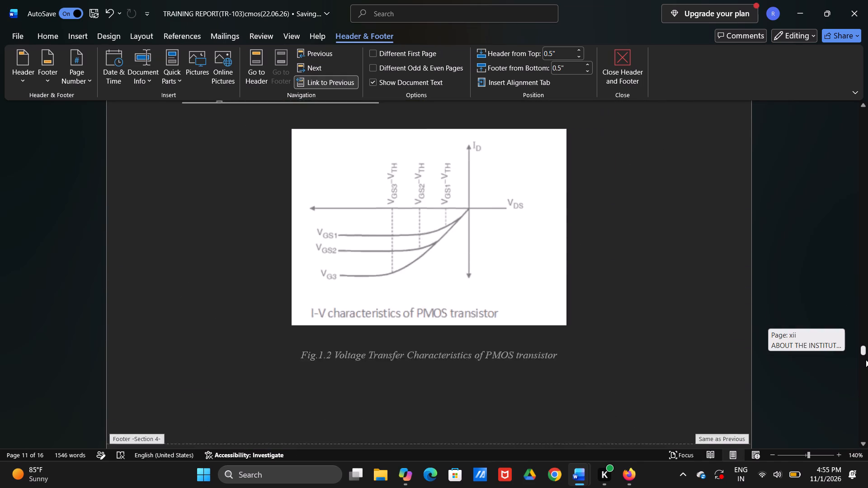
drag(866, 360, 857, 277)
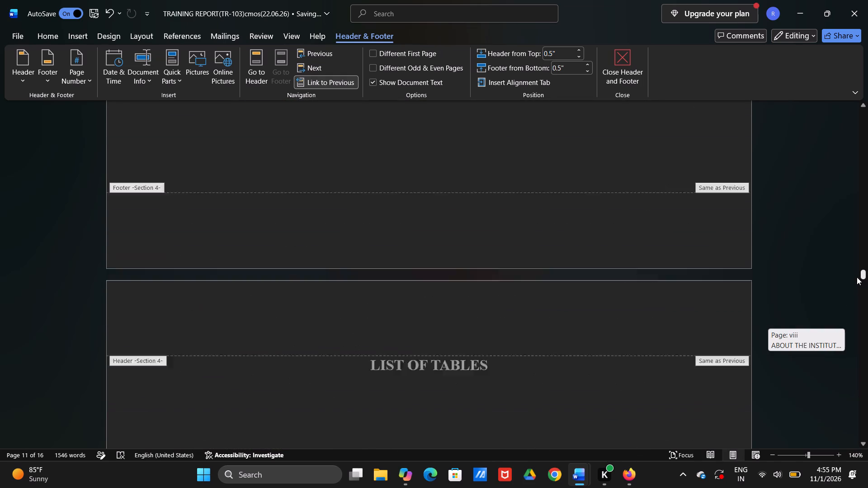
drag(857, 277, 852, 262)
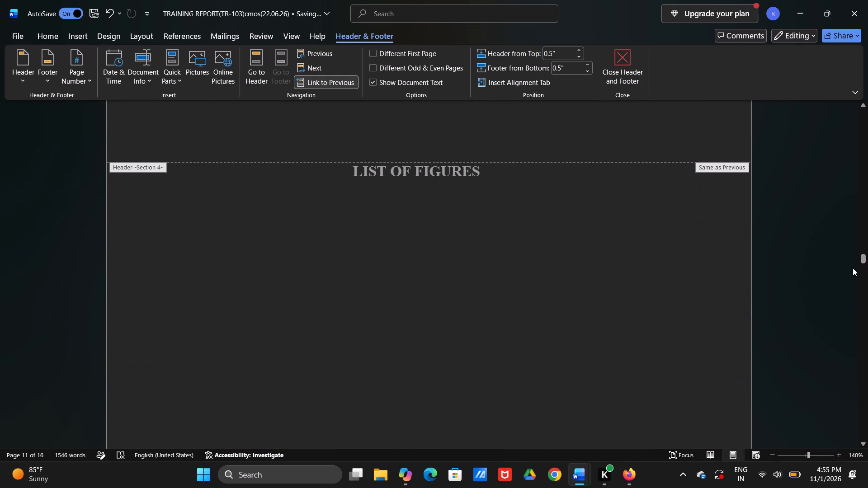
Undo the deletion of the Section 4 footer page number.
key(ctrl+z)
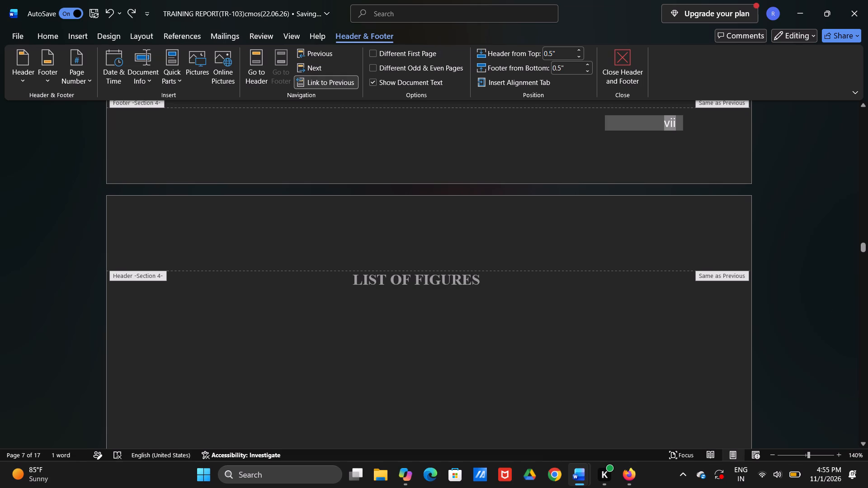
Review the footer page numbers on the List of Tables and Chapter 1 pages, then back through the front matter to the first page.
drag(864, 249, 863, 269)
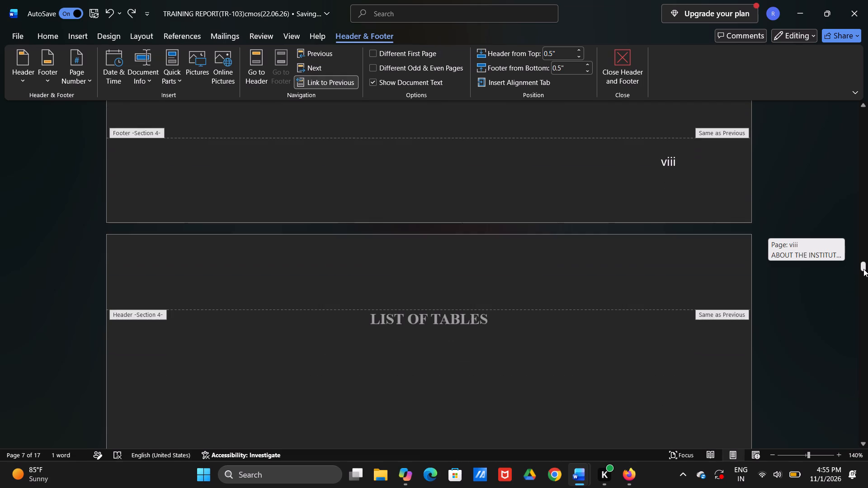
drag(863, 269, 867, 305)
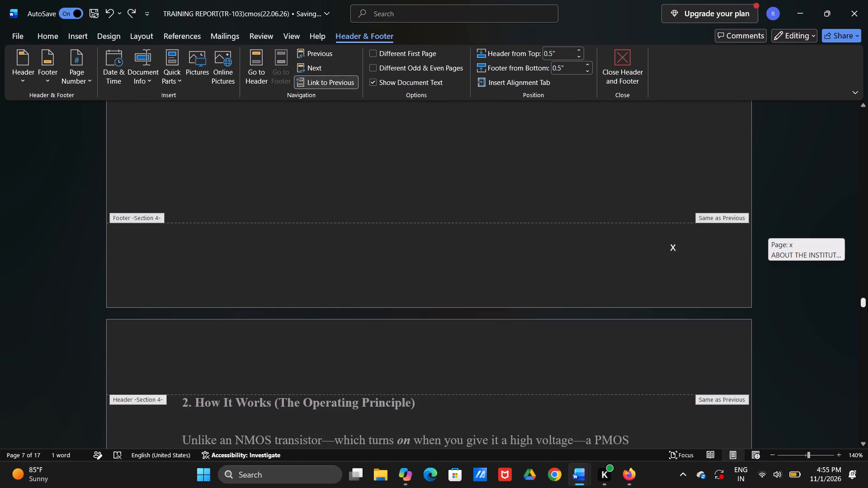
drag(867, 305, 865, 293)
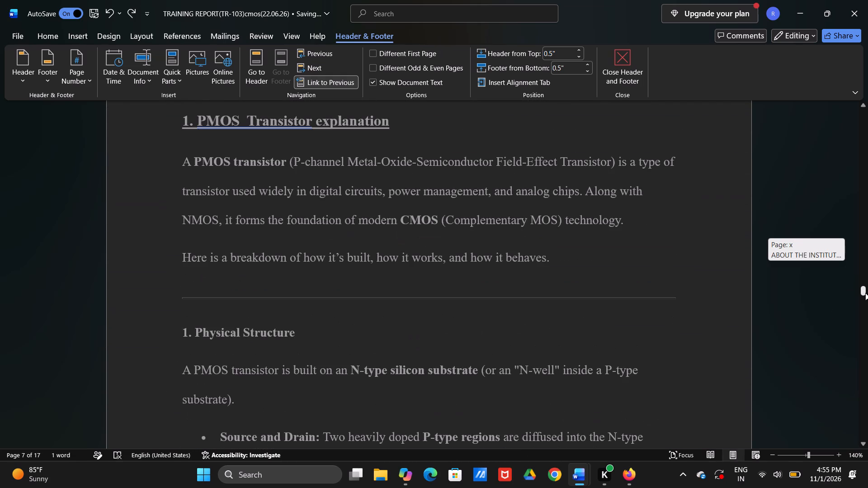
drag(865, 293, 864, 285)
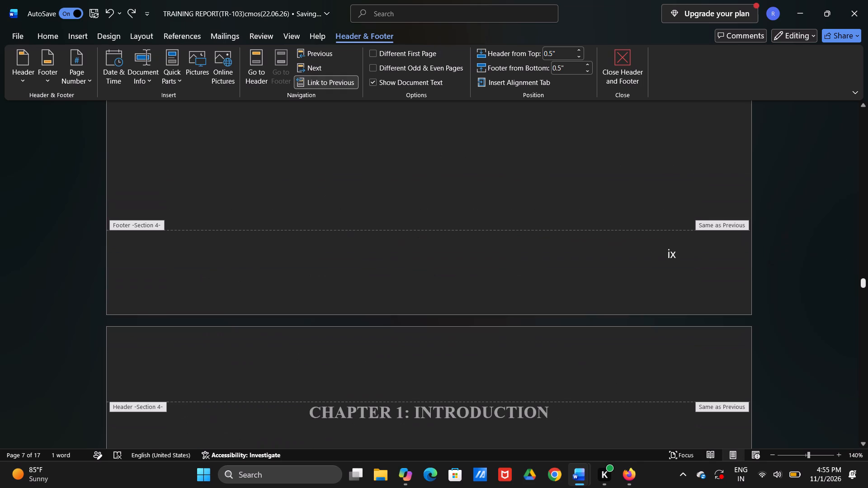
drag(676, 272, 377, 73)
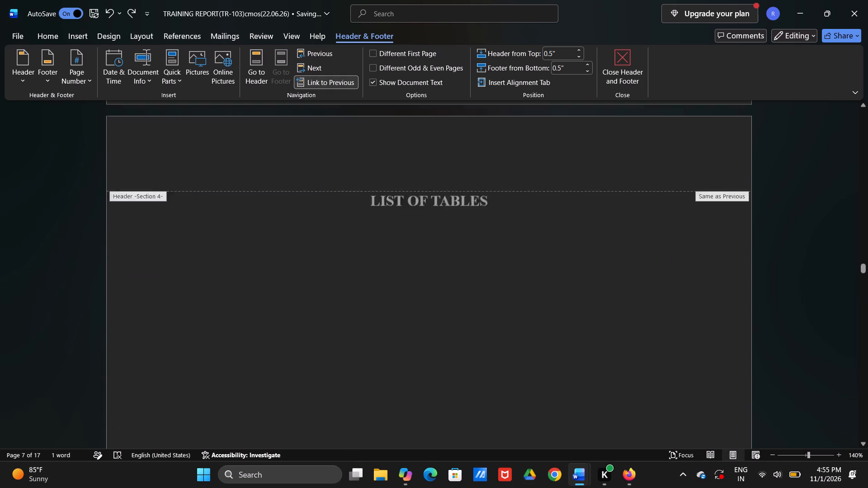
drag(377, 73, 373, 64)
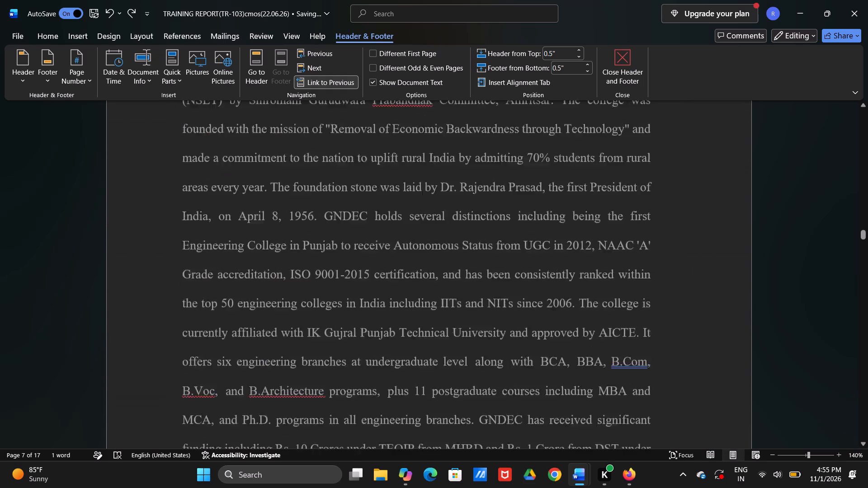
drag(373, 64, 209, 113)
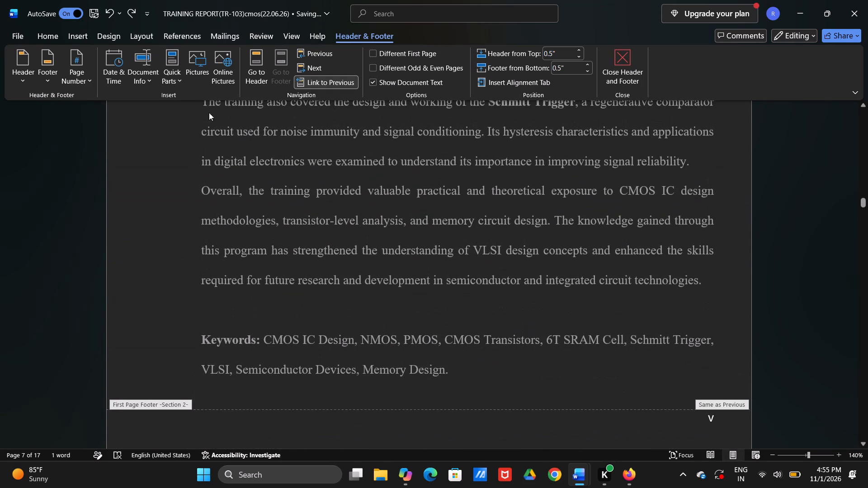
drag(209, 113, 194, 0)
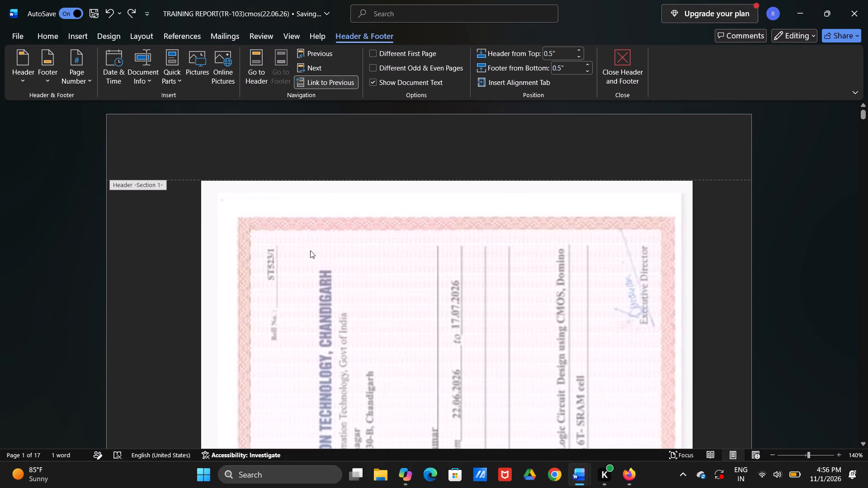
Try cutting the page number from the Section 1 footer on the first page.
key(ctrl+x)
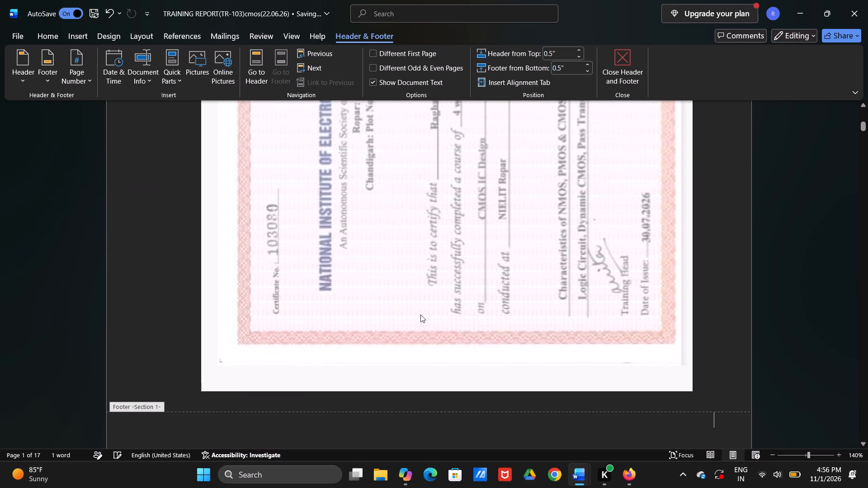
Examine the Section 1 footer and header area across the first two pages for the effect of the cut.
scroll(558, 329, down, 2)
scroll(564, 333, up, 1)
scroll(567, 335, down, 3)
scroll(580, 341, up, 1)
scroll(593, 316, down, 5)
scroll(596, 319, up, 1)
scroll(596, 319, down, 1)
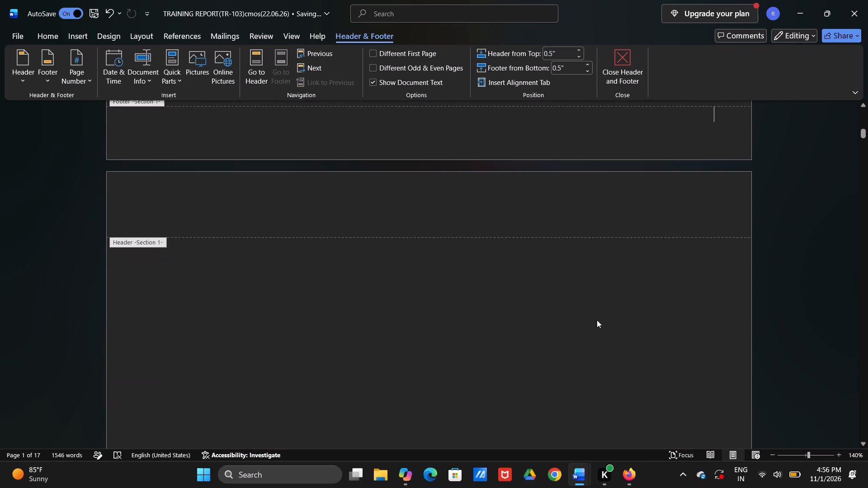
scroll(597, 321, up, 1)
scroll(597, 321, down, 1)
scroll(597, 322, up, 1)
scroll(597, 322, down, 1)
scroll(597, 322, up, 1)
scroll(597, 322, down, 3)
scroll(597, 323, up, 1)
scroll(597, 323, down, 1)
scroll(597, 323, up, 1)
scroll(597, 323, down, 1)
scroll(597, 324, up, 1)
scroll(597, 324, down, 1)
scroll(597, 324, up, 1)
scroll(597, 324, down, 1)
scroll(597, 324, up, 1)
scroll(597, 324, down, 1)
scroll(597, 326, up, 1)
scroll(597, 326, down, 4)
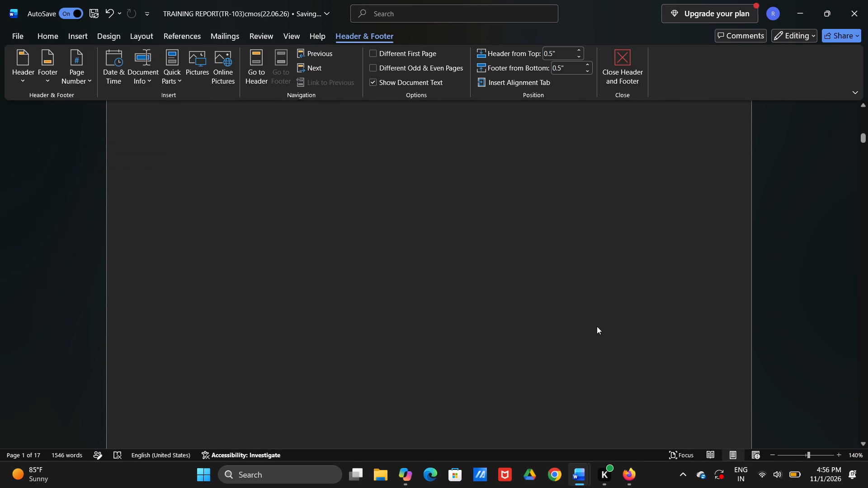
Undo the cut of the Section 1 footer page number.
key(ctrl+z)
Leave header and footer editing and return to the report's body text.
scroll(226, 166, up, 4)
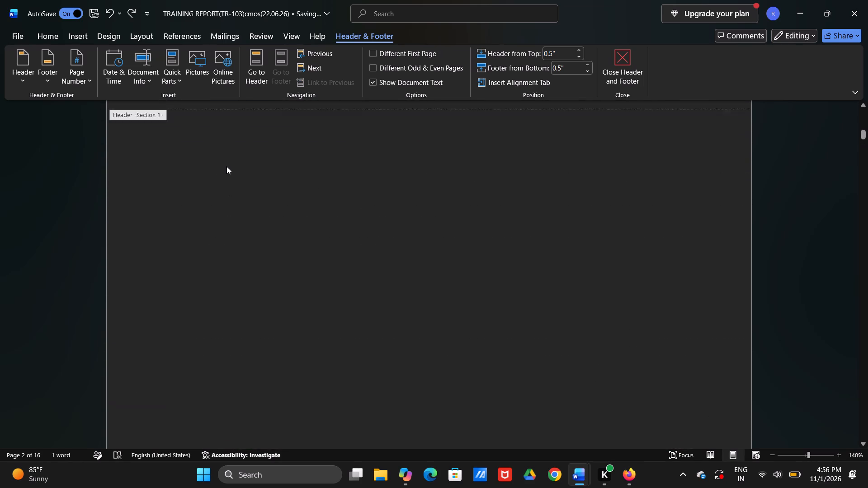
scroll(226, 166, up, 7)
click(179, 214)
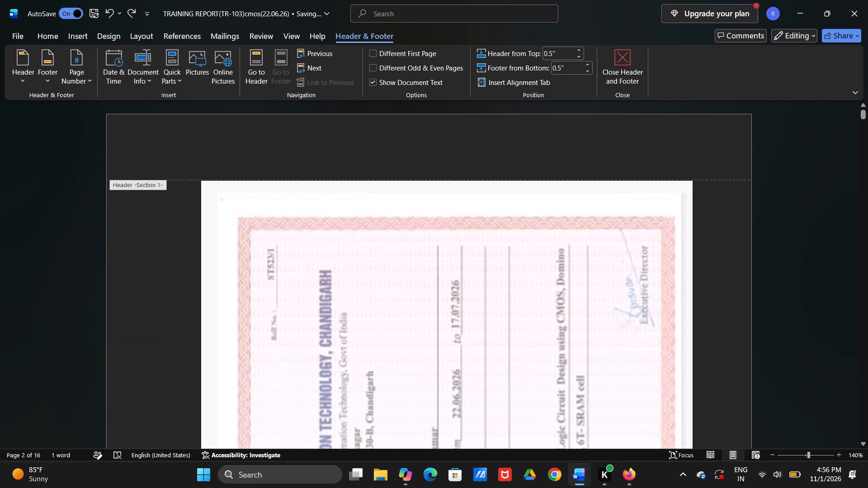
click(617, 50)
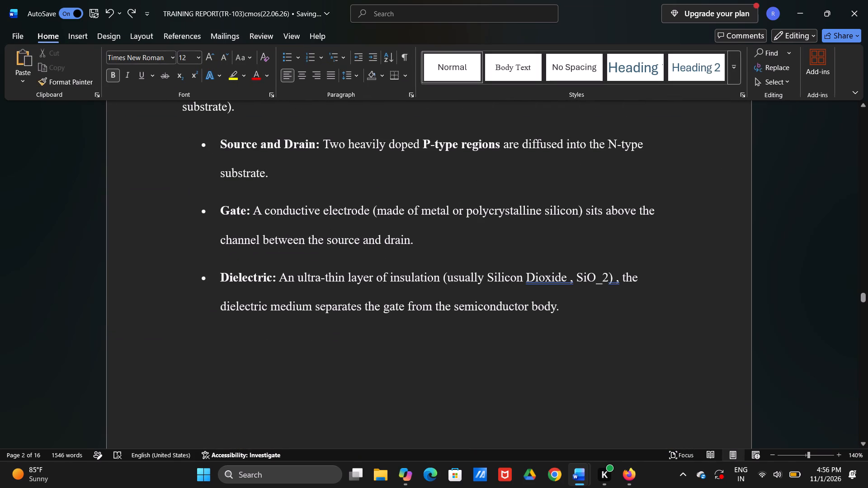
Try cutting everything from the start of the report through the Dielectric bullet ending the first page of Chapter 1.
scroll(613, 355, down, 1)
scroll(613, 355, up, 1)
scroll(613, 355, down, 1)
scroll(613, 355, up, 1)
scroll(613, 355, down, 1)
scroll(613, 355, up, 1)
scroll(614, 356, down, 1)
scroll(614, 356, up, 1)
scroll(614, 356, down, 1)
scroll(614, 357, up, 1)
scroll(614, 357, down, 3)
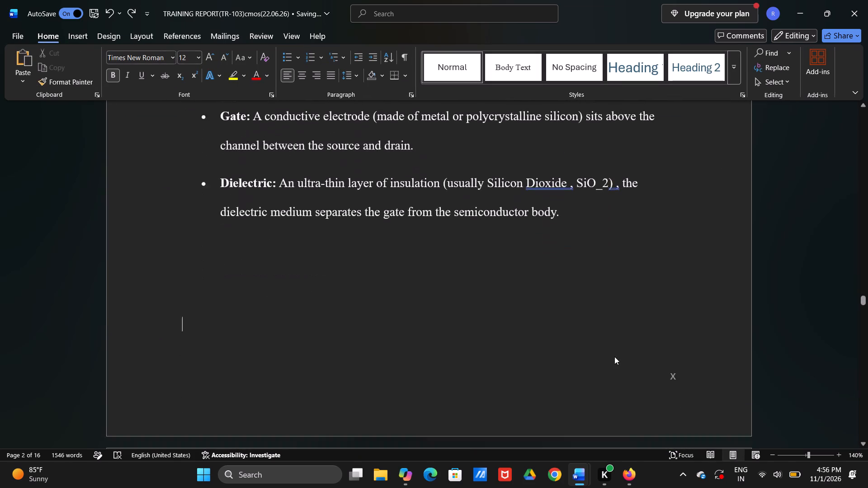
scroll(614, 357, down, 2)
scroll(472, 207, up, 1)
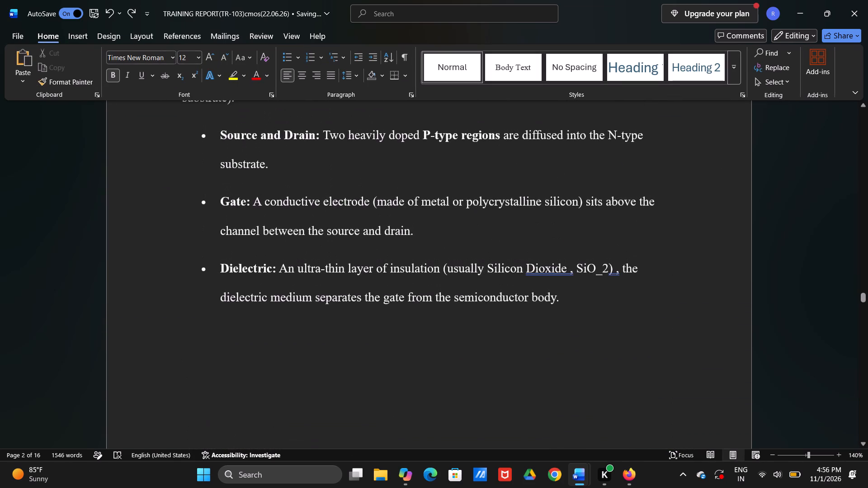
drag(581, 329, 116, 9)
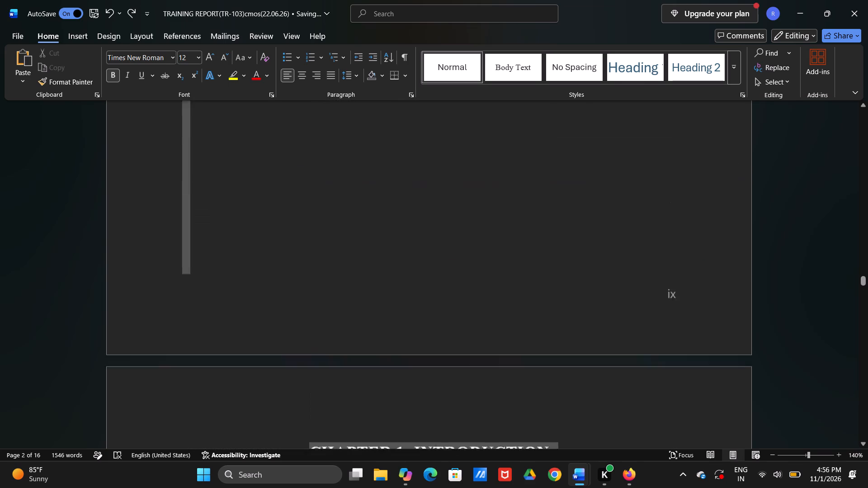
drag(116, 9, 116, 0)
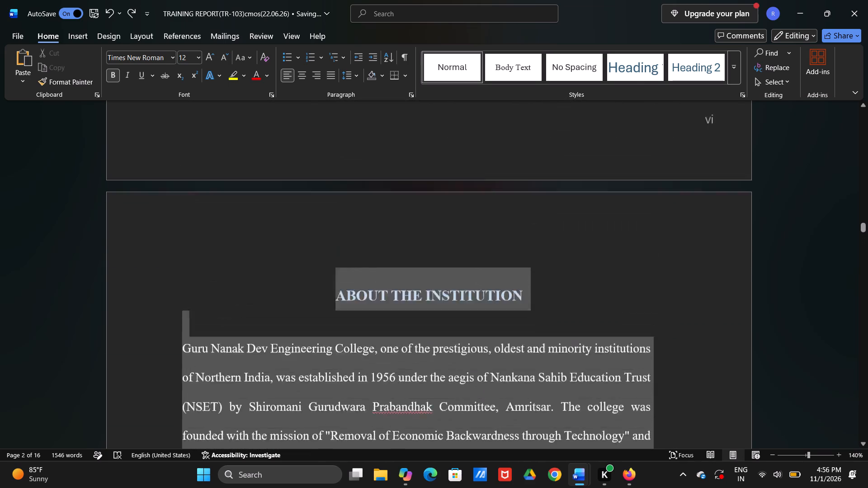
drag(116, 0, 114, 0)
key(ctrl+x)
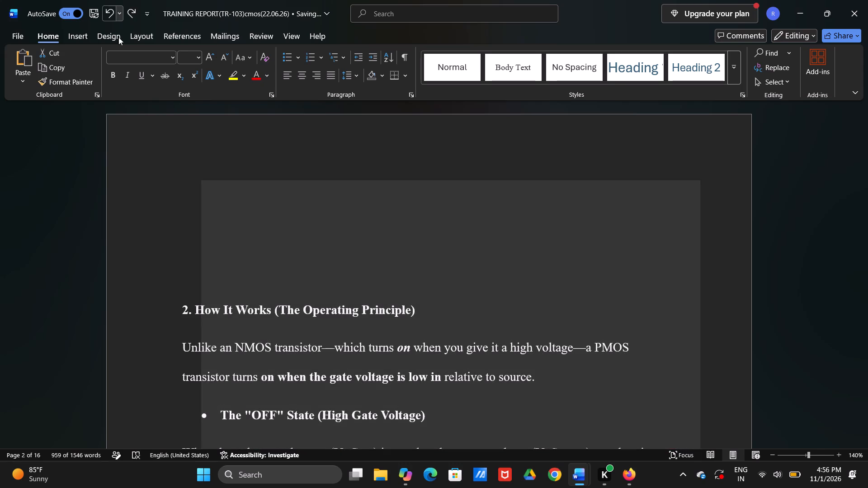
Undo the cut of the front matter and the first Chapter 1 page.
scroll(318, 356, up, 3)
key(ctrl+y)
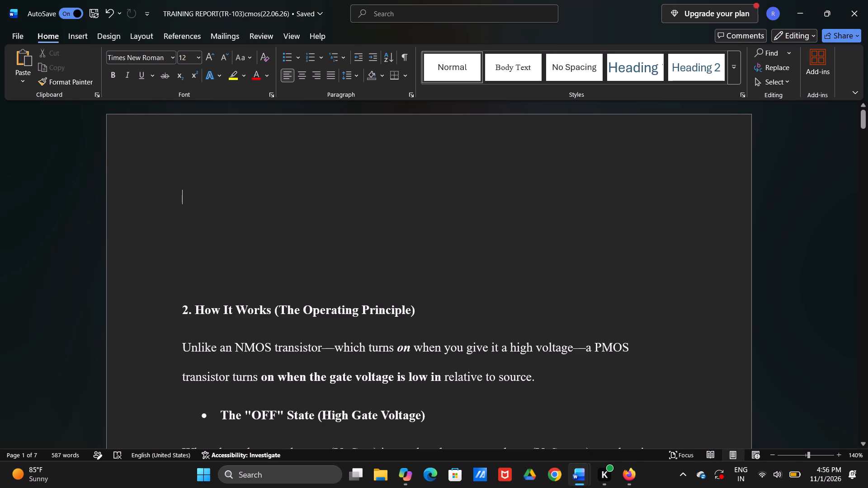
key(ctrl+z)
Cut all the front matter from the start of the report through the LIST OF TABLES heading, leaving Chapter 1 in place.
scroll(165, 372, down, 2)
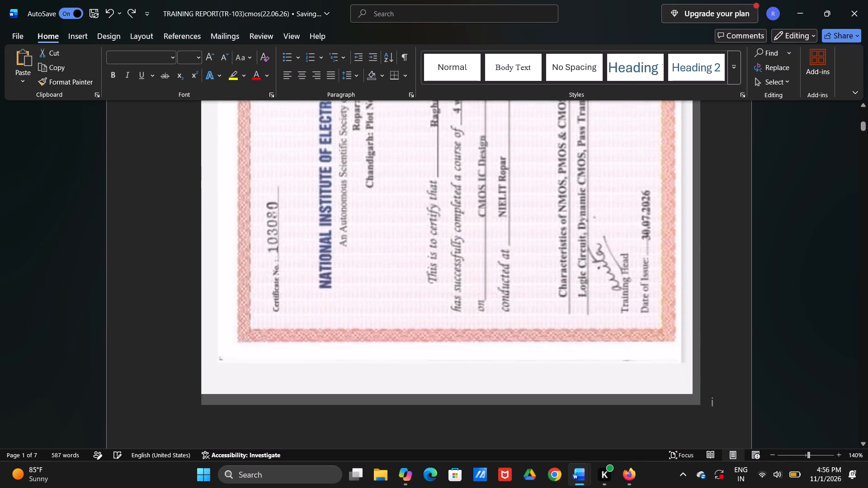
scroll(165, 372, down, 5)
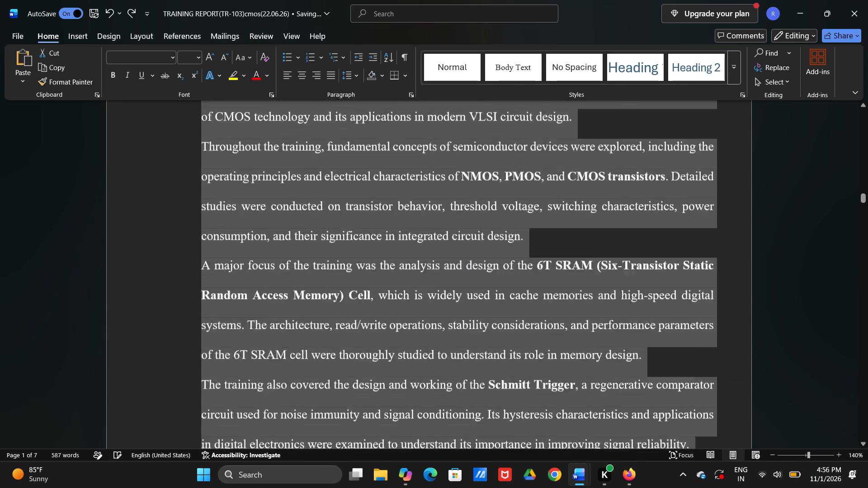
scroll(165, 372, down, 7)
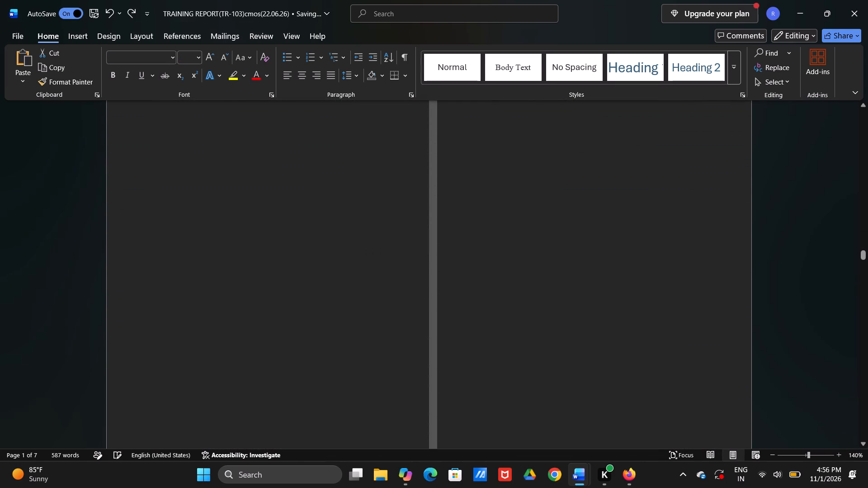
scroll(165, 372, down, 3)
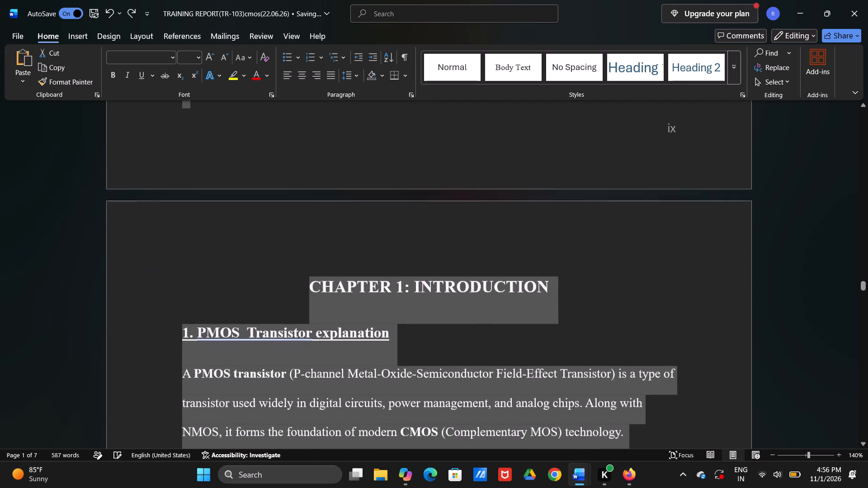
scroll(165, 372, up, 1)
scroll(231, 375, up, 1)
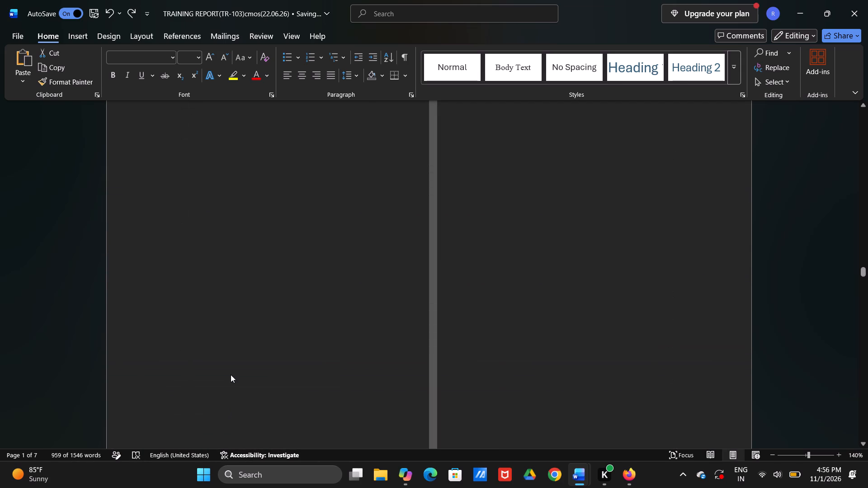
scroll(231, 375, up, 1)
click(442, 296)
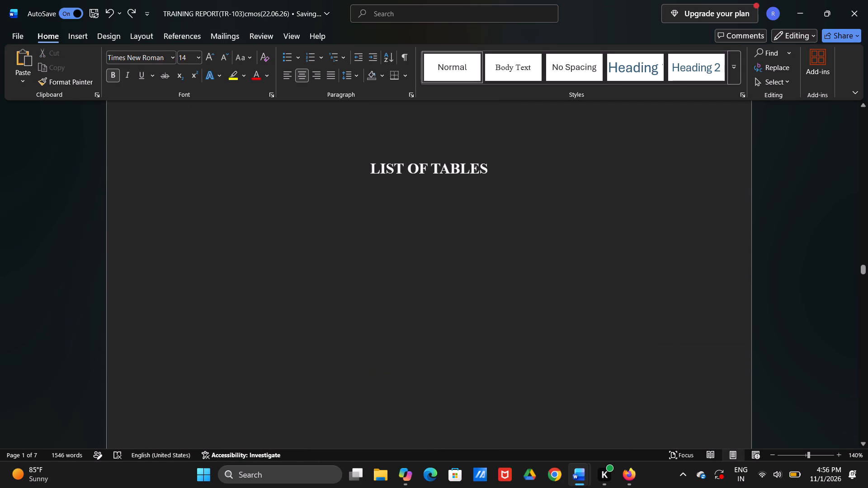
drag(492, 169, 329, 45)
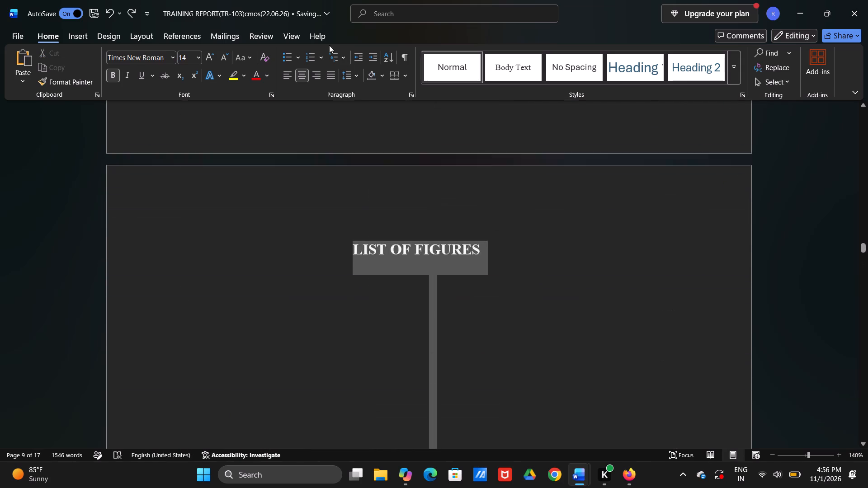
drag(329, 45, 301, 26)
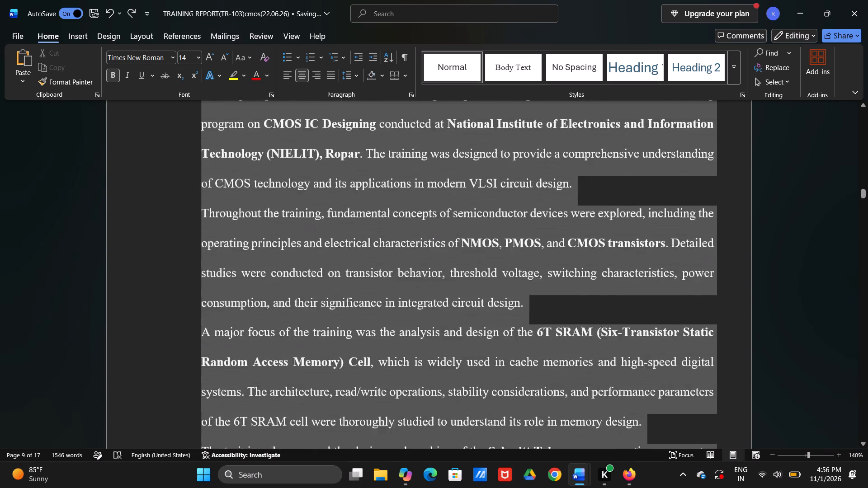
drag(301, 26, 300, 23)
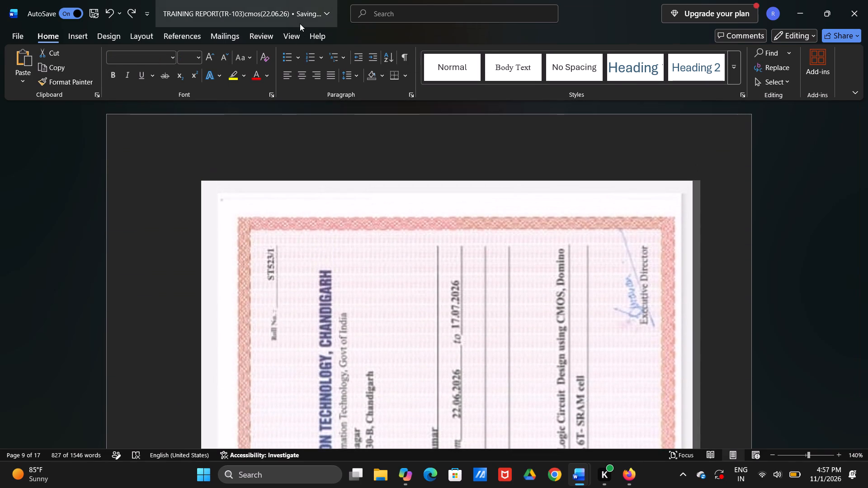
key(ctrl+x)
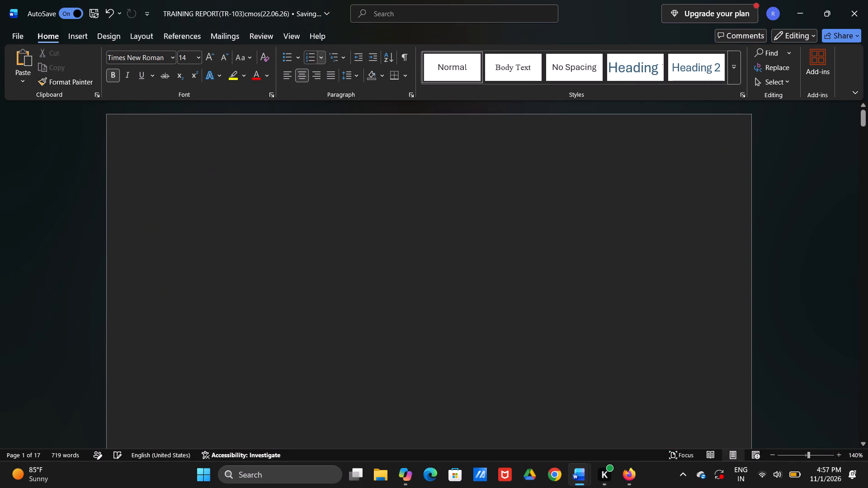
Push the CHAPTER 1: INTRODUCTION heading onto the next page and centre it.
scroll(363, 120, down, 2)
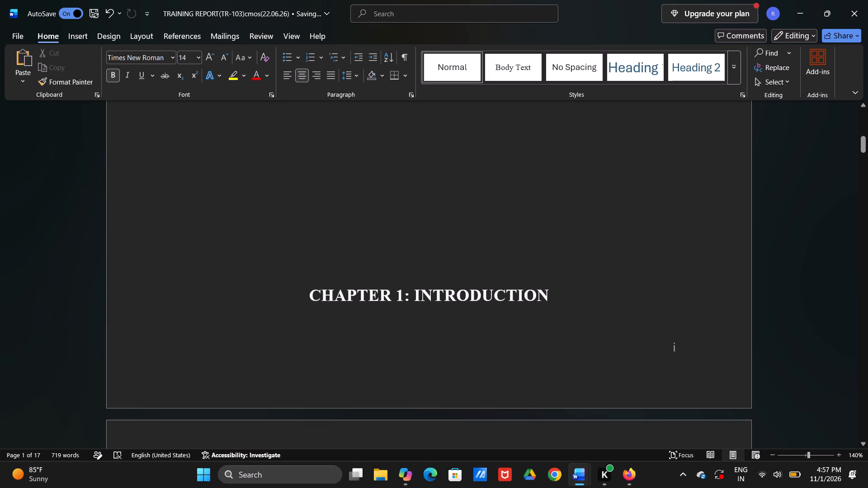
click(311, 285)
key(BackSpace)
key(Return)
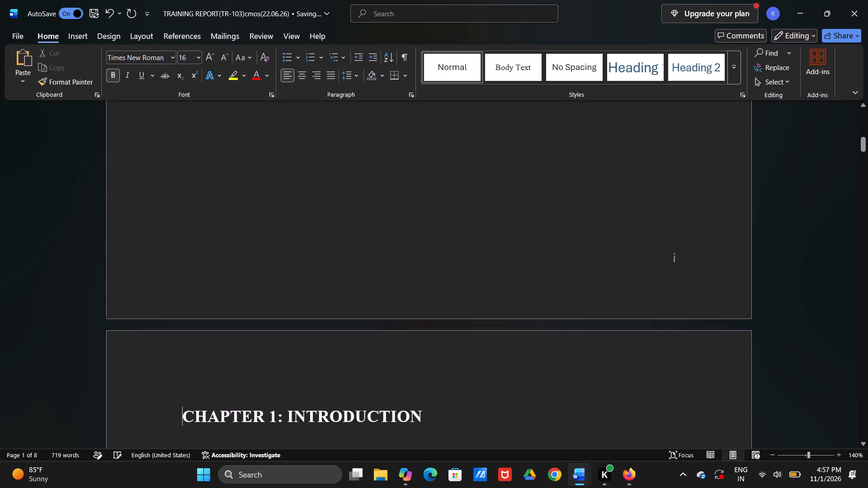
click(299, 70)
scroll(335, 138, down, 1)
scroll(335, 138, up, 1)
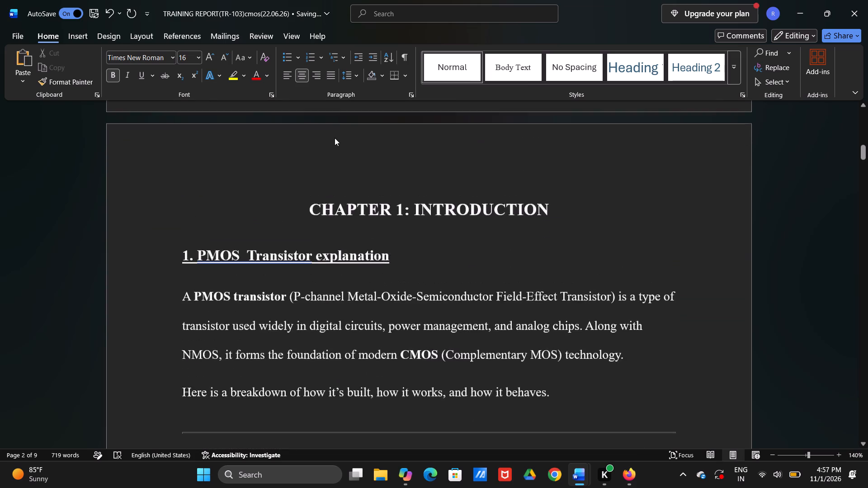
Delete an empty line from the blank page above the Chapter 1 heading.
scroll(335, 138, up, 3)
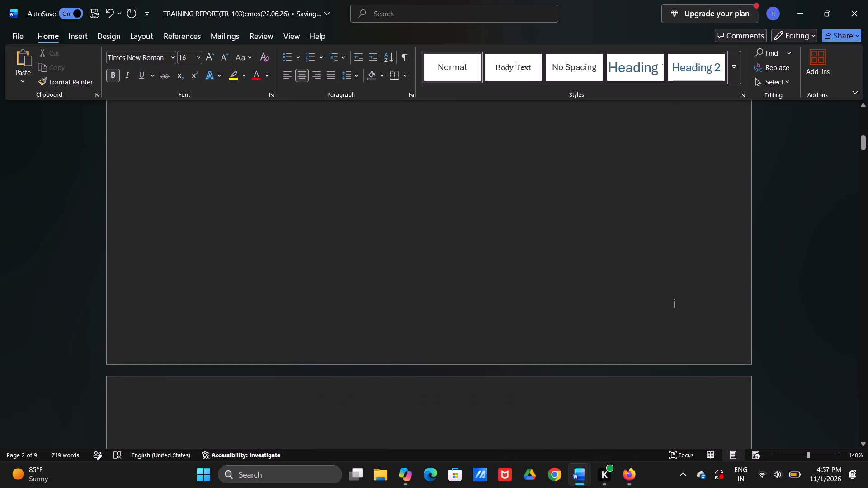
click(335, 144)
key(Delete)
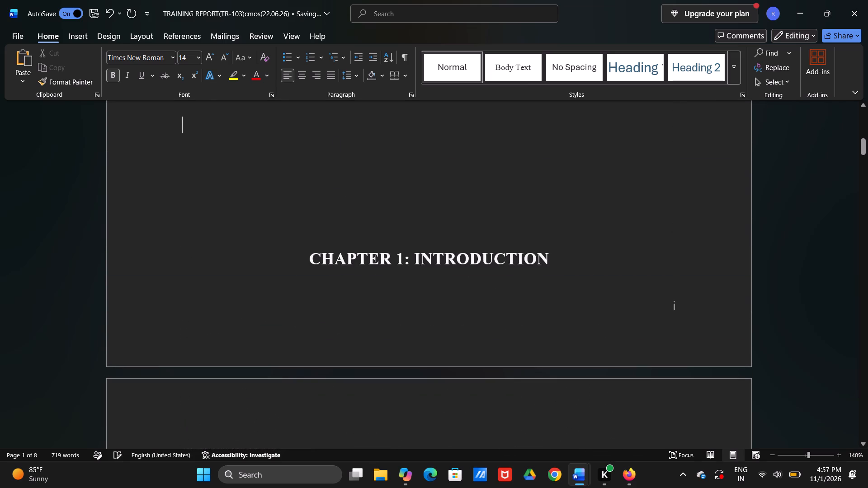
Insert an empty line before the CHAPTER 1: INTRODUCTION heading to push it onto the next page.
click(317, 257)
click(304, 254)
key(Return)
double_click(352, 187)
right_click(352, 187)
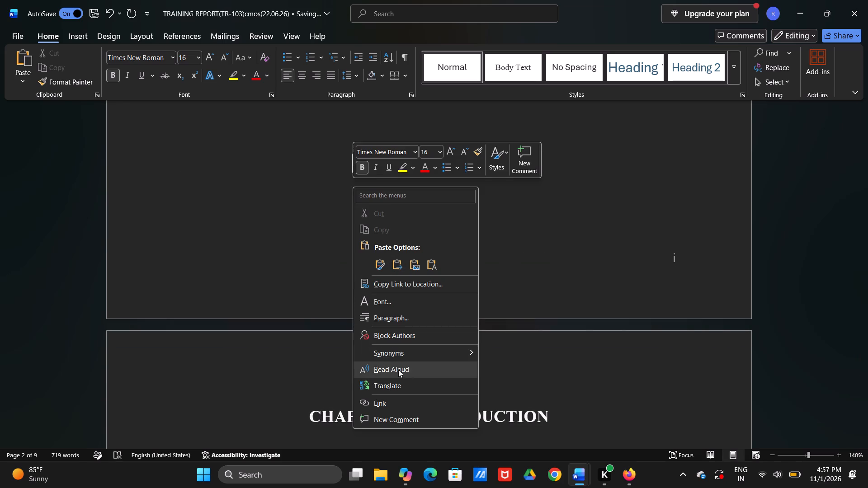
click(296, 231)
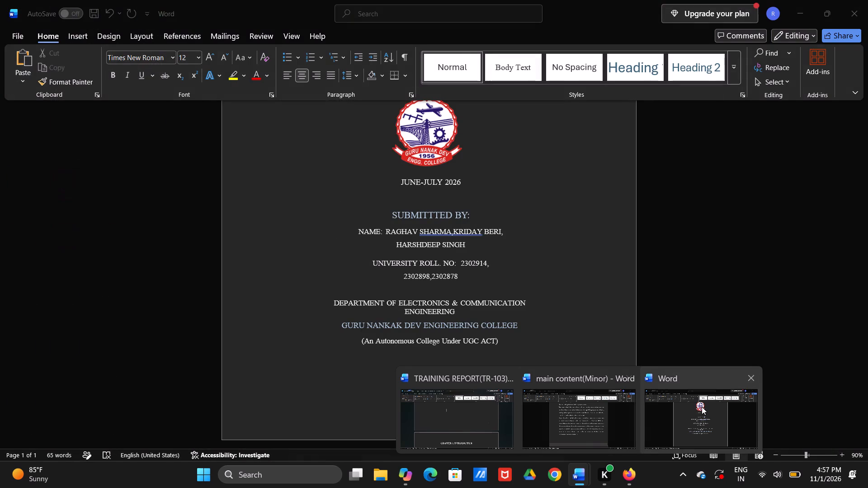
Close the unsaved cover-page document.
click(749, 379)
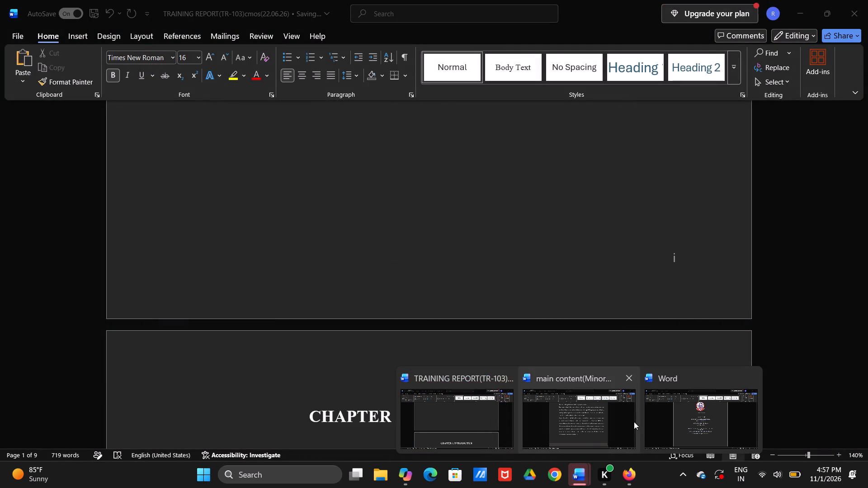
Switch to File Explorer, look over the recent files, and close it again.
double_click(378, 472)
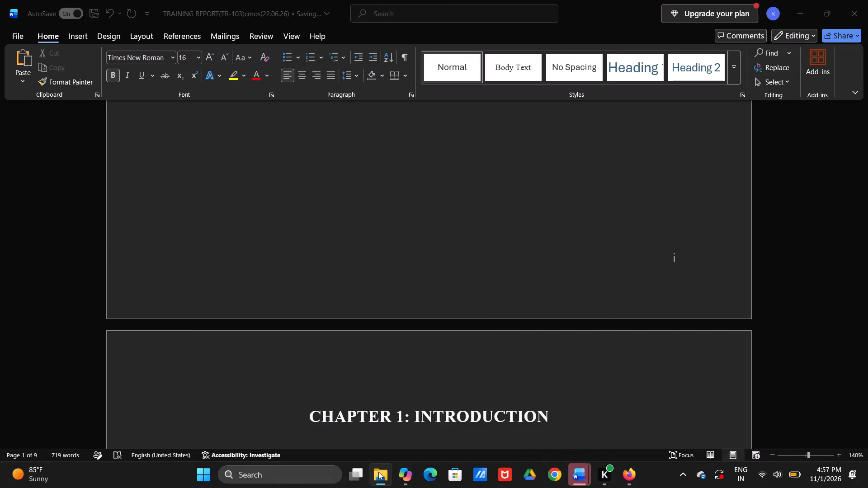
click(378, 472)
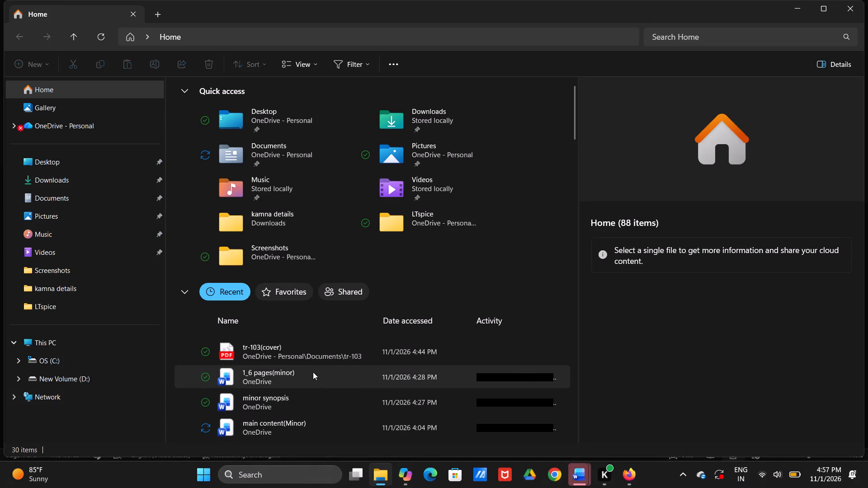
key(alt+F4)
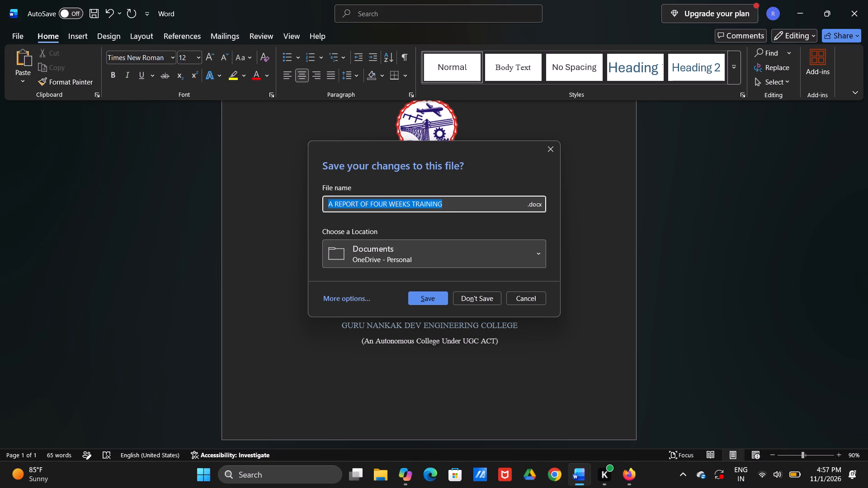
Save the cover-page document as tr-103(cover) in the Documents folder while closing it.
text(tr)
text(-103)
text((cover))
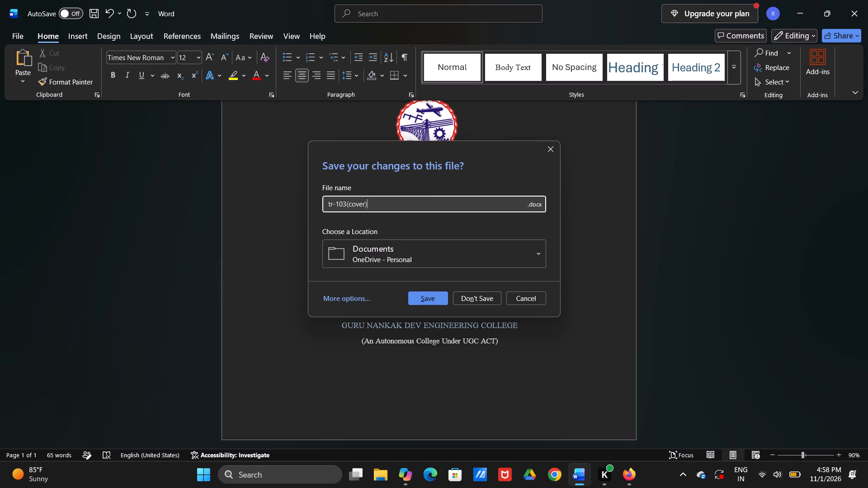
key(Return)
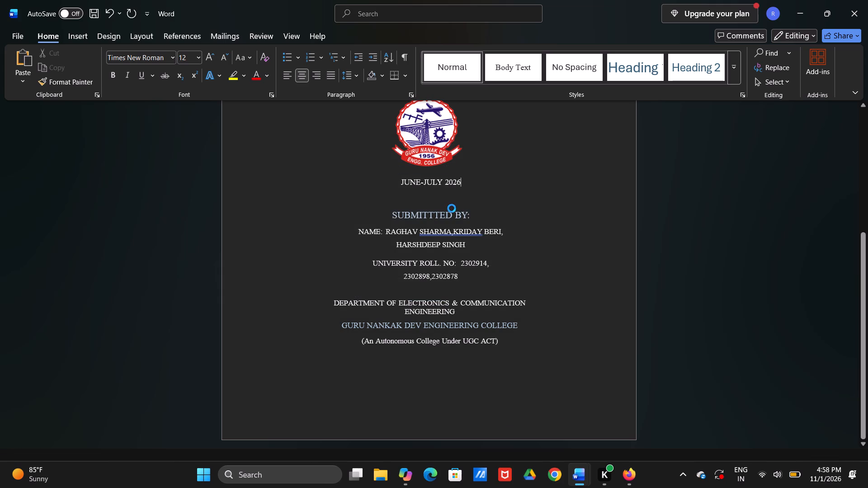
scroll(452, 208, up, 1)
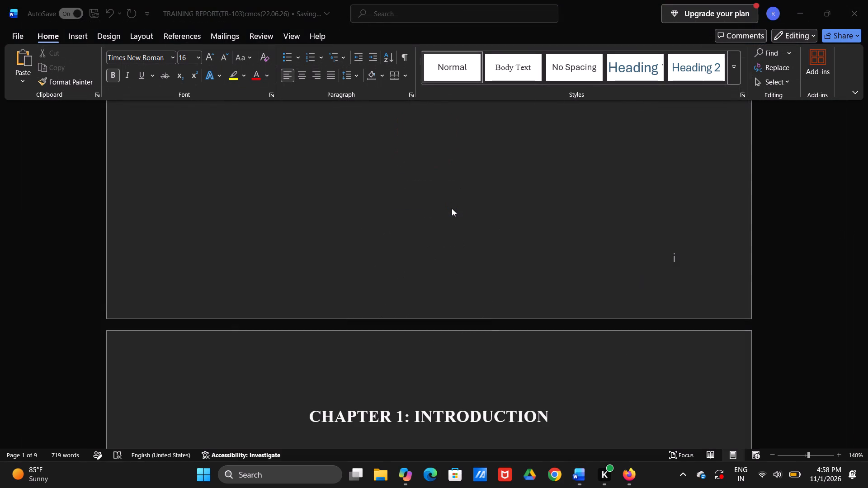
scroll(452, 208, up, 2)
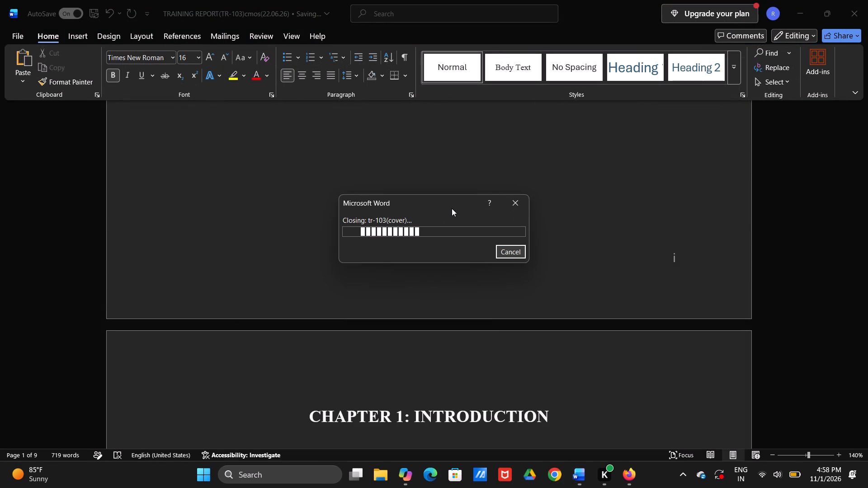
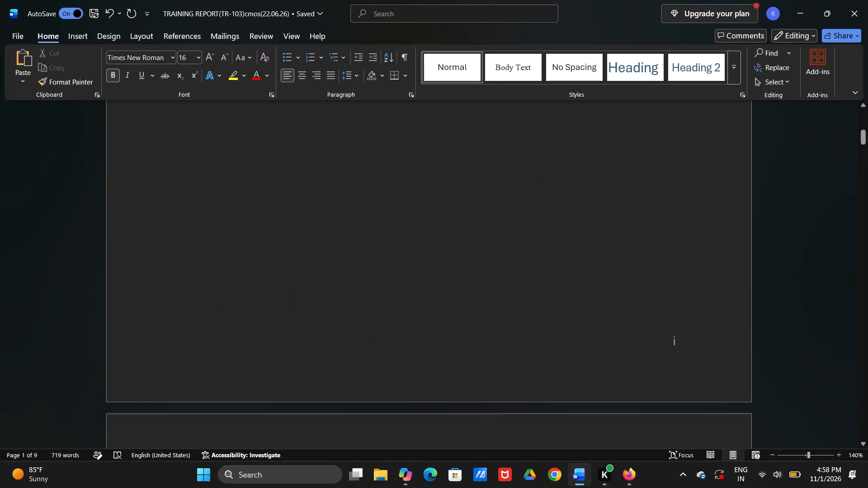
Switch to the main content(Minor) document, examine its Chapter 1 opening page and page number, and return to the training report.
key(alt+Tab)
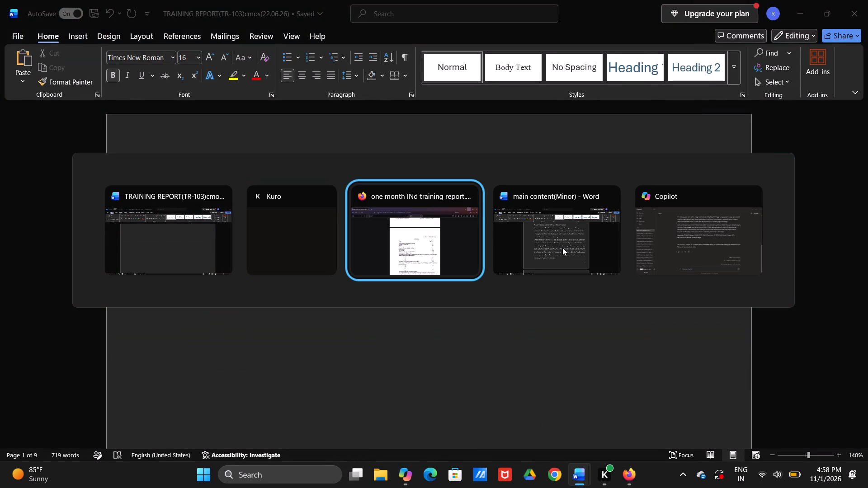
key(alt+Tab)
key(alt+Tab)
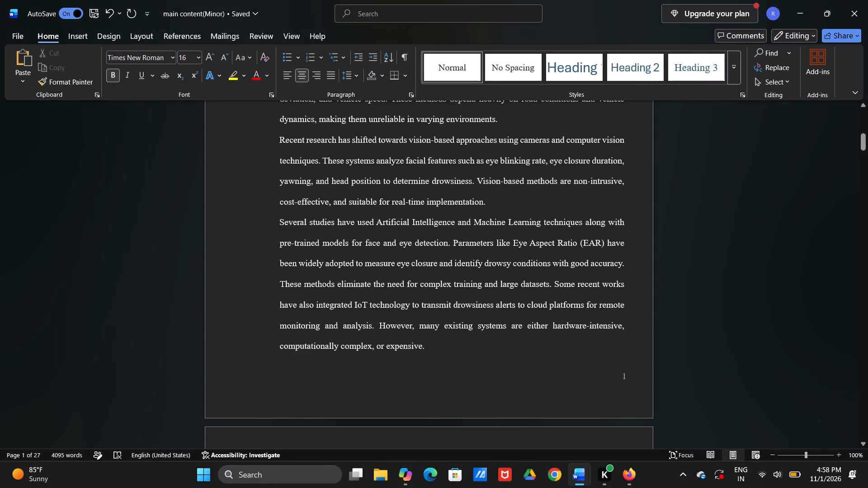
scroll(562, 248, up, 3)
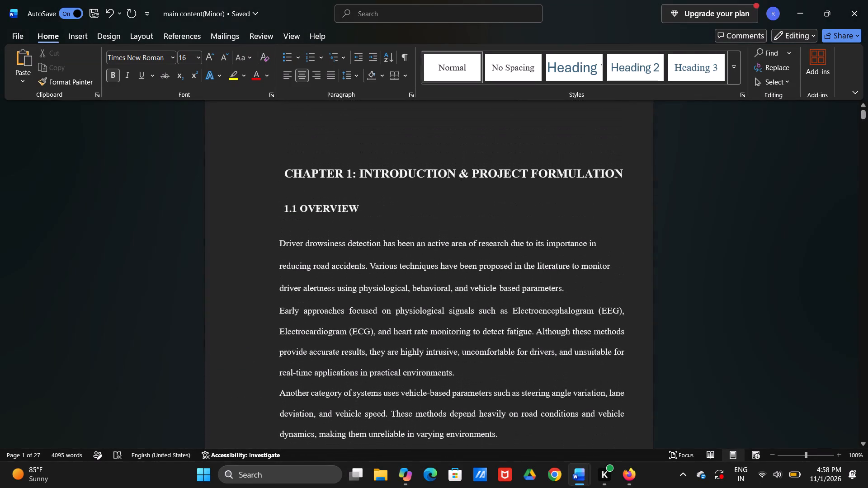
scroll(562, 248, up, 1)
scroll(562, 248, down, 2)
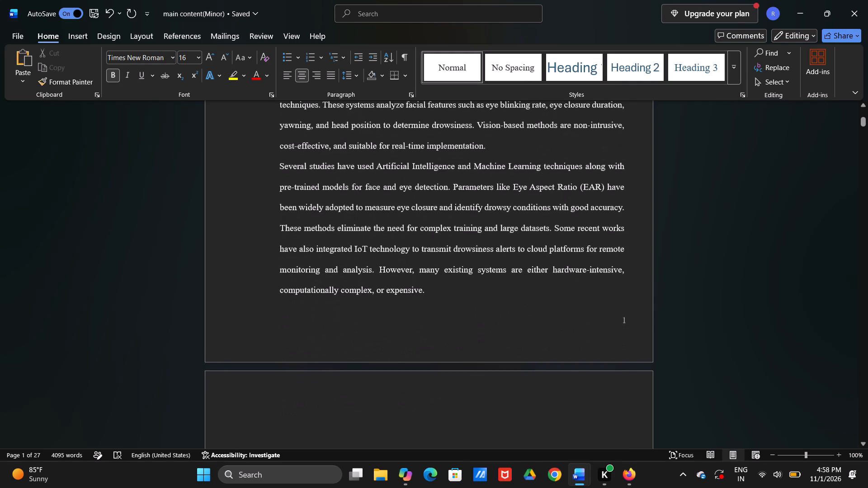
scroll(581, 270, up, 3)
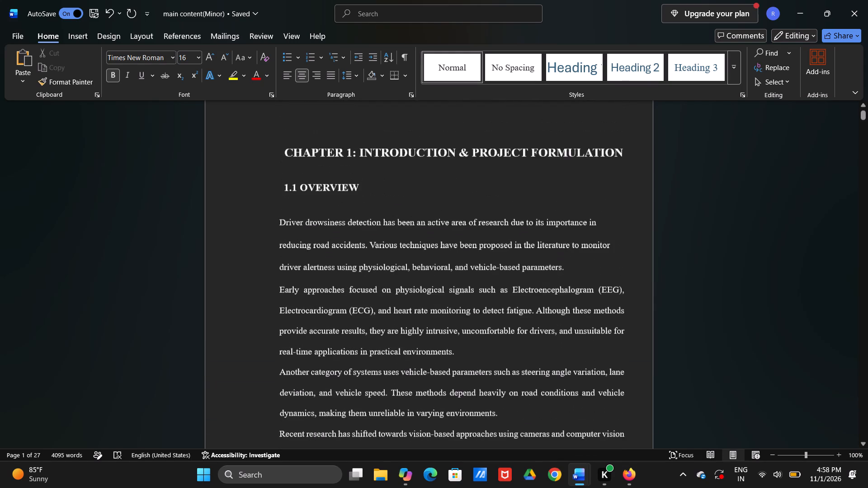
scroll(394, 192, down, 1)
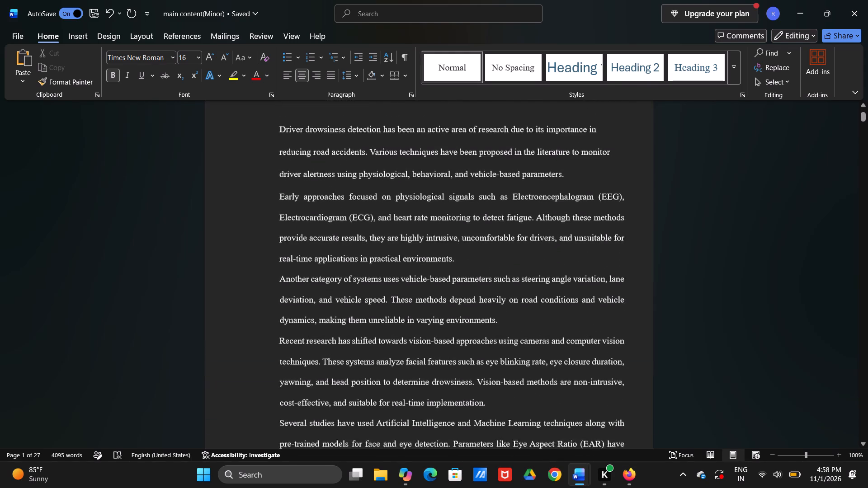
scroll(394, 192, down, 1)
key(alt+Tab)
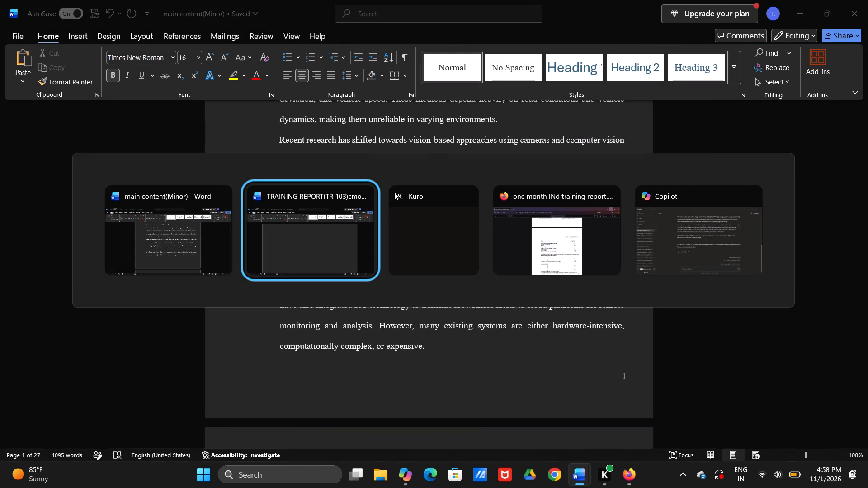
Delete the blank lines and empty page before the CHAPTER 1: INTRODUCTION heading, bringing it to the top of the first page.
scroll(394, 192, up, 2)
scroll(394, 192, down, 3)
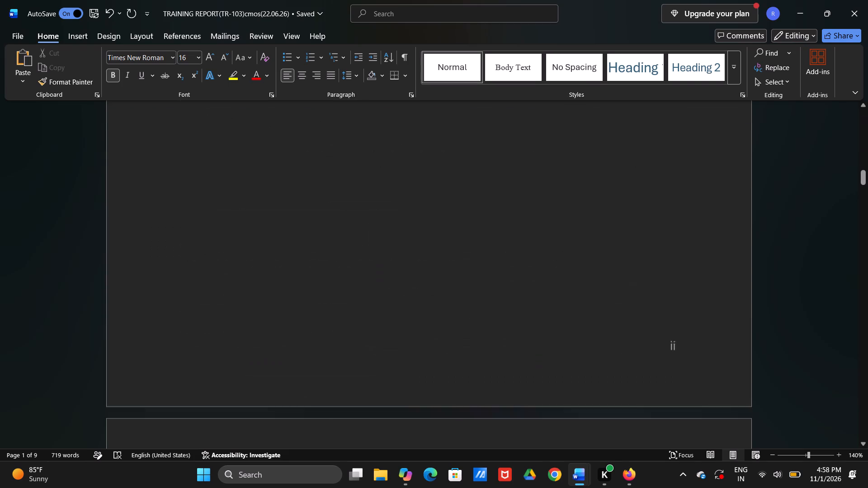
scroll(394, 192, up, 3)
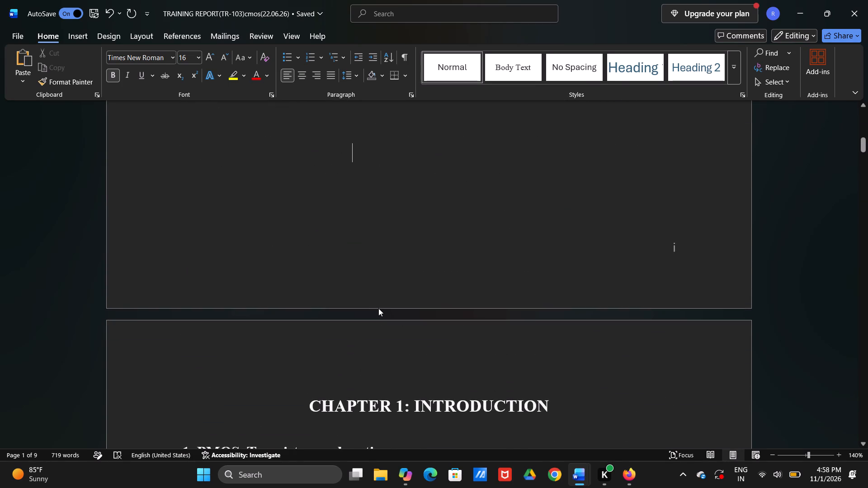
click(308, 394)
key(BackSpace)
key(BackSpace)
key(BackSpace)
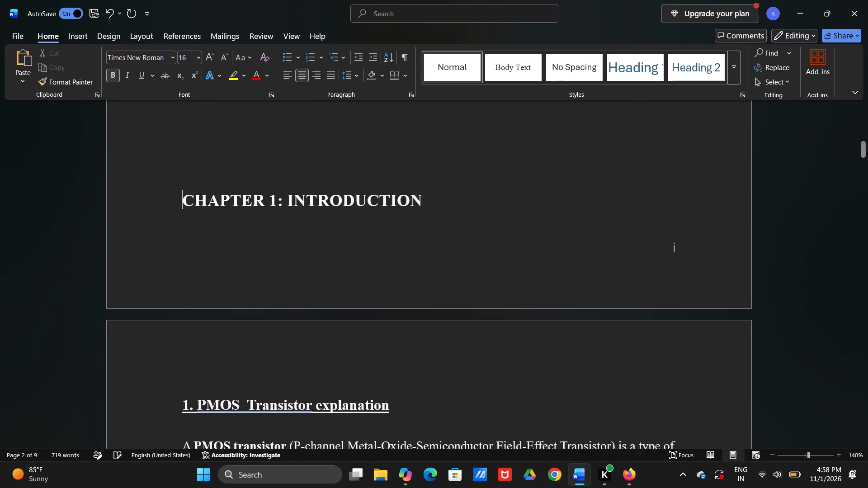
key(BackSpace)
key(BackSpace)
key(BackSpace)
key(BackSpace)
key(BackSpace)
key(BackSpace)
key(BackSpace)
key(BackSpace)
key(BackSpace)
key(BackSpace)
key(BackSpace)
key(BackSpace)
key(BackSpace)
key(BackSpace)
key(BackSpace)
key(BackSpace)
key(BackSpace)
key(BackSpace)
key(BackSpace)
key(BackSpace)
key(BackSpace)
key(BackSpace)
key(BackSpace)
key(BackSpace)
key(BackSpace)
key(BackSpace)
key(BackSpace)
key(BackSpace)
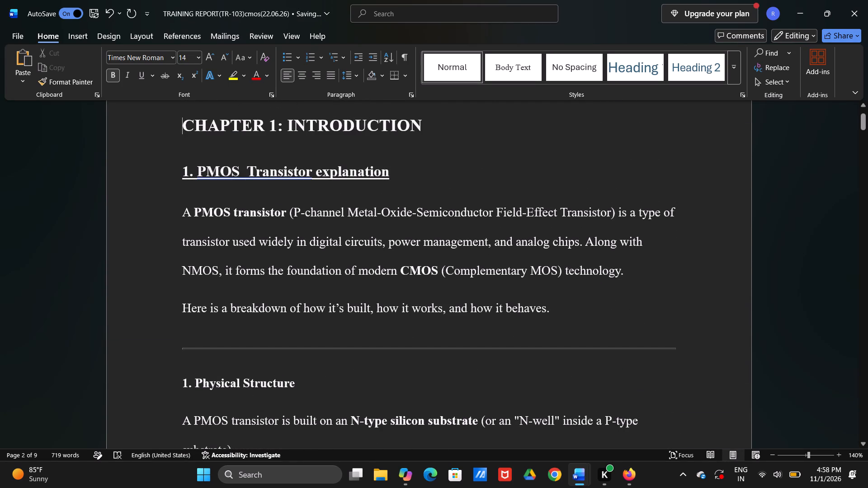
Centre the CHAPTER 1: INTRODUCTION heading, undoing the bullet applied to it by mistake.
drag(294, 63, 307, 90)
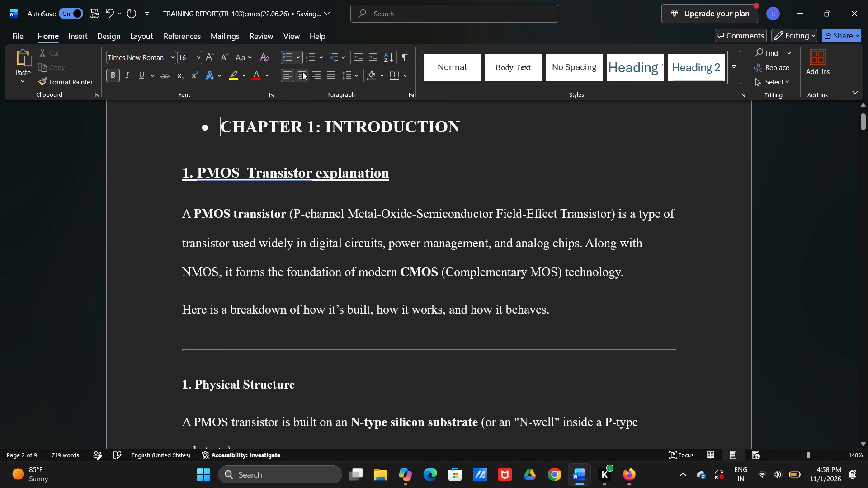
key(ctrl+z)
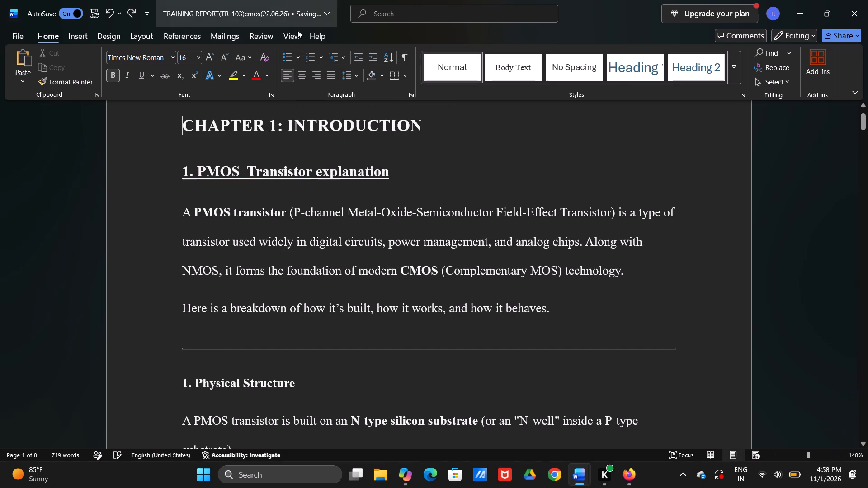
click(306, 80)
Change the footer page number format to 1, 2, 3, … with the include chapter number option ticked.
scroll(631, 350, down, 2)
scroll(494, 273, up, 3)
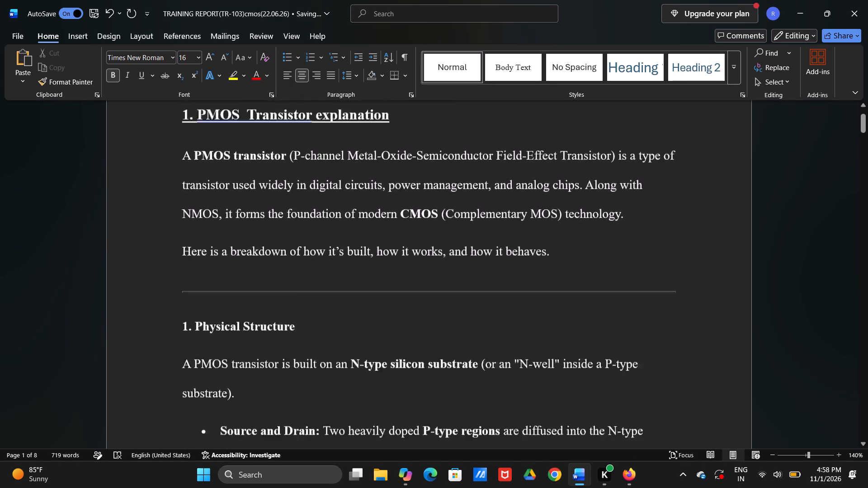
scroll(494, 273, up, 2)
scroll(491, 274, down, 3)
scroll(485, 277, up, 1)
scroll(485, 277, down, 5)
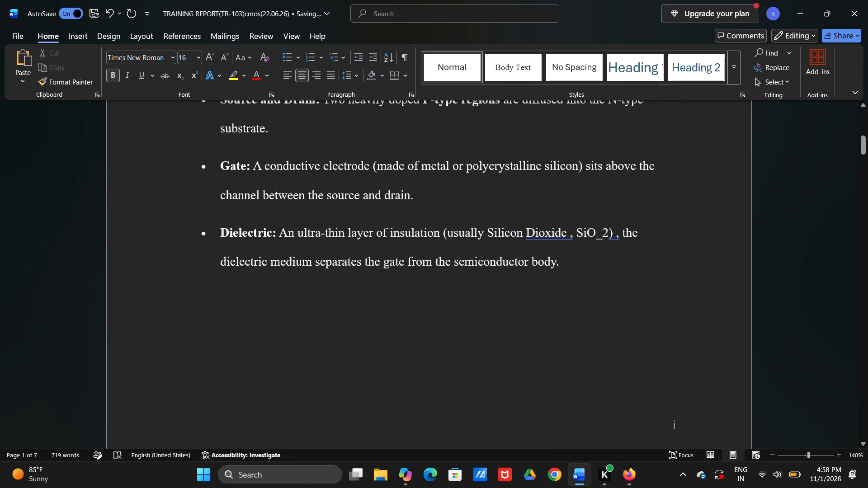
scroll(485, 277, down, 1)
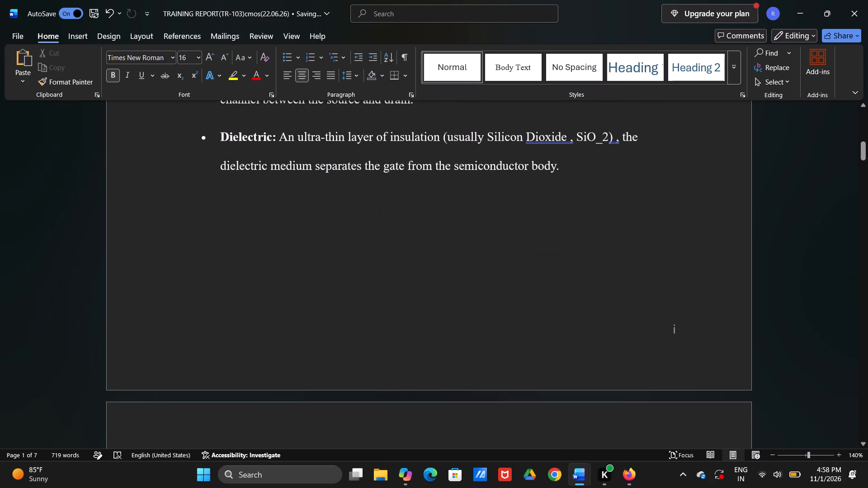
scroll(589, 219, down, 1)
scroll(589, 219, up, 1)
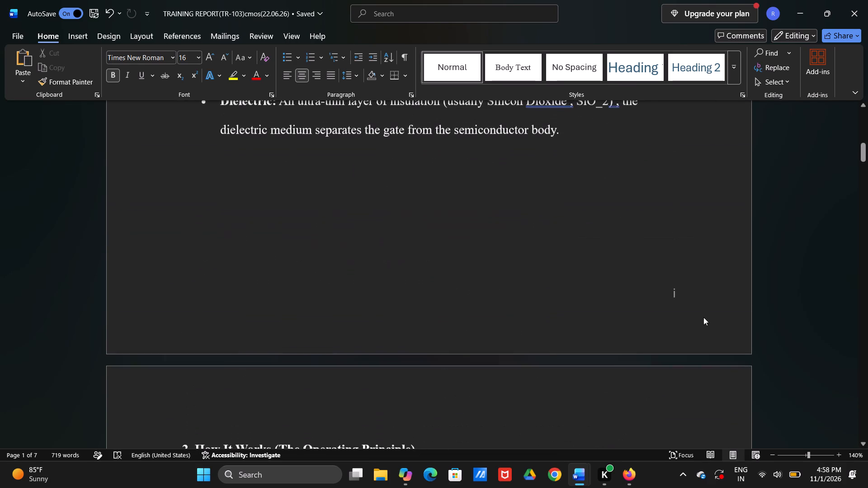
double_click(677, 280)
click(677, 289)
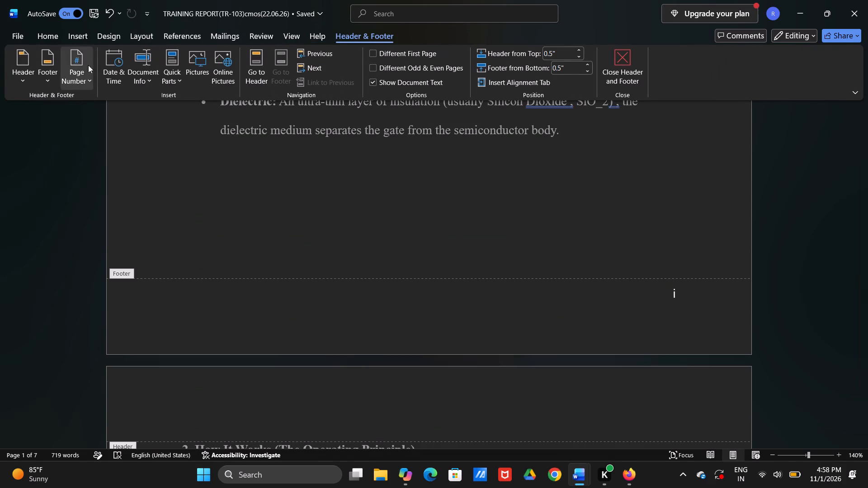
click(89, 81)
click(124, 160)
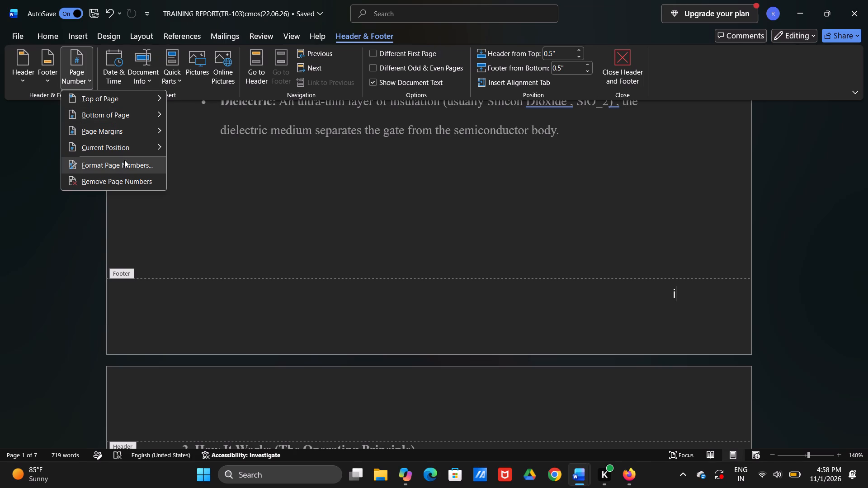
drag(455, 164, 442, 204)
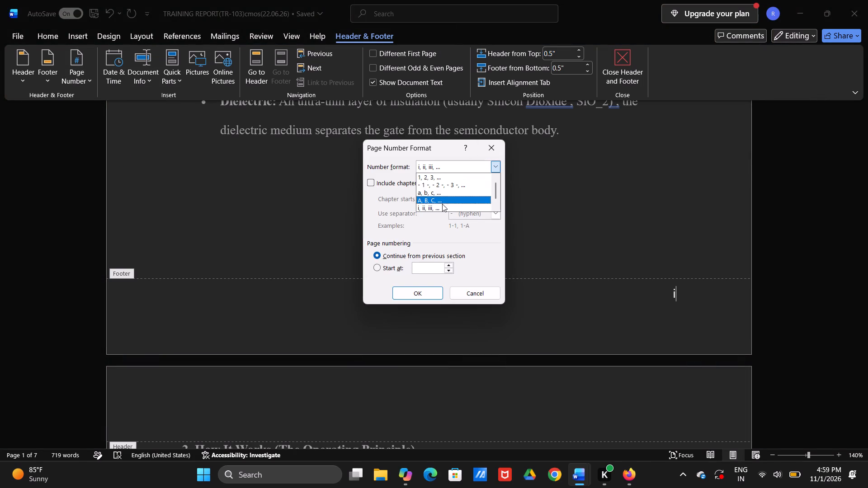
drag(442, 204, 439, 186)
click(439, 186)
drag(434, 169, 432, 183)
drag(438, 167, 433, 179)
click(433, 179)
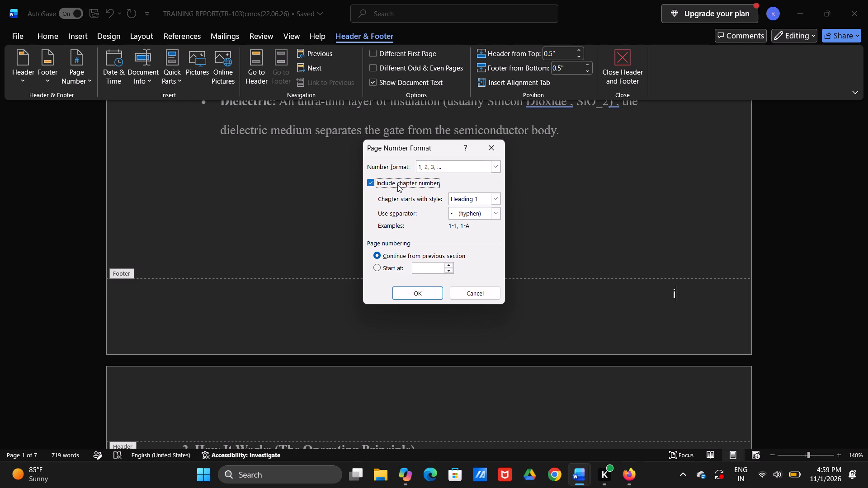
click(425, 295)
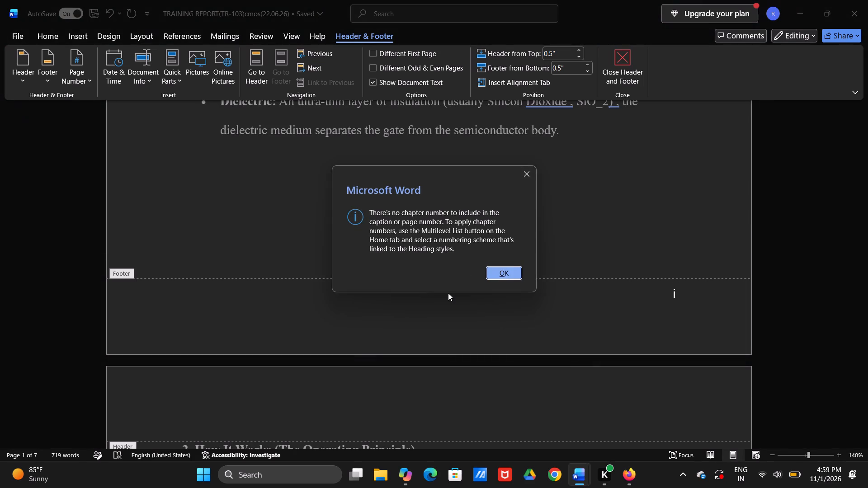
click(509, 275)
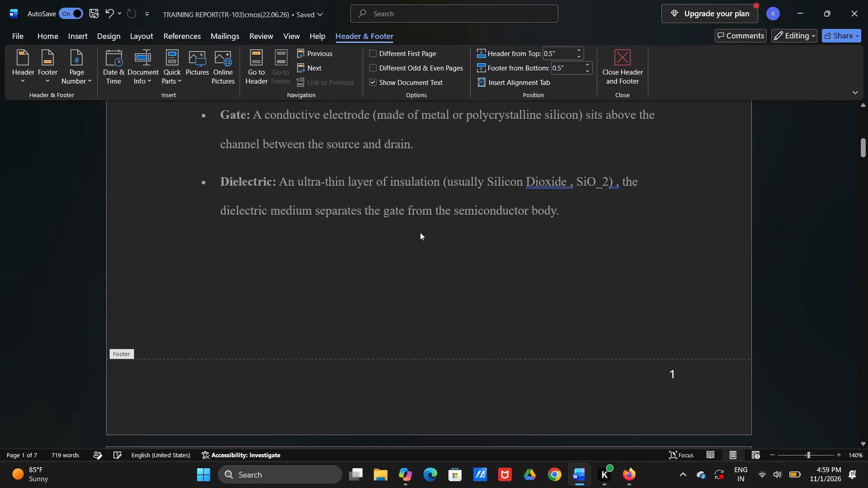
Check the footer page numbers and the Chapter 1 heading from the first page through to the last page.
scroll(420, 232, down, 3)
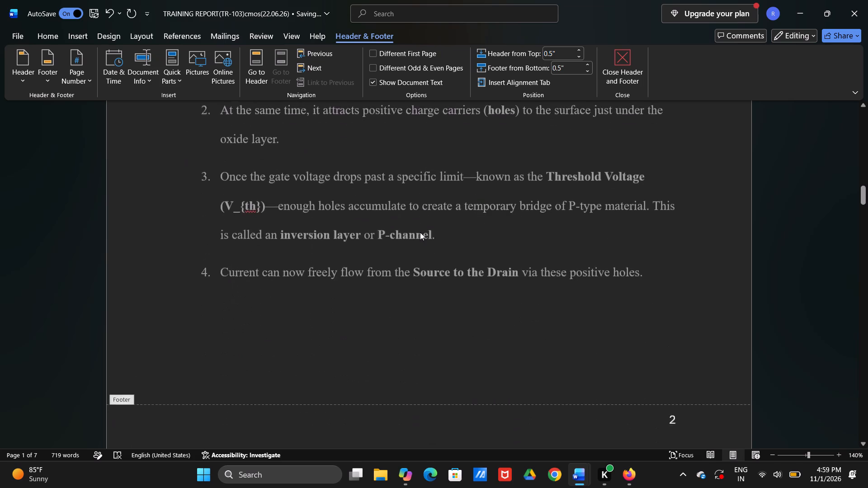
scroll(420, 232, down, 8)
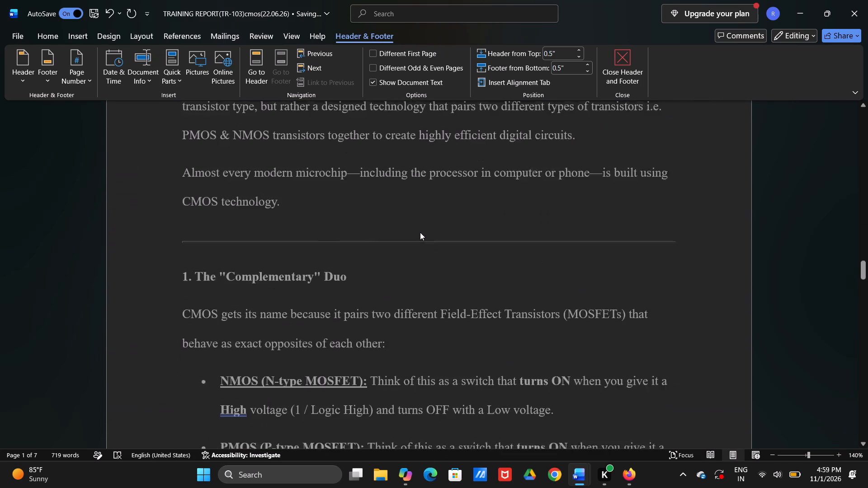
scroll(420, 232, down, 9)
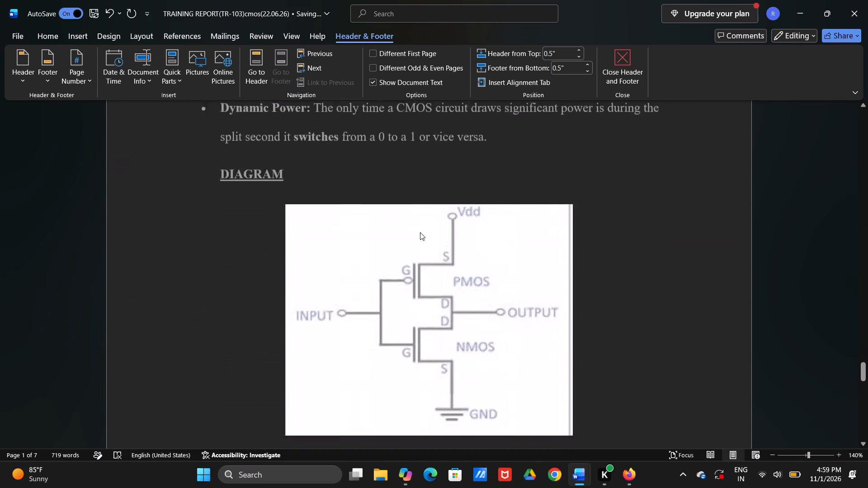
scroll(420, 232, down, 8)
scroll(420, 232, up, 2)
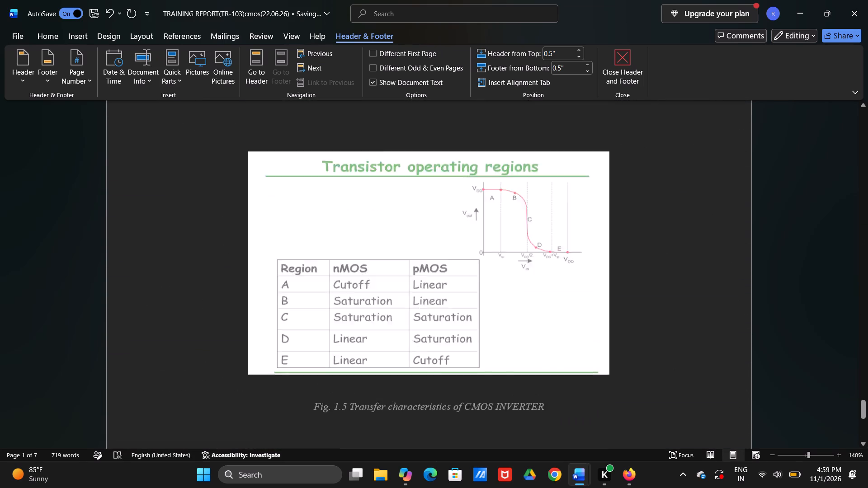
scroll(420, 232, up, 12)
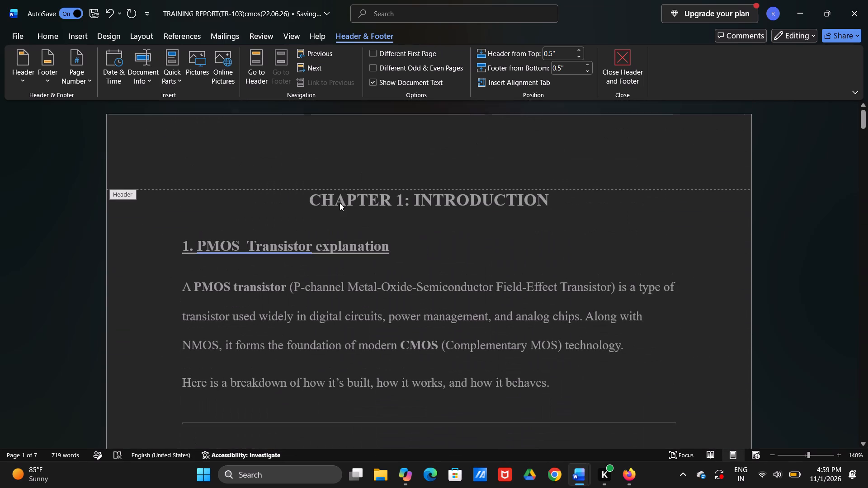
click(290, 184)
click(320, 202)
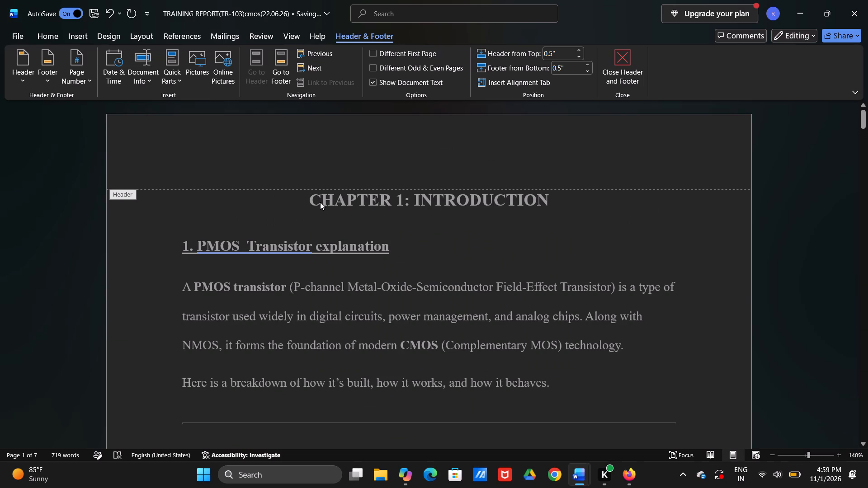
click(316, 200)
click(313, 200)
scroll(313, 200, down, 2)
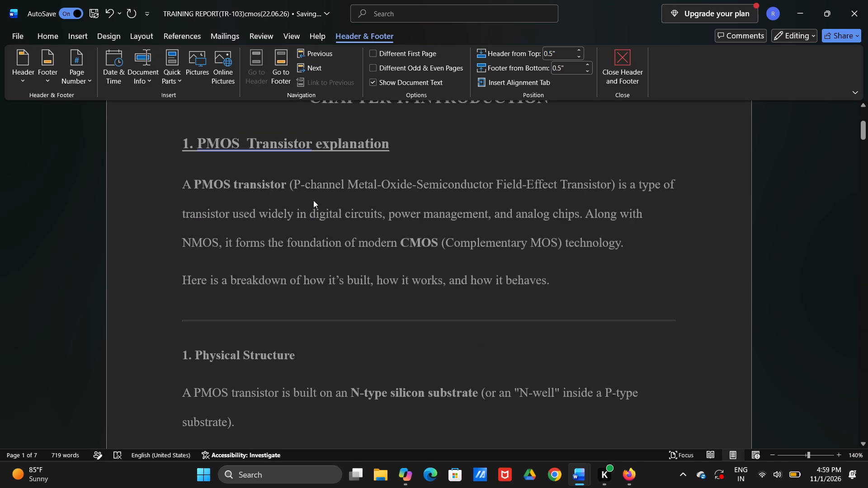
scroll(313, 200, down, 9)
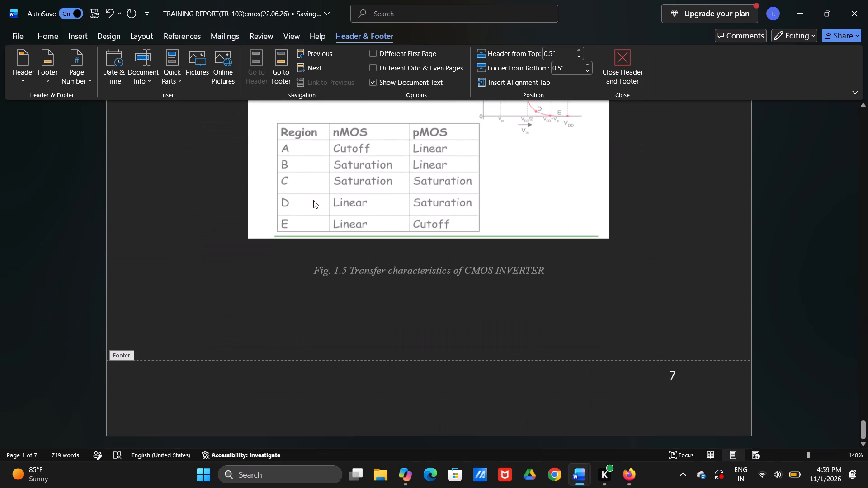
click(683, 350)
click(676, 371)
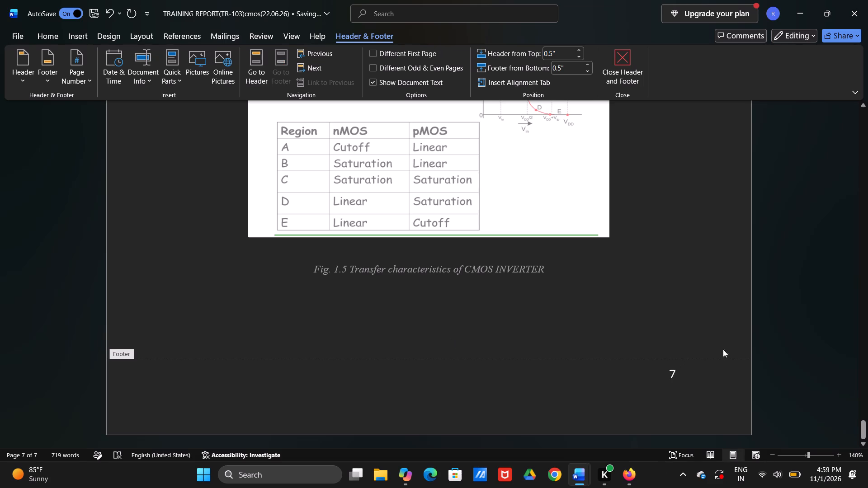
click(804, 323)
click(804, 323)
click(790, 181)
Search the computer for "what" and open WhatsApp.
text(what)
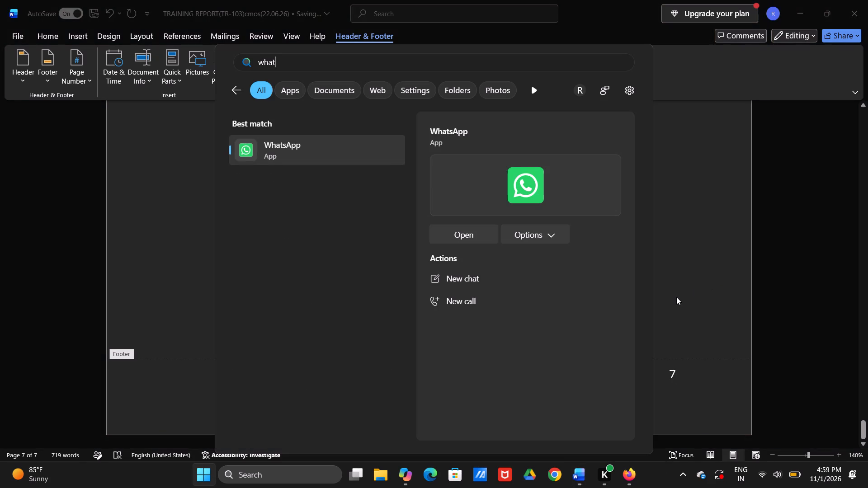
key(Return)
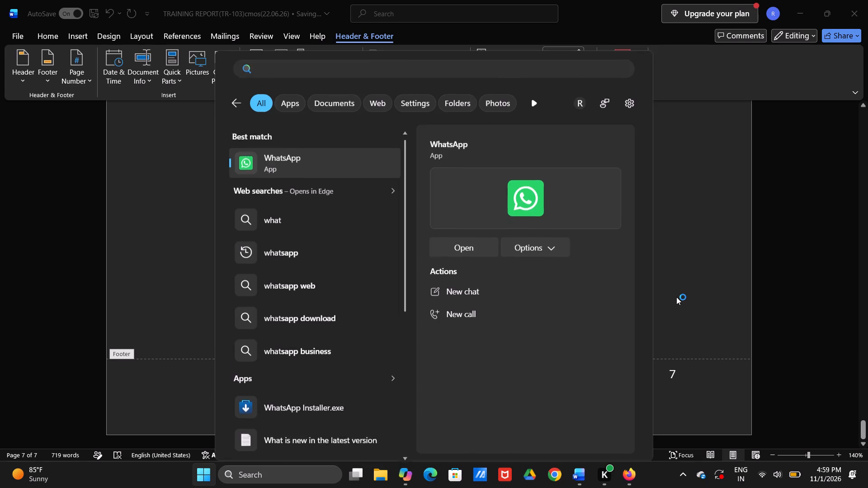
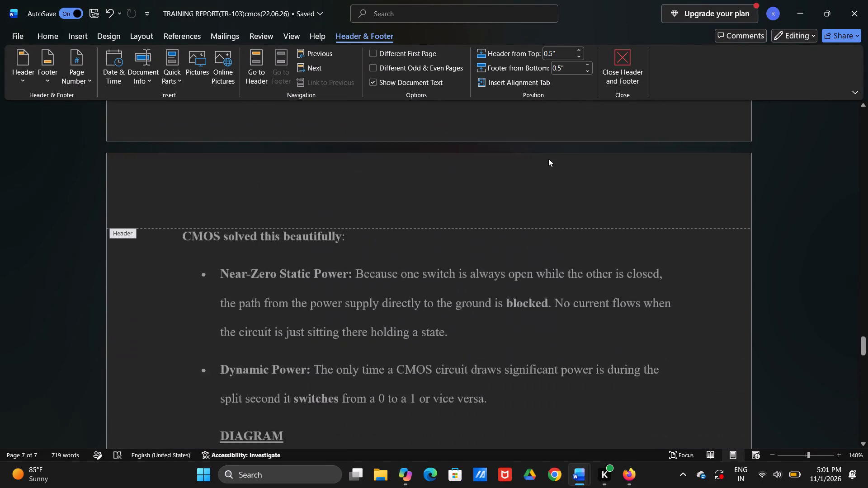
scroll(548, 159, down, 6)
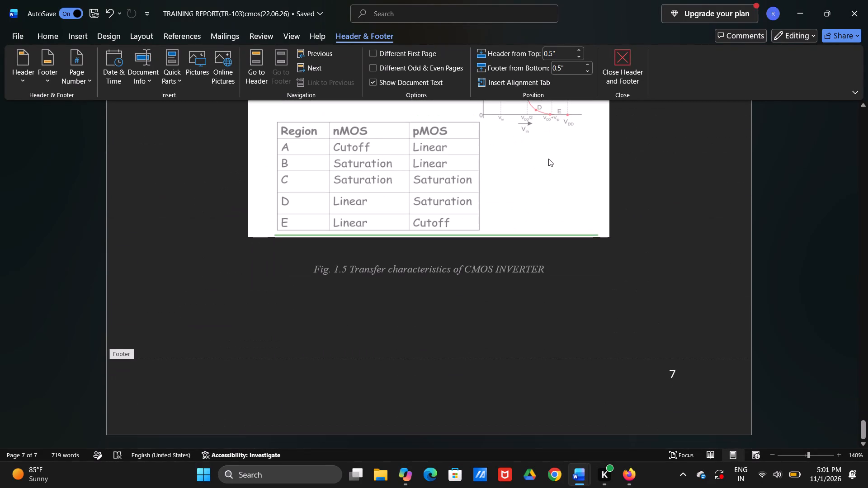
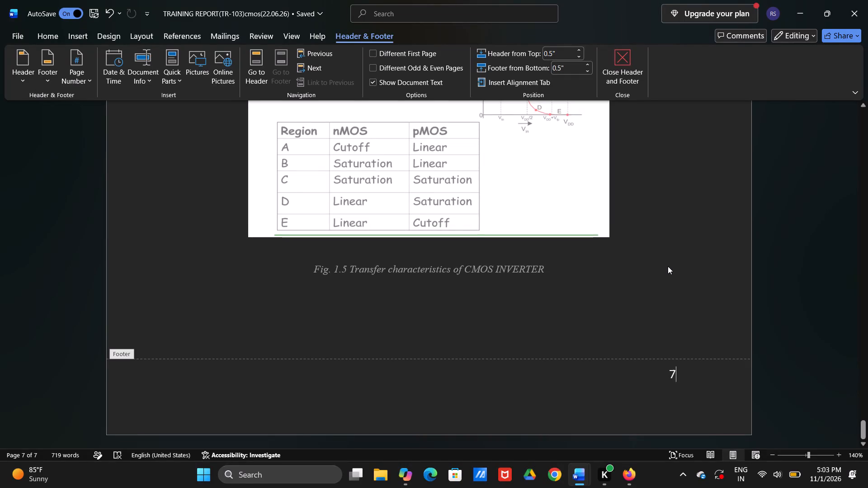
Review the Chapter 1 pages of the training report and their footer page numbers.
scroll(668, 266, up, 3)
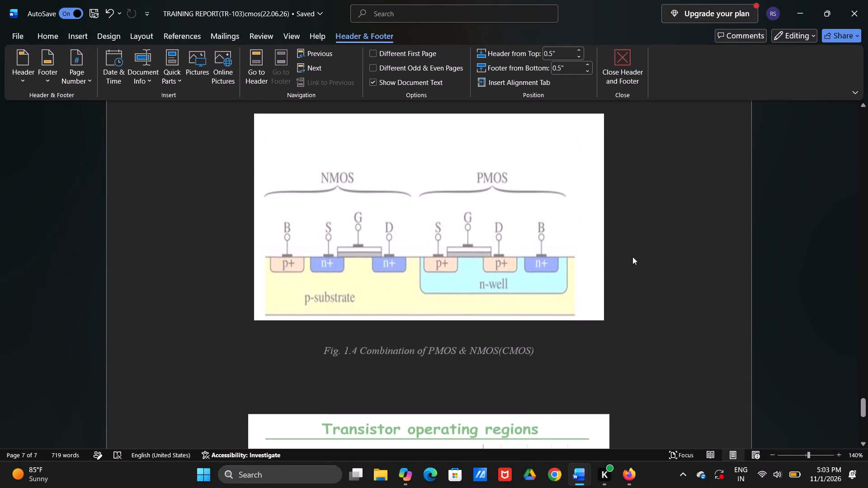
click(470, 217)
click(470, 217)
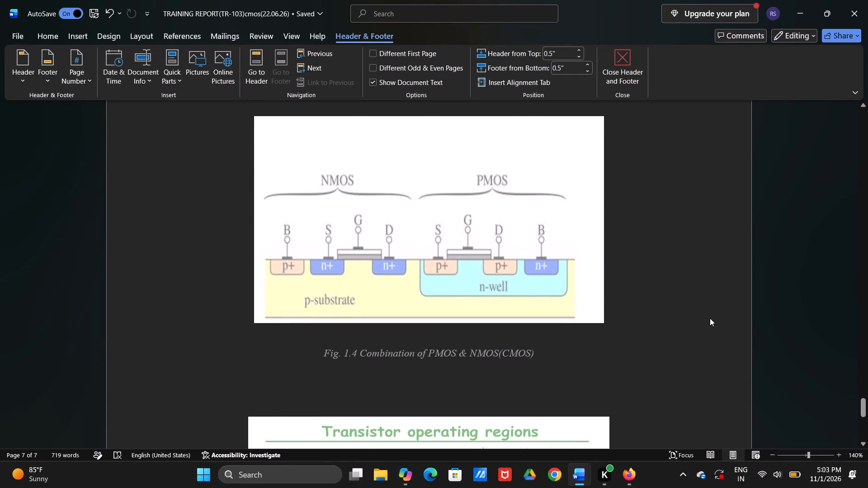
scroll(710, 318, down, 3)
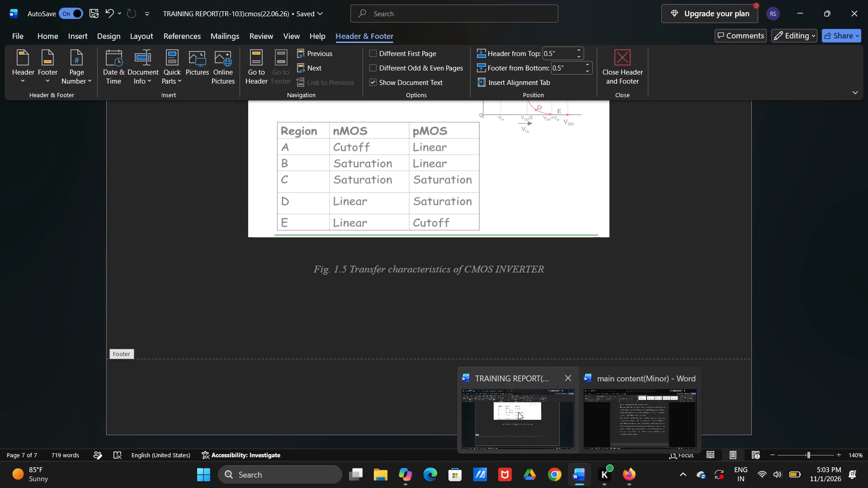
click(518, 412)
scroll(530, 250, up, 10)
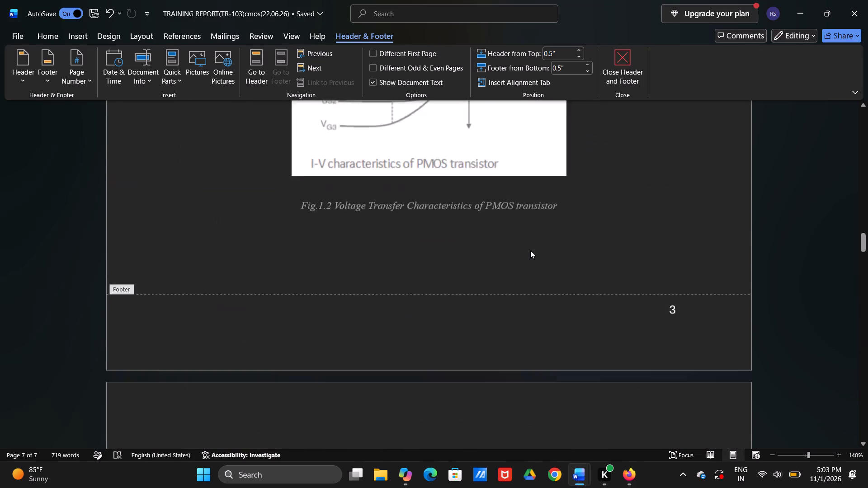
scroll(530, 250, up, 9)
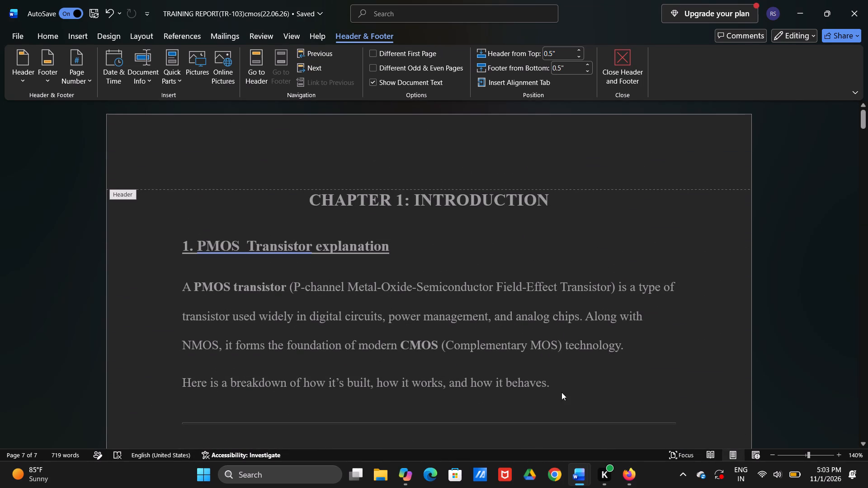
scroll(616, 334, down, 2)
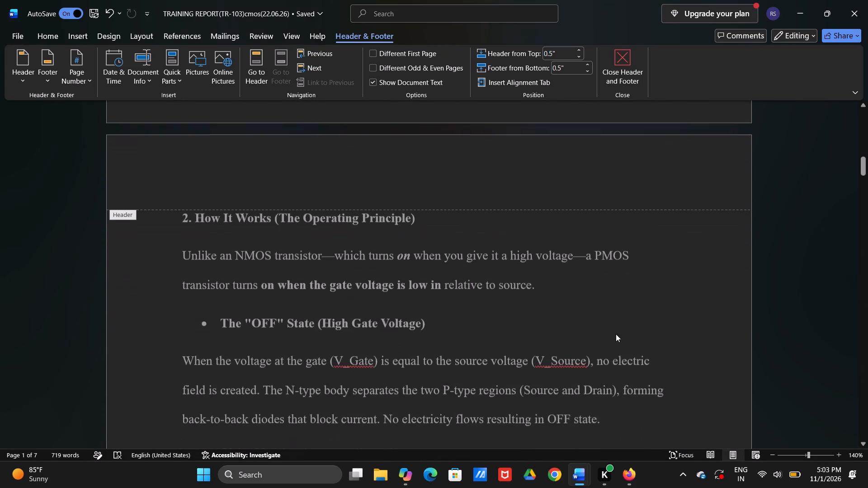
scroll(616, 334, down, 1)
Create a new blank Word document and paste the cut front matter pages into it.
click(371, 487)
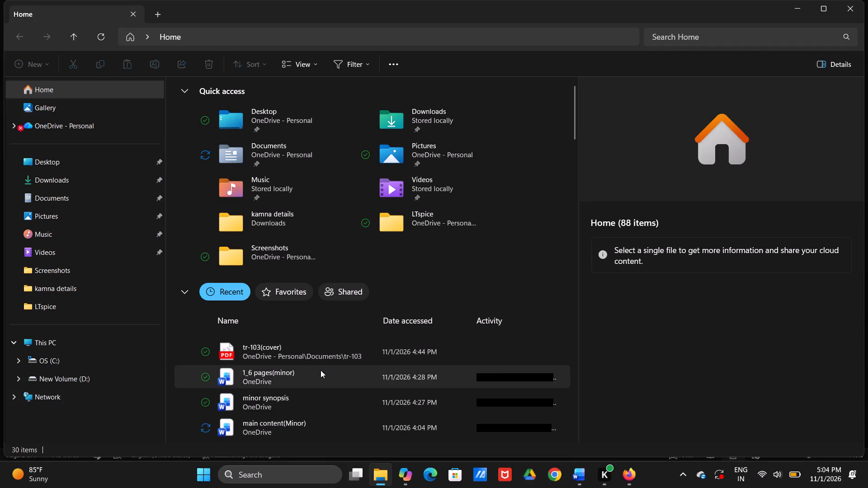
right_click(575, 476)
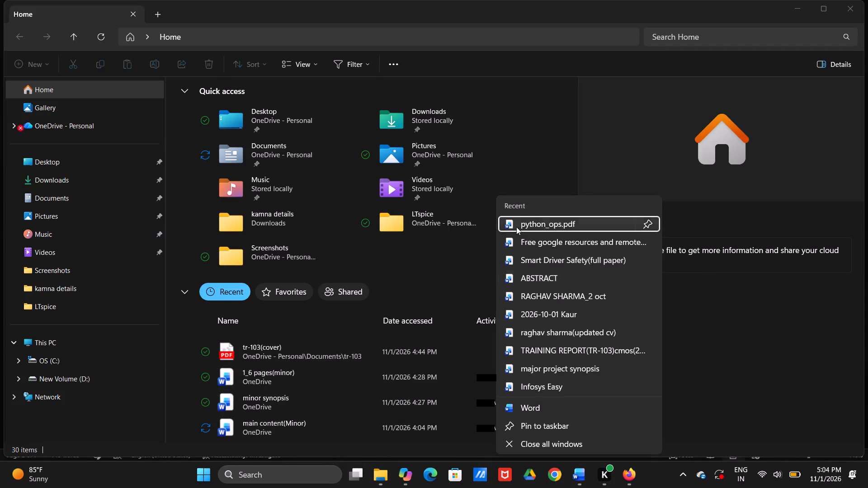
click(549, 399)
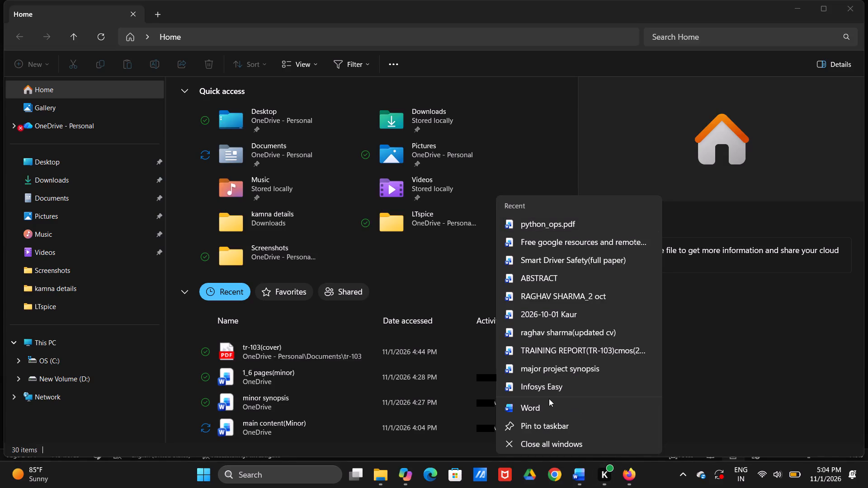
click(548, 406)
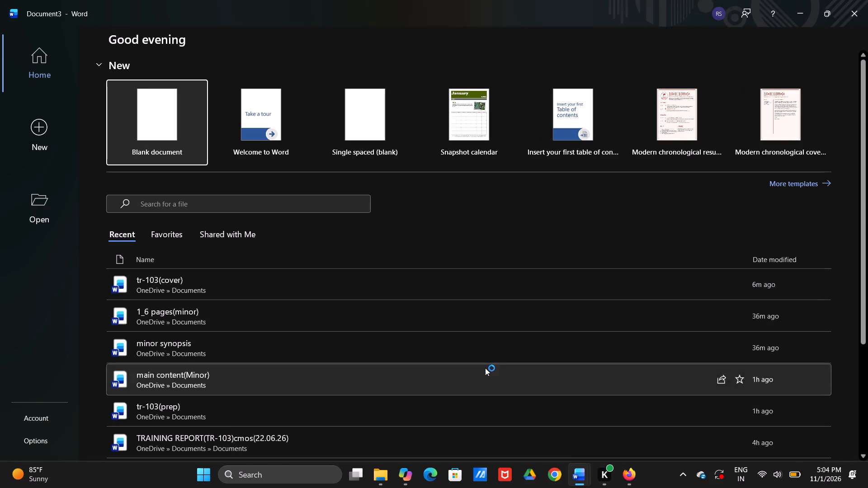
click(156, 100)
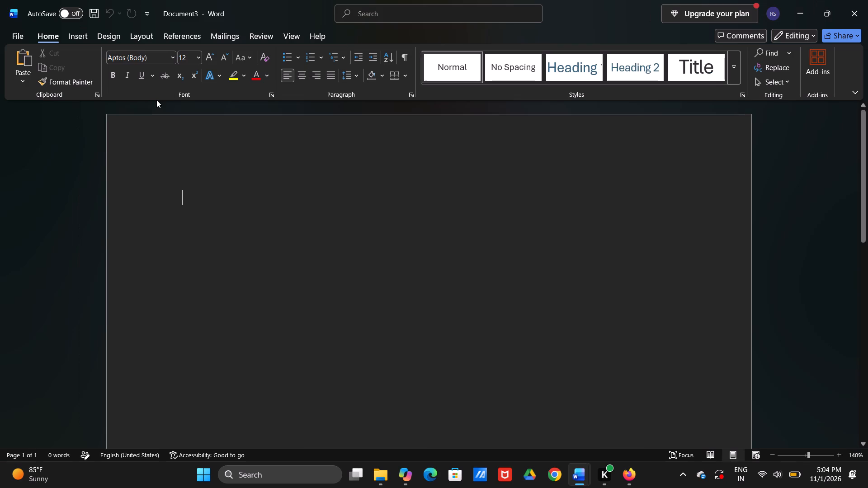
key(ctrl+v)
Examine the pasted front matter from the certificate to the last page, checking the page number format on each page.
scroll(300, 227, up, 3)
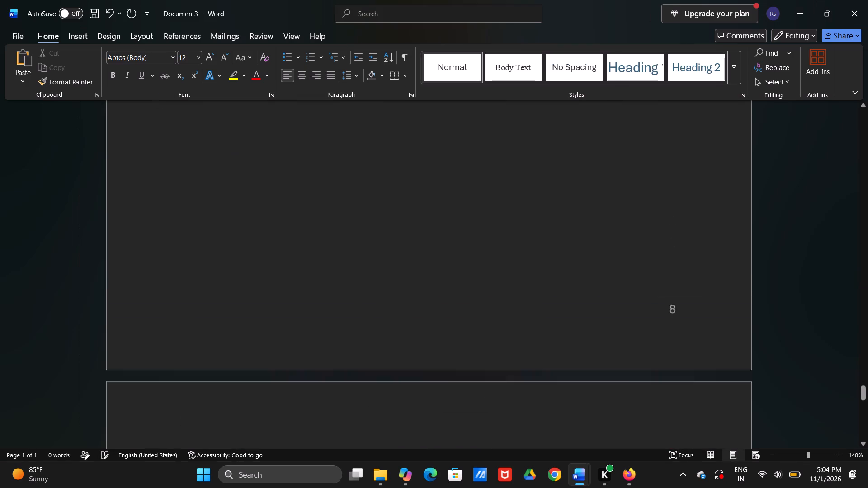
scroll(300, 227, up, 20)
scroll(300, 227, up, 2)
ctrl+scroll(300, 227, down, 3)
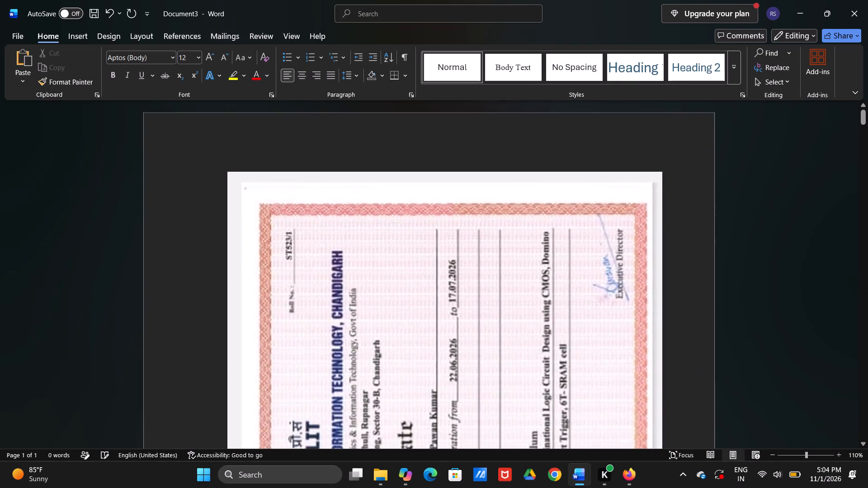
scroll(300, 227, down, 3)
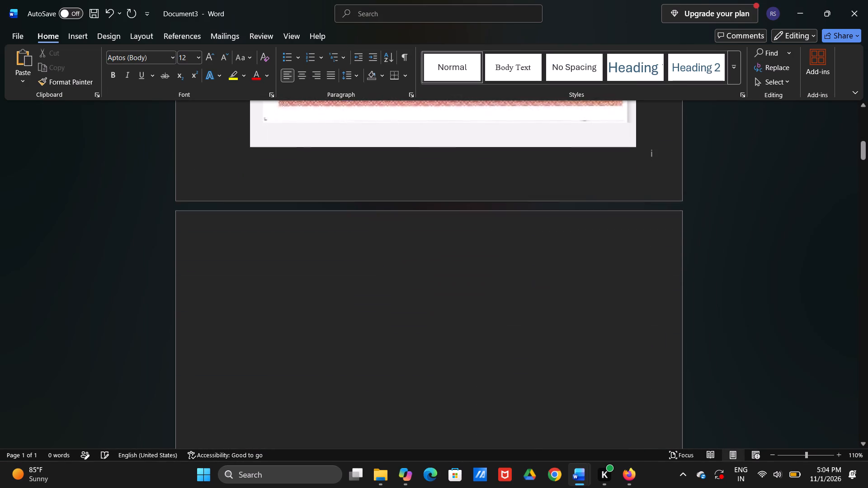
scroll(300, 227, down, 8)
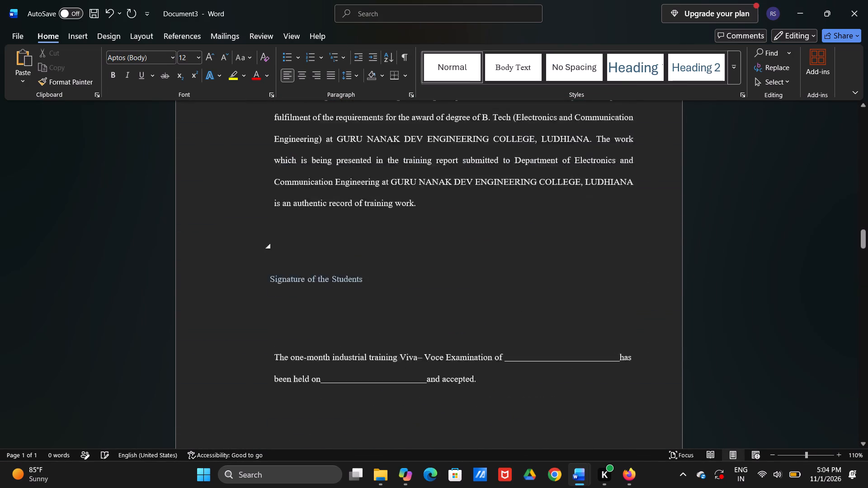
scroll(300, 227, down, 7)
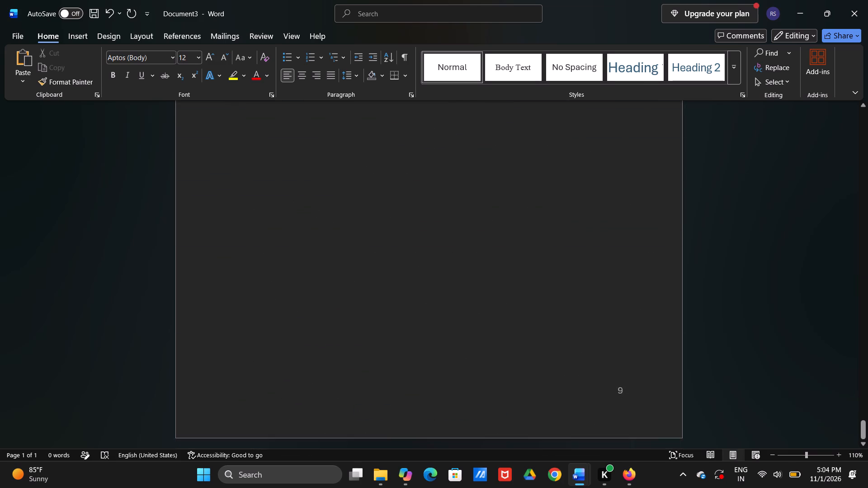
scroll(300, 227, up, 5)
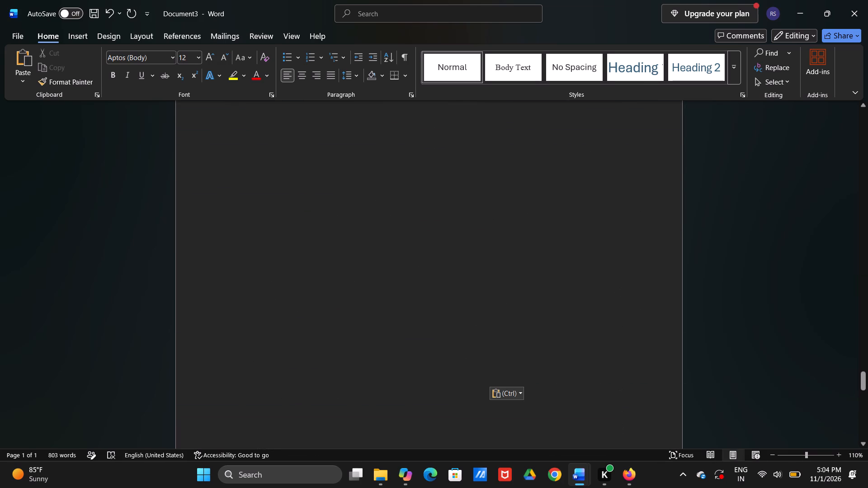
scroll(300, 227, up, 6)
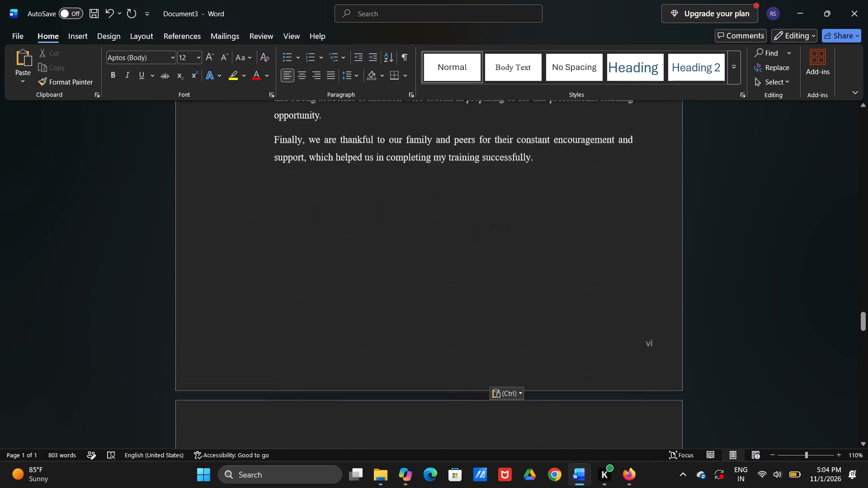
scroll(300, 227, down, 1)
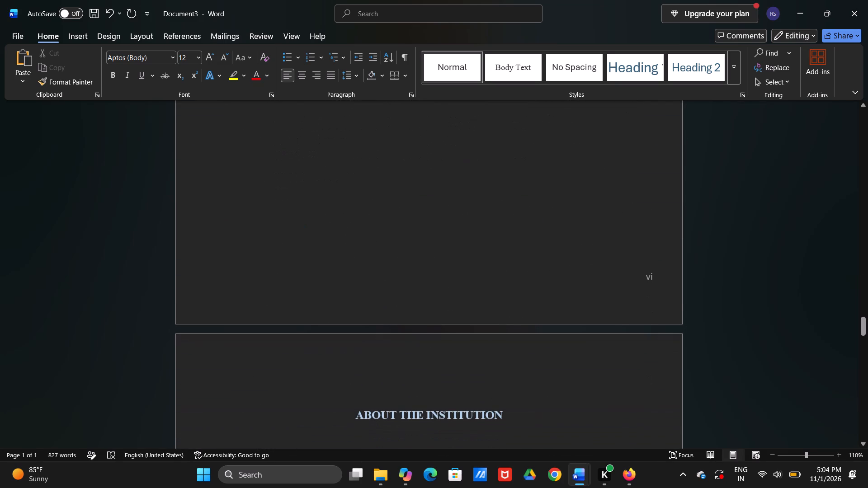
scroll(300, 227, up, 4)
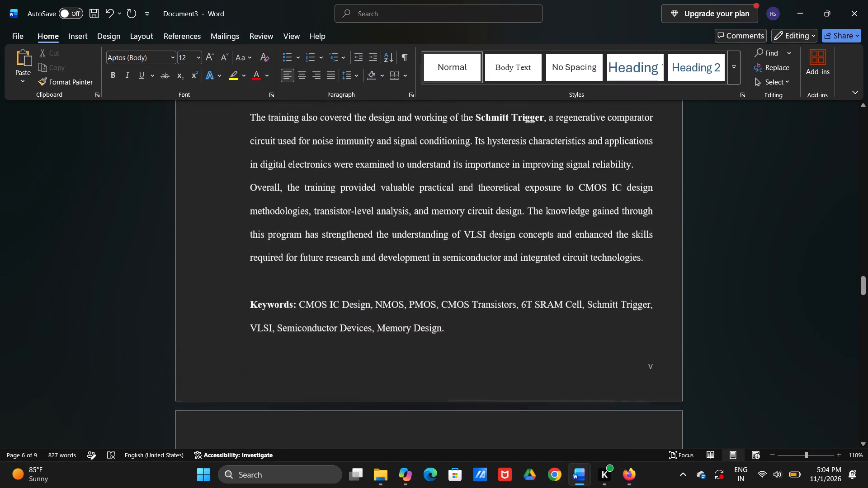
scroll(300, 227, up, 2)
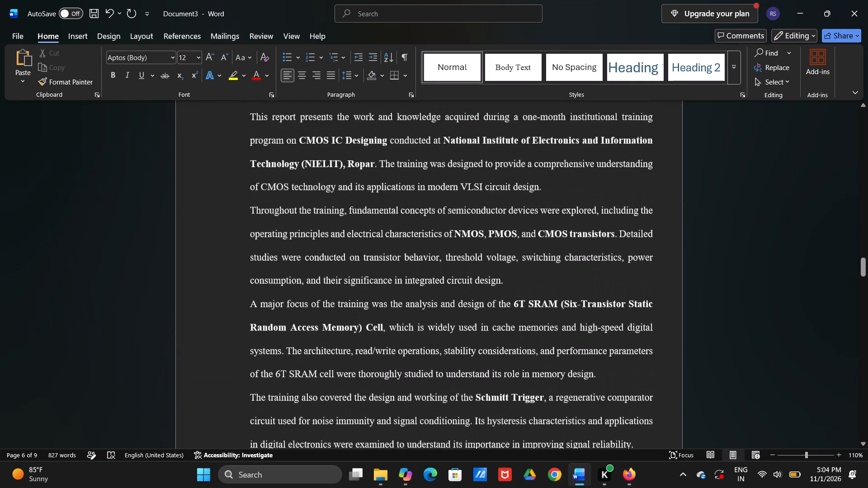
scroll(300, 227, up, 1)
scroll(300, 227, down, 4)
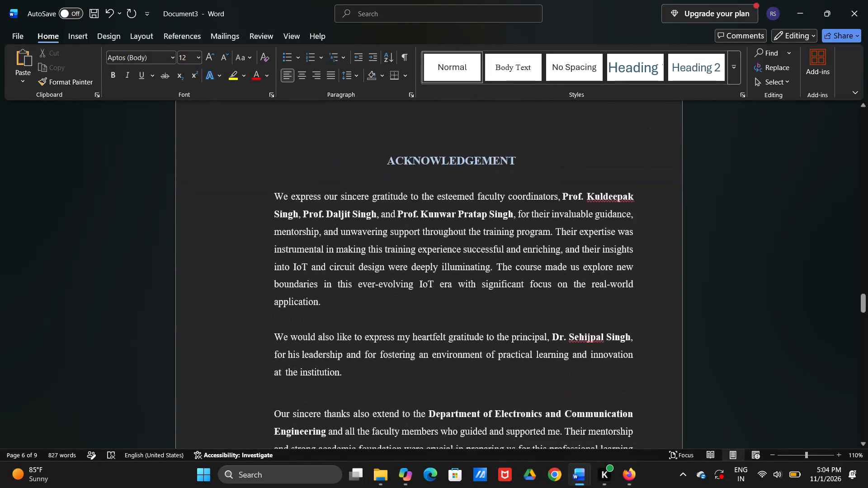
scroll(300, 227, down, 3)
scroll(300, 227, up, 2)
scroll(300, 227, down, 1)
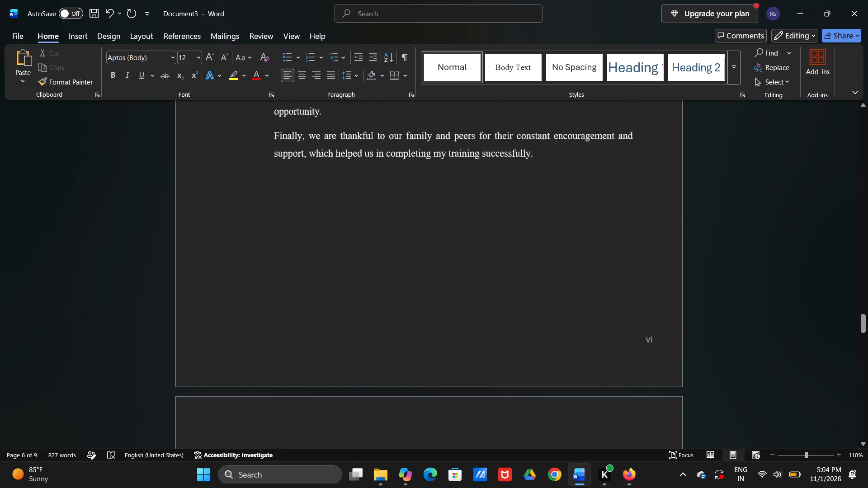
scroll(300, 227, down, 4)
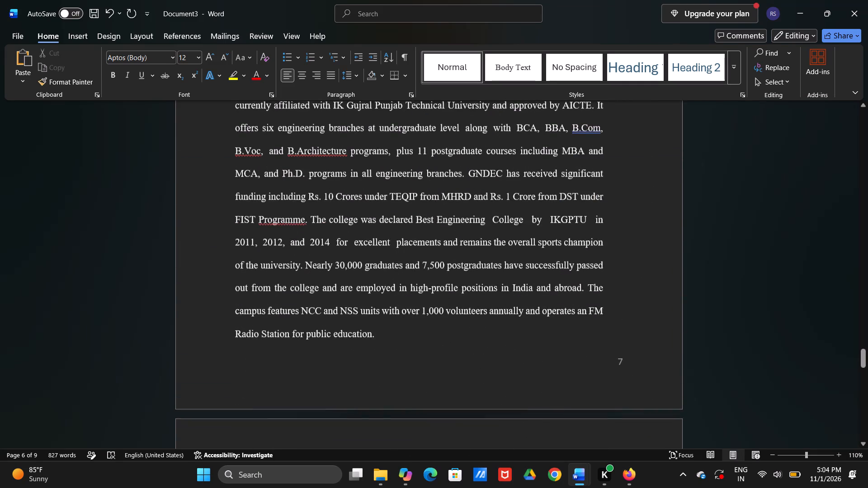
scroll(300, 227, down, 1)
Insert a Plain Number 3 page number at the bottom of the page in the About the Institution section's footer.
double_click(617, 318)
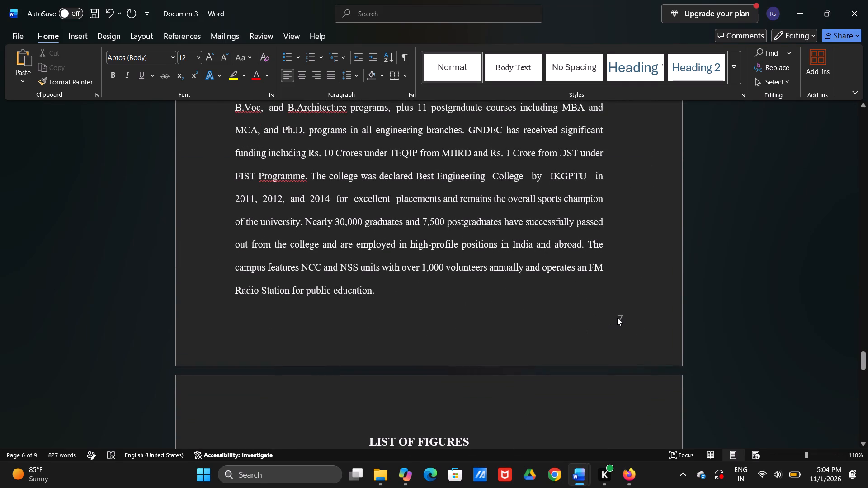
click(617, 318)
click(617, 318)
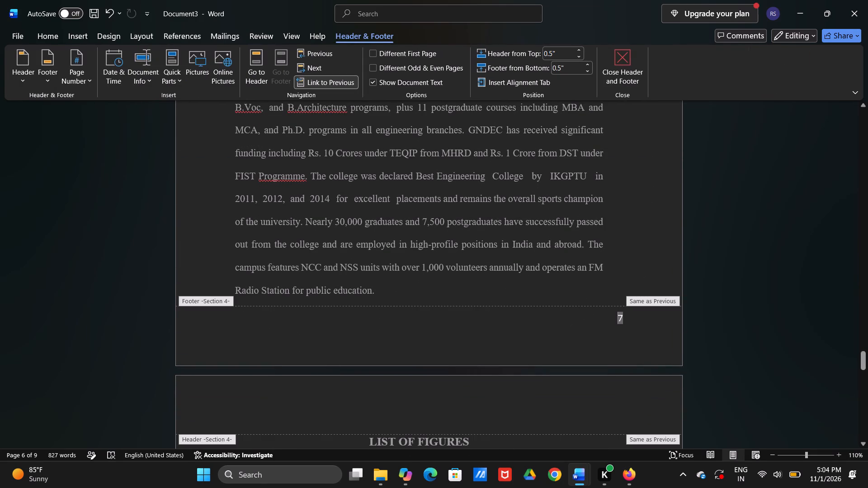
scroll(617, 318, up, 2)
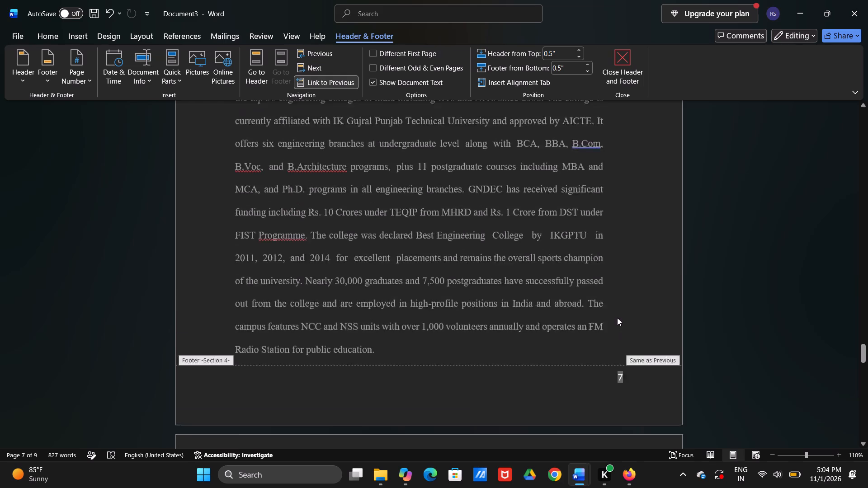
scroll(617, 318, up, 3)
scroll(617, 318, down, 1)
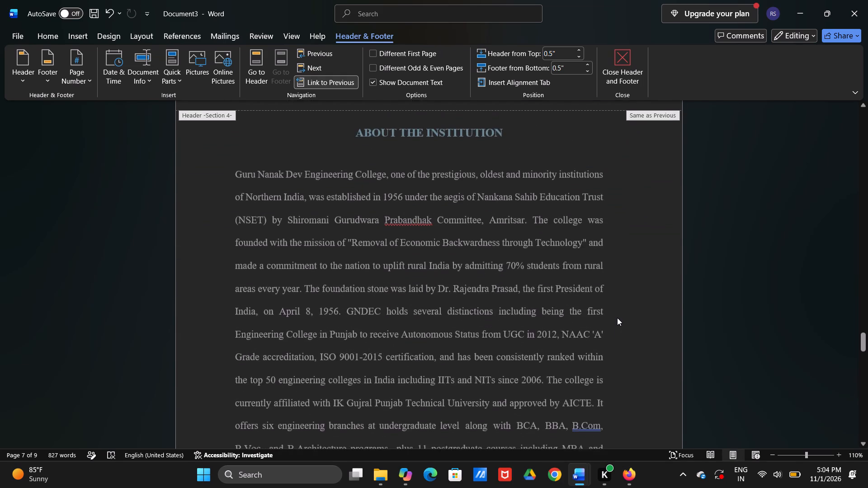
scroll(617, 318, down, 3)
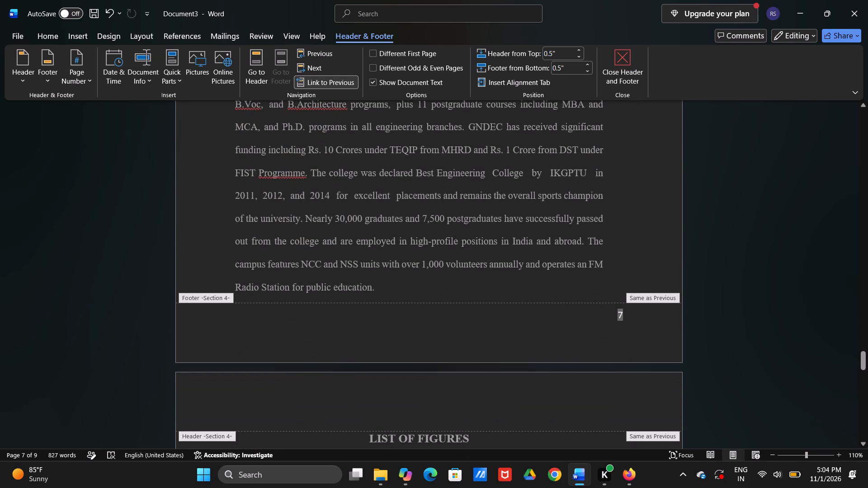
click(71, 35)
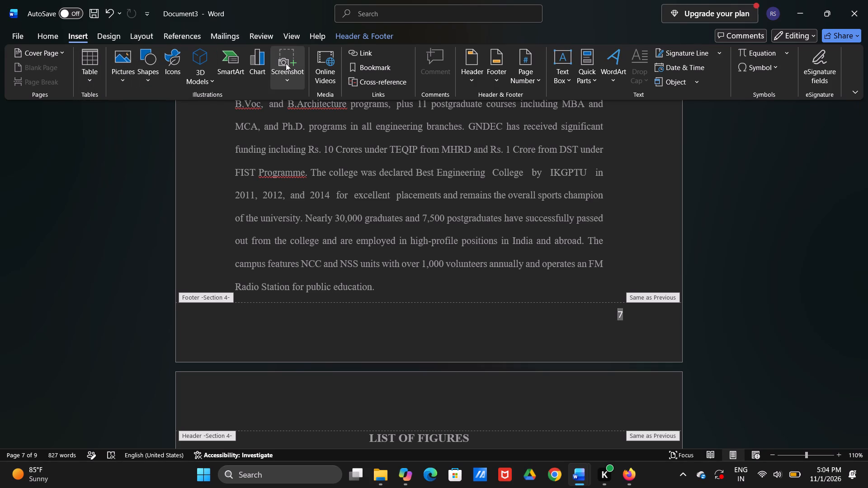
click(532, 82)
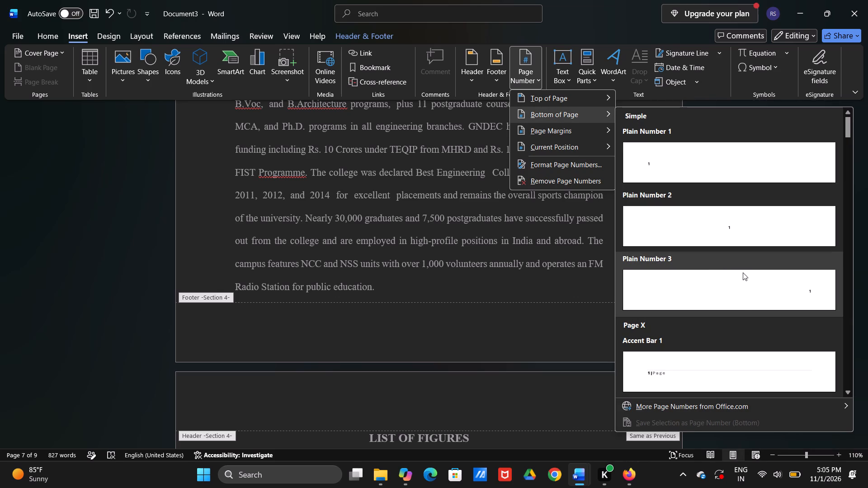
double_click(743, 272)
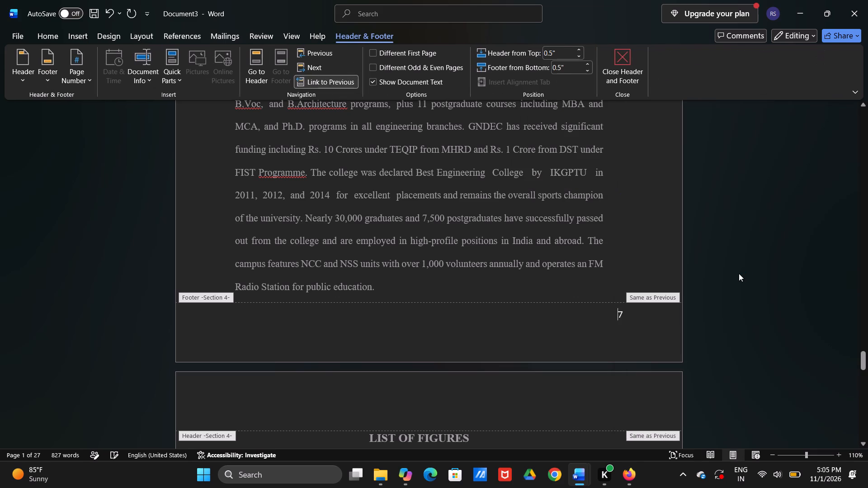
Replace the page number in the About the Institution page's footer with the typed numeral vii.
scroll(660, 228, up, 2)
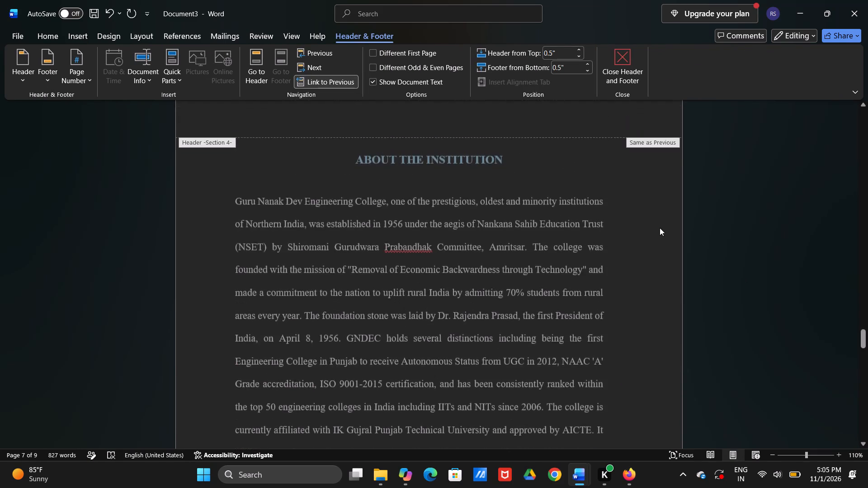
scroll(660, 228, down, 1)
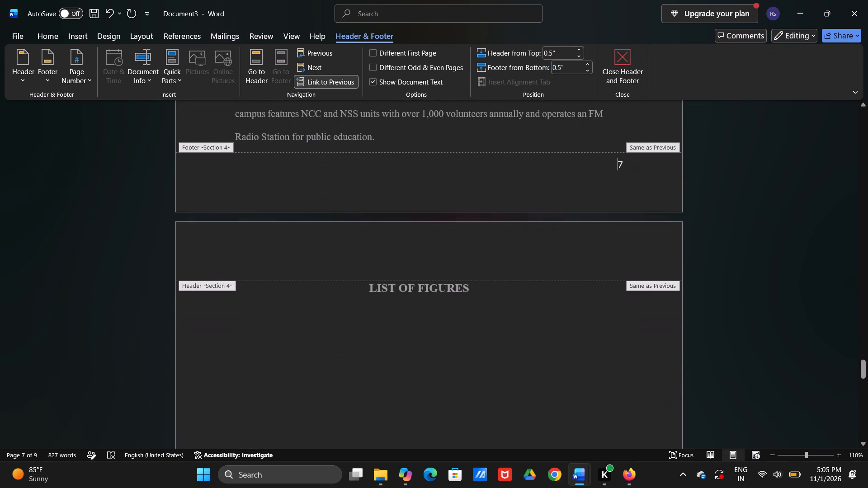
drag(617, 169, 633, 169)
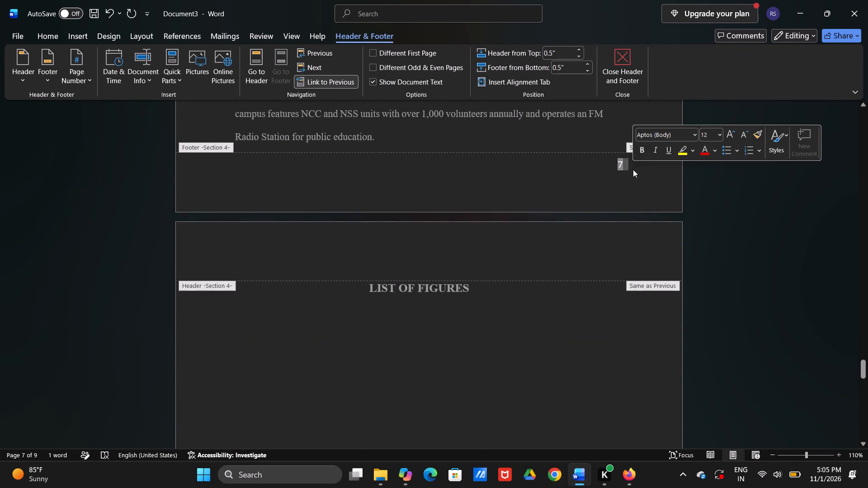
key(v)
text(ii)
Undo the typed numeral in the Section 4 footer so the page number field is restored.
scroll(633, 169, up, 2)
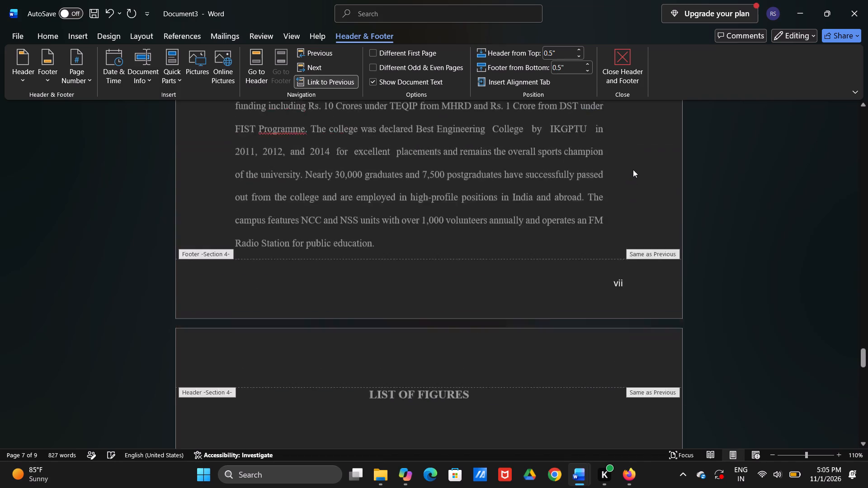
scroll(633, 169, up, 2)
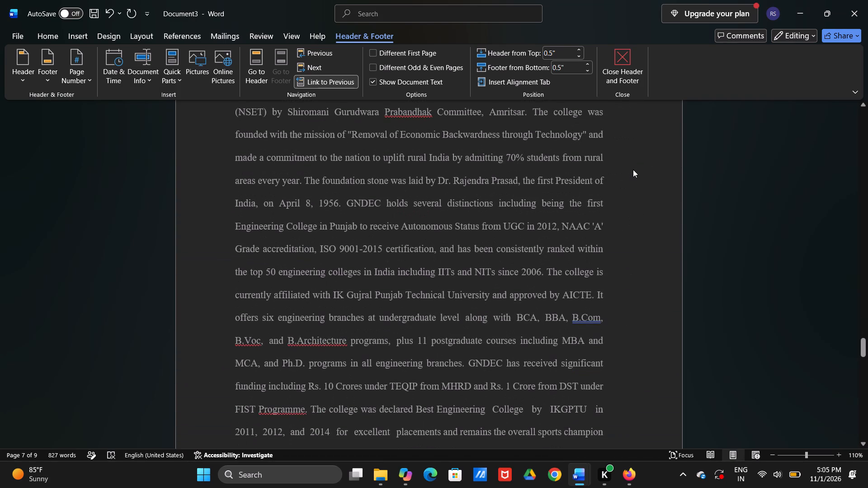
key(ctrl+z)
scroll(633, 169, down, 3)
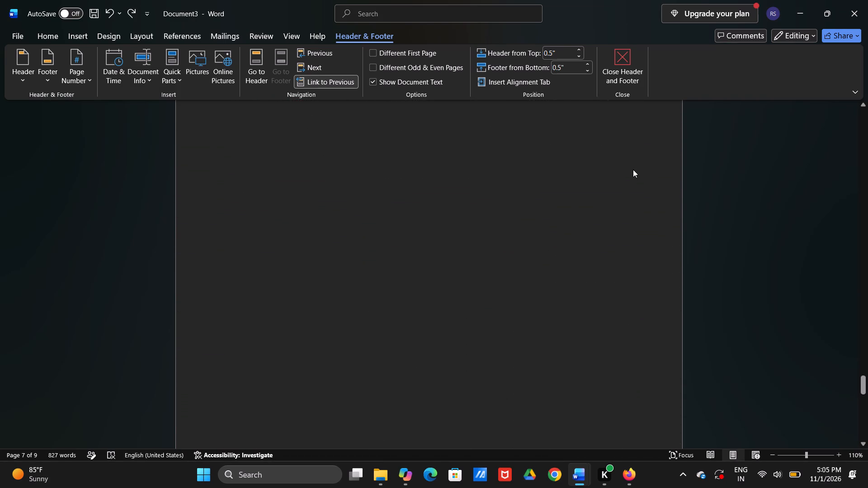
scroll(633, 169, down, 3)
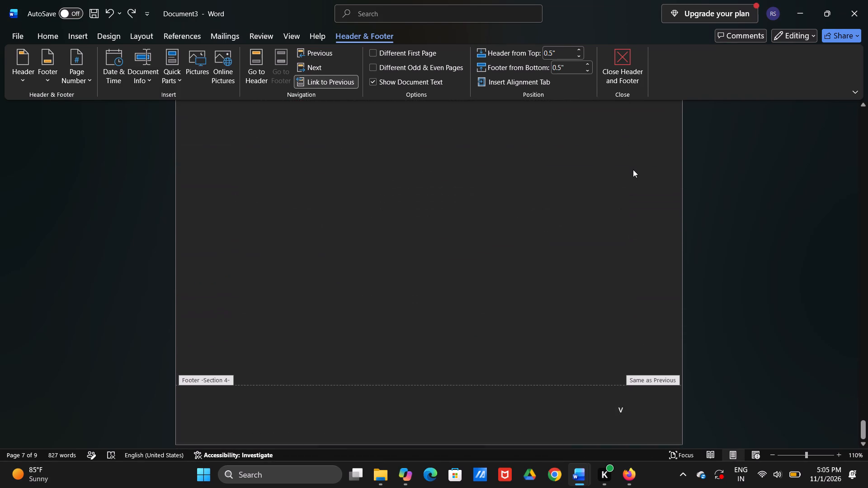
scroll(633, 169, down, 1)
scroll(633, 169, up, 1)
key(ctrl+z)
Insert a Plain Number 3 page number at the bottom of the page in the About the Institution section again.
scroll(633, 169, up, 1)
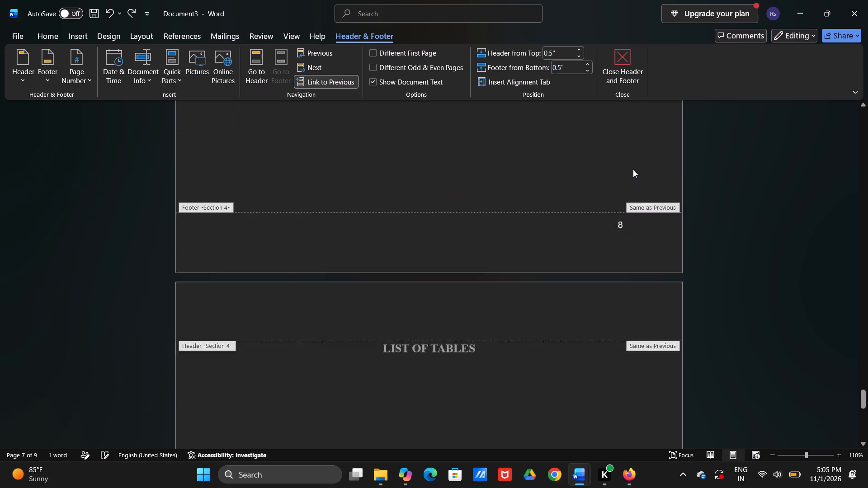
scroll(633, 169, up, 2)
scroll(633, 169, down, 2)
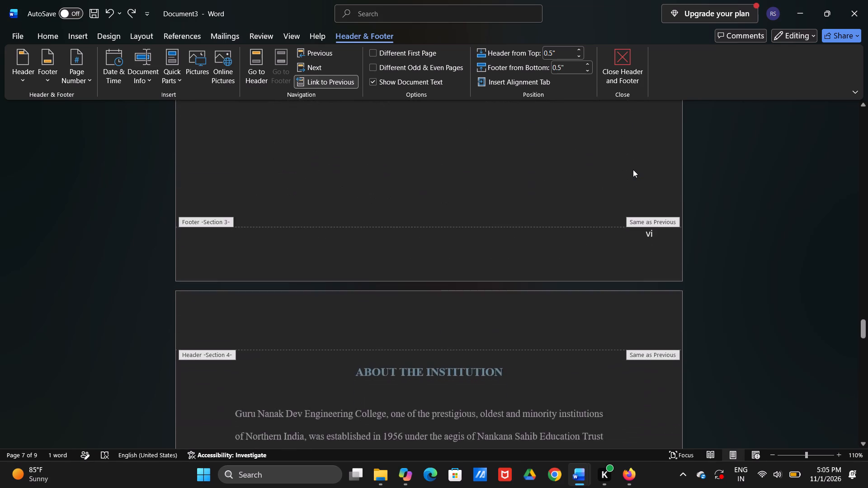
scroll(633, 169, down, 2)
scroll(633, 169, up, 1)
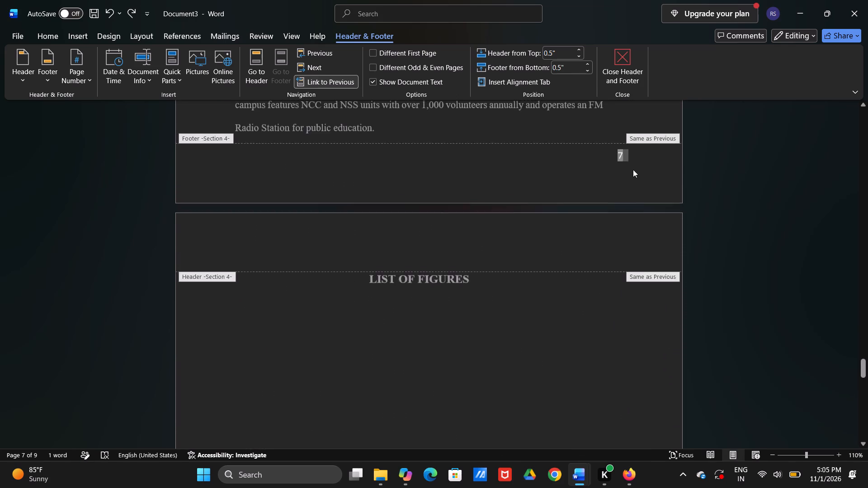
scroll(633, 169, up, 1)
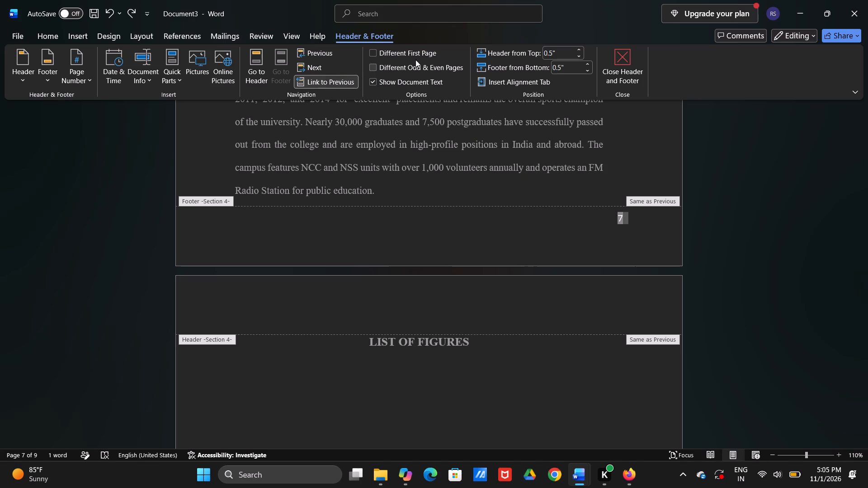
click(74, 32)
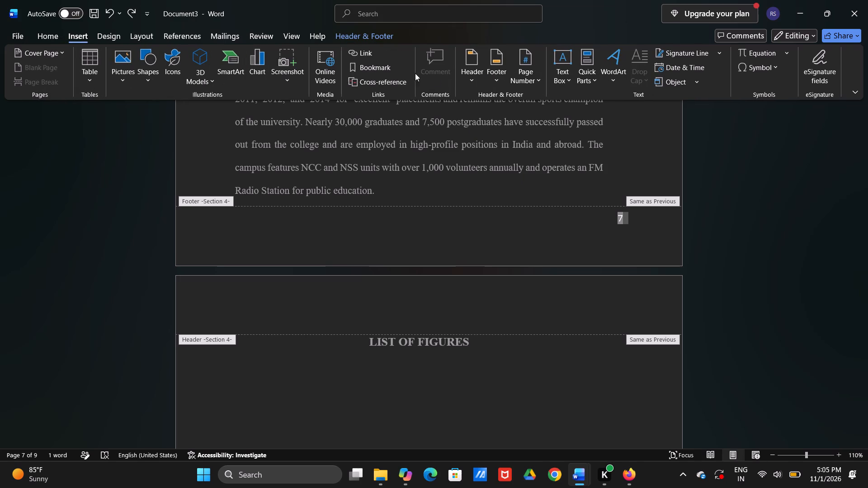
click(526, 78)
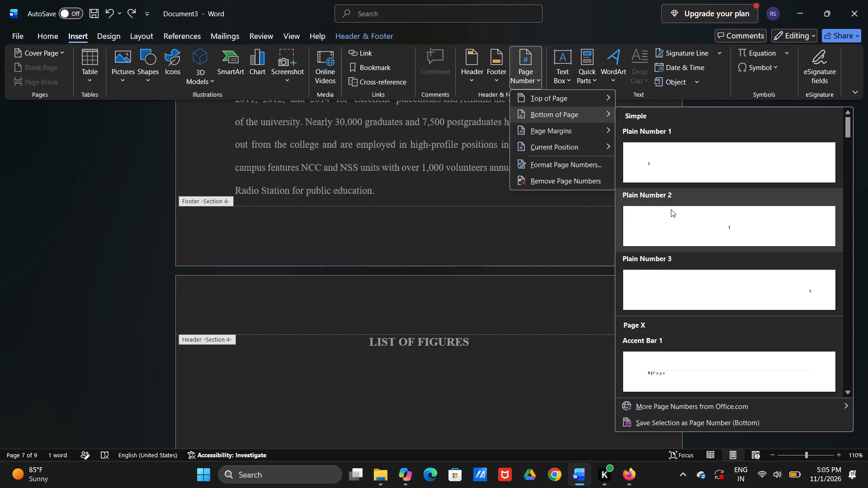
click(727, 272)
Delete the page number from the About the Institution page's footer.
scroll(727, 272, up, 1)
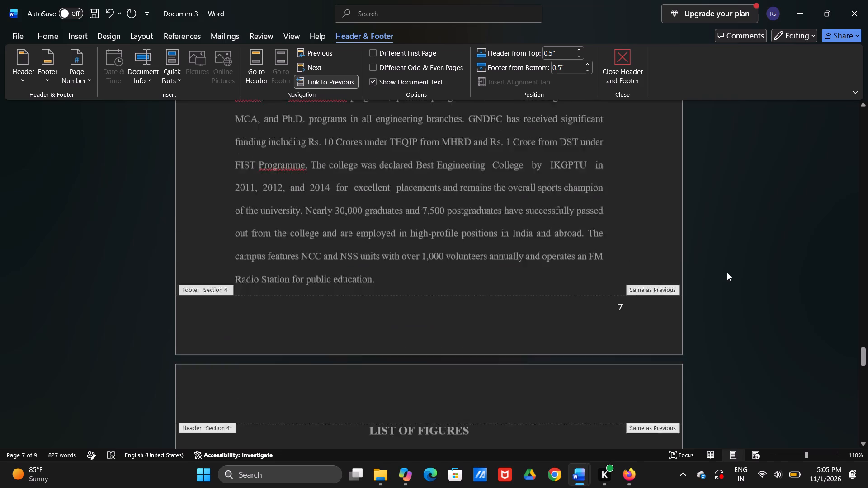
scroll(727, 272, up, 3)
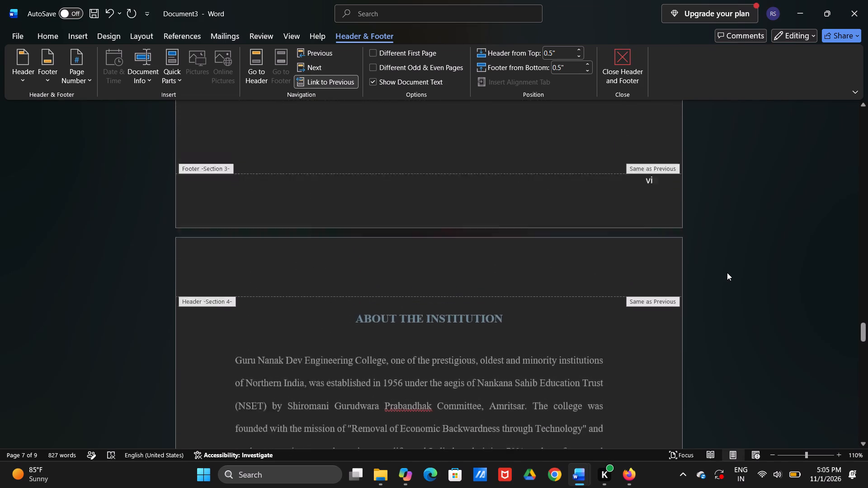
scroll(727, 272, up, 1)
scroll(727, 272, down, 3)
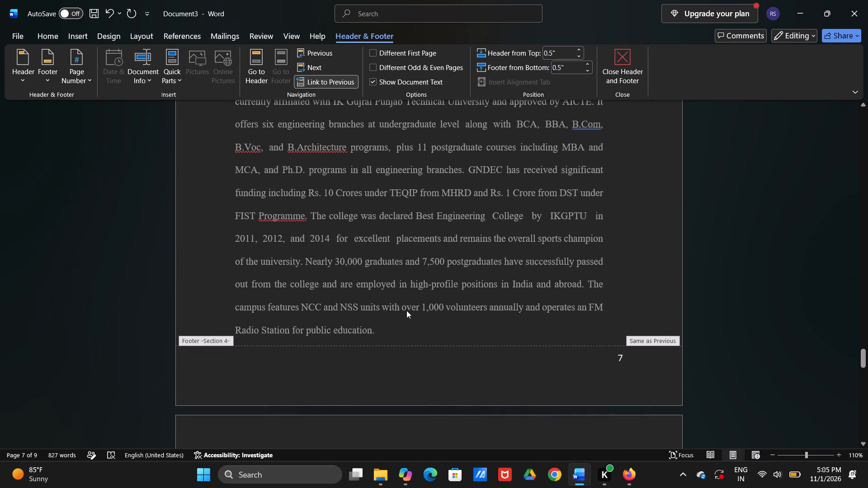
click(331, 359)
right_click(331, 359)
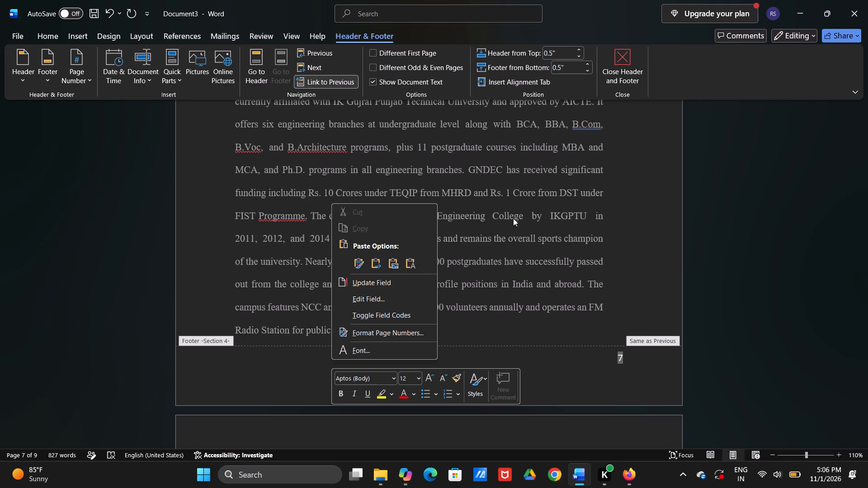
click(635, 365)
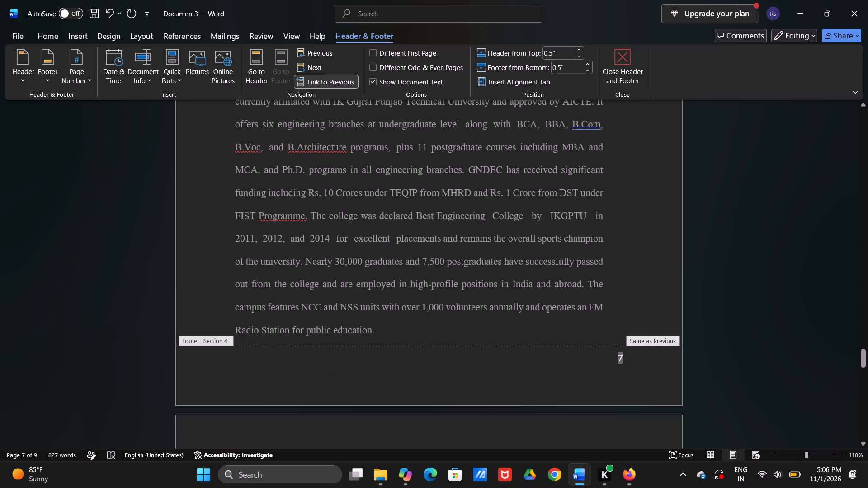
key(v)
key(BackSpace)
key(BackSpace)
key(BackSpace)
click(639, 362)
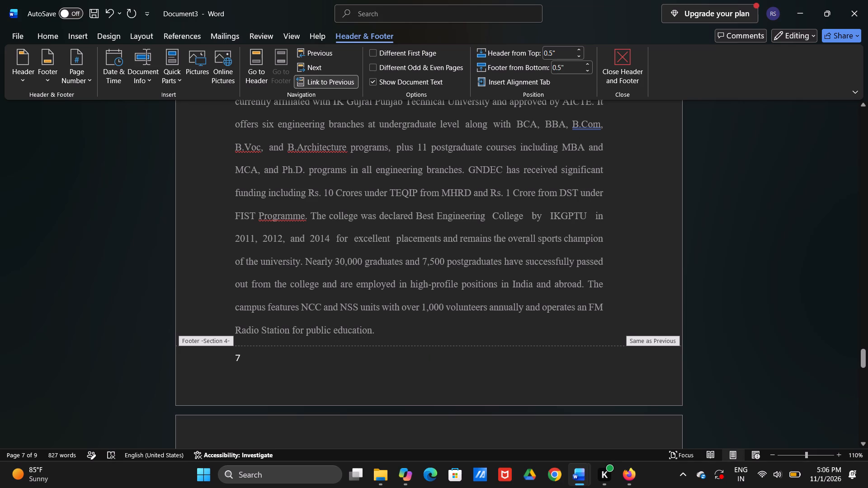
drag(257, 358, 227, 357)
key(BackSpace)
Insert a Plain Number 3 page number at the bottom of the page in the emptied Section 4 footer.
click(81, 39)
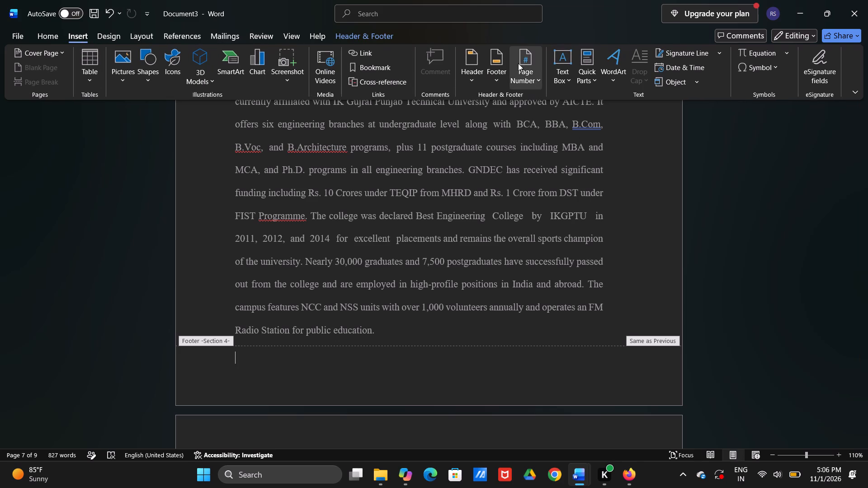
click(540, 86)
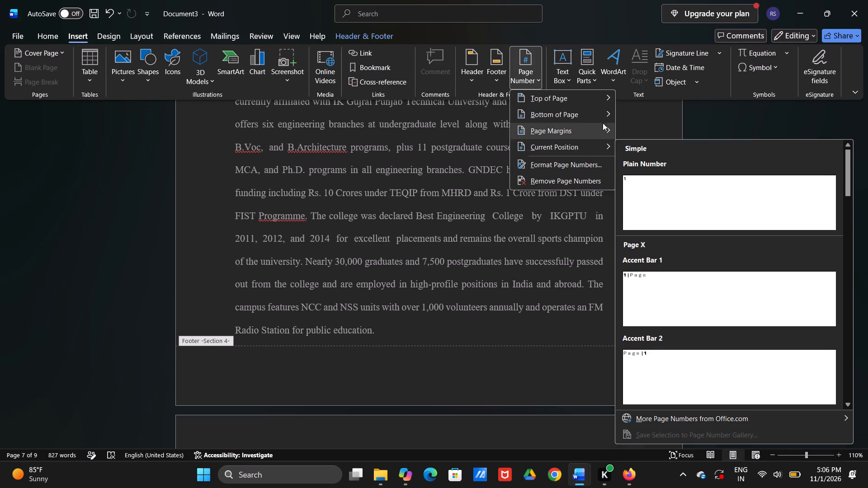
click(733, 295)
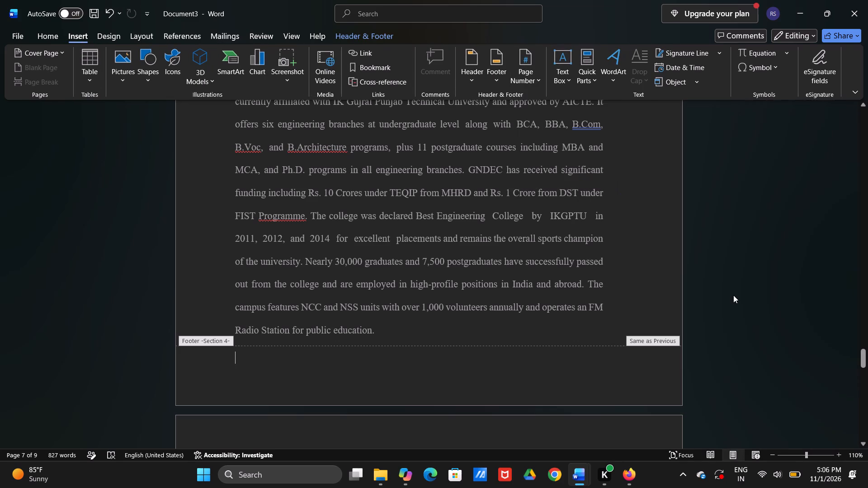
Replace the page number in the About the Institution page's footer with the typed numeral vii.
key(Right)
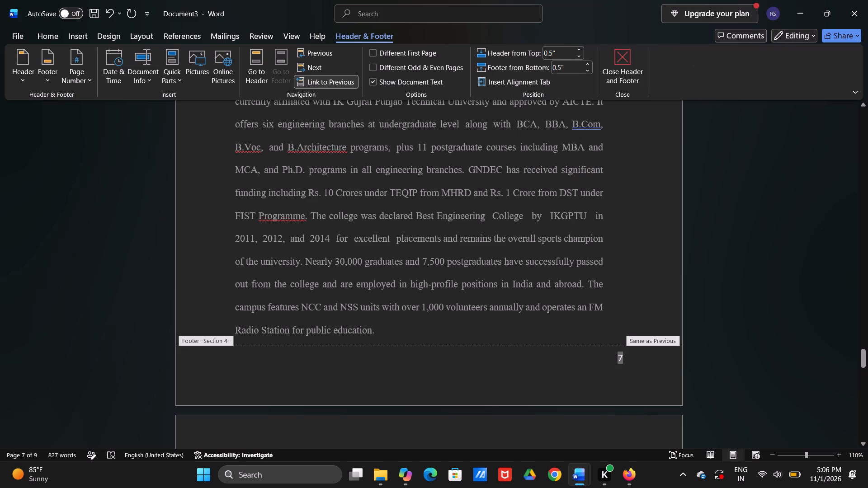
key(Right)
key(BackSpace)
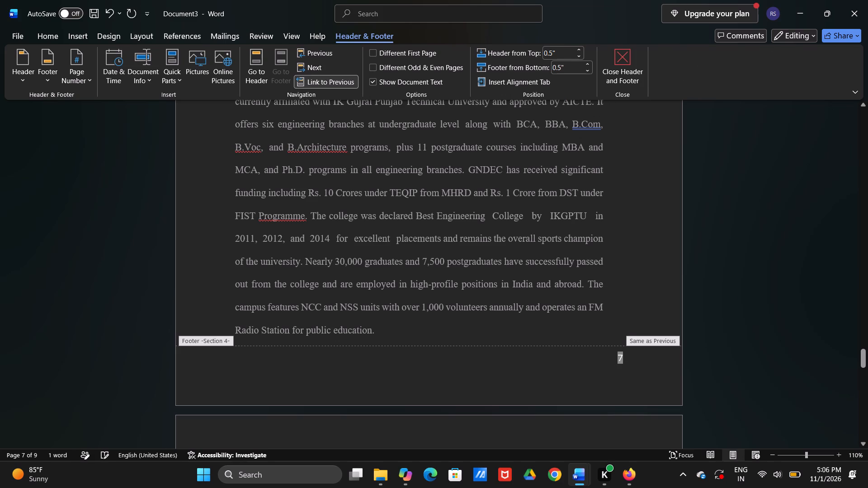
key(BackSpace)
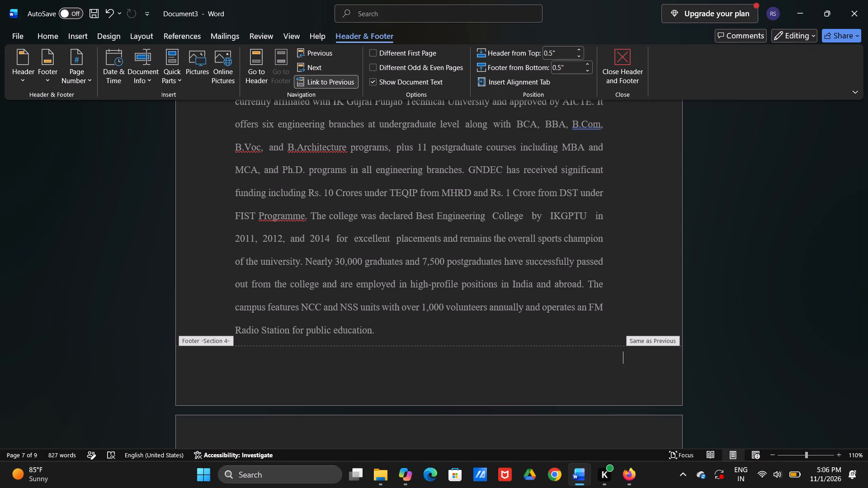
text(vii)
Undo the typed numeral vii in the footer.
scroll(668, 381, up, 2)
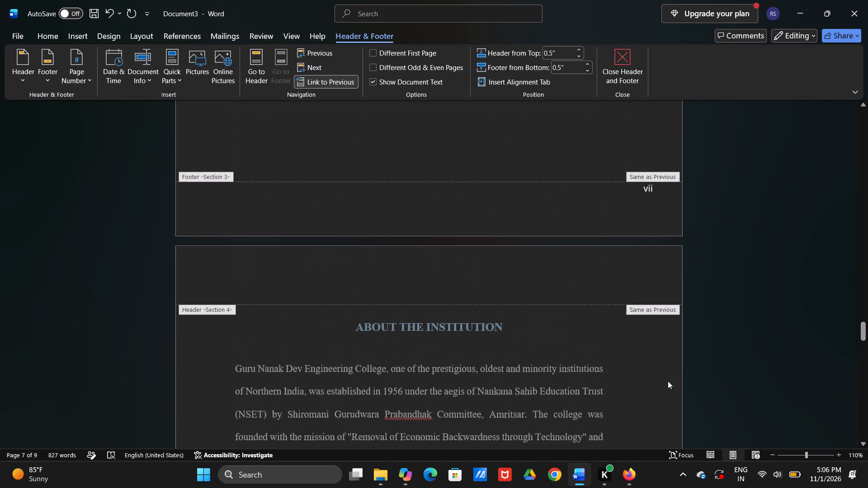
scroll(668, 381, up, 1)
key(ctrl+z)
Enter the letter v in the Acknowledgement page's Section 3 footer and check the neighbouring page footers.
scroll(668, 381, up, 1)
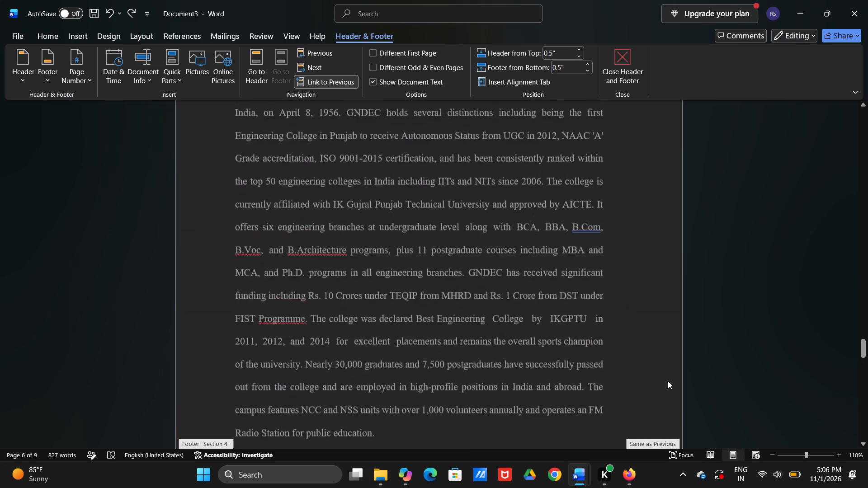
scroll(668, 381, up, 4)
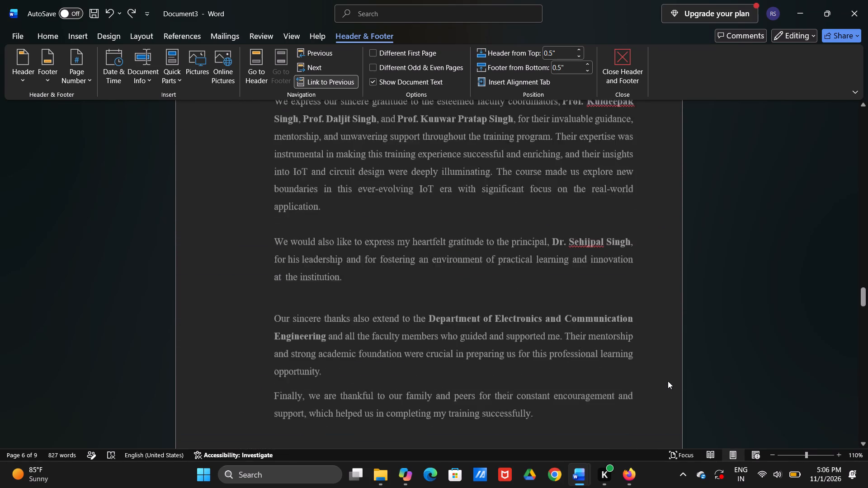
scroll(668, 381, up, 1)
scroll(668, 381, down, 2)
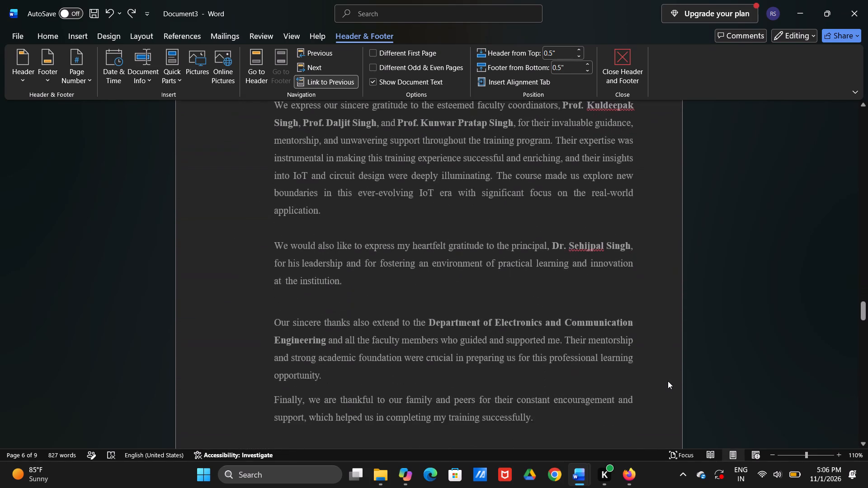
scroll(668, 381, down, 2)
click(643, 324)
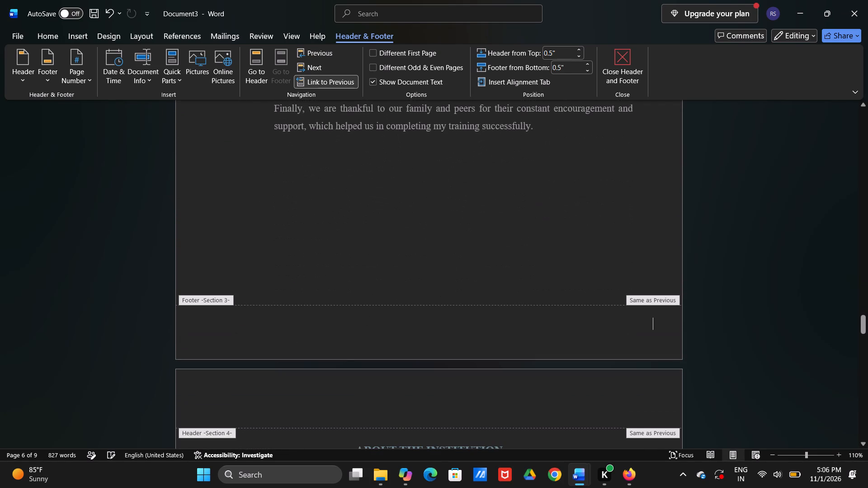
key(v)
scroll(643, 324, up, 2)
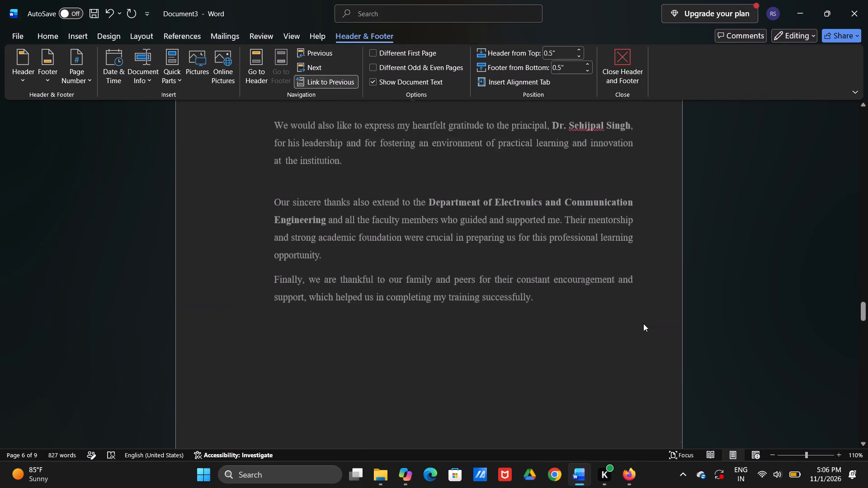
scroll(643, 324, down, 3)
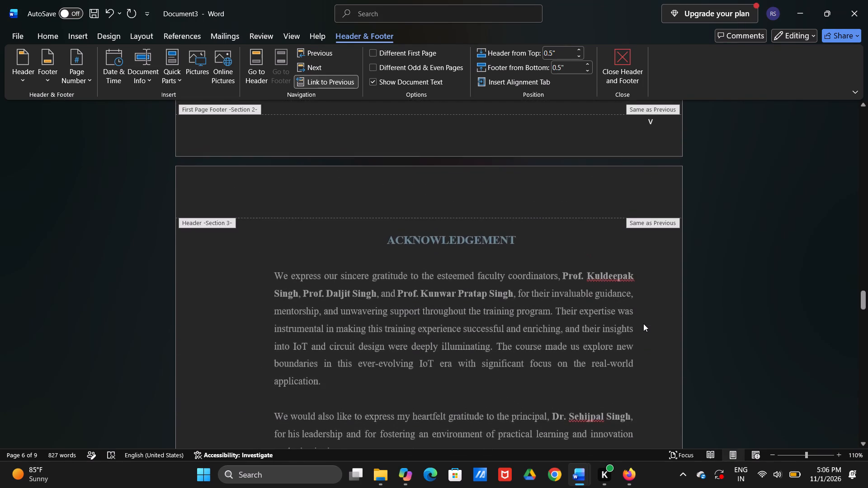
Add an i to the Acknowledgement page's Section 3 footer numeral so it reads vi.
scroll(643, 324, down, 2)
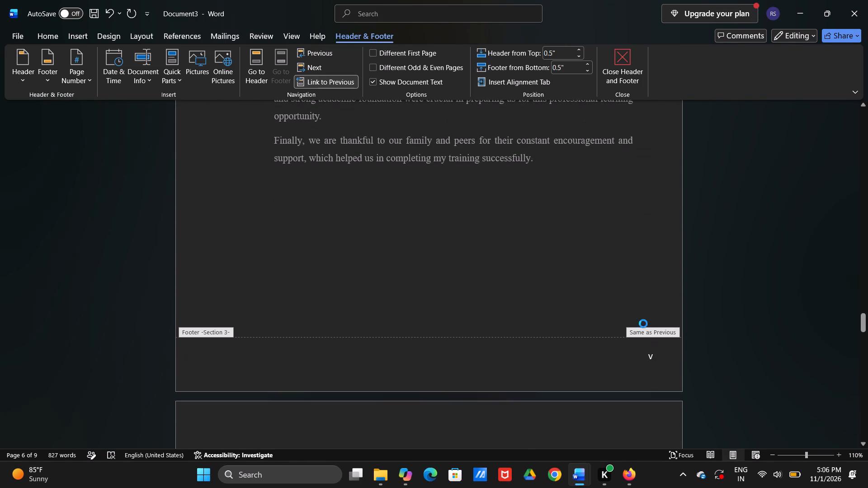
key(i)
scroll(643, 324, up, 3)
Extend the About the Institution page's Section 4 footer numeral to vii, and check the Acknowledgement page's footer against it.
scroll(643, 324, down, 2)
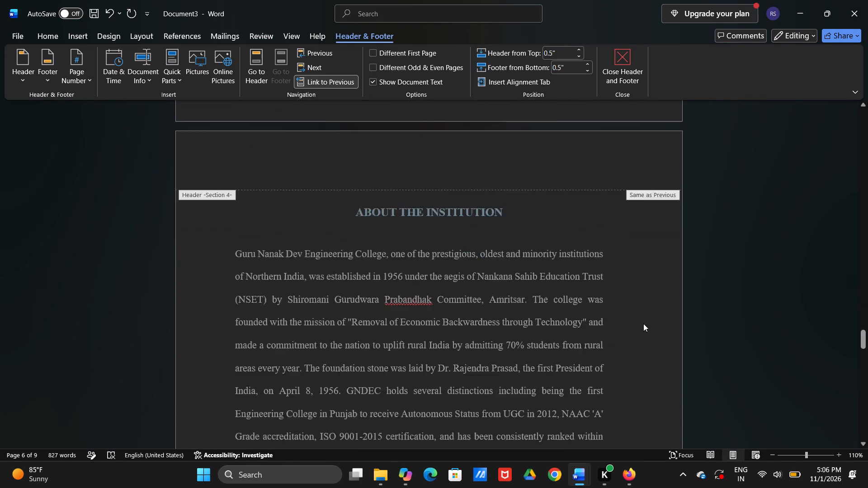
scroll(643, 324, down, 4)
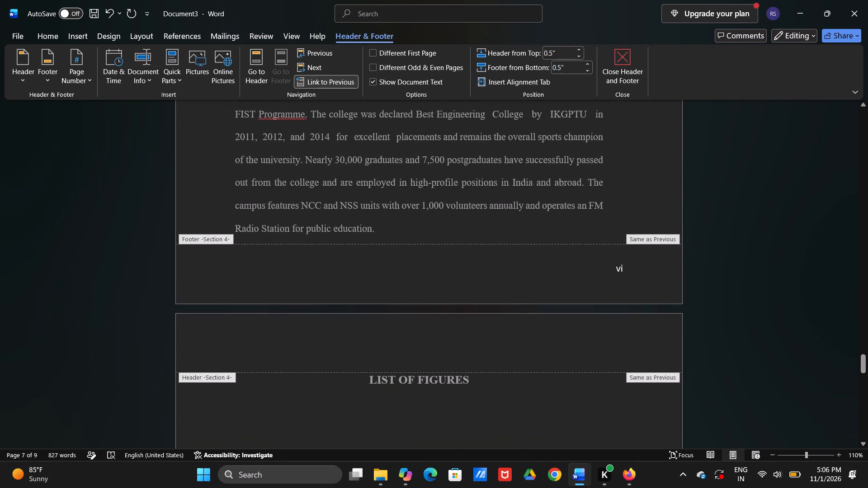
click(624, 272)
key(i)
scroll(624, 272, up, 1)
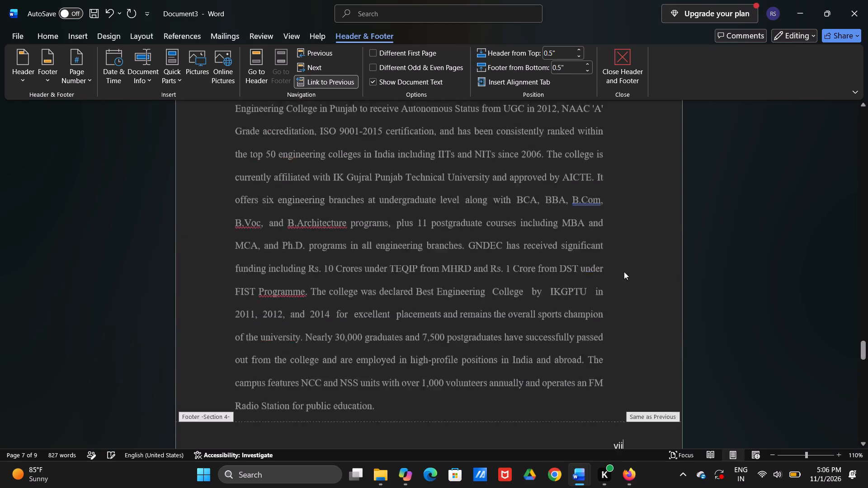
scroll(624, 272, up, 2)
scroll(624, 272, down, 1)
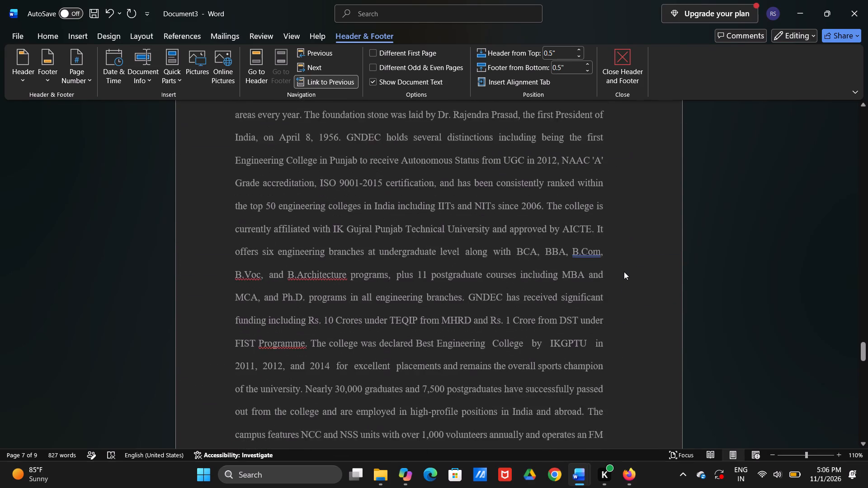
scroll(624, 272, down, 1)
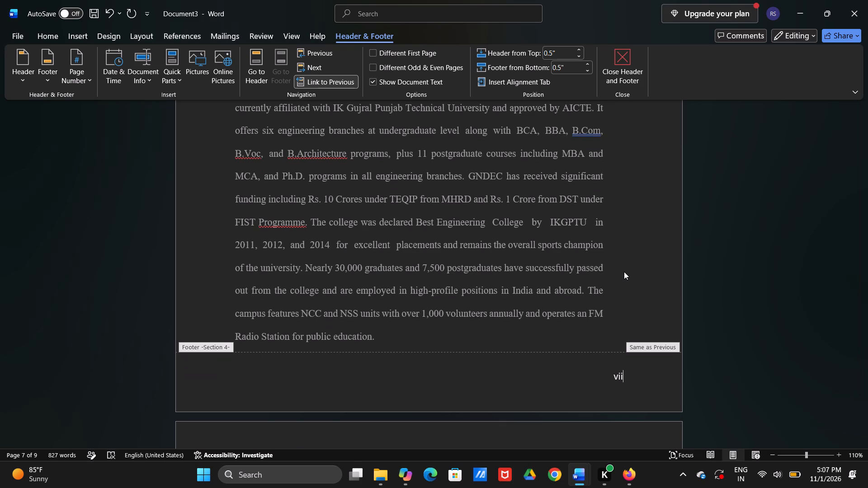
scroll(624, 272, up, 2)
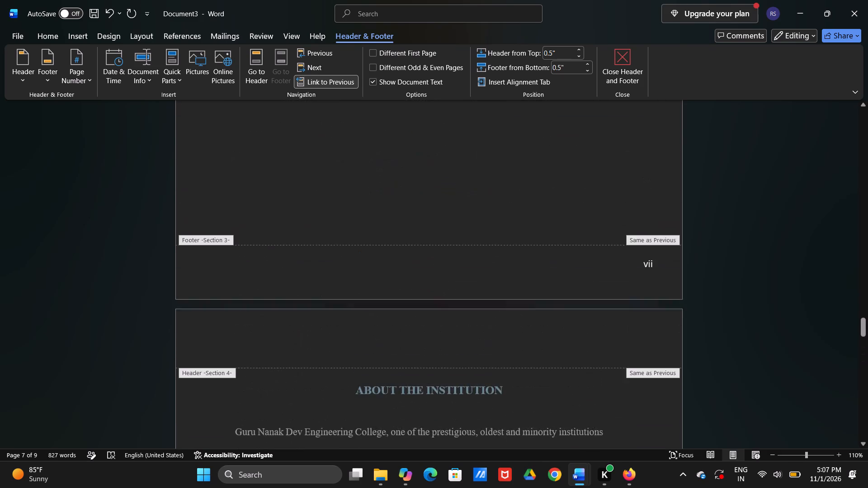
scroll(624, 272, up, 2)
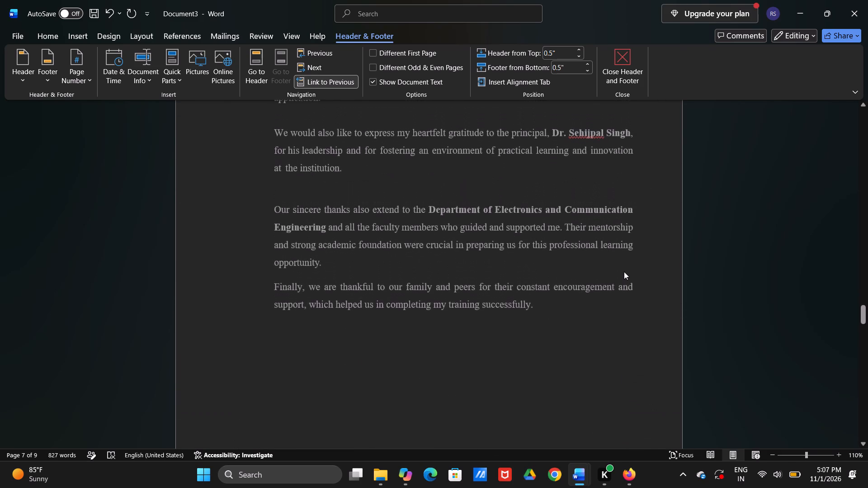
scroll(624, 272, up, 1)
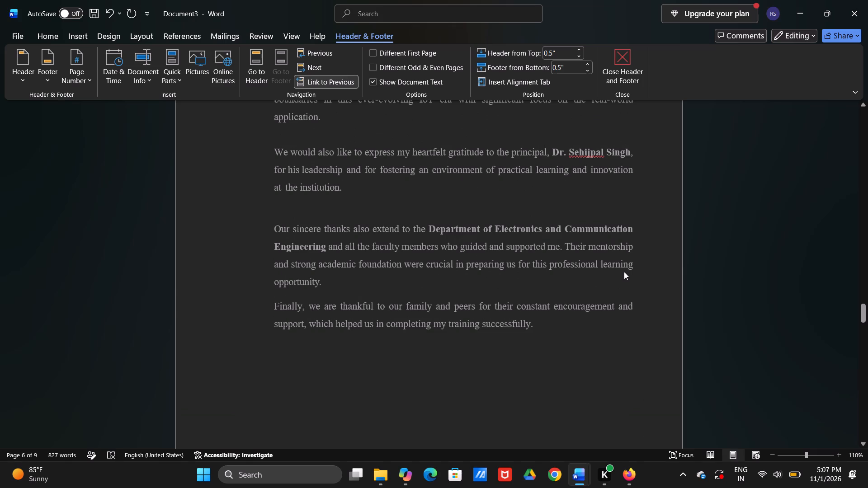